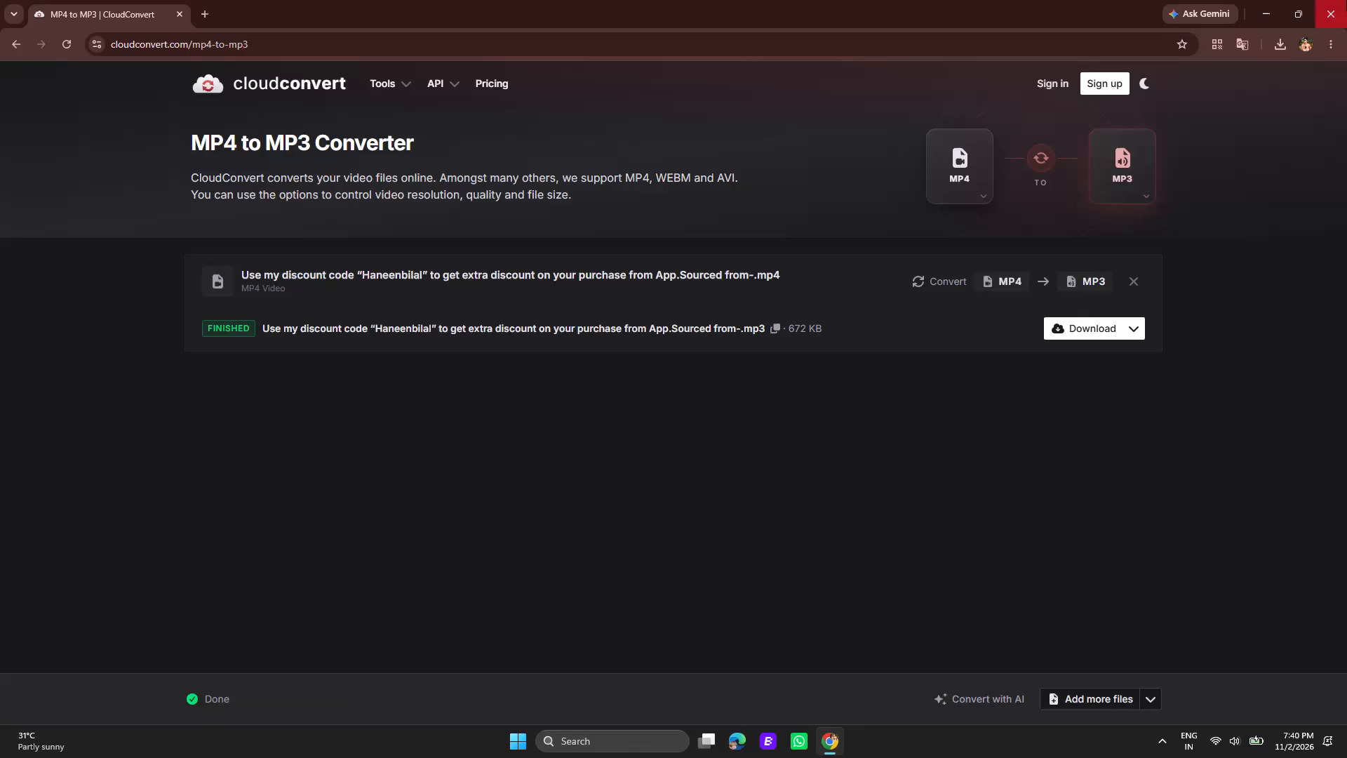
Check the recent download history for the converted MP3 and close the browser window.
left_click(1280, 42)
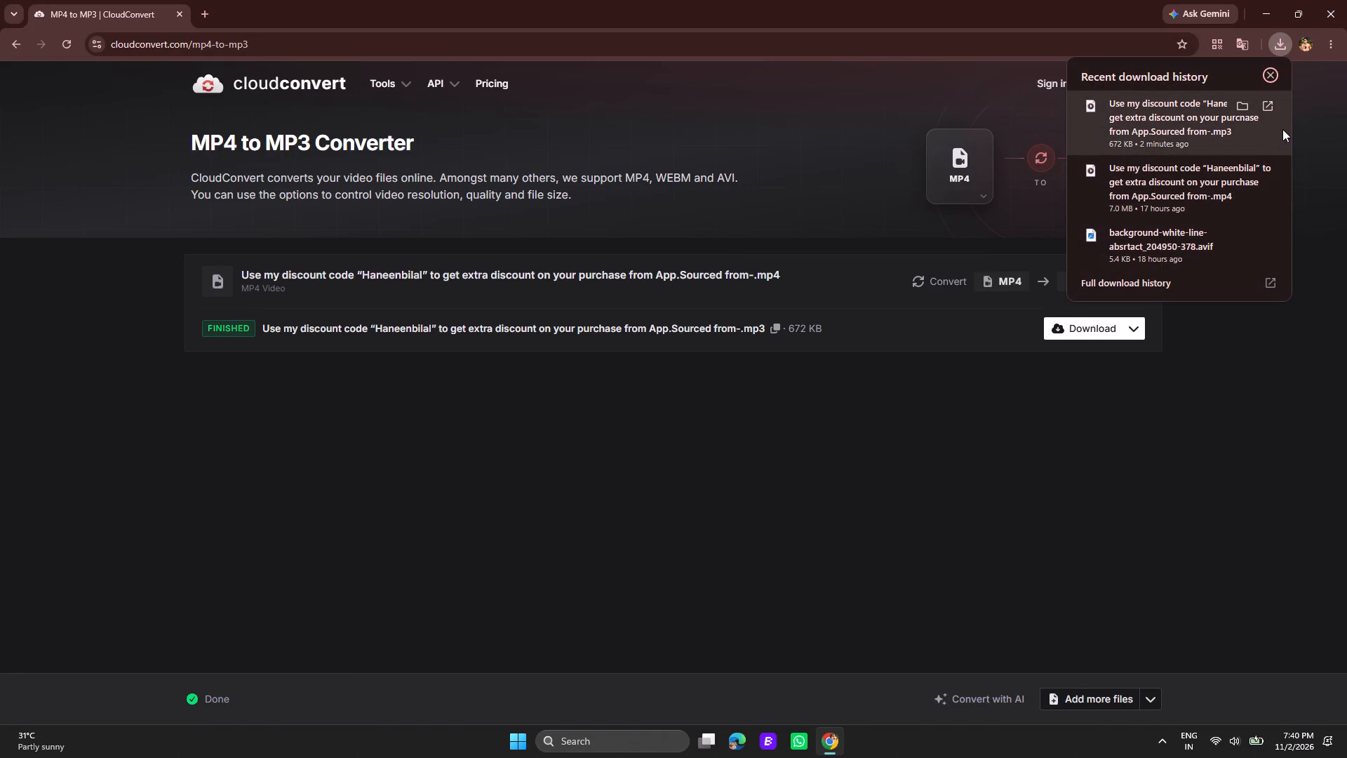
left_click(1303, 130)
left_click(1346, 0)
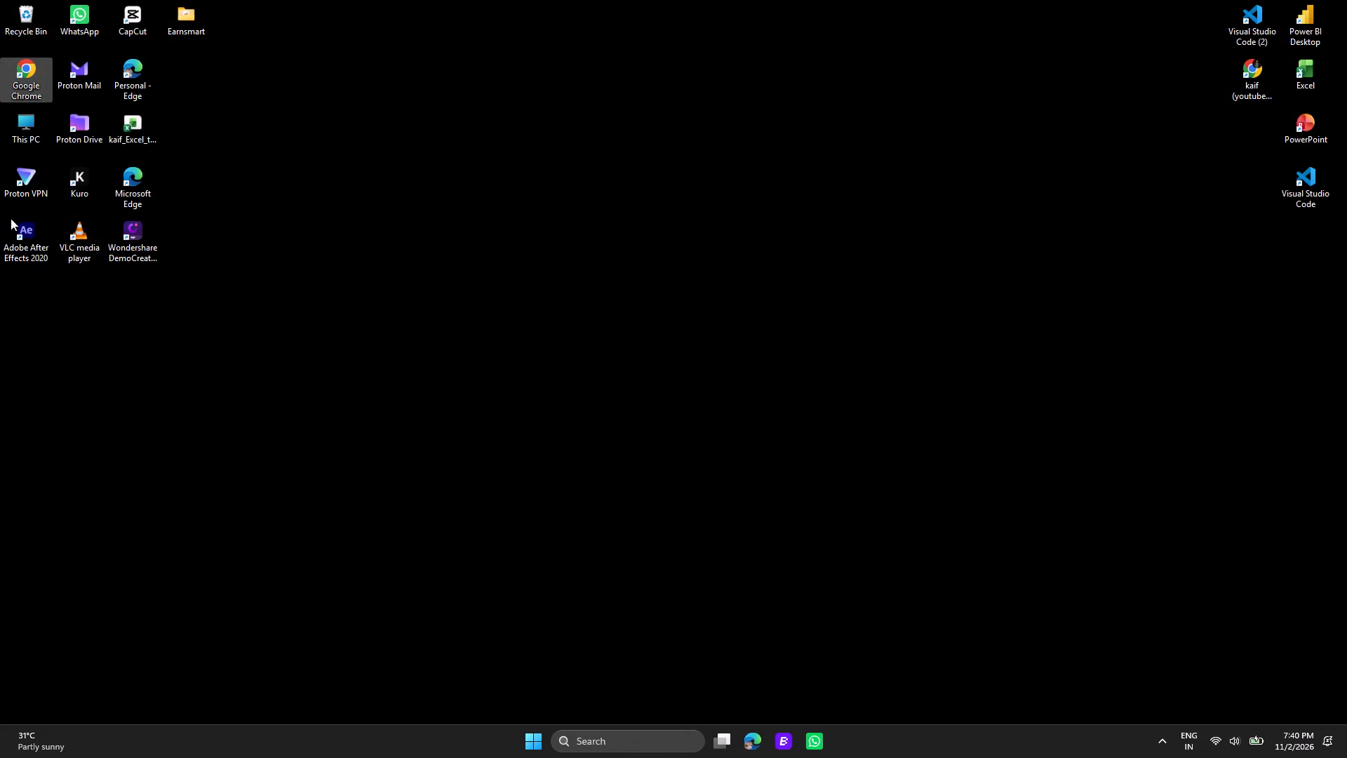
Launch Adobe After Effects 2020 from the desktop.
double_click(21, 251)
Show the hidden system tray icons.
left_click(1162, 740)
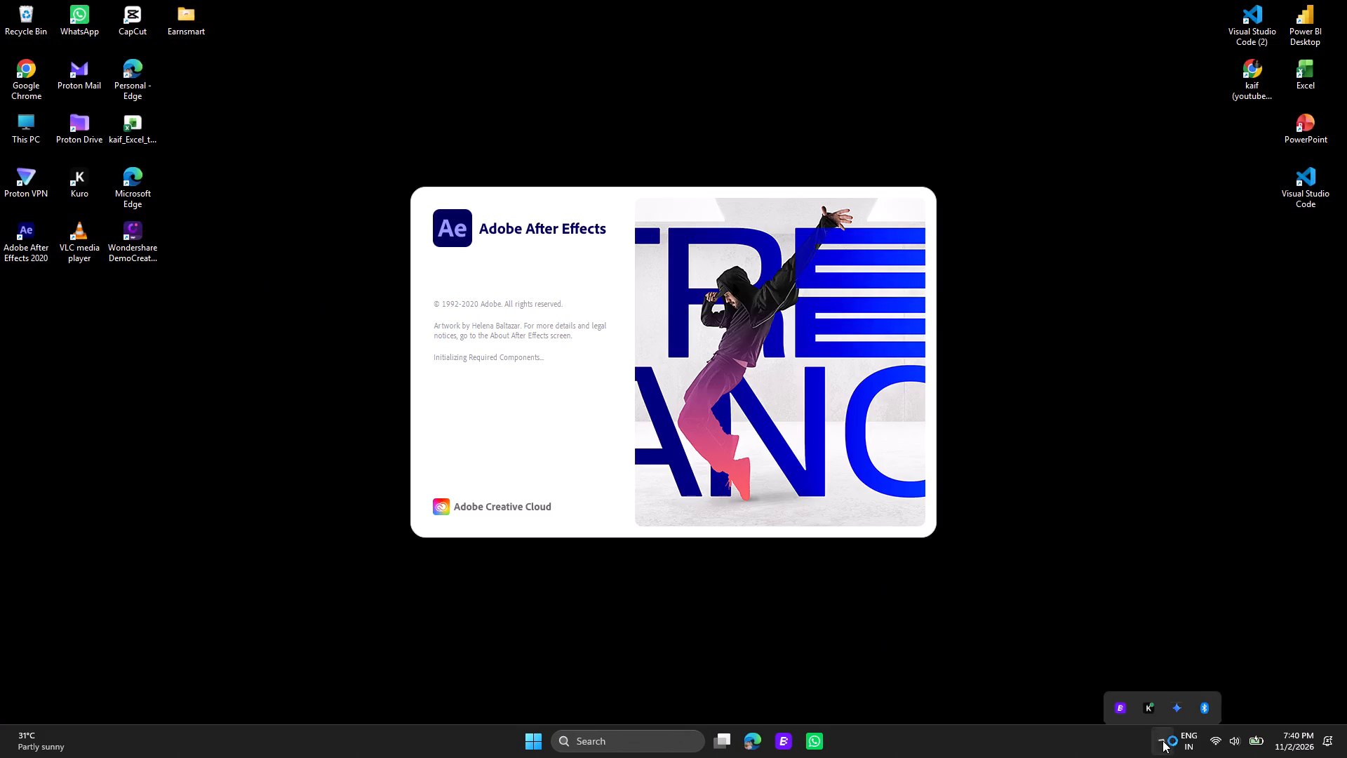
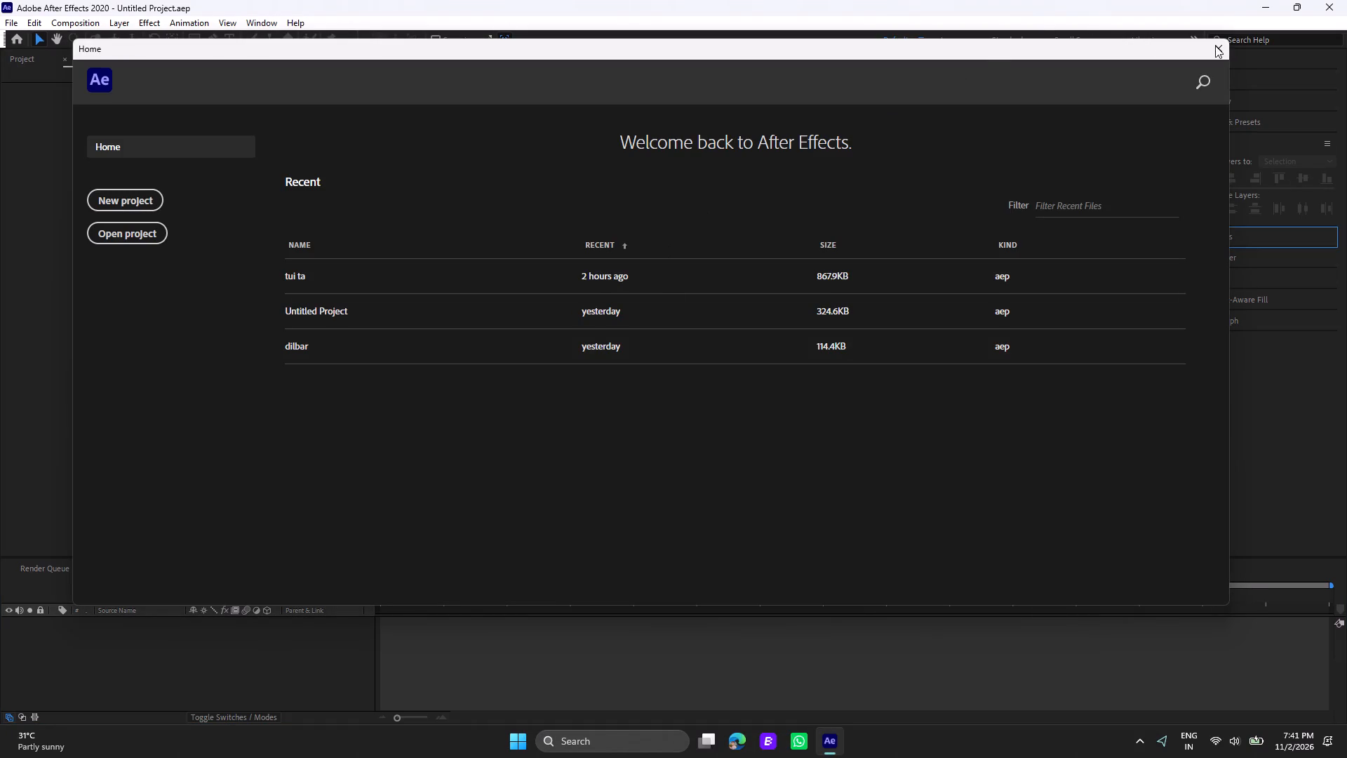
Dismiss the Home screen and create composition Comp 1 at 1080 x 1920 px, 30 fps, with duration 0:00:18:02.
left_click(1221, 46)
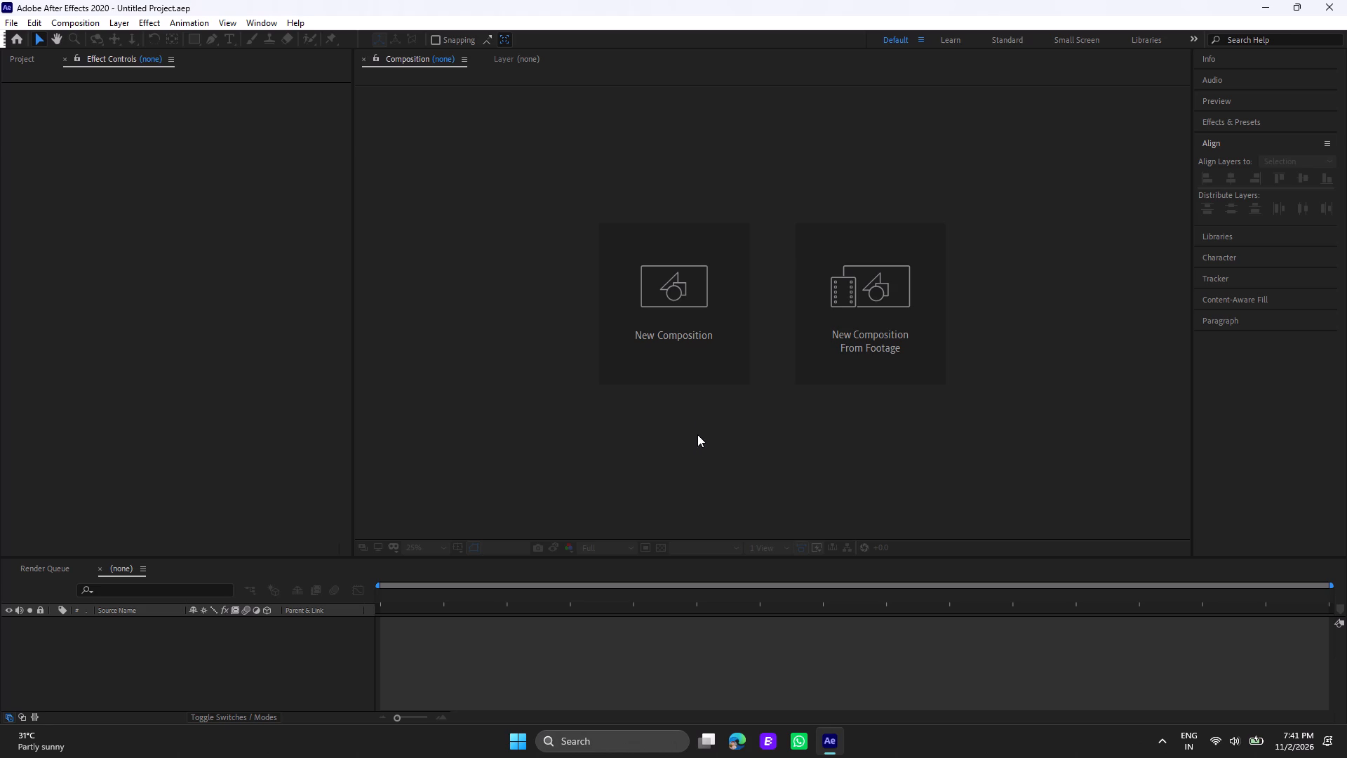
left_click(677, 358)
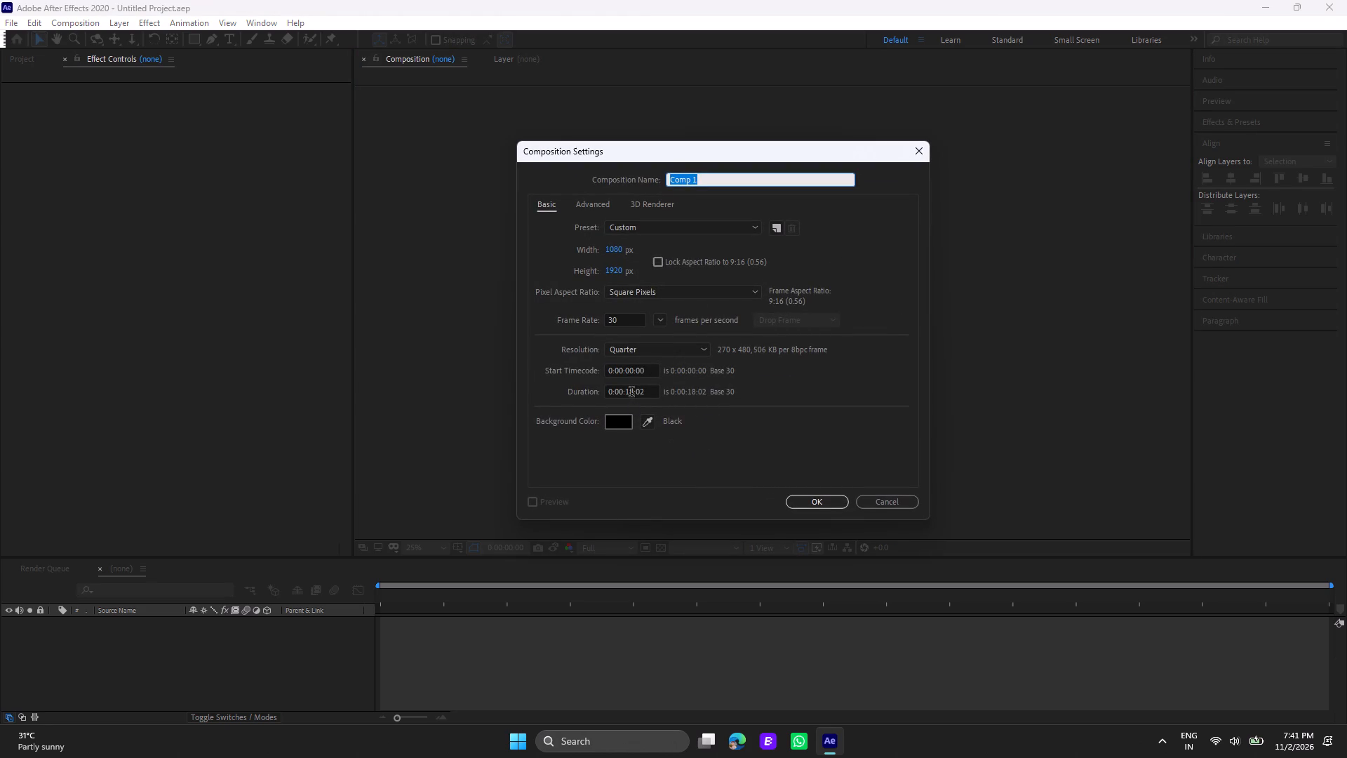
left_click(631, 393)
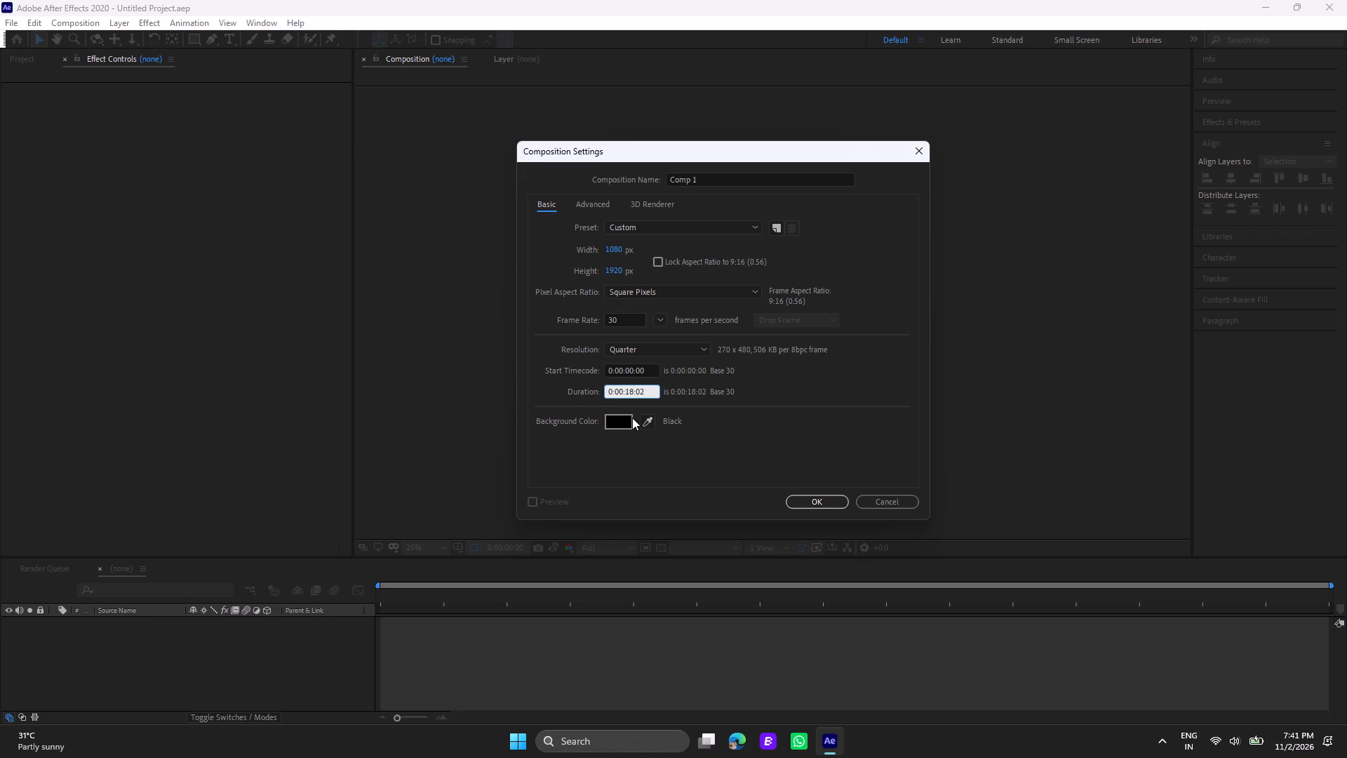
left_click(807, 503)
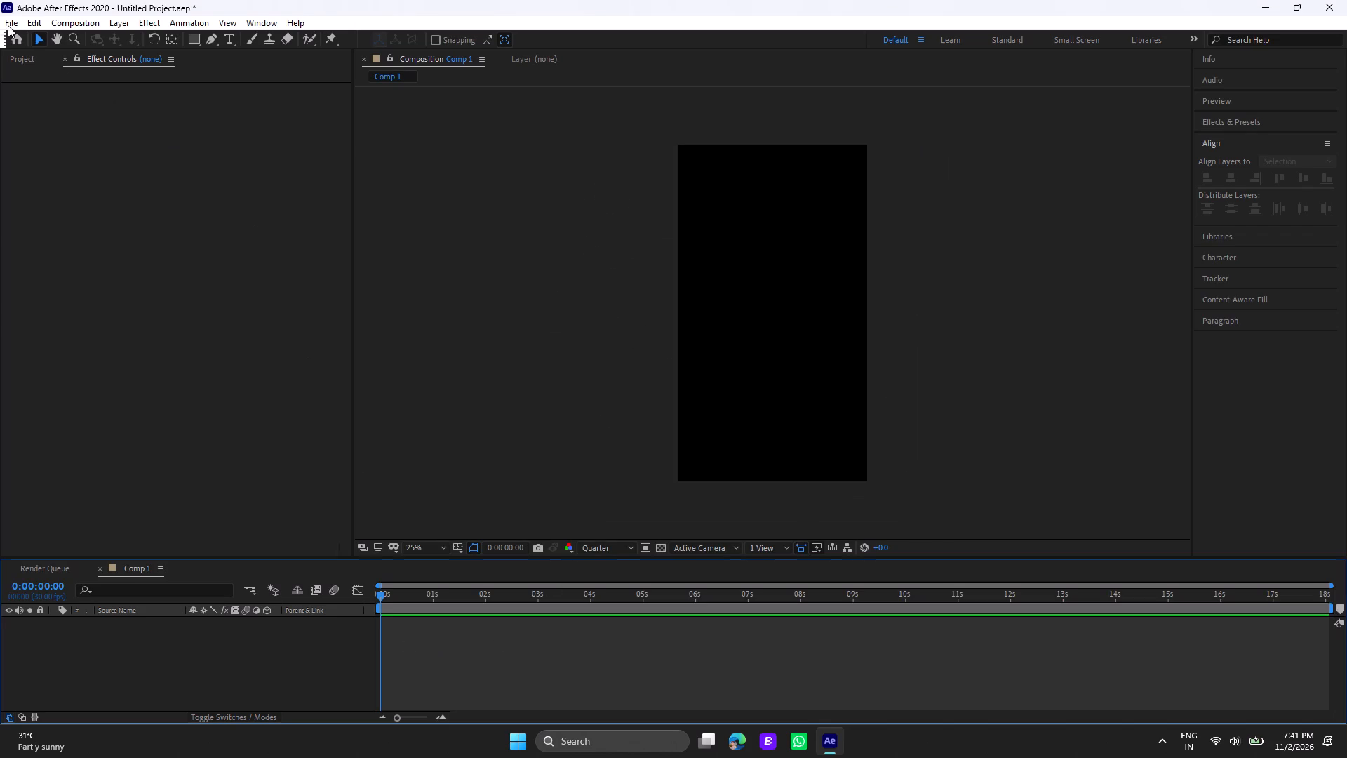
Import today's "Use my discount code…" MP4 video from the Downloads folder into the project.
left_click(8, 22)
left_click(289, 175)
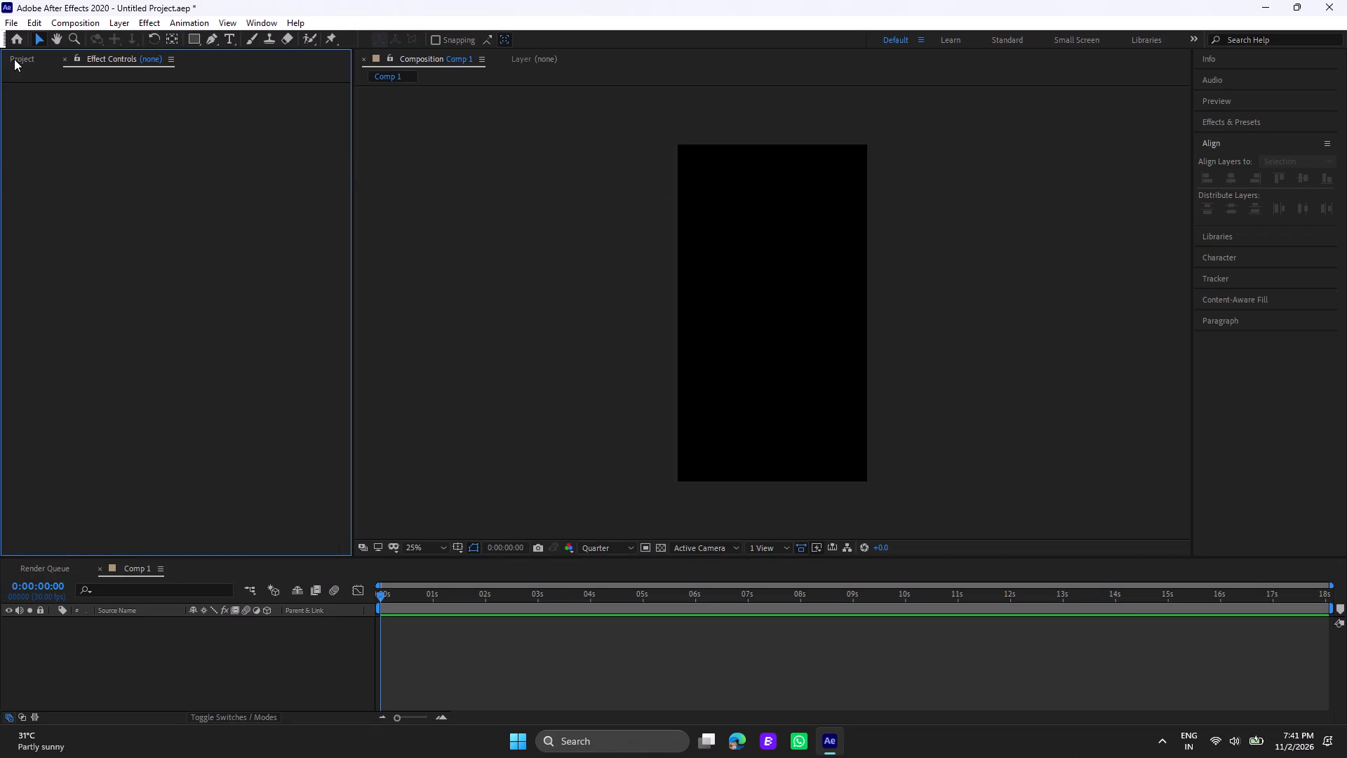
left_click(14, 59)
double_click(166, 292)
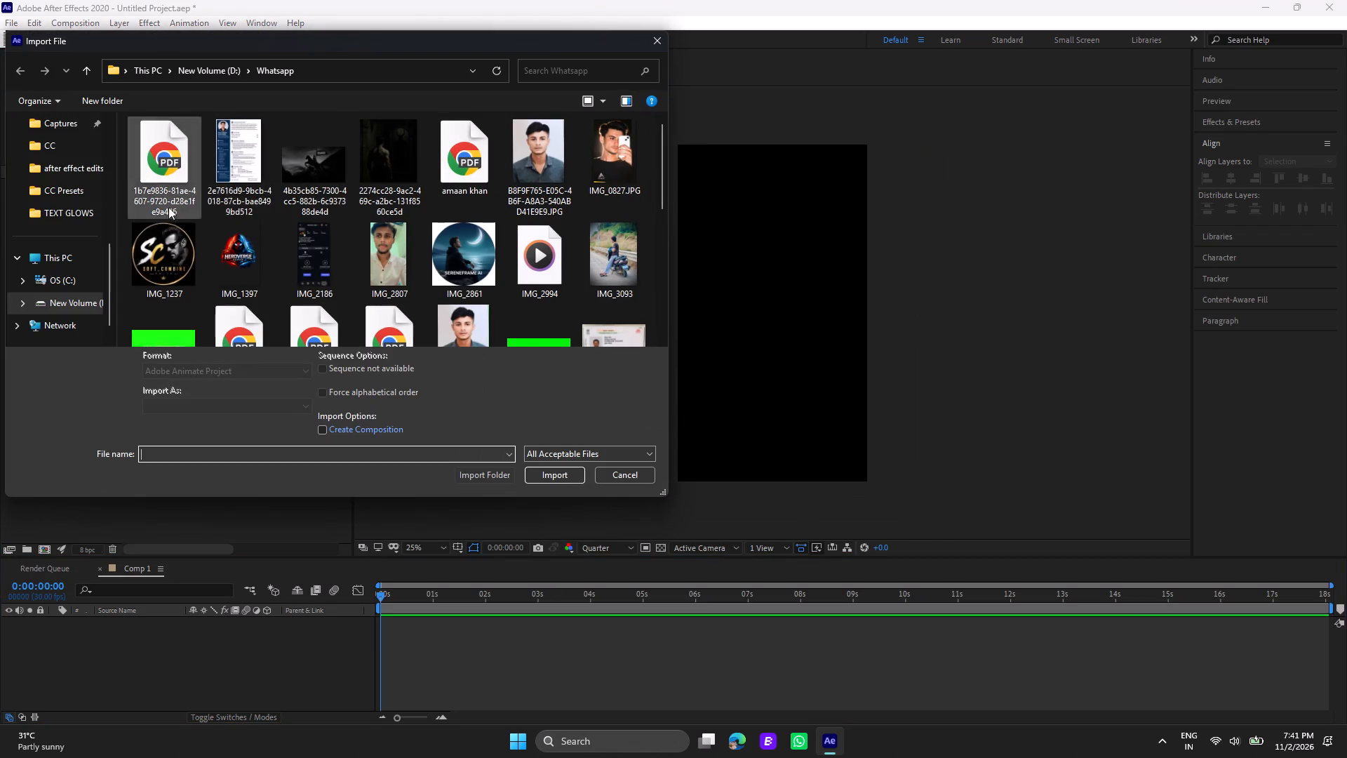
scroll(105, 195, "up", 2)
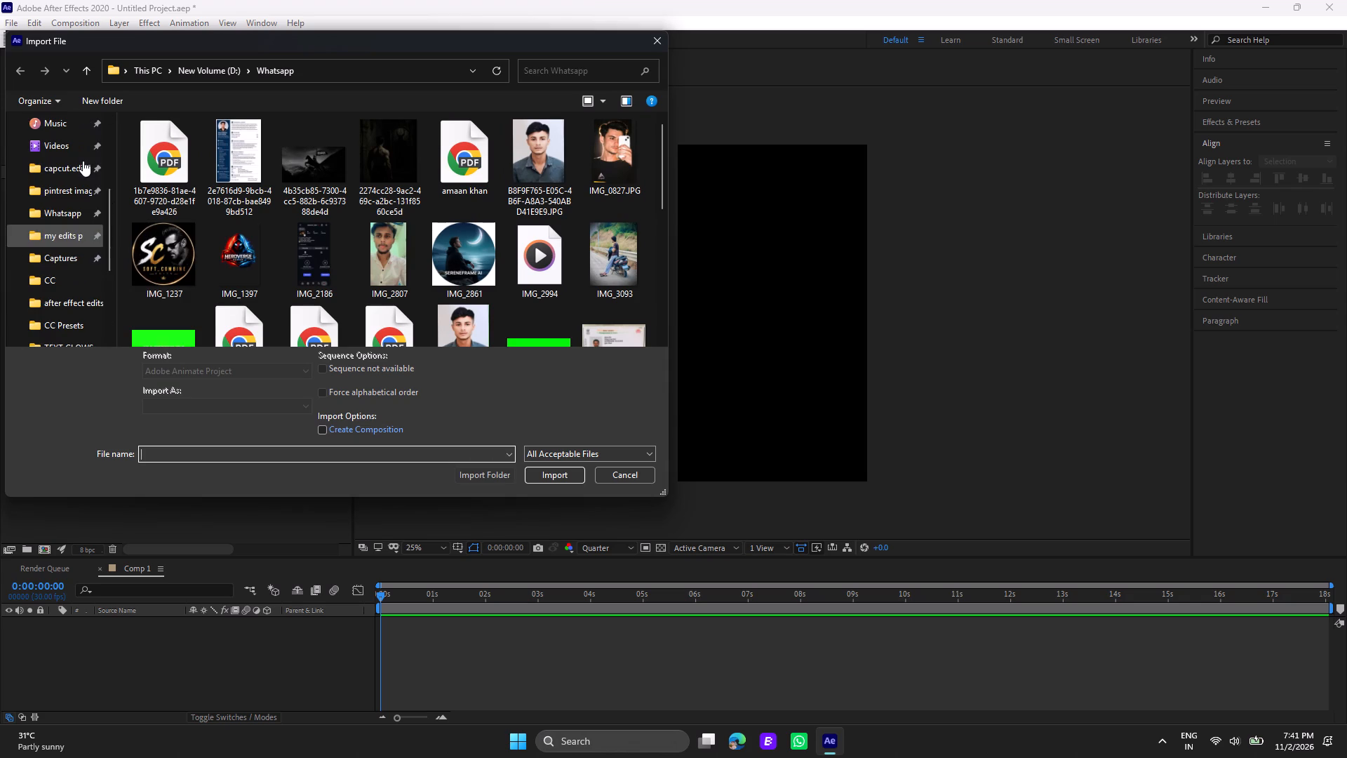
scroll(76, 161, "up", 1)
left_click(78, 122)
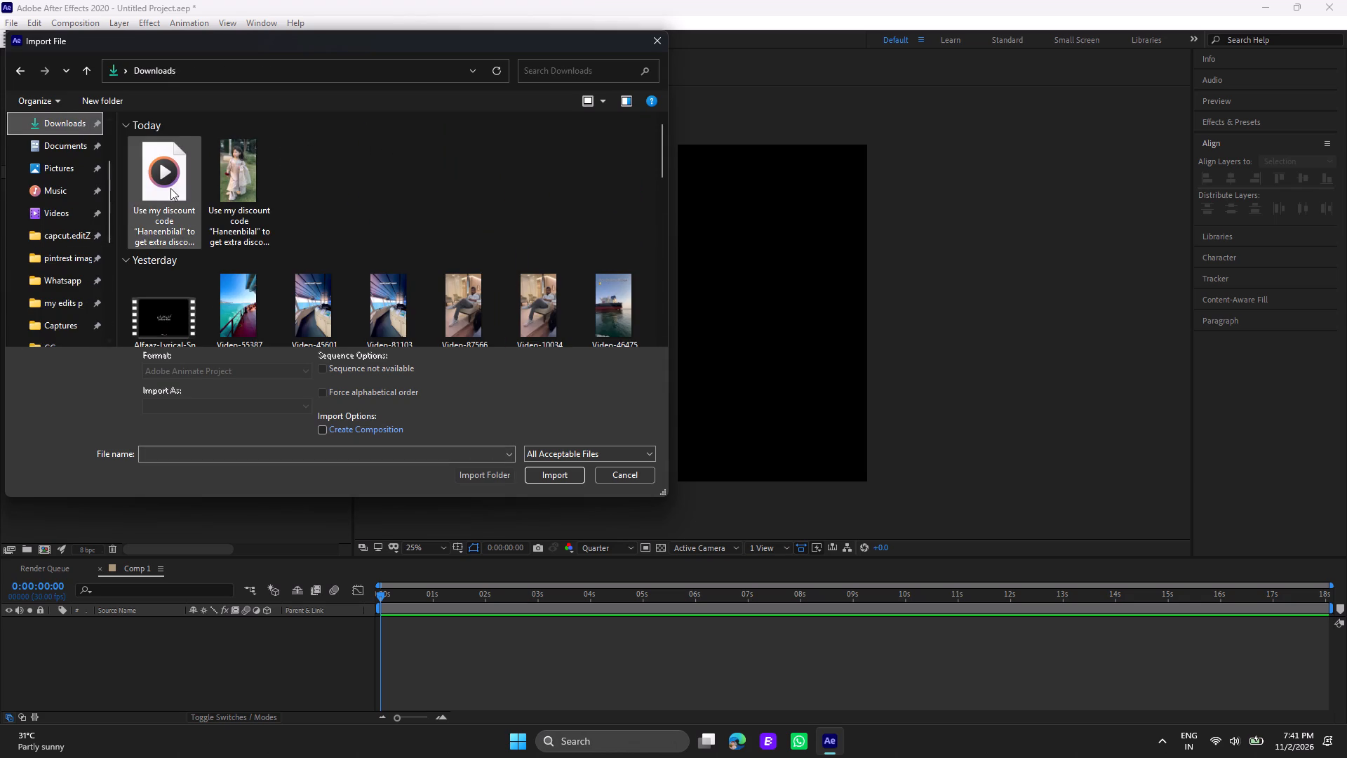
left_click(215, 181)
left_click(558, 474)
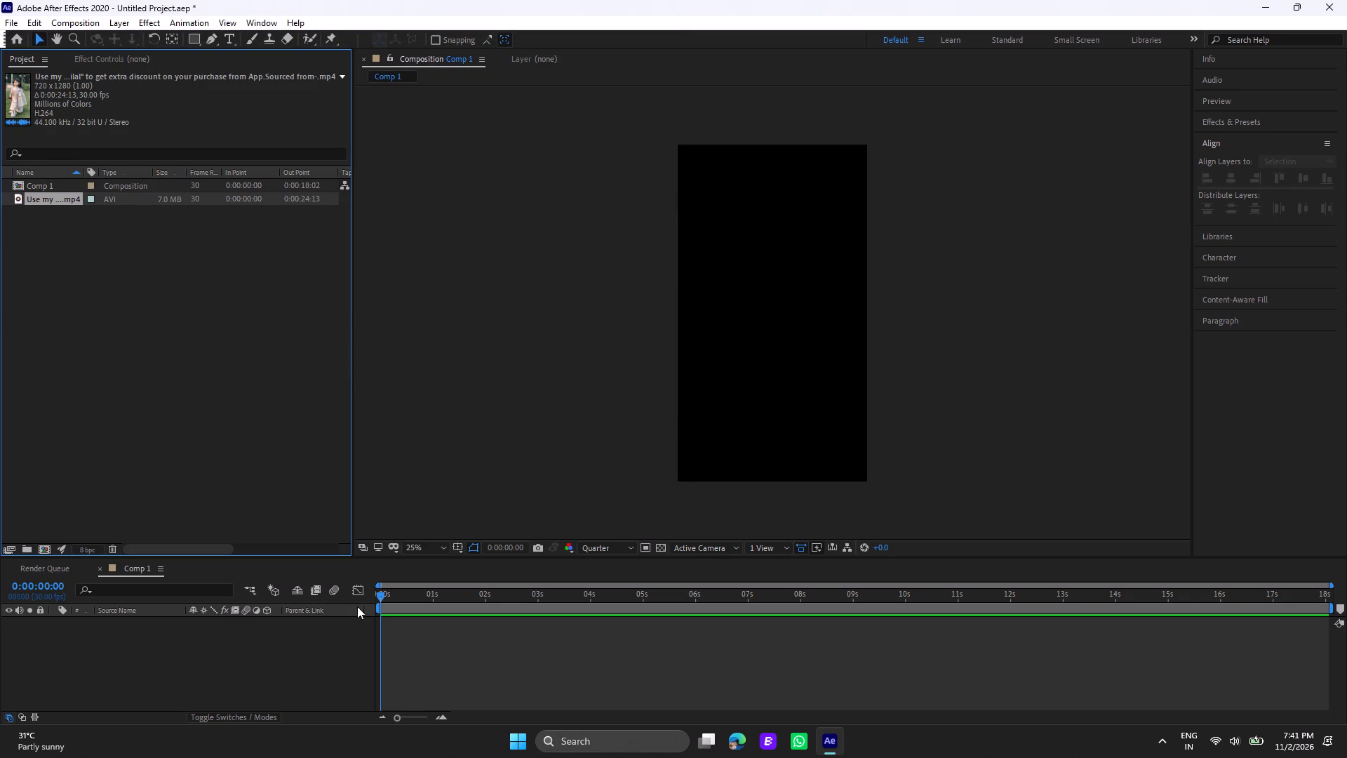
Add the imported MP4 video to Comp 1 as a layer centred in the composition frame.
left_click(72, 199)
left_click_drag(60, 197, 797, 268)
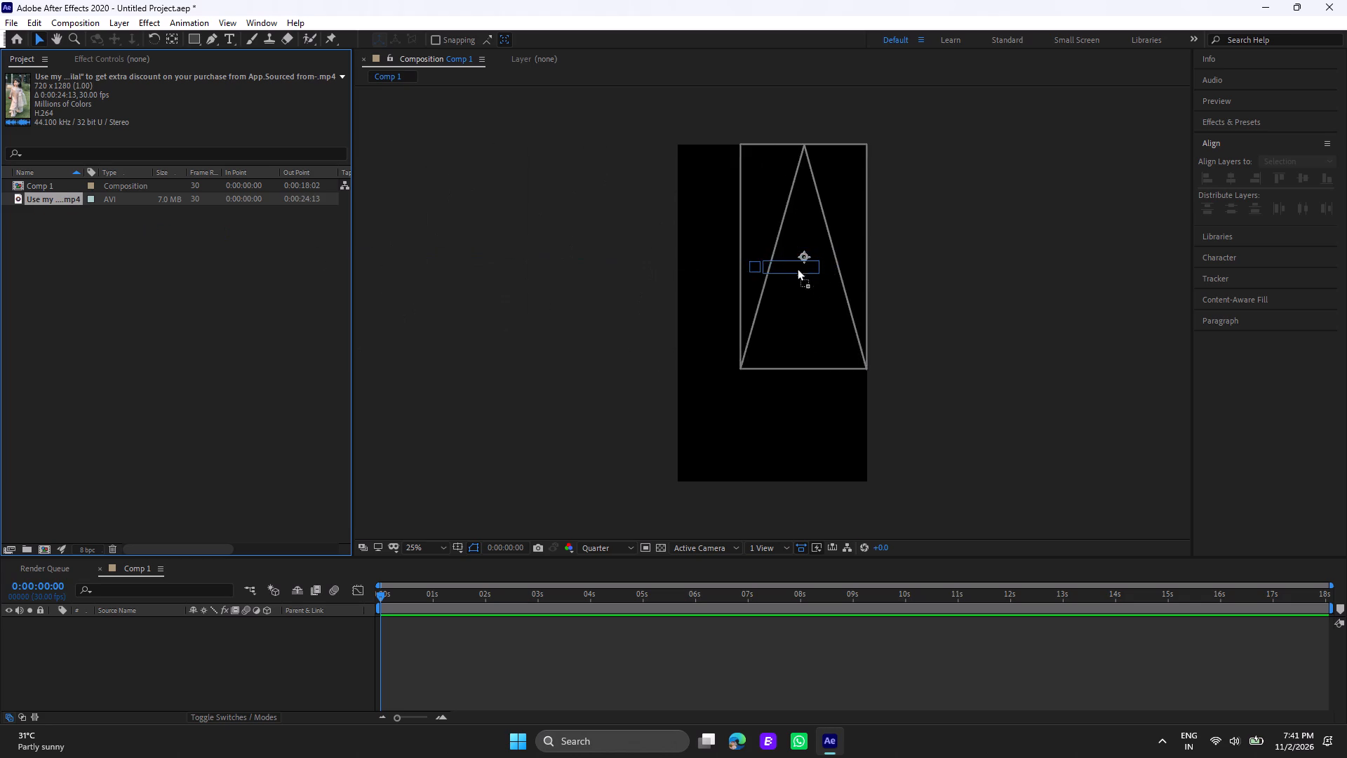
left_click_drag(797, 268, 778, 317)
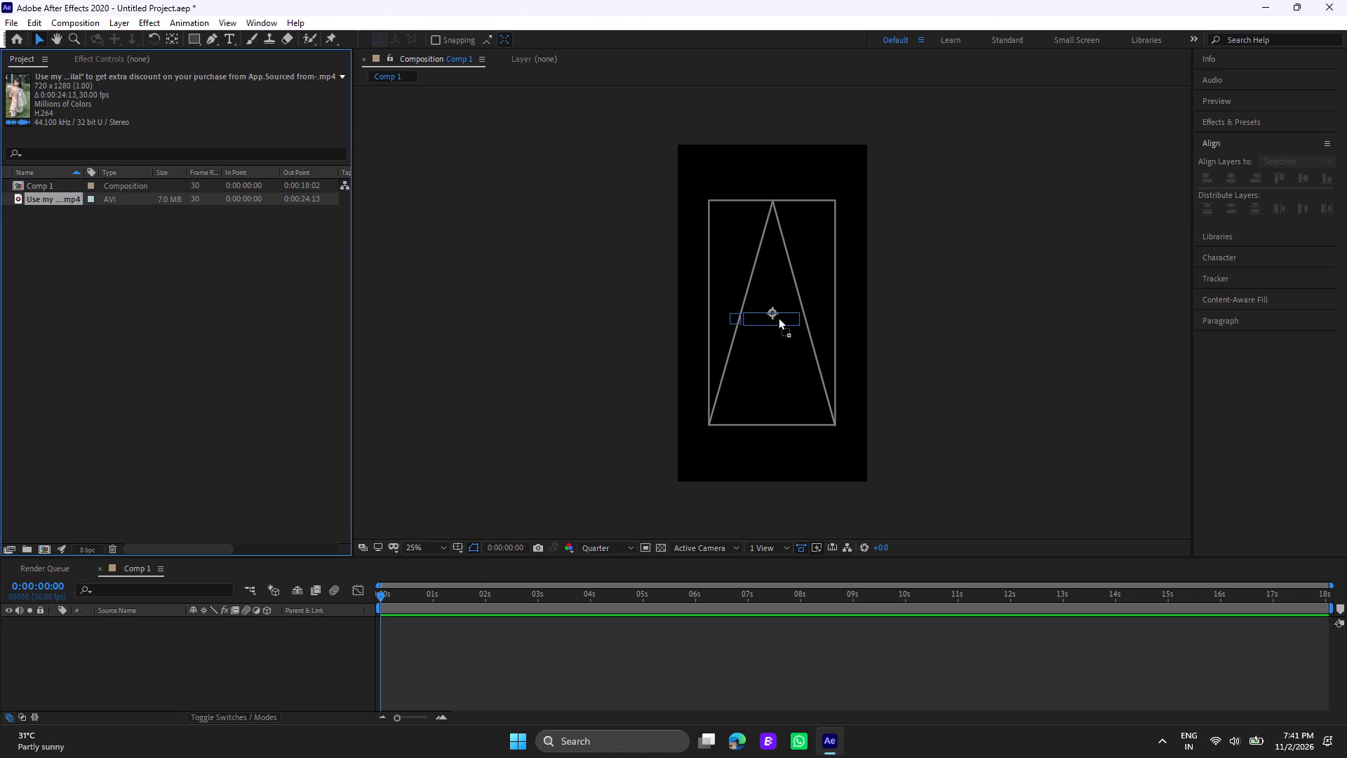
left_click_drag(778, 317, 778, 307)
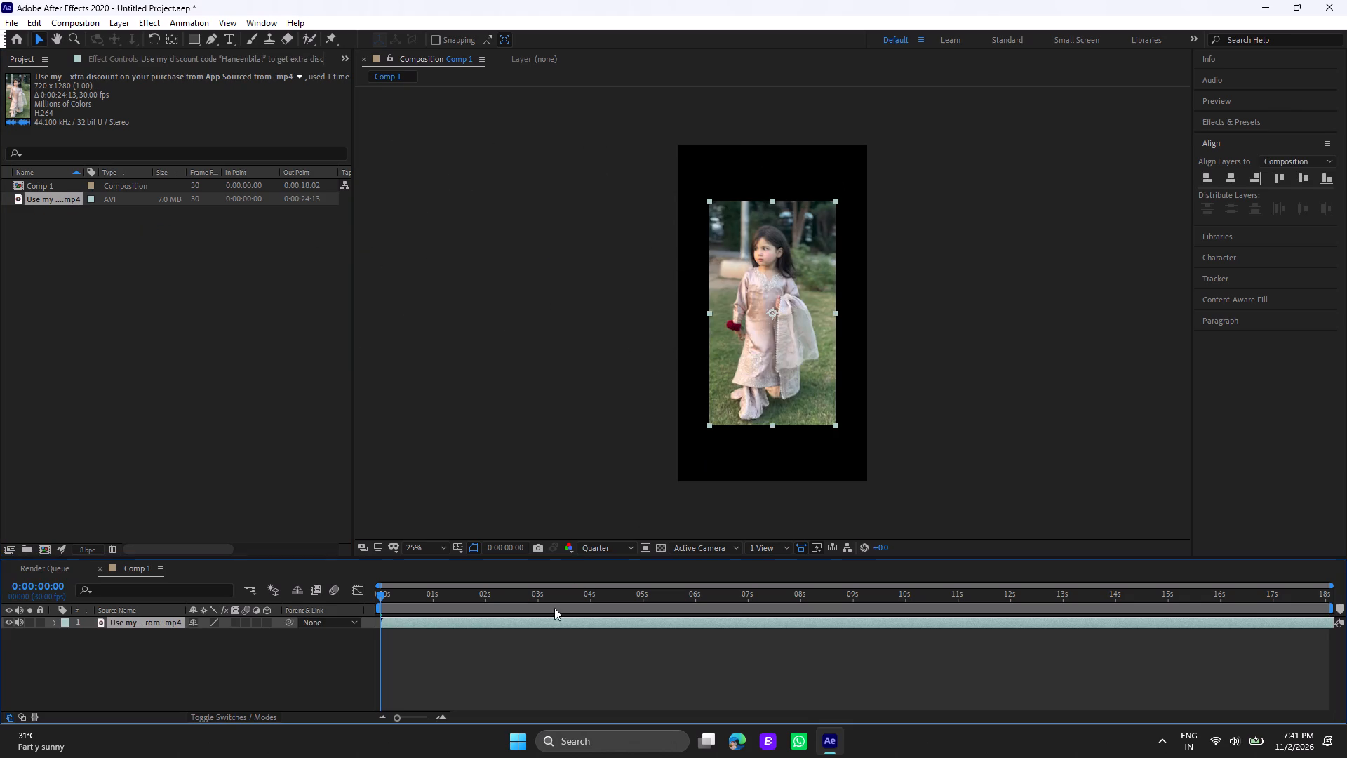
Scale the MP4 video layer to 150% so it fills the composition frame.
left_click(179, 622)
key("s")
left_click_drag(215, 632, 217, 634)
left_click_drag(217, 634, 254, 653)
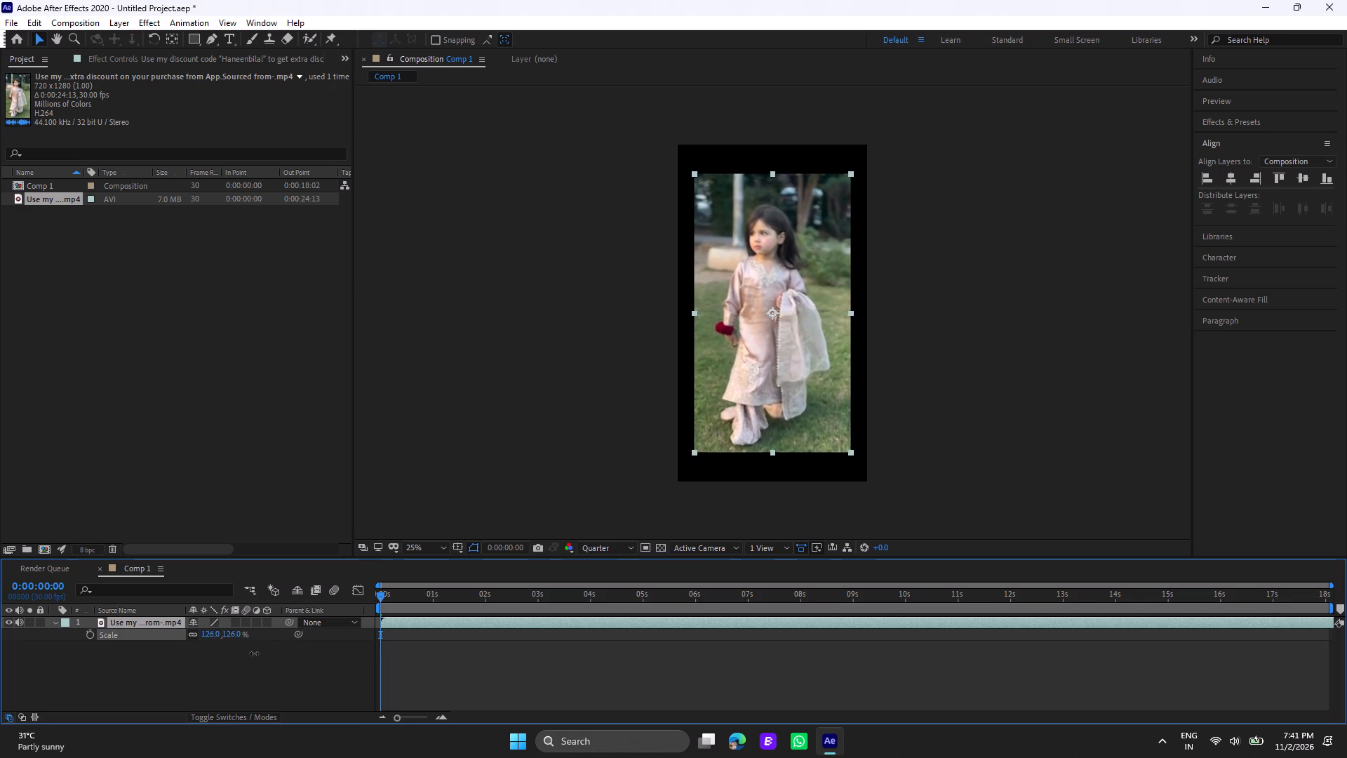
left_click_drag(254, 653, 279, 663)
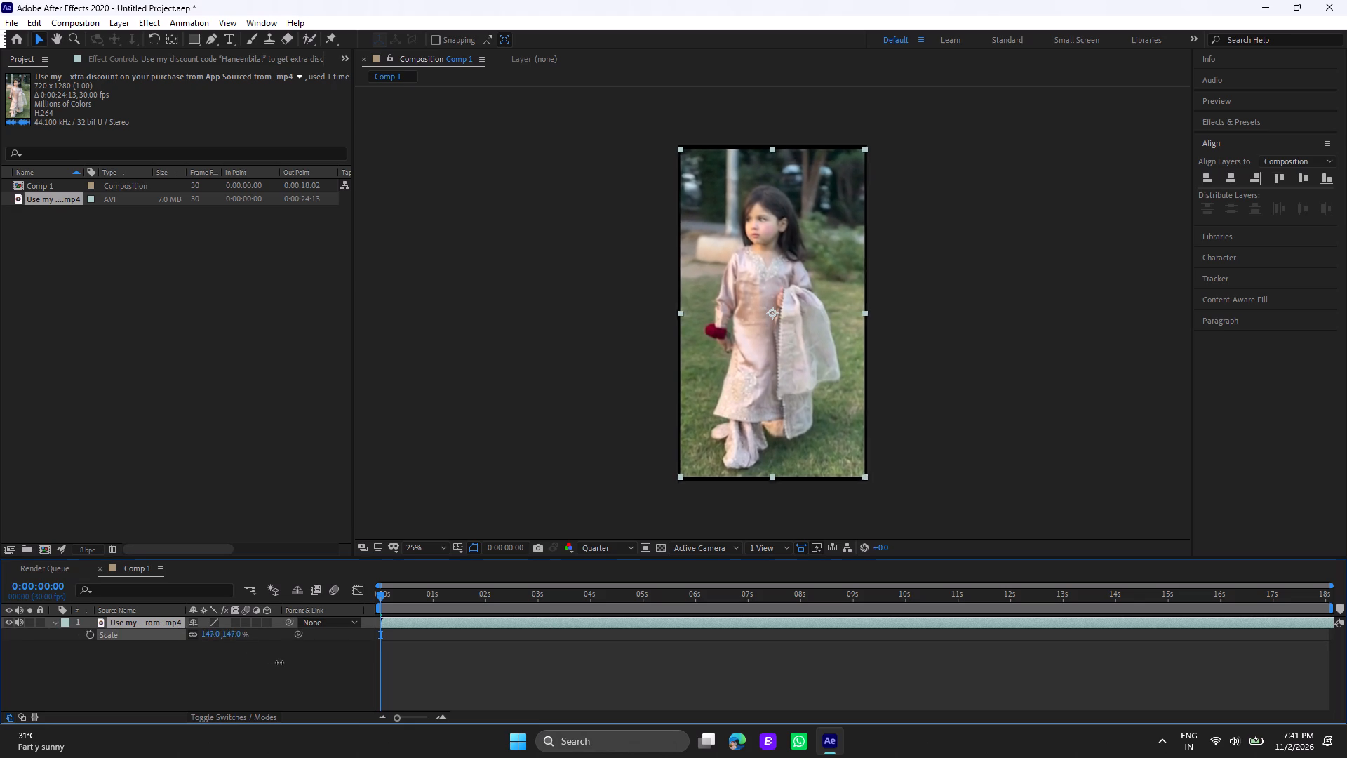
left_click_drag(279, 663, 281, 663)
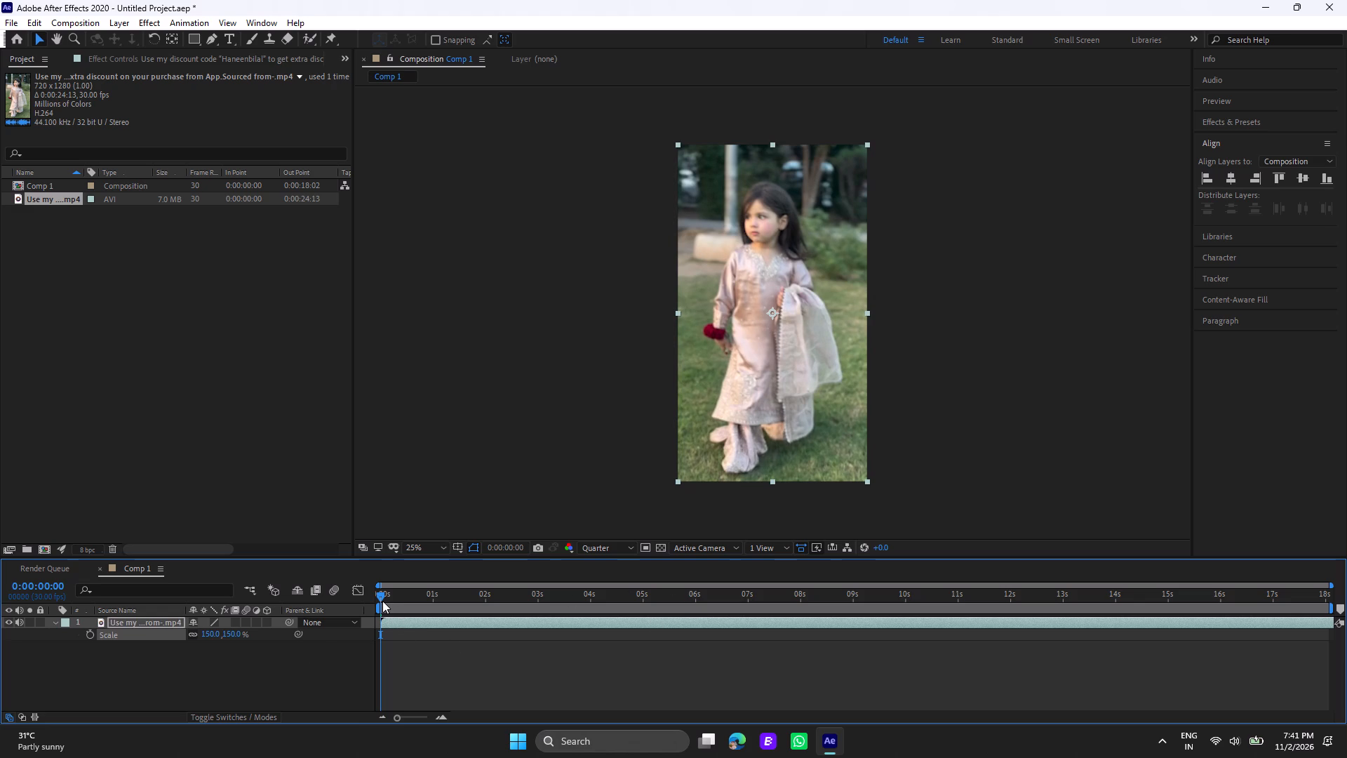
Preview the video from the start, switching the layer's audio off and back on, and return to the first frame.
key("space")
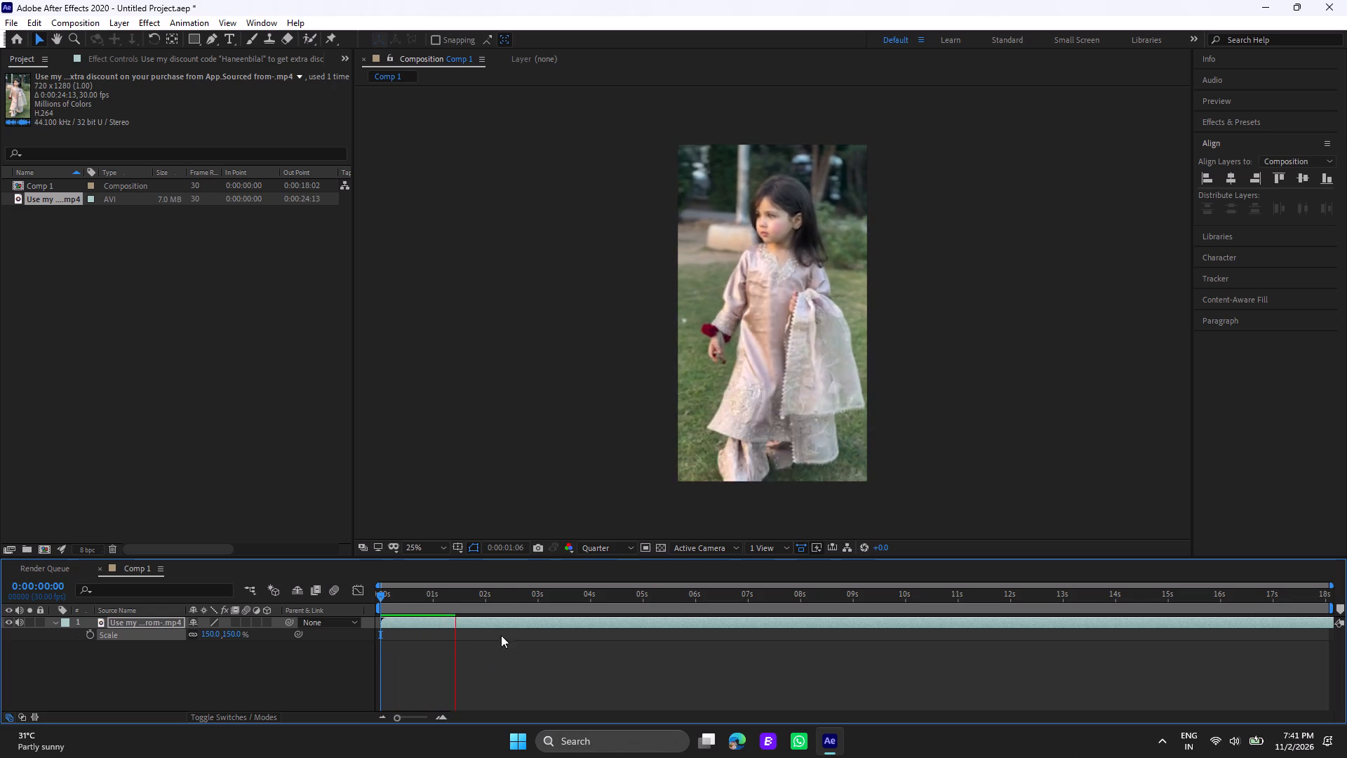
left_click(21, 623)
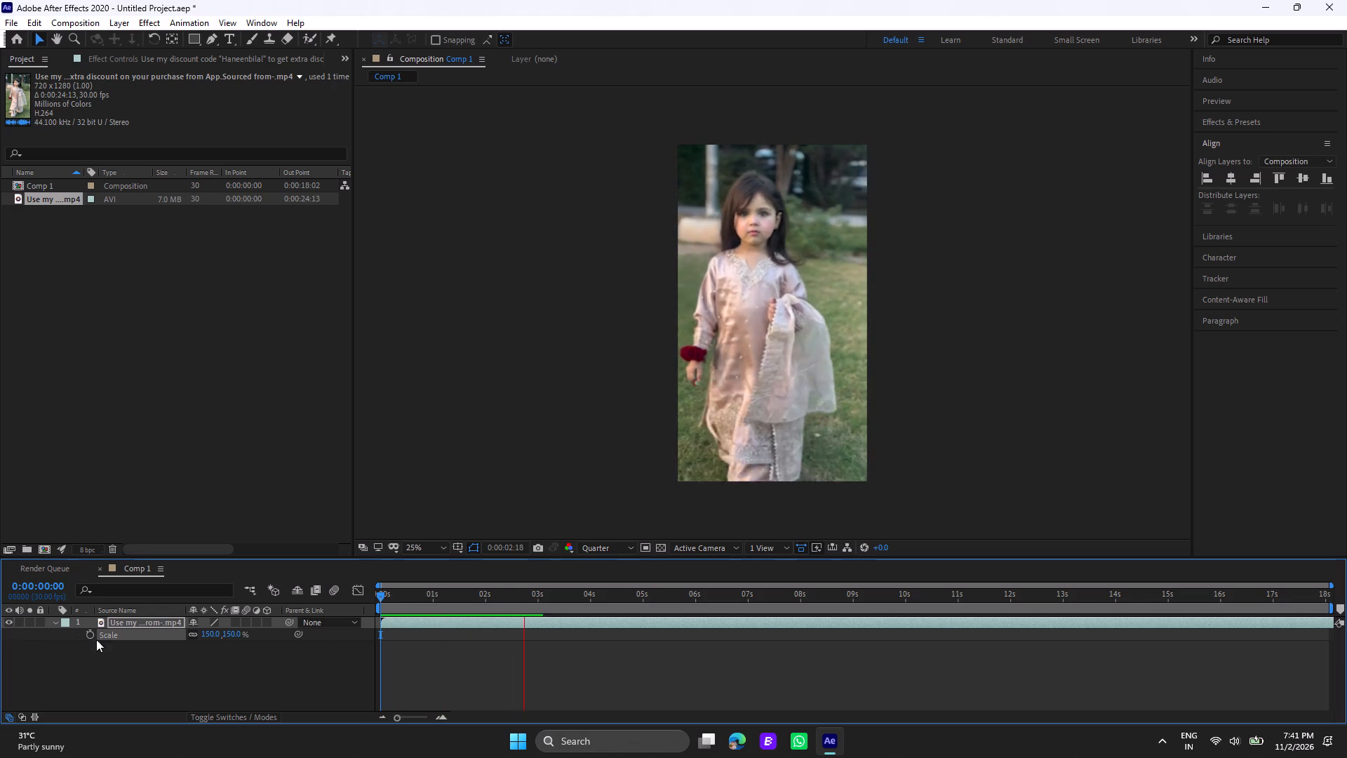
double_click(18, 621)
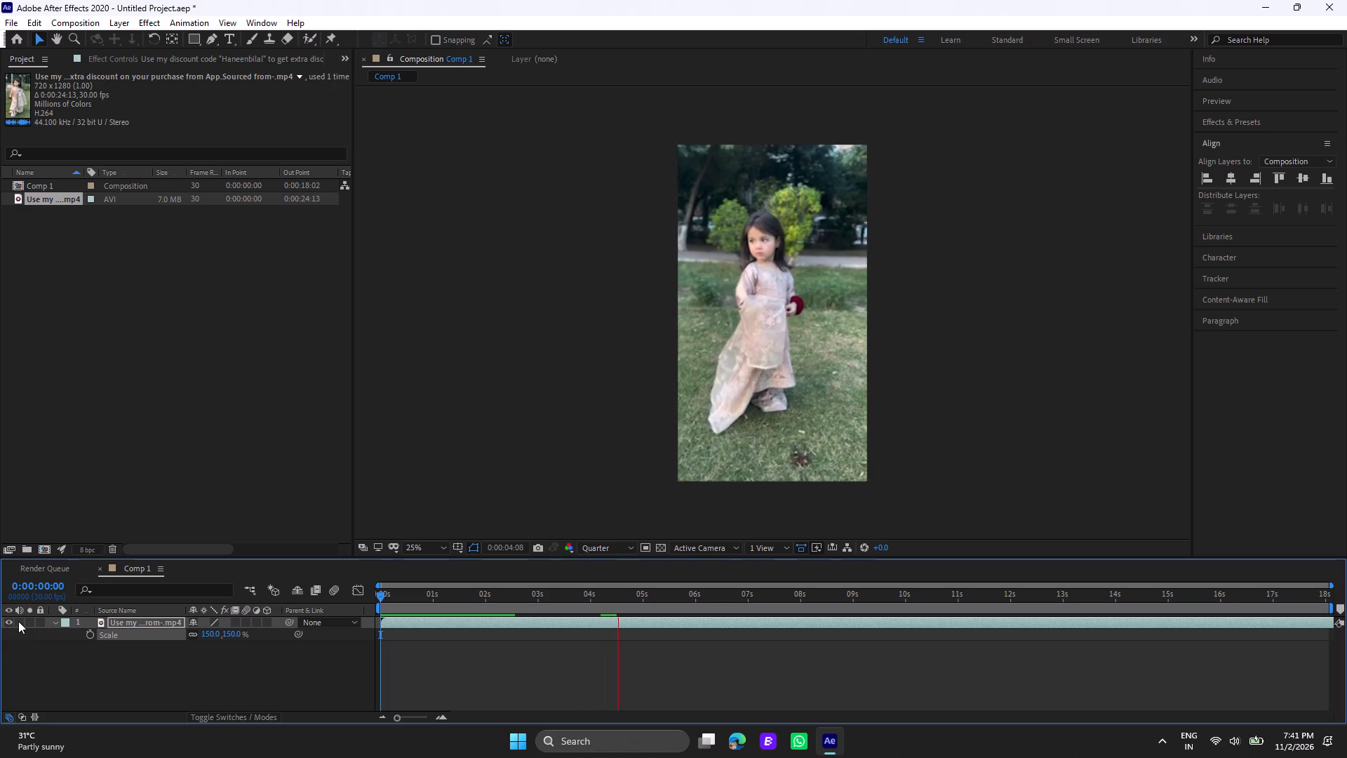
left_click(19, 621)
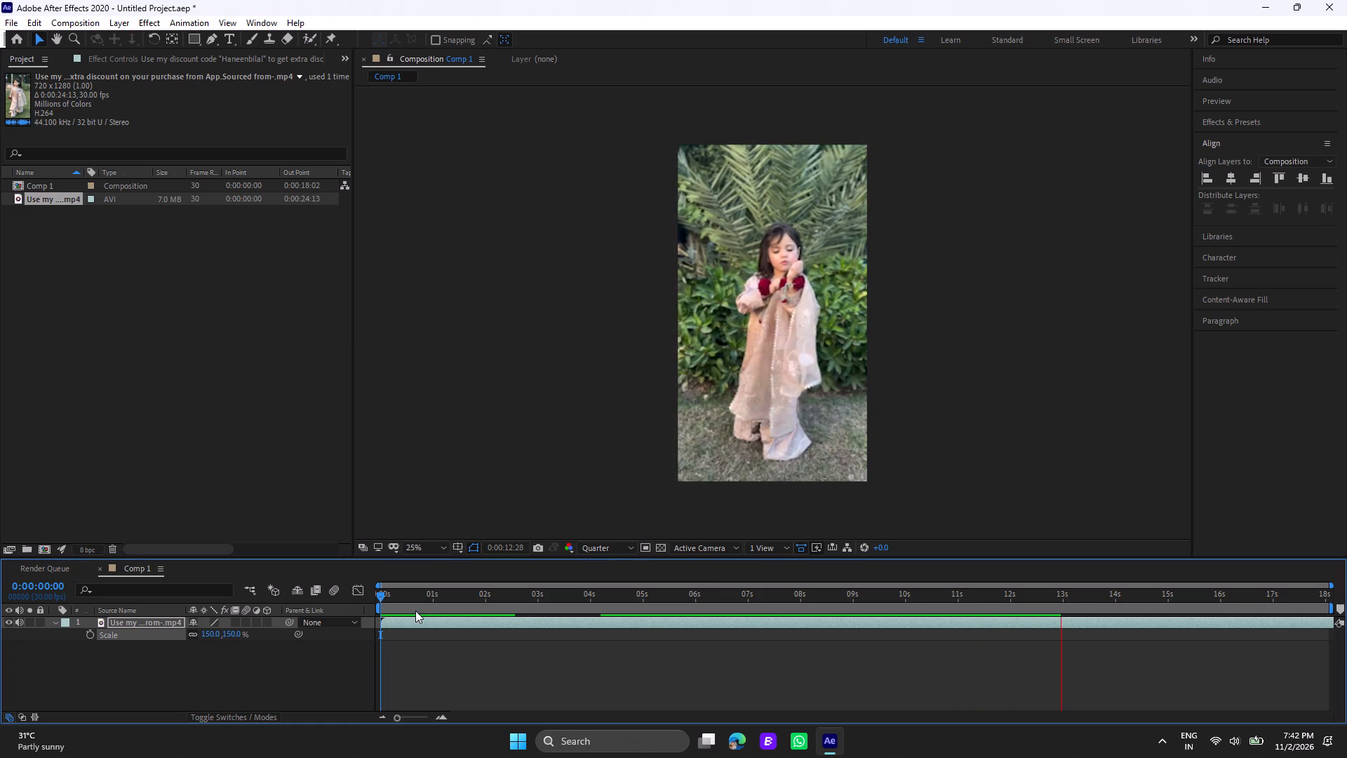
left_click(381, 595)
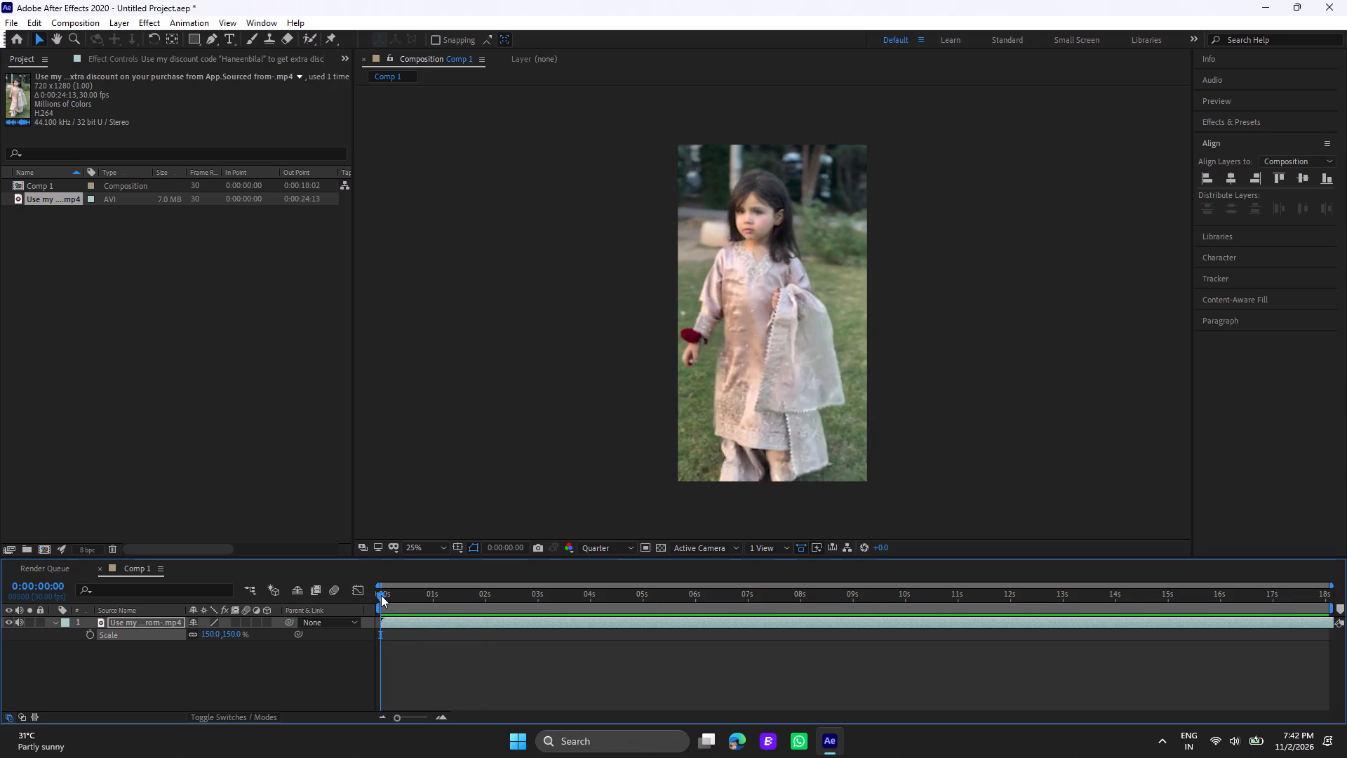
Set the duration of Comp 1 to 0:00:30:02.
left_click(477, 60)
left_click(540, 145)
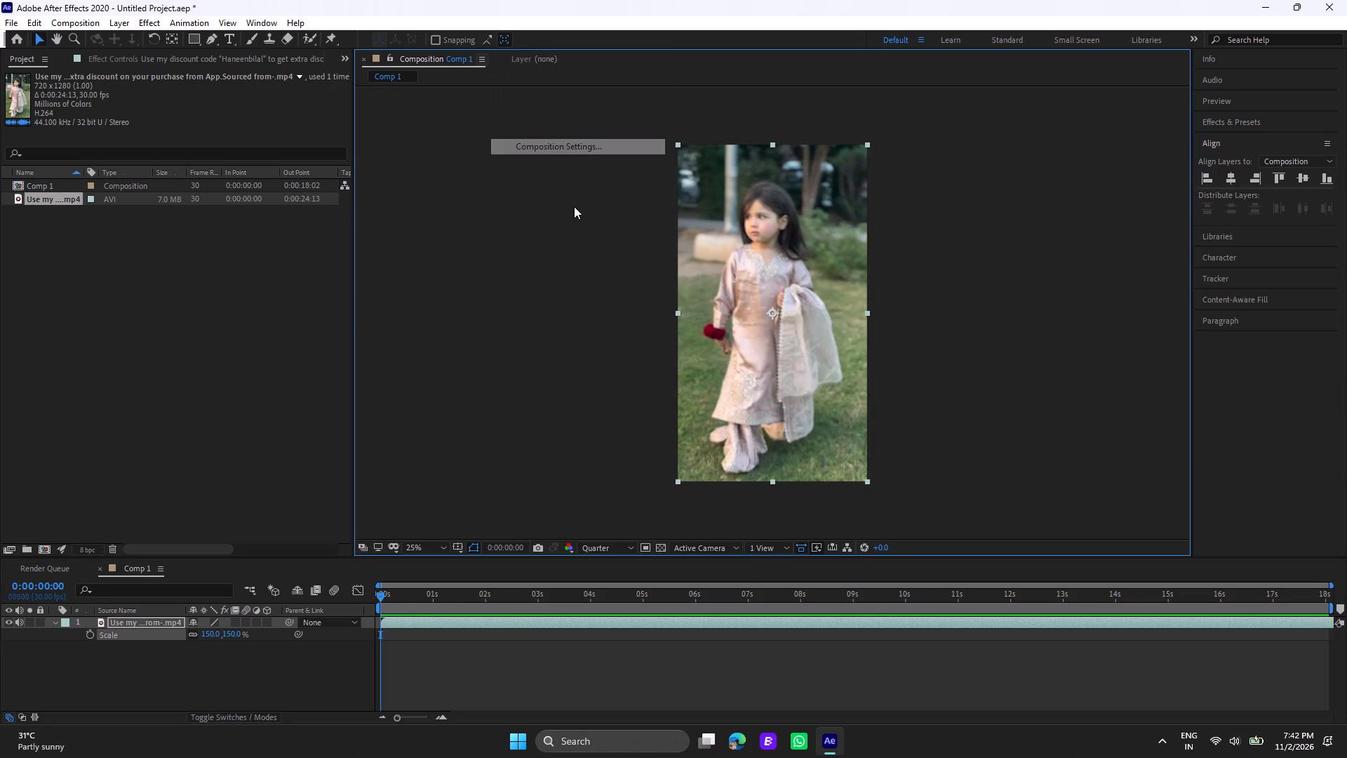
left_click(634, 395)
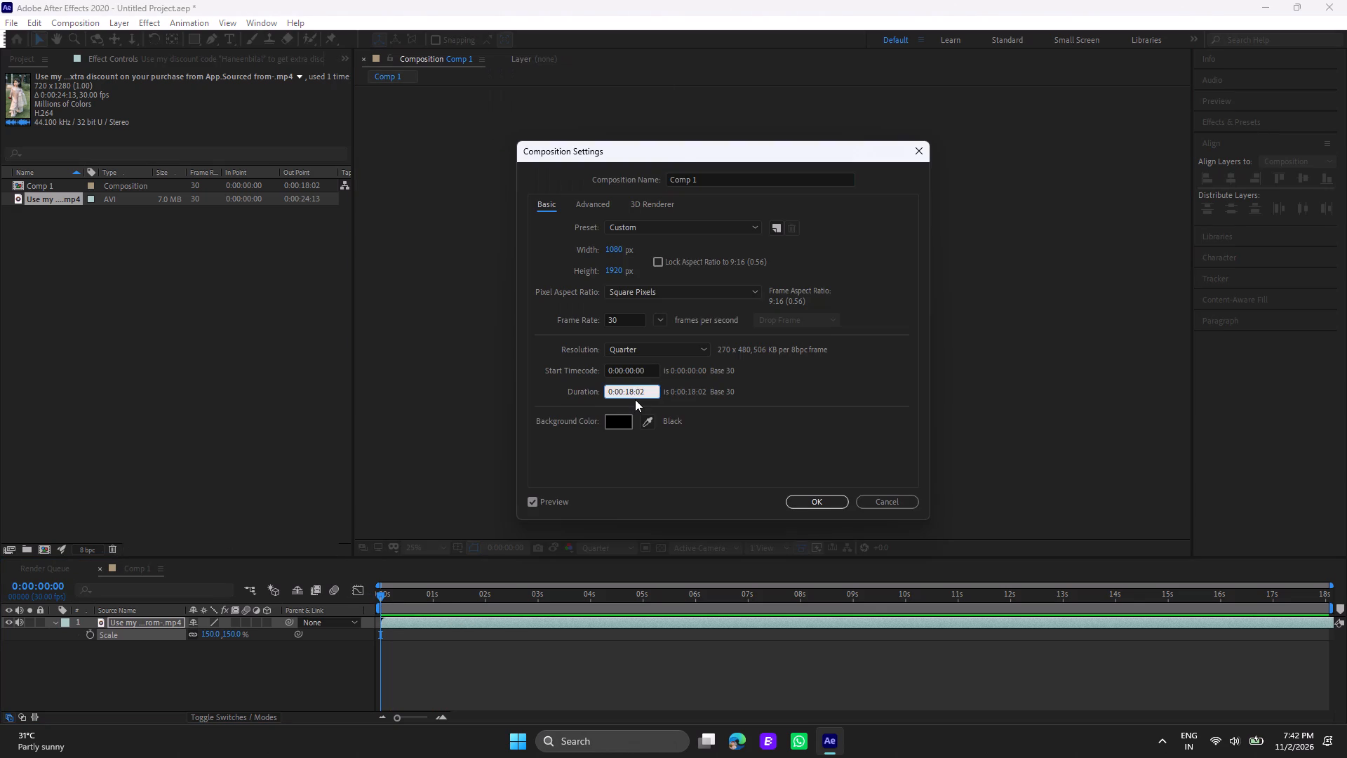
key("BackSpace")
key("BackSpace")
type("30")
key("Return")
Play the composition and look along the timeline to see where the video layer ends.
key("space")
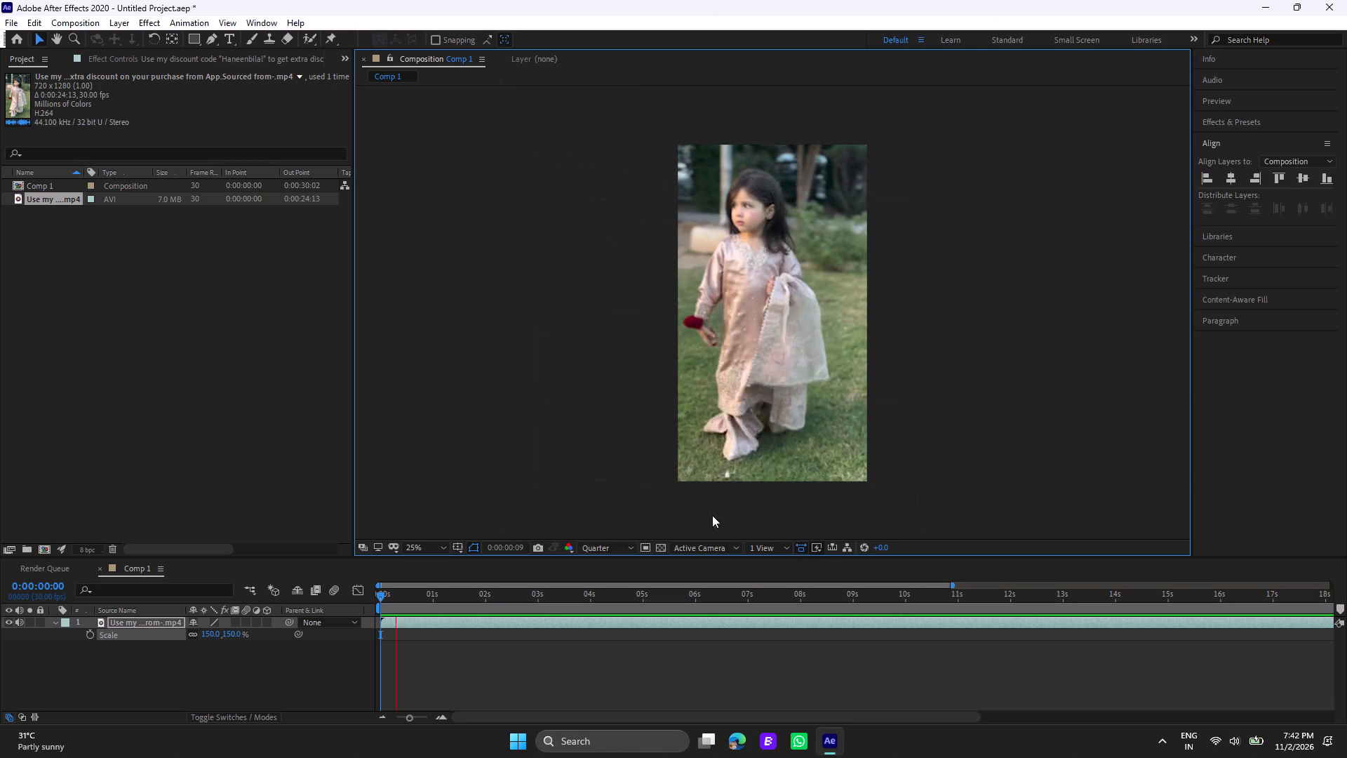
left_click_drag(824, 715, 1184, 724)
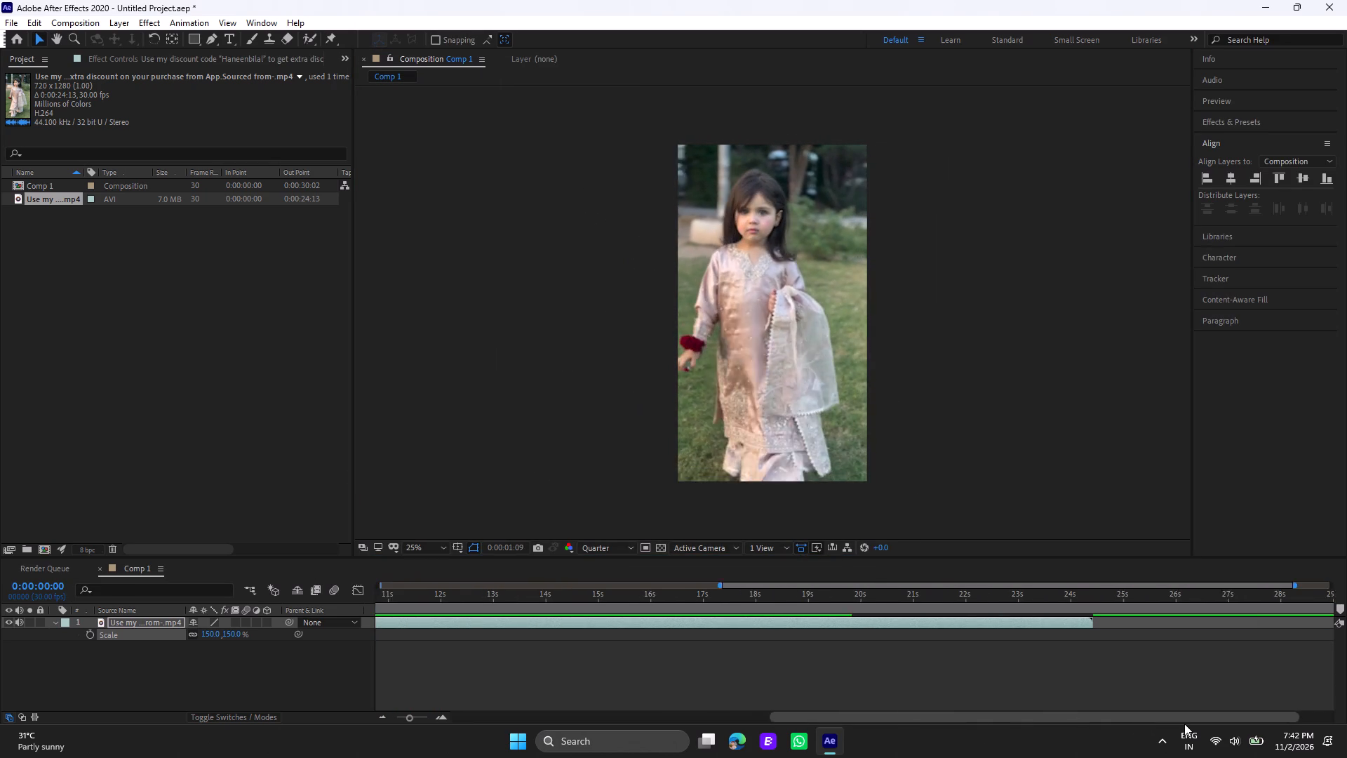
left_click_drag(1184, 724, 813, 729)
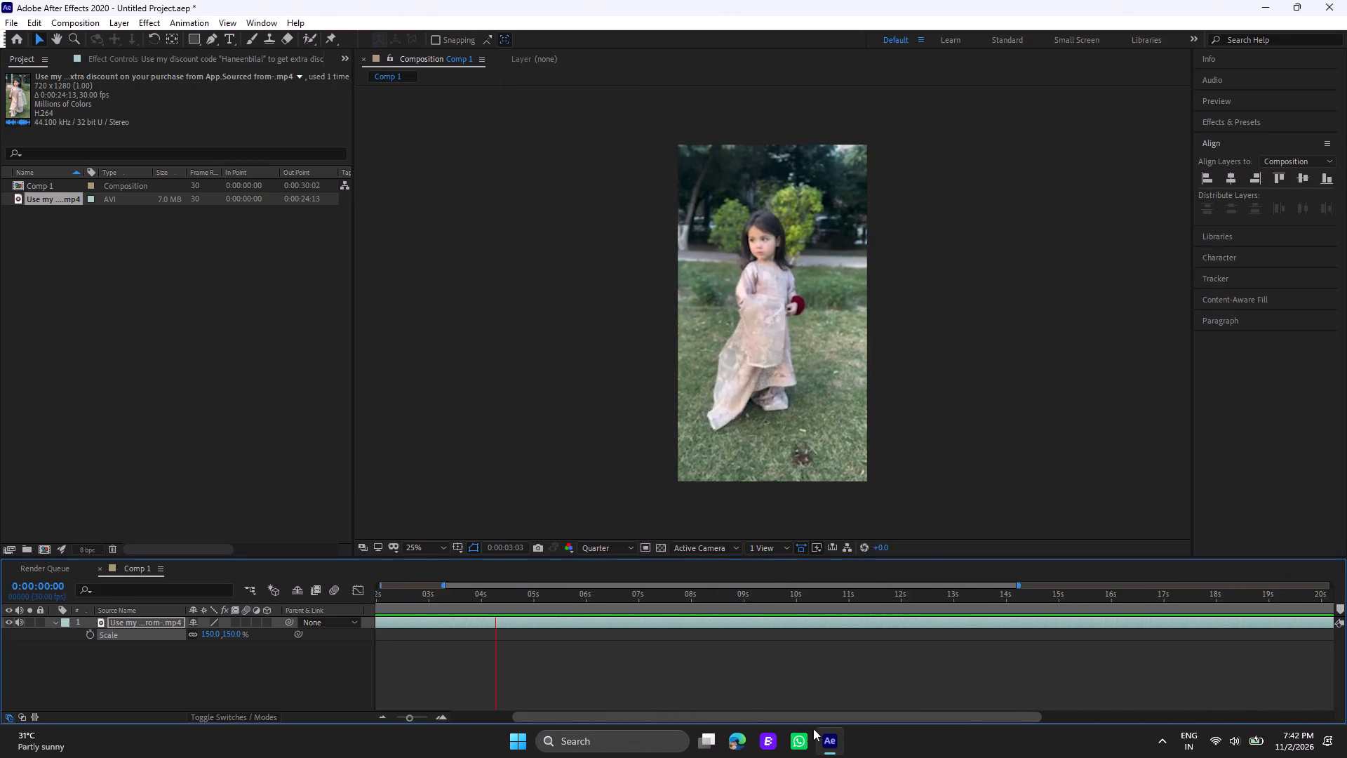
left_click_drag(813, 729, 1199, 717)
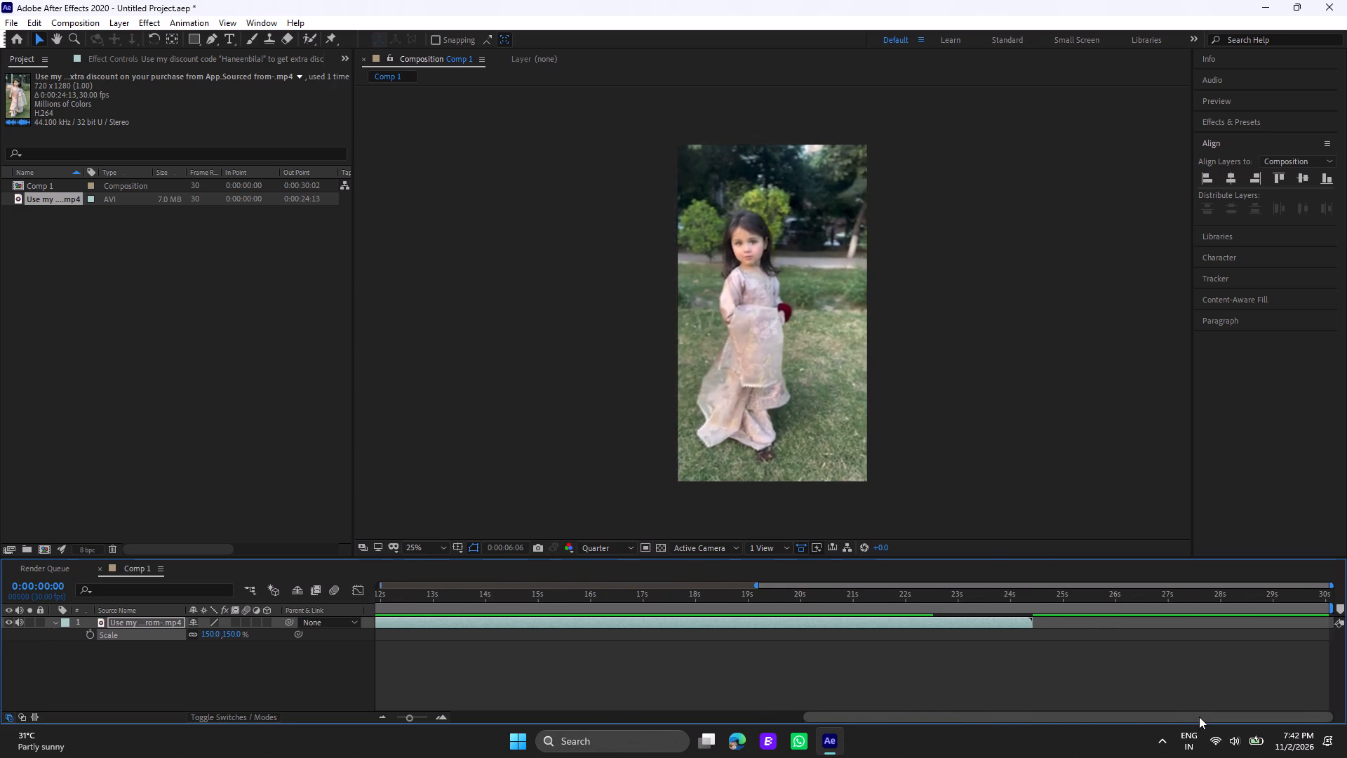
left_click_drag(1199, 717, 1135, 716)
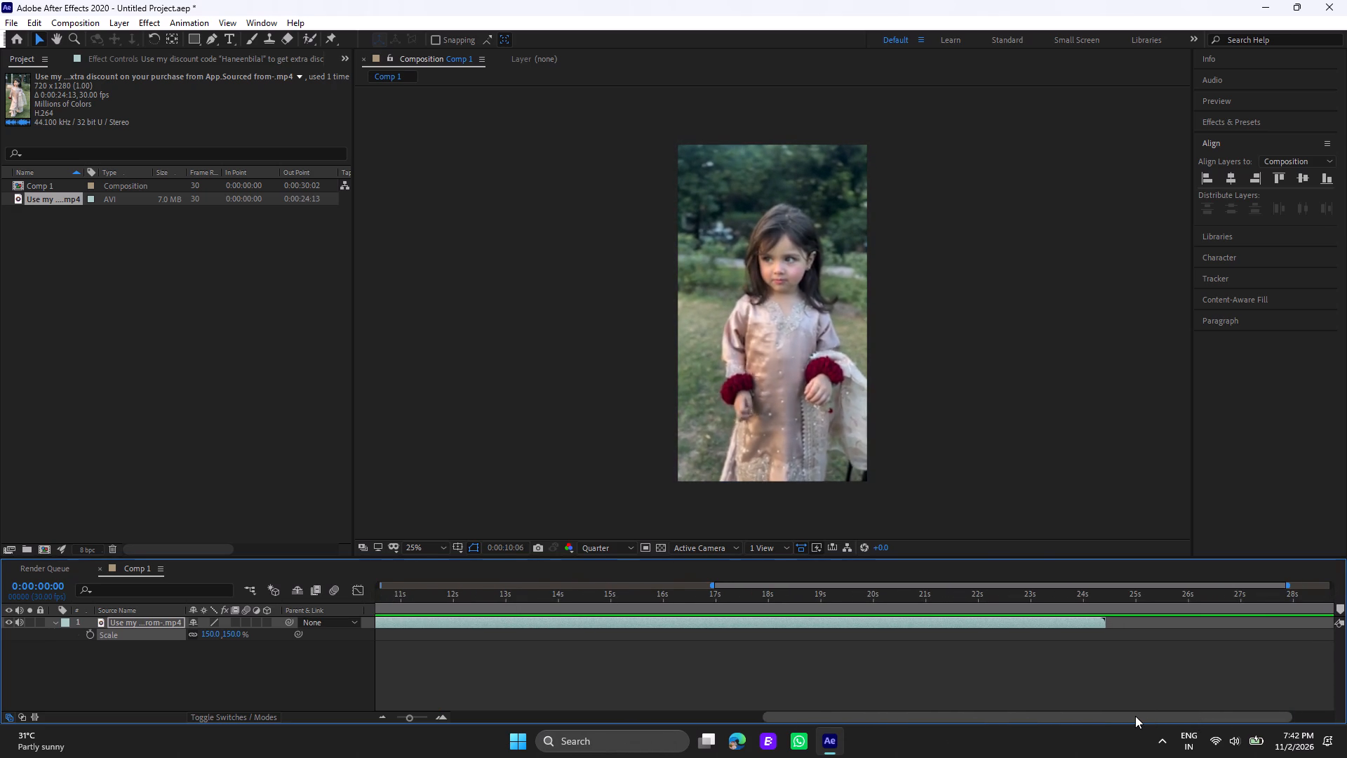
left_click_drag(1135, 716, 625, 713)
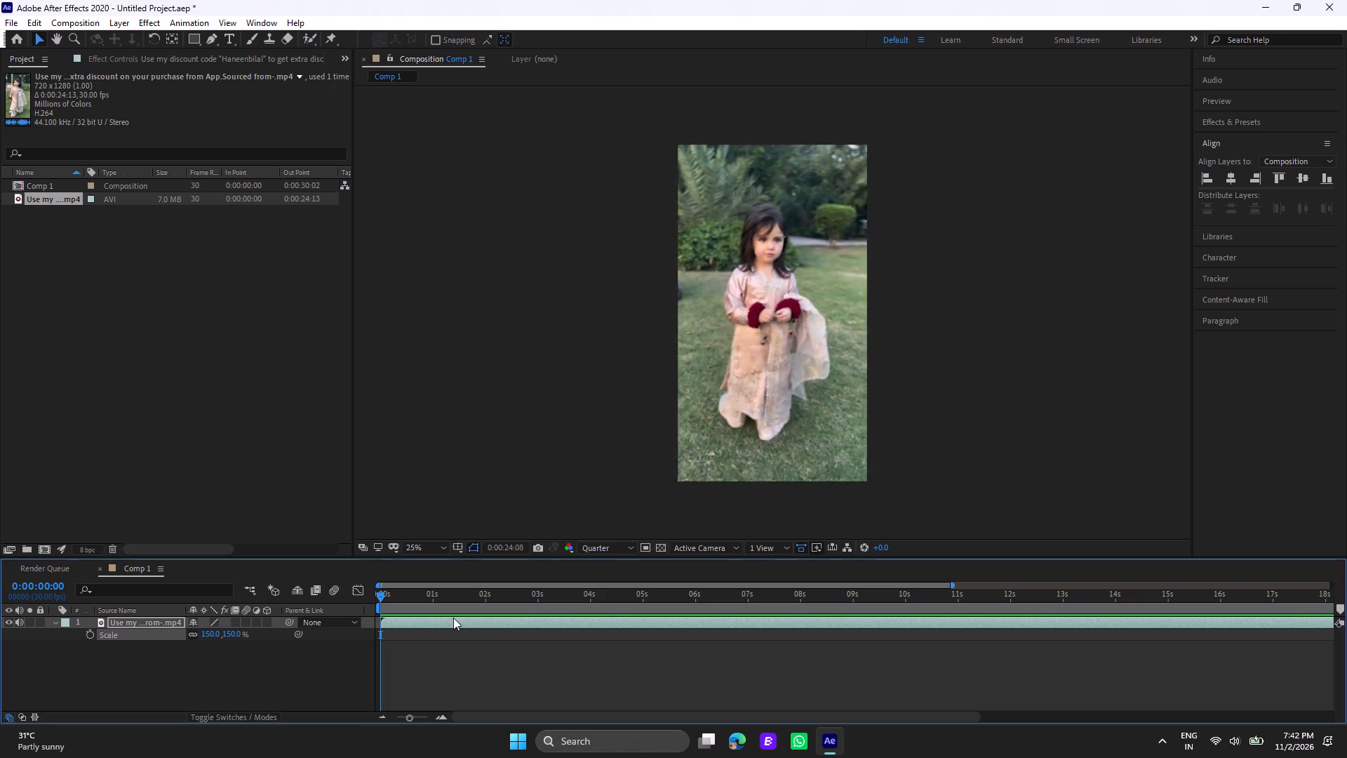
Replay the opening seconds of the video several times to locate the first cut point.
left_click(383, 595)
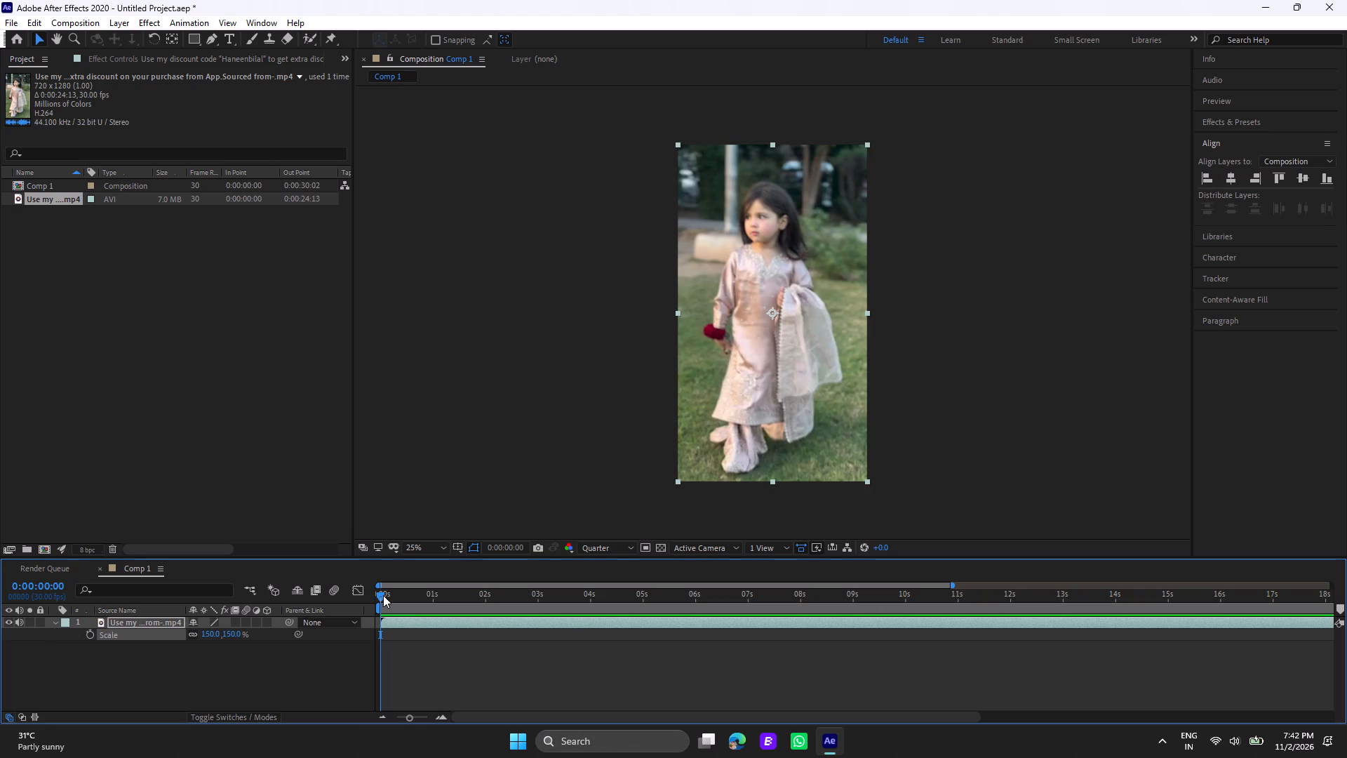
key("space")
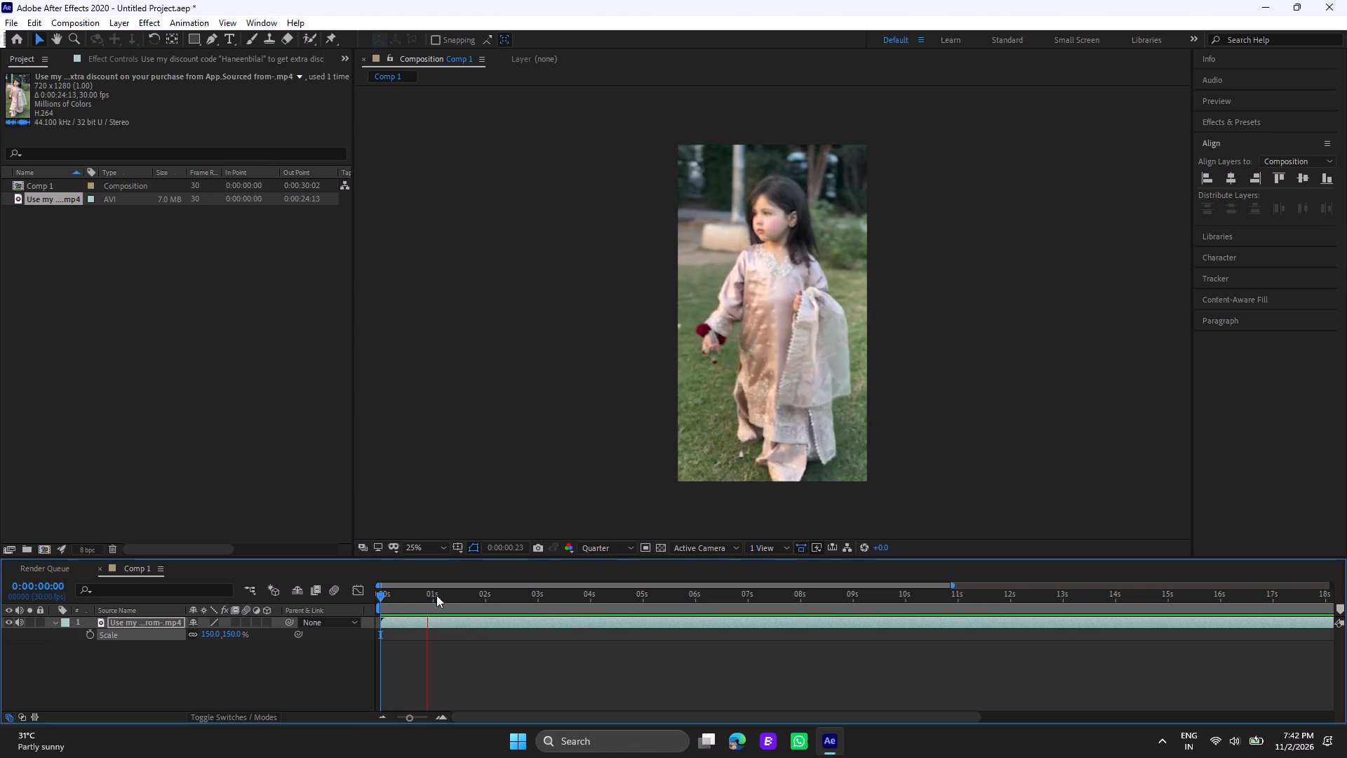
key("space")
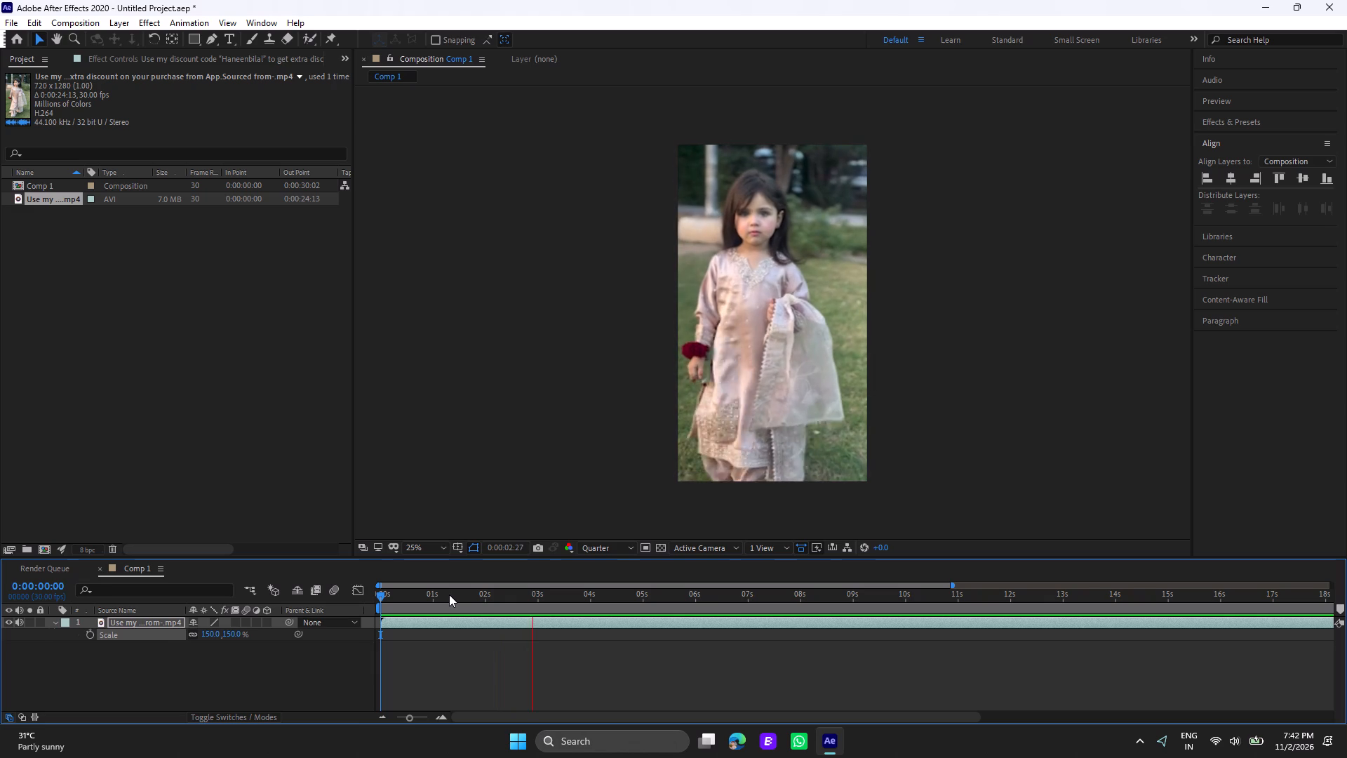
left_click(384, 592)
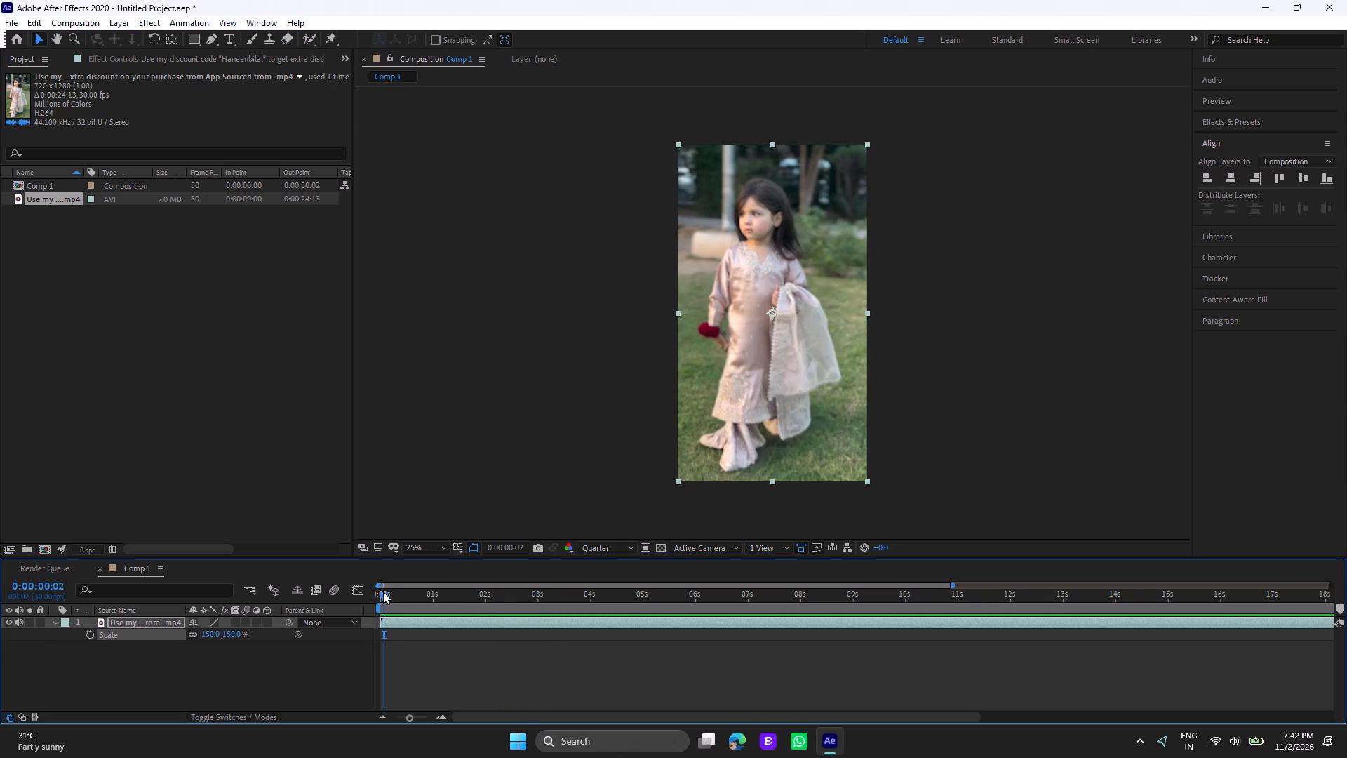
left_click_drag(383, 592, 372, 592)
key("space")
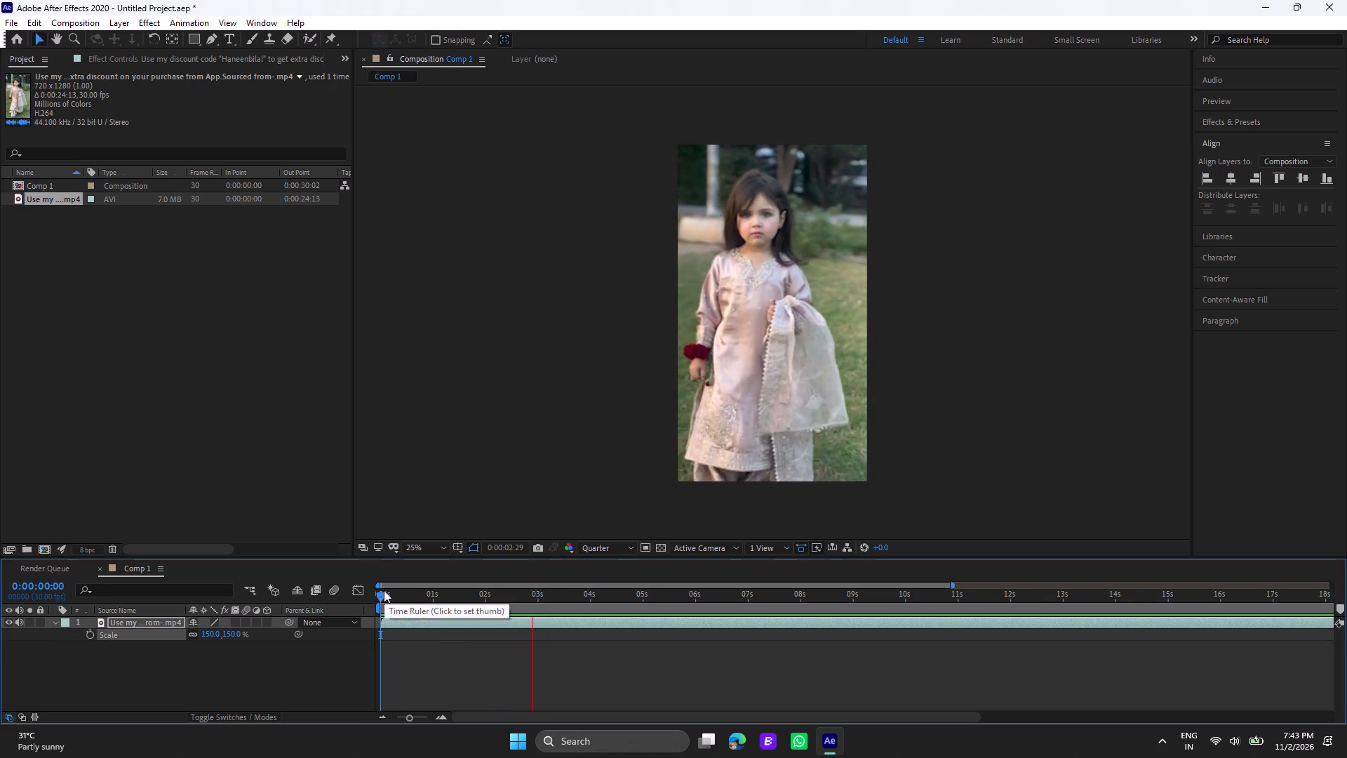
left_click(384, 590)
left_click_drag(384, 591, 370, 591)
key("space")
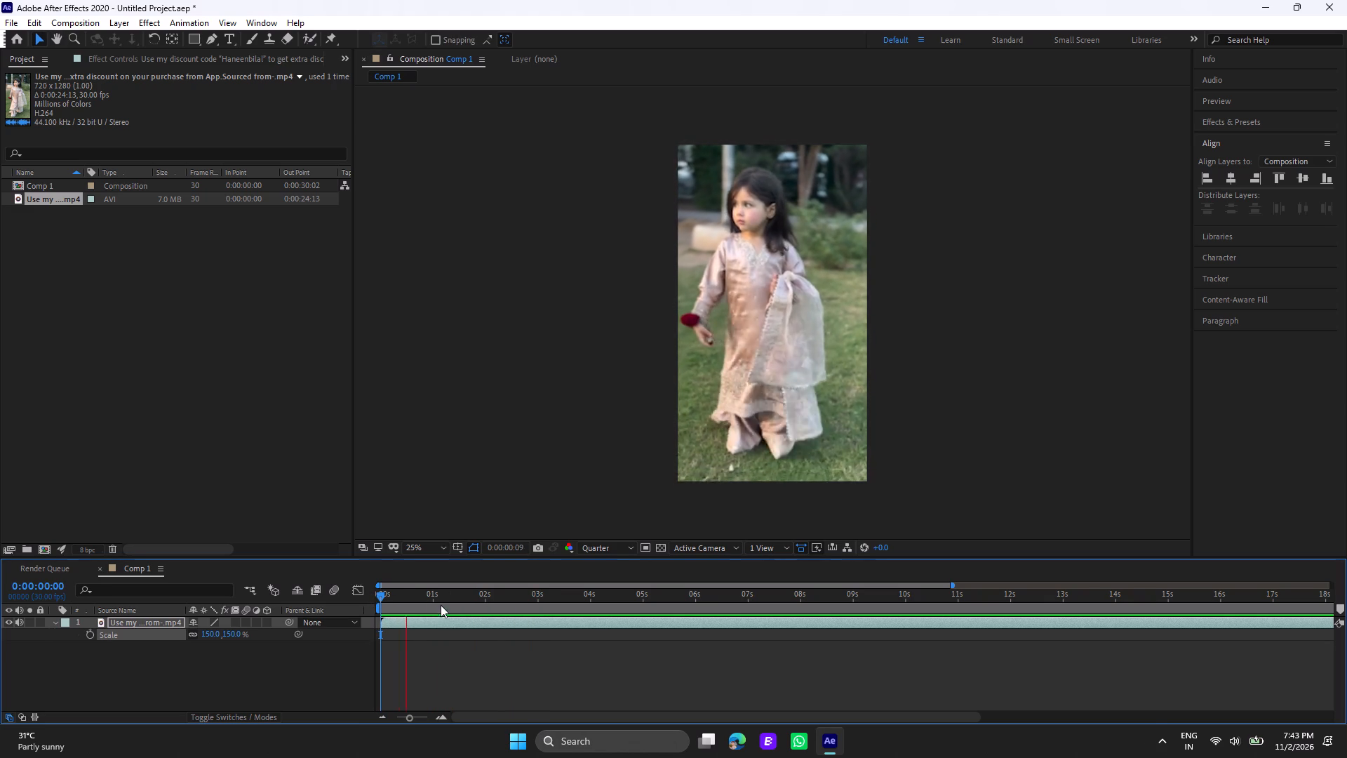
key("space")
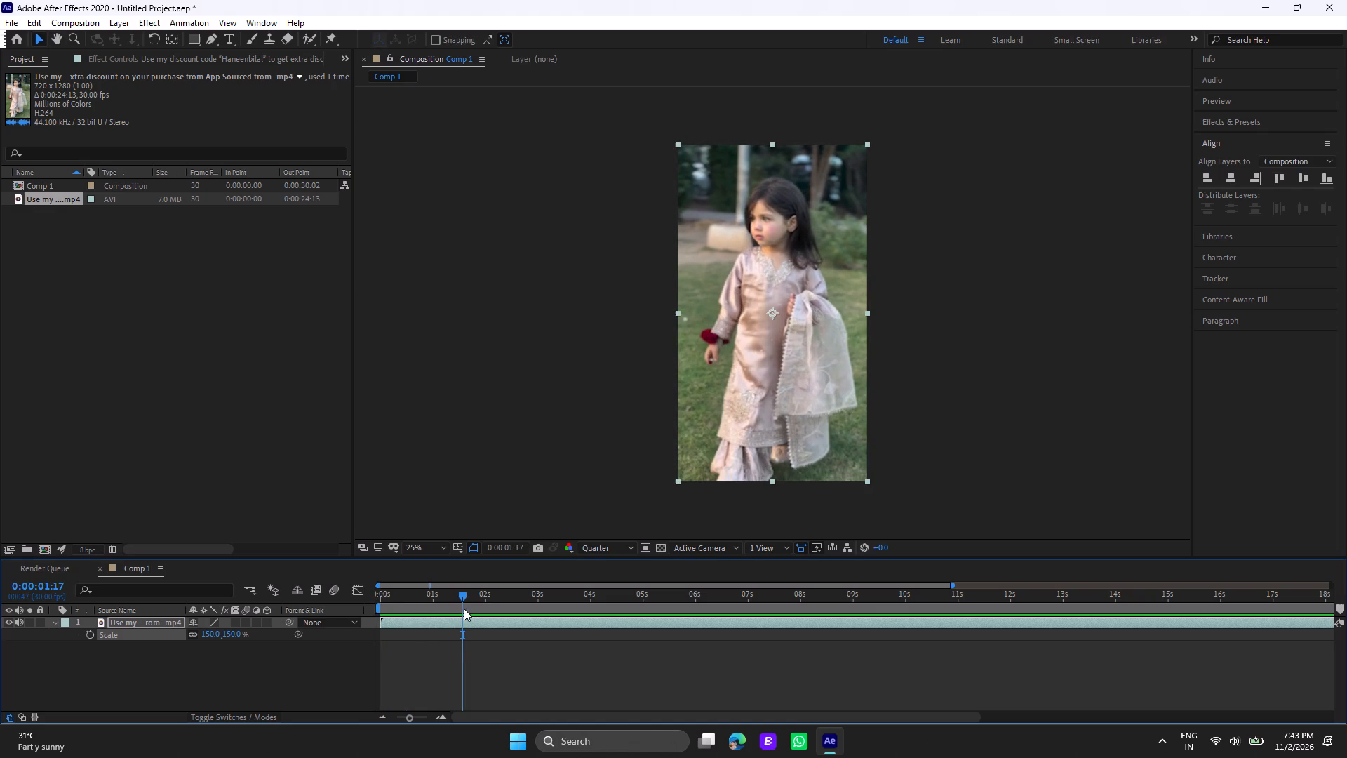
key("space")
key("space")
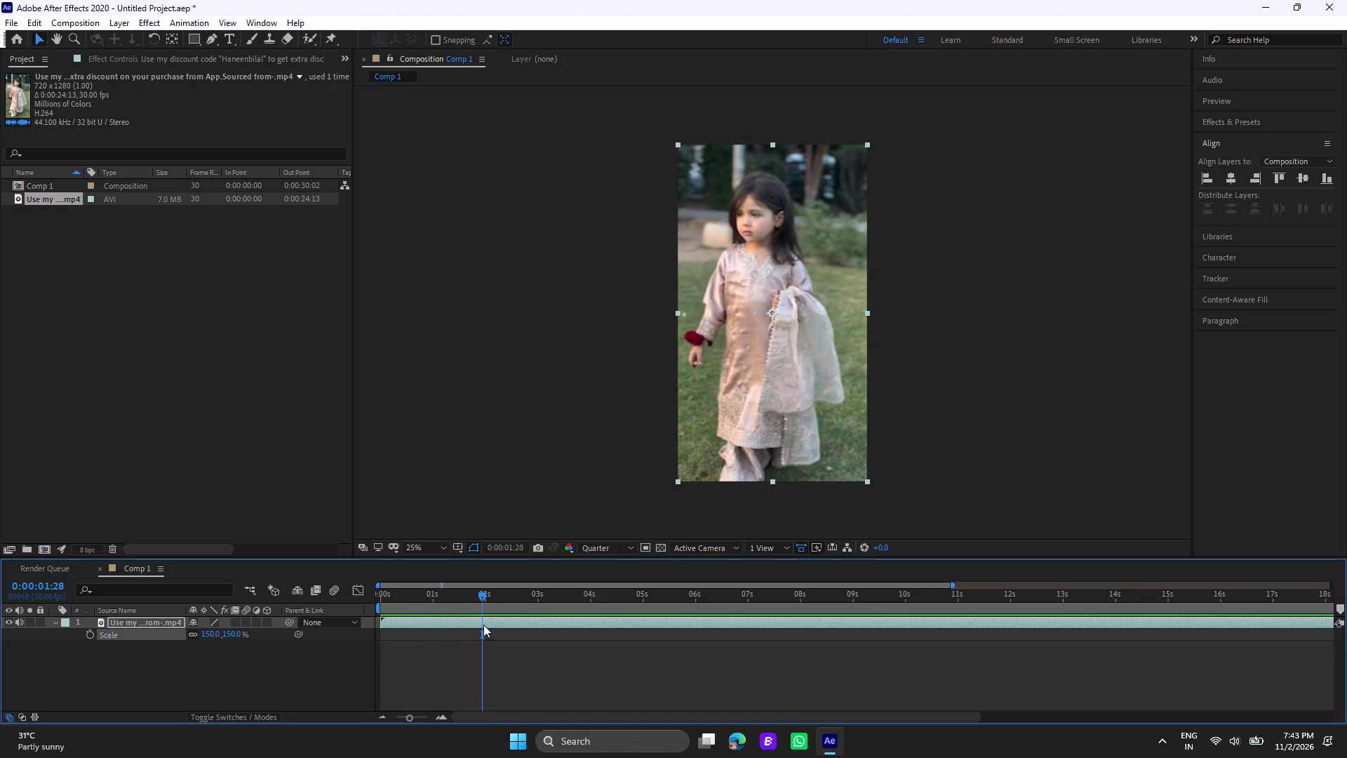
Split the video layer at 0:00:01:17.
left_click(483, 619)
left_click(479, 597)
left_click_drag(479, 597, 471, 596)
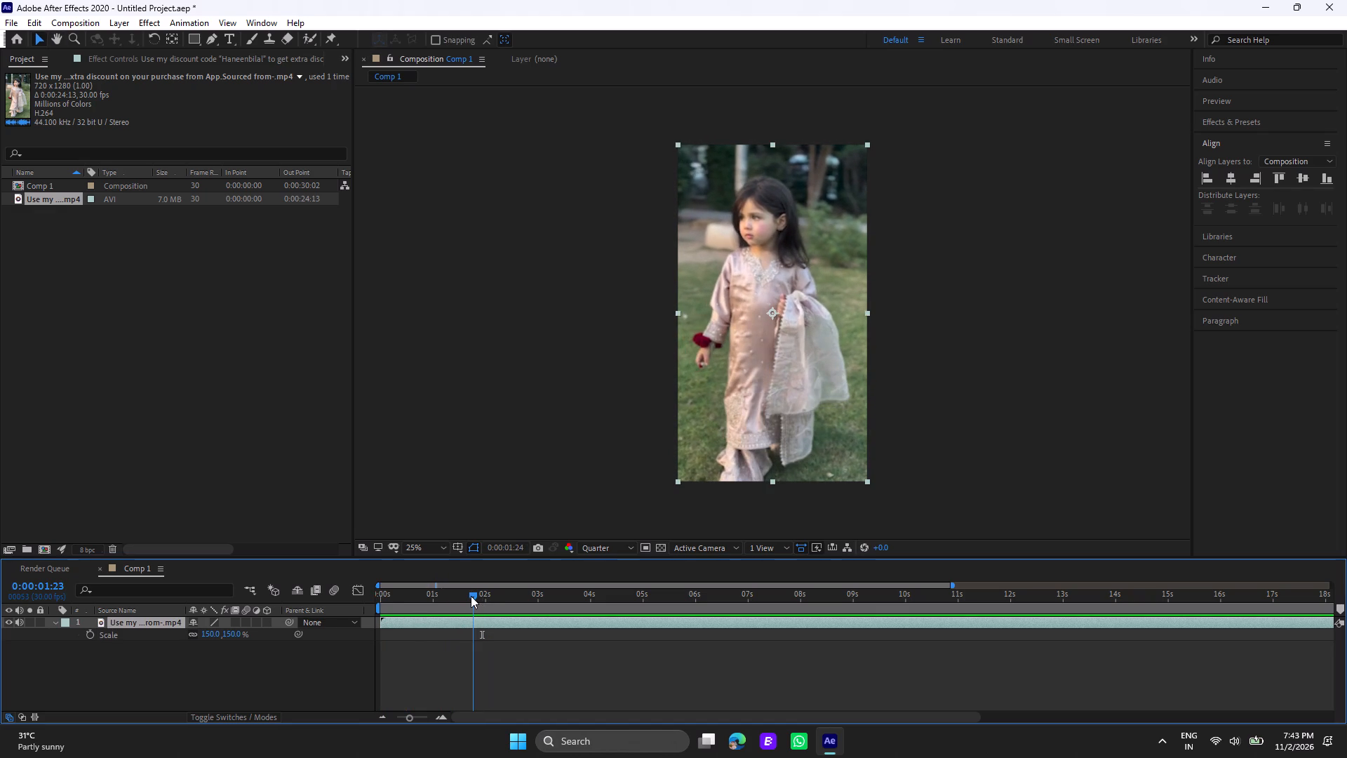
left_click_drag(471, 596, 467, 596)
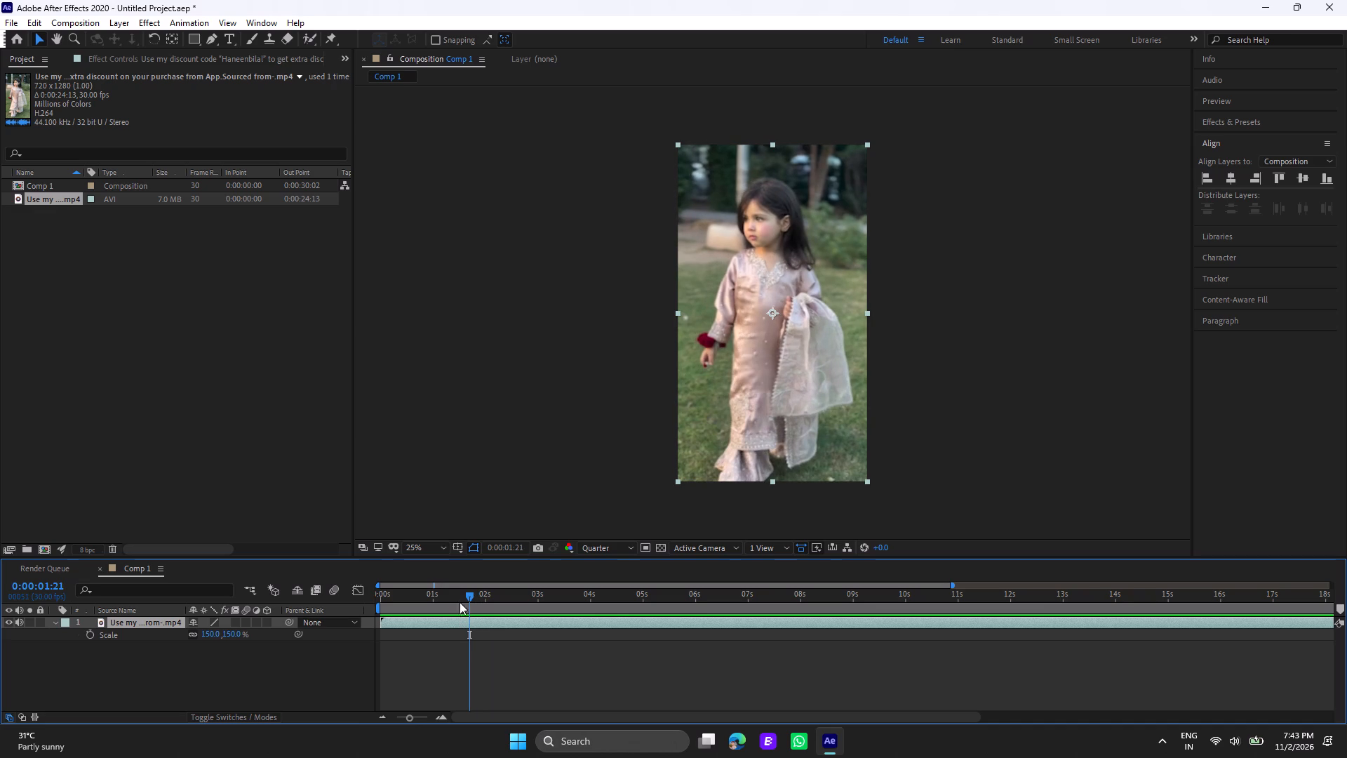
left_click(462, 594)
left_click(462, 618)
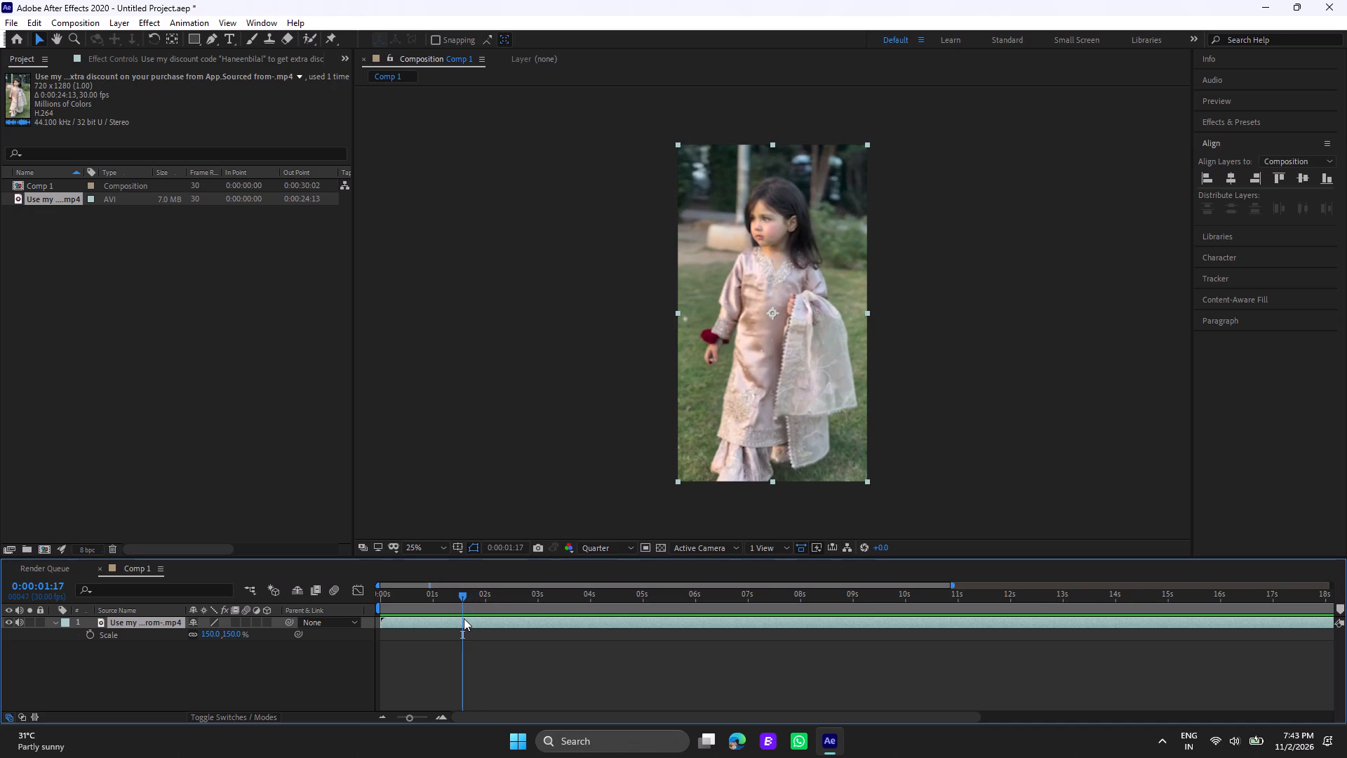
key("ctrl+shift+d")
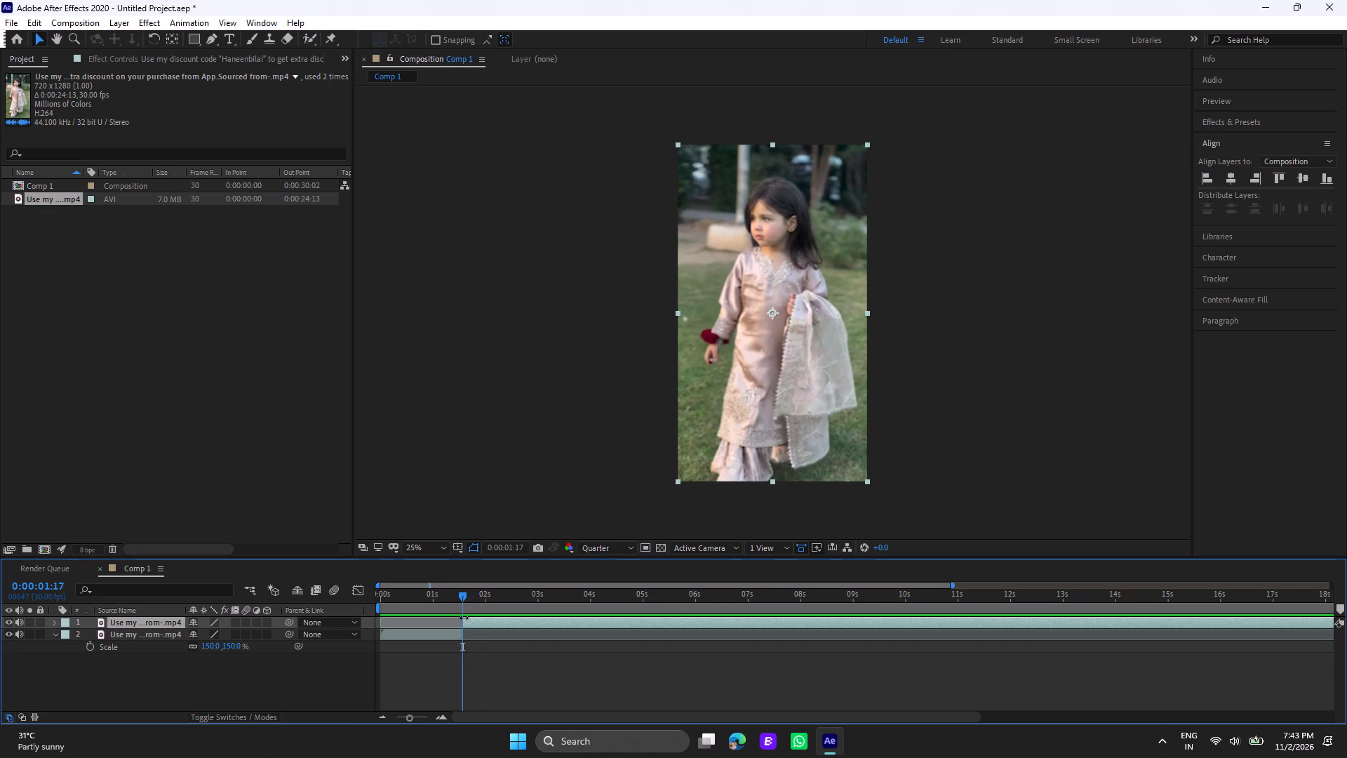
Split the later video segment at 0:00:02:05 and delete the short piece between 0:00:01:17 and this cut.
left_click(443, 637)
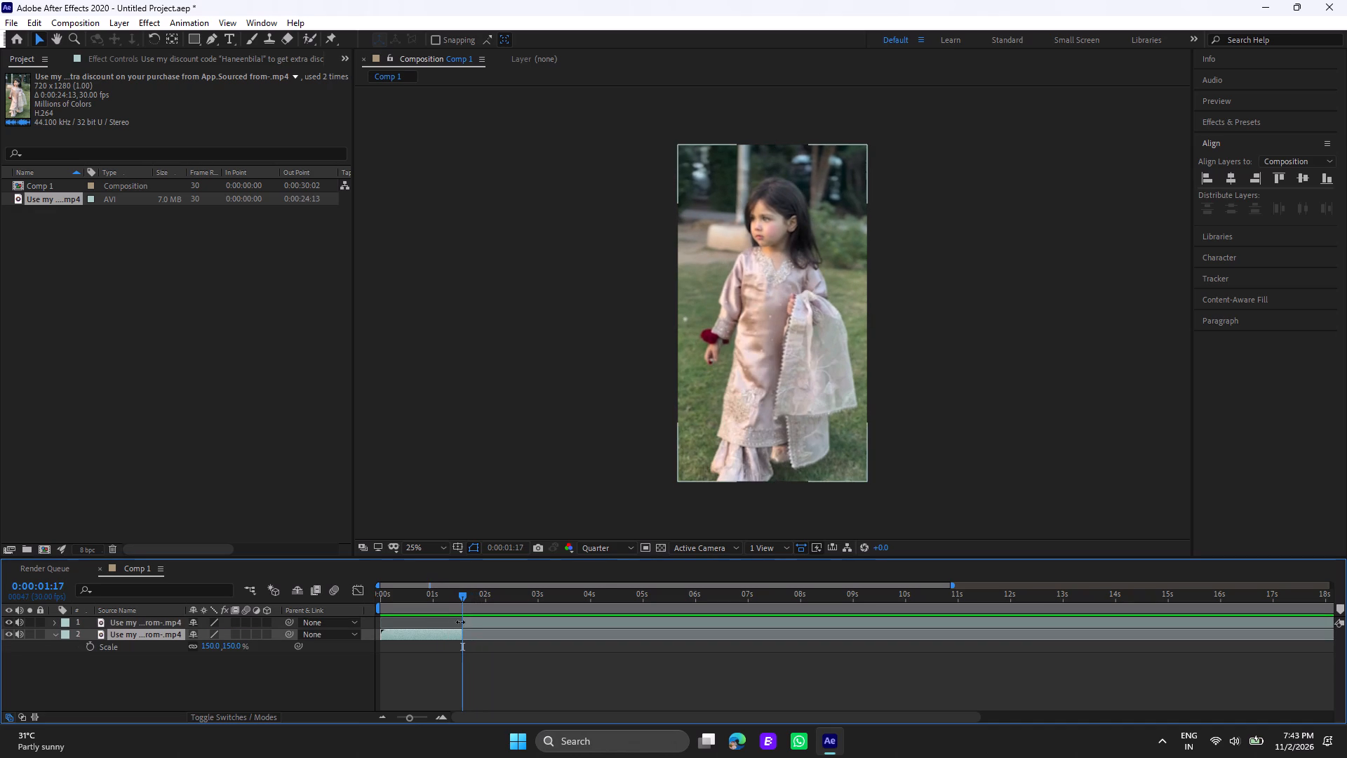
left_click(470, 622)
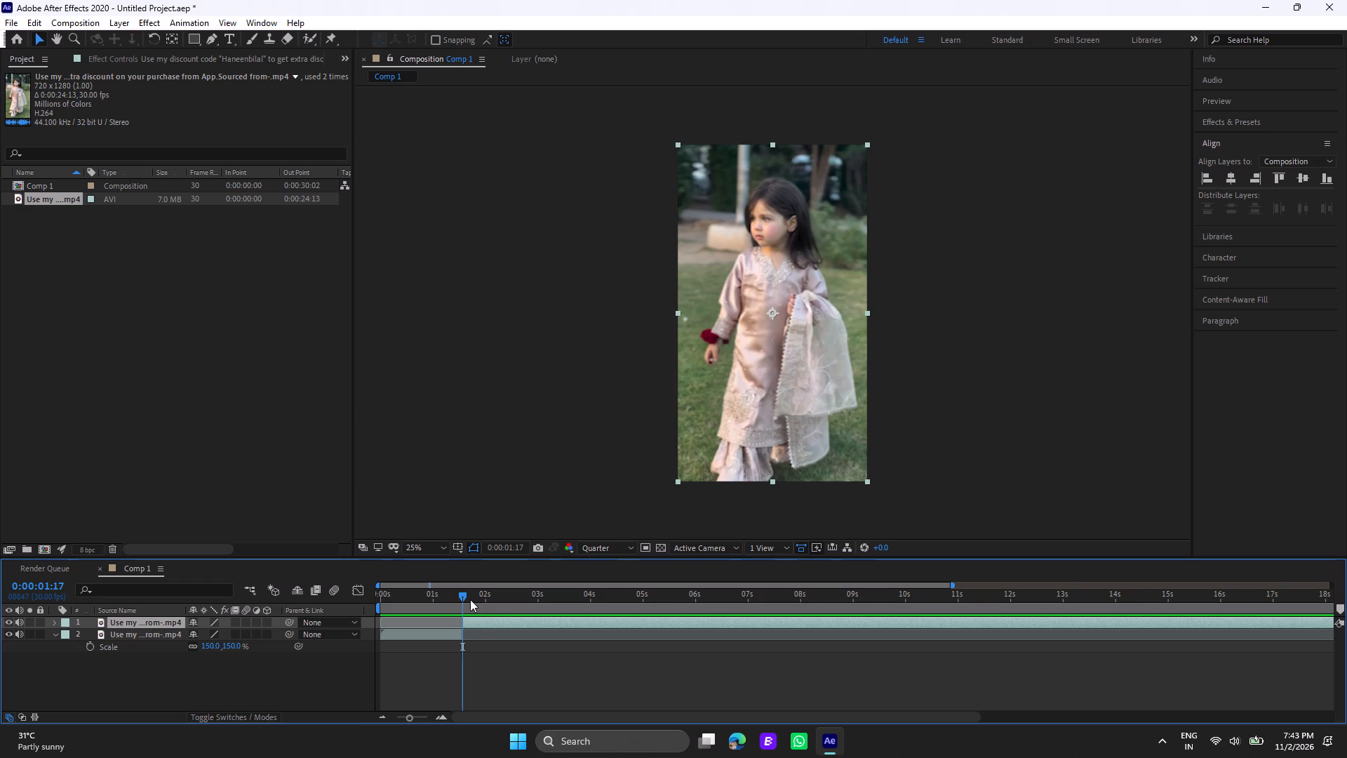
left_click_drag(461, 592, 471, 596)
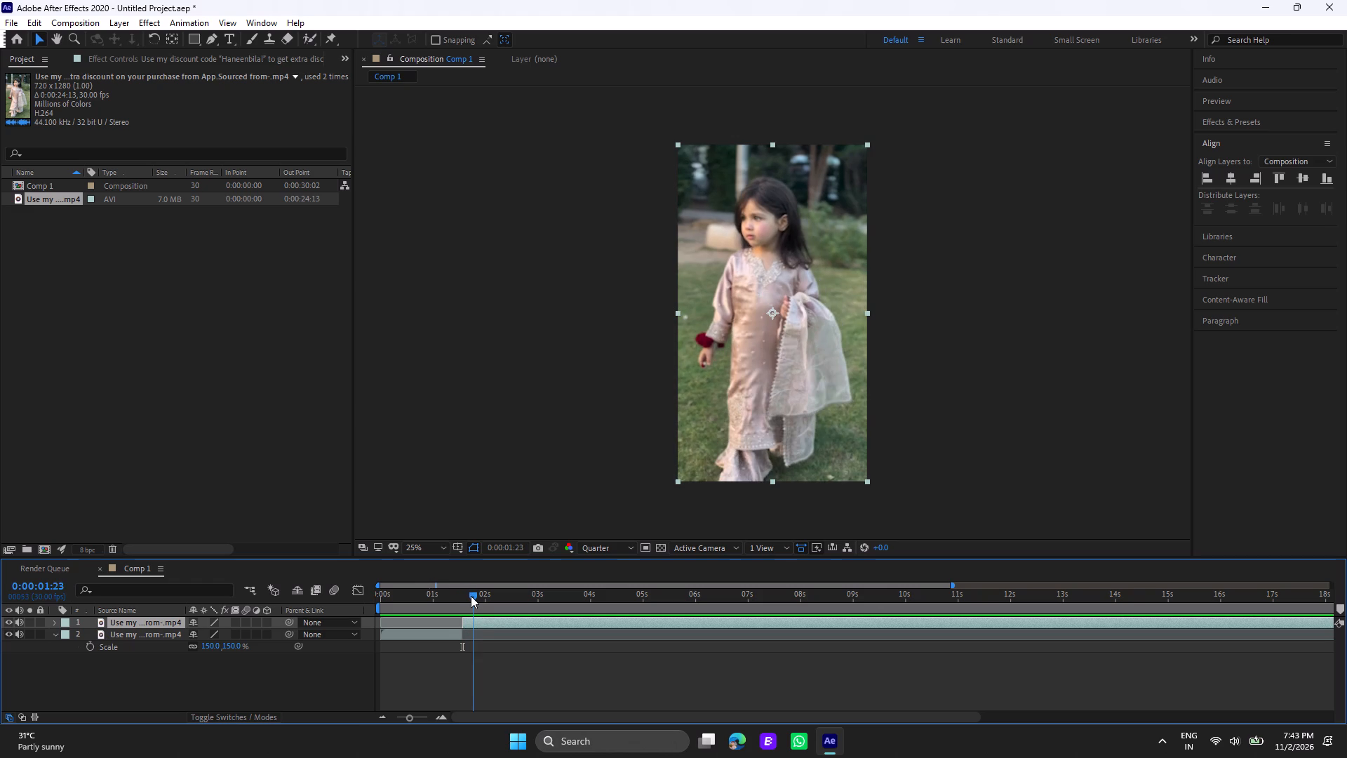
left_click_drag(471, 596, 489, 608)
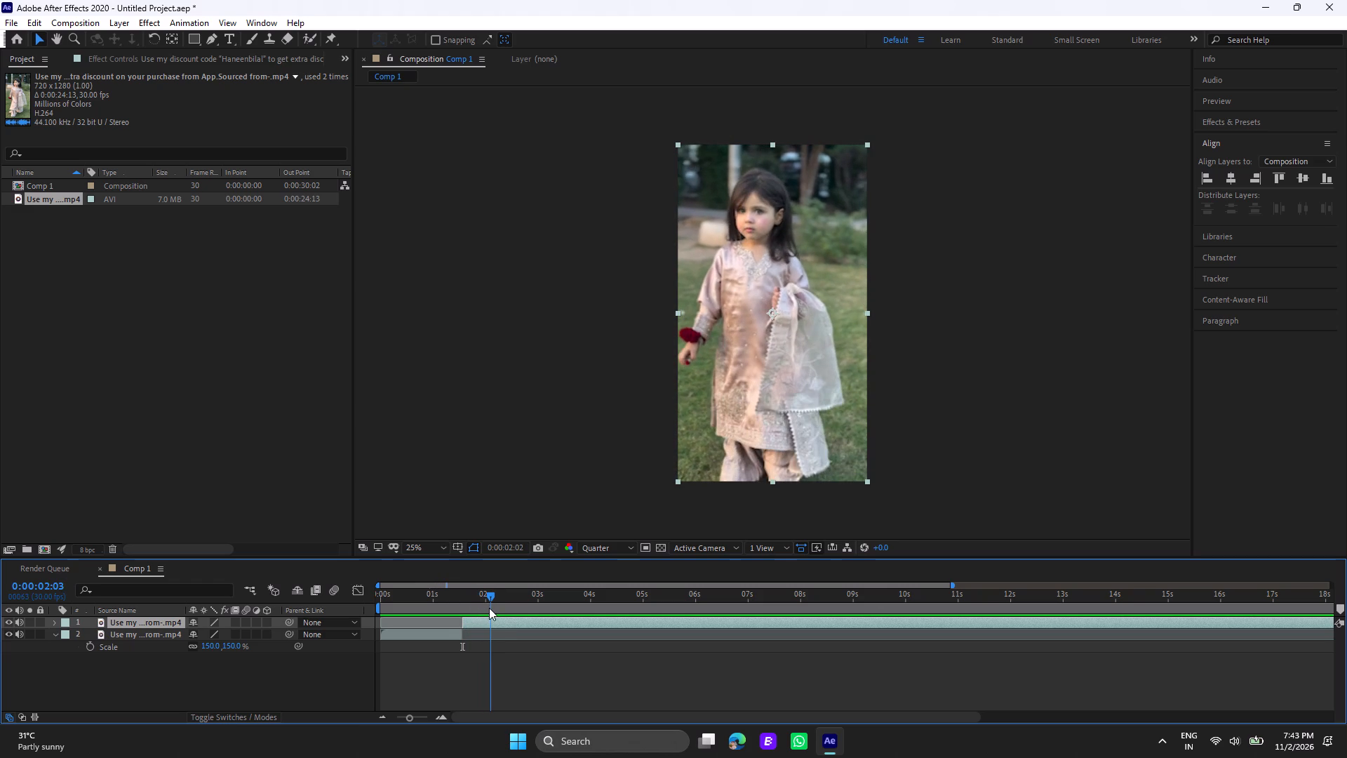
left_click_drag(489, 608, 492, 610)
left_click(499, 623)
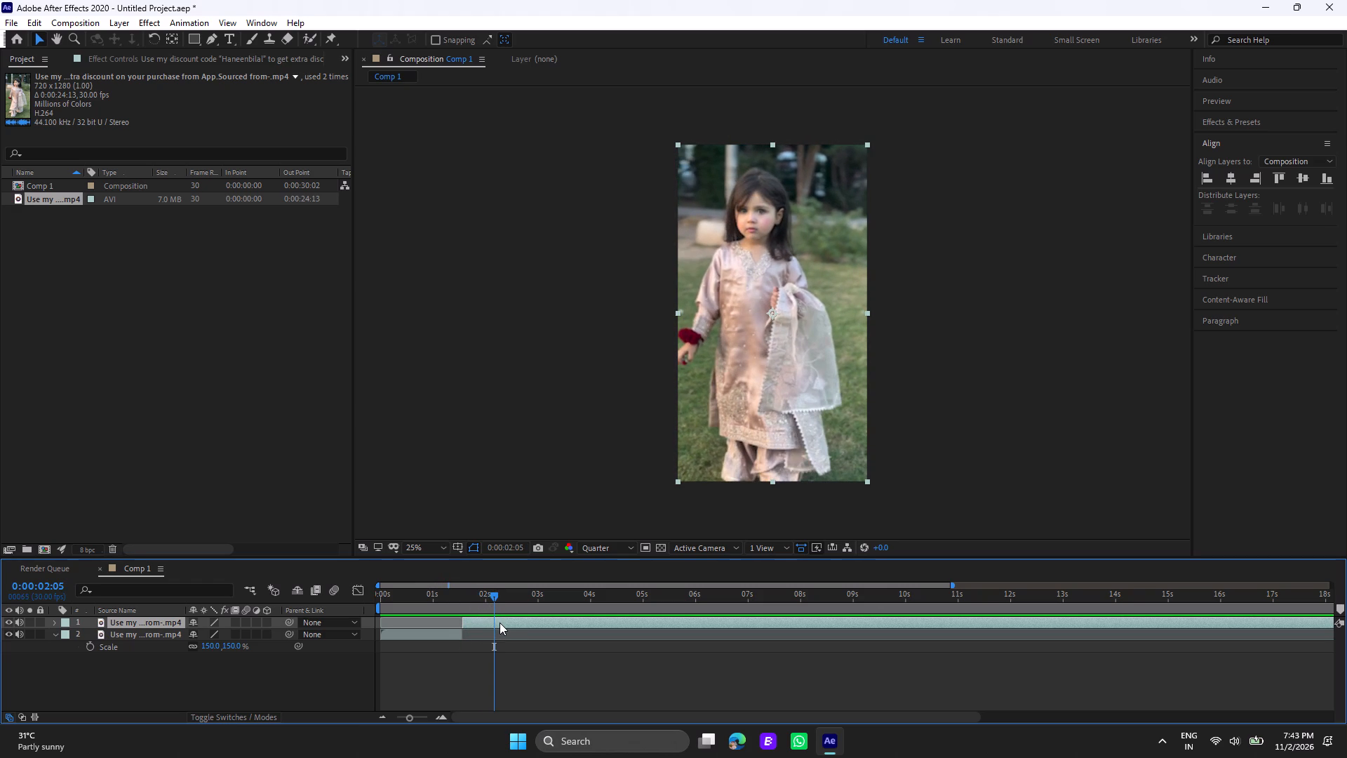
key("ctrl+shift+d")
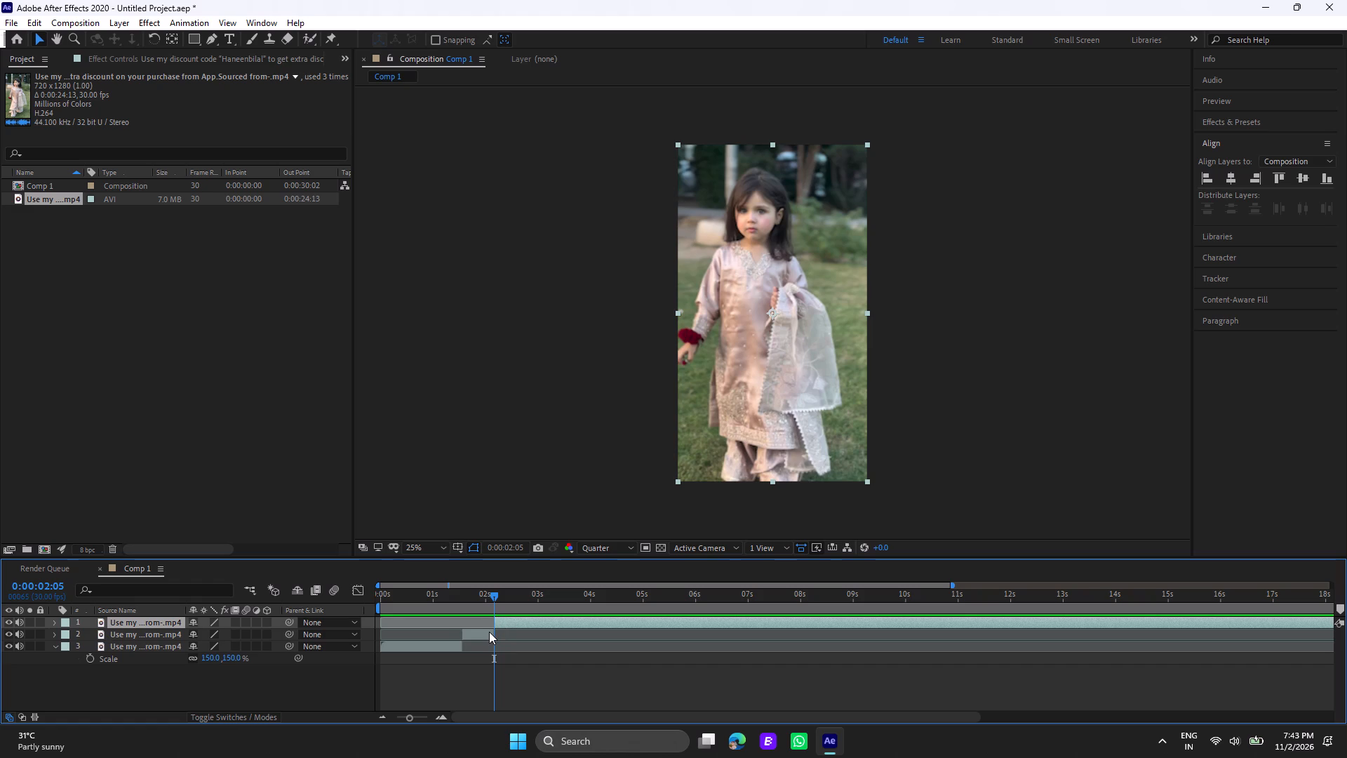
left_click(488, 632)
key("Delete")
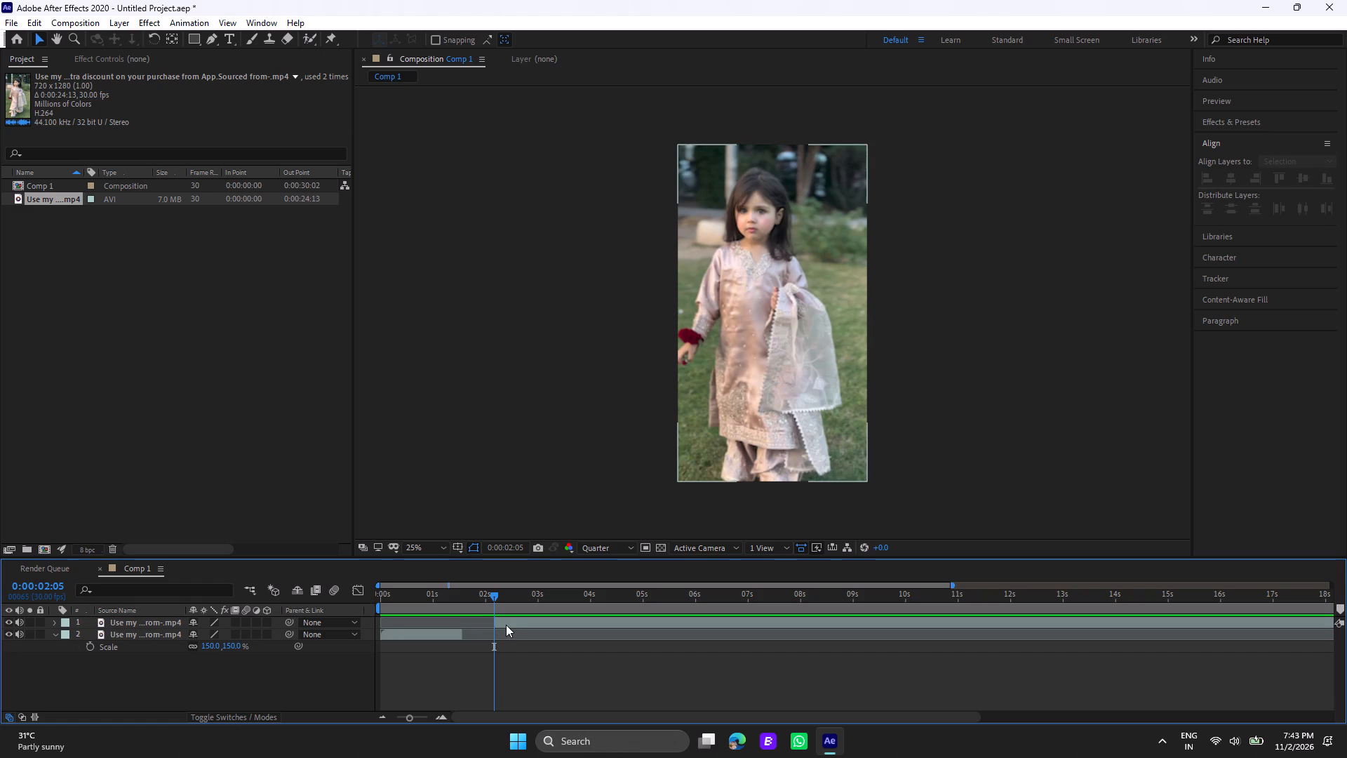
Find the end of the close-up shot and split the last video segment at 0:00:03:17.
left_click_drag(492, 595, 533, 597)
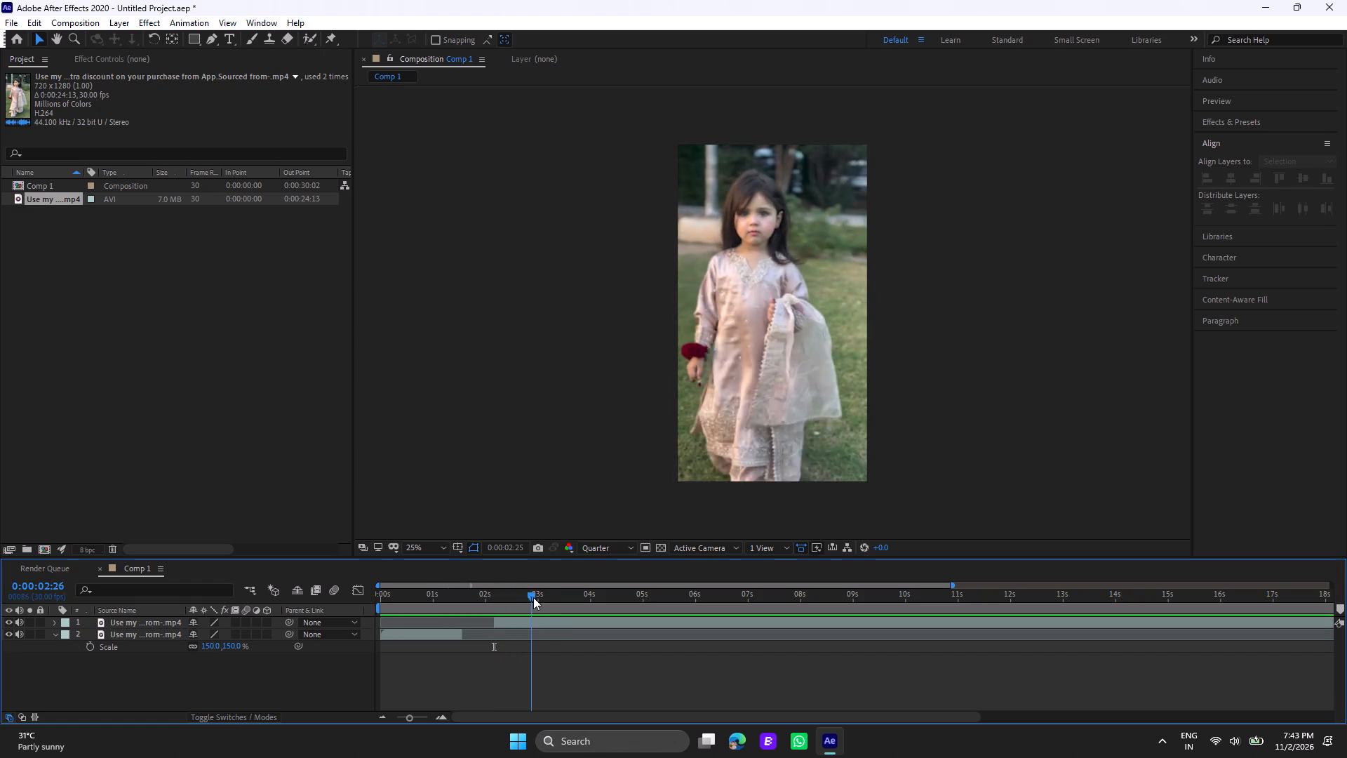
left_click_drag(533, 597, 584, 620)
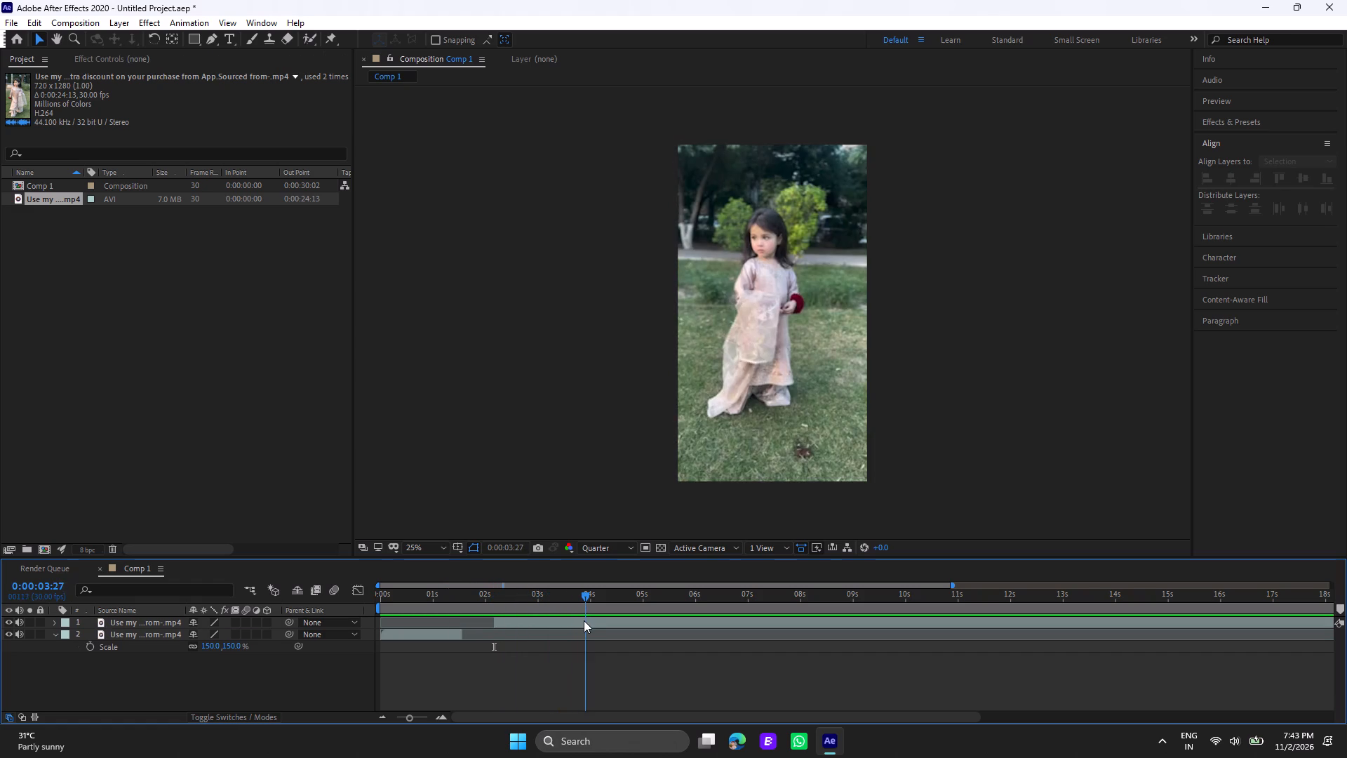
left_click_drag(584, 620, 563, 618)
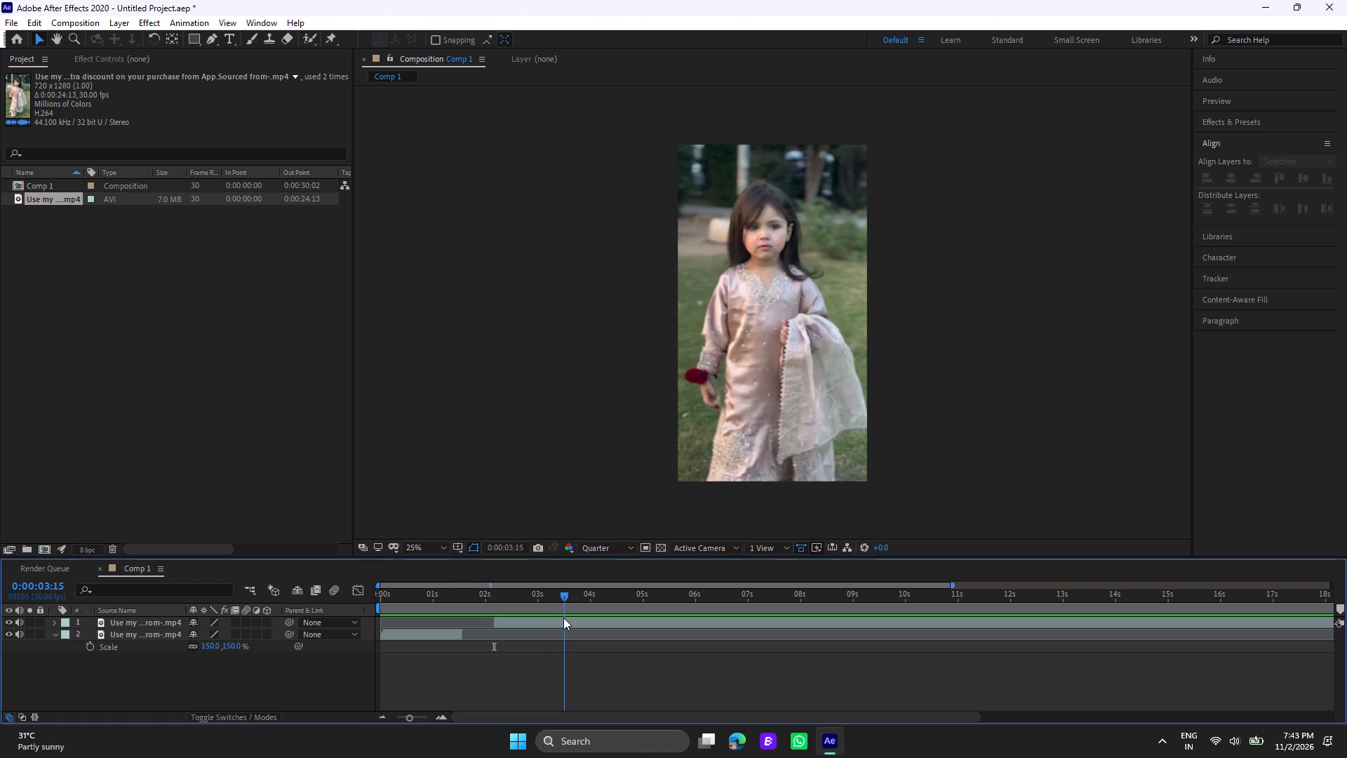
left_click_drag(563, 618, 573, 623)
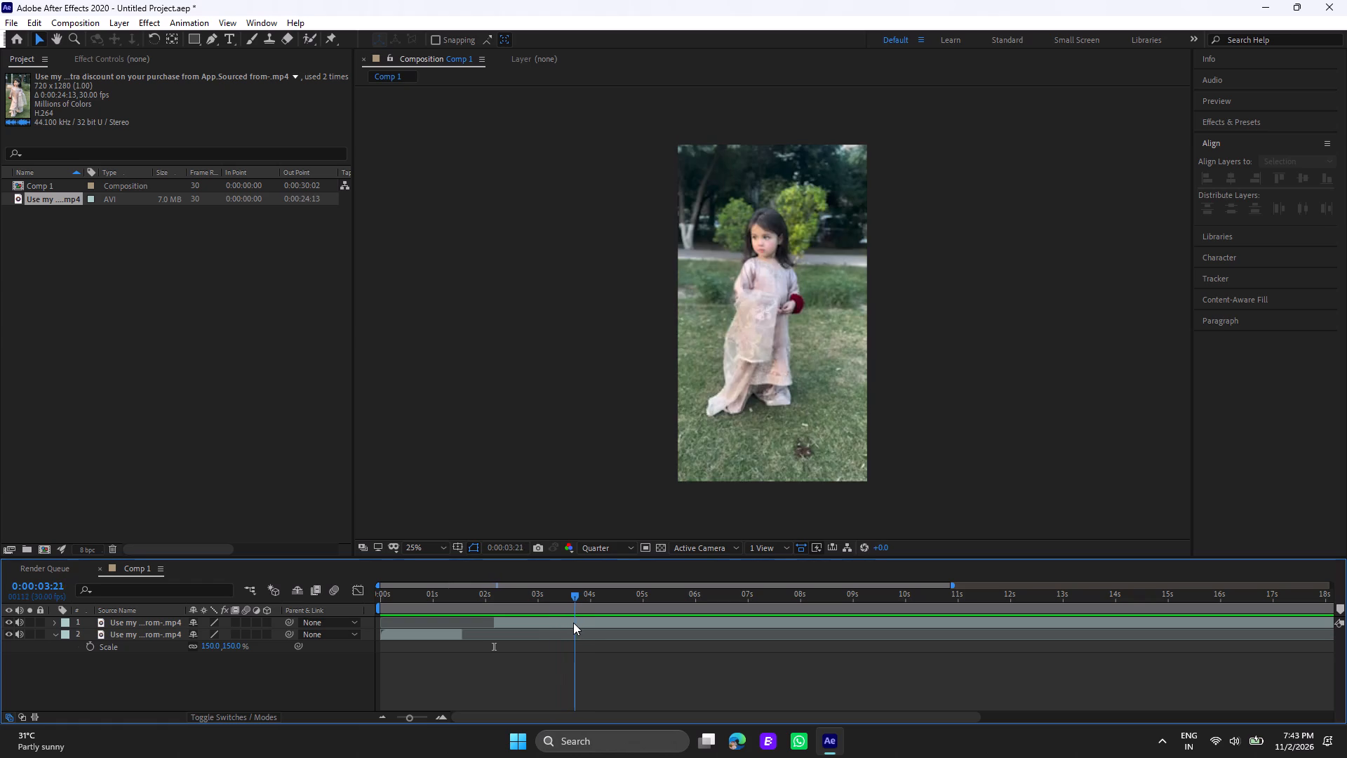
left_click_drag(573, 623, 568, 622)
left_click(566, 620)
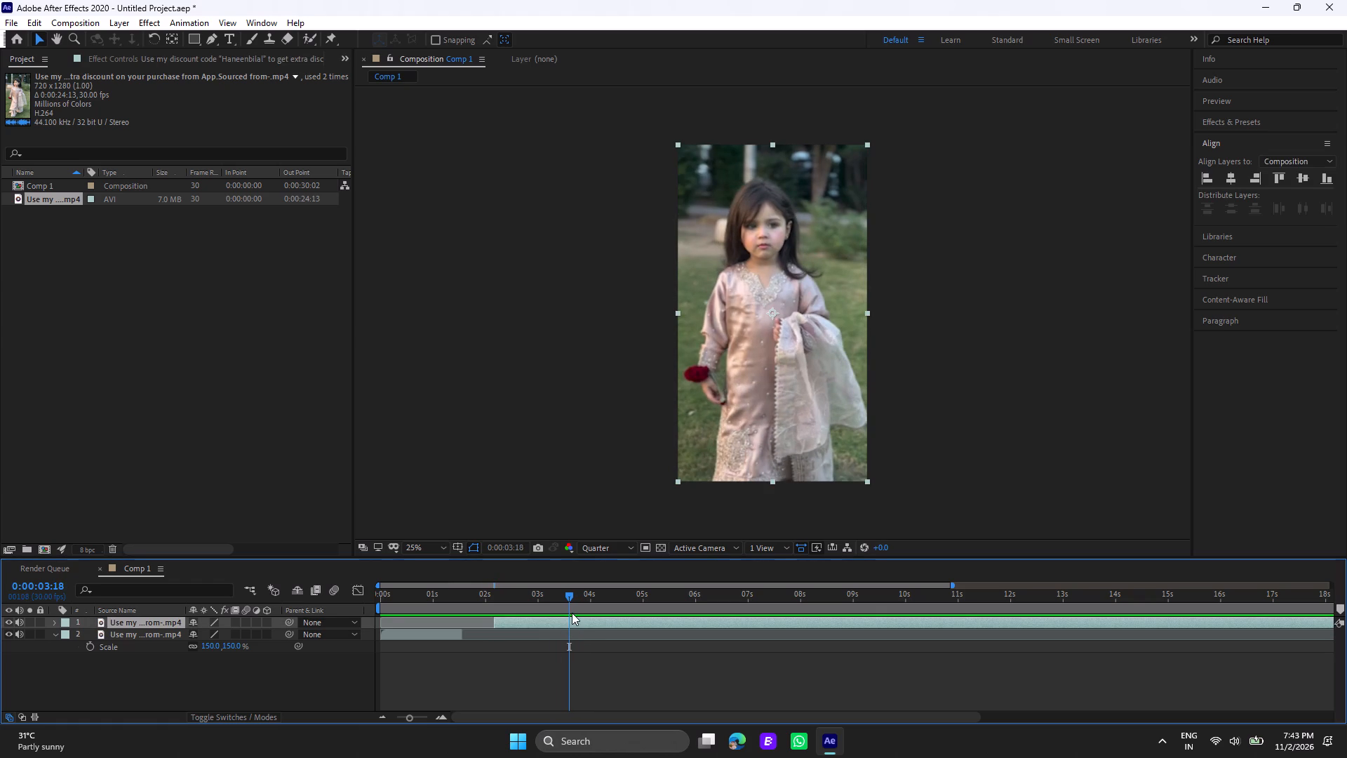
left_click(569, 597)
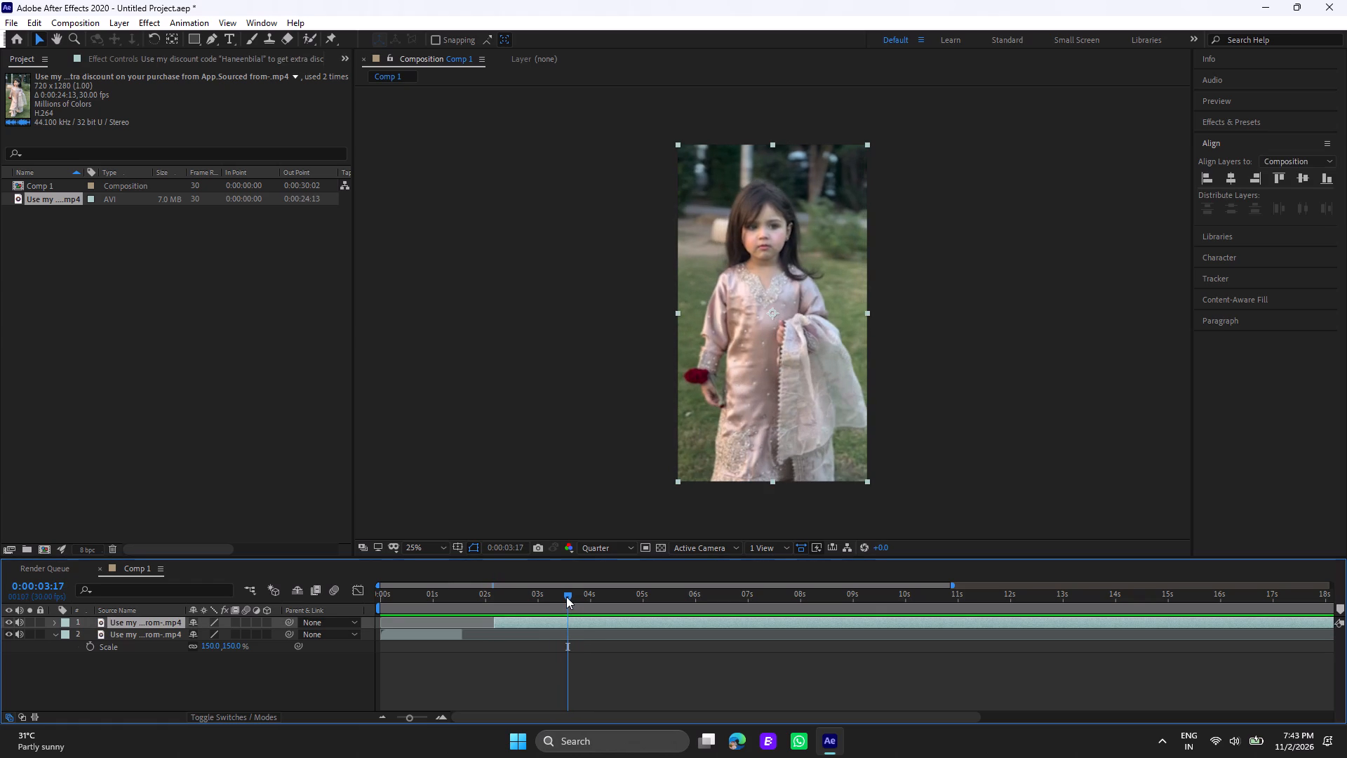
key("ctrl+shift+d")
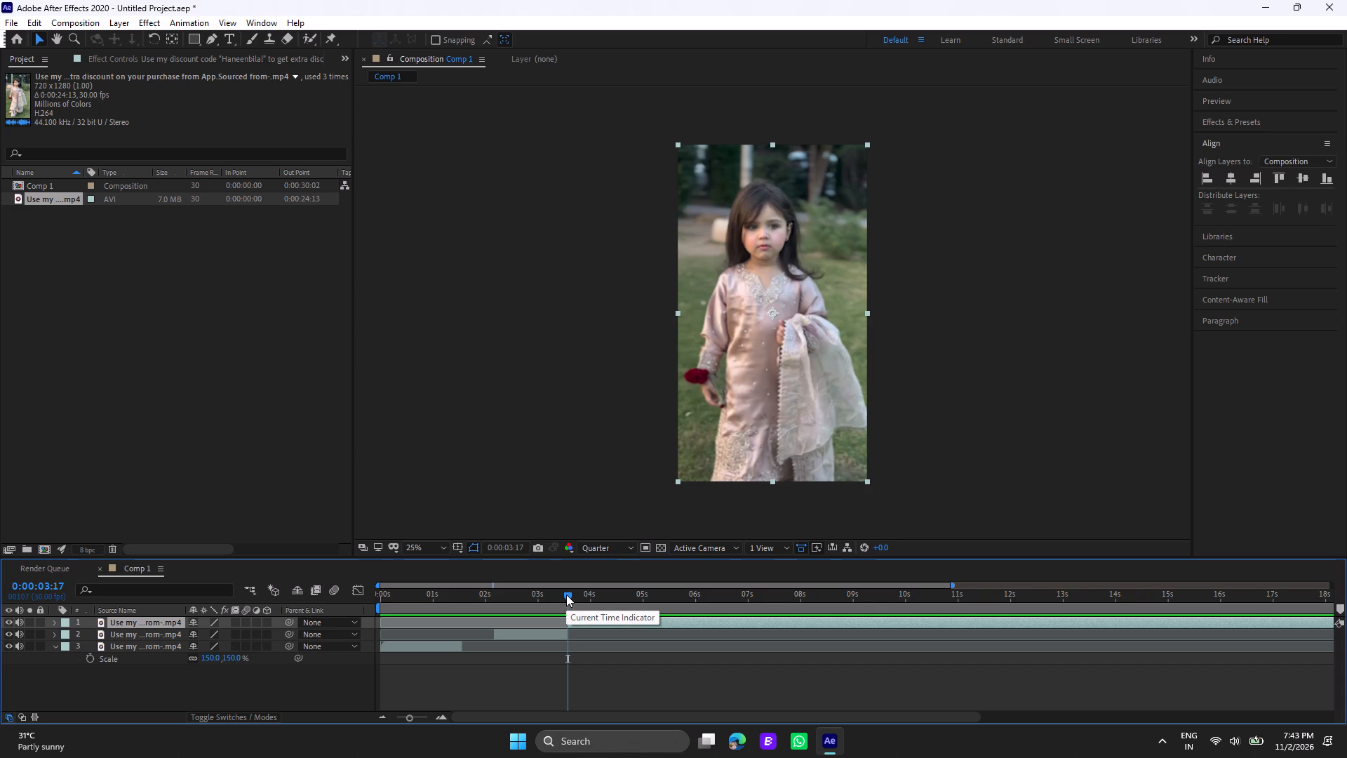
Split the last video segment at 0:00:03:25 and delete the short piece between 0:00:03:17 and this cut.
left_click_drag(566, 594, 575, 600)
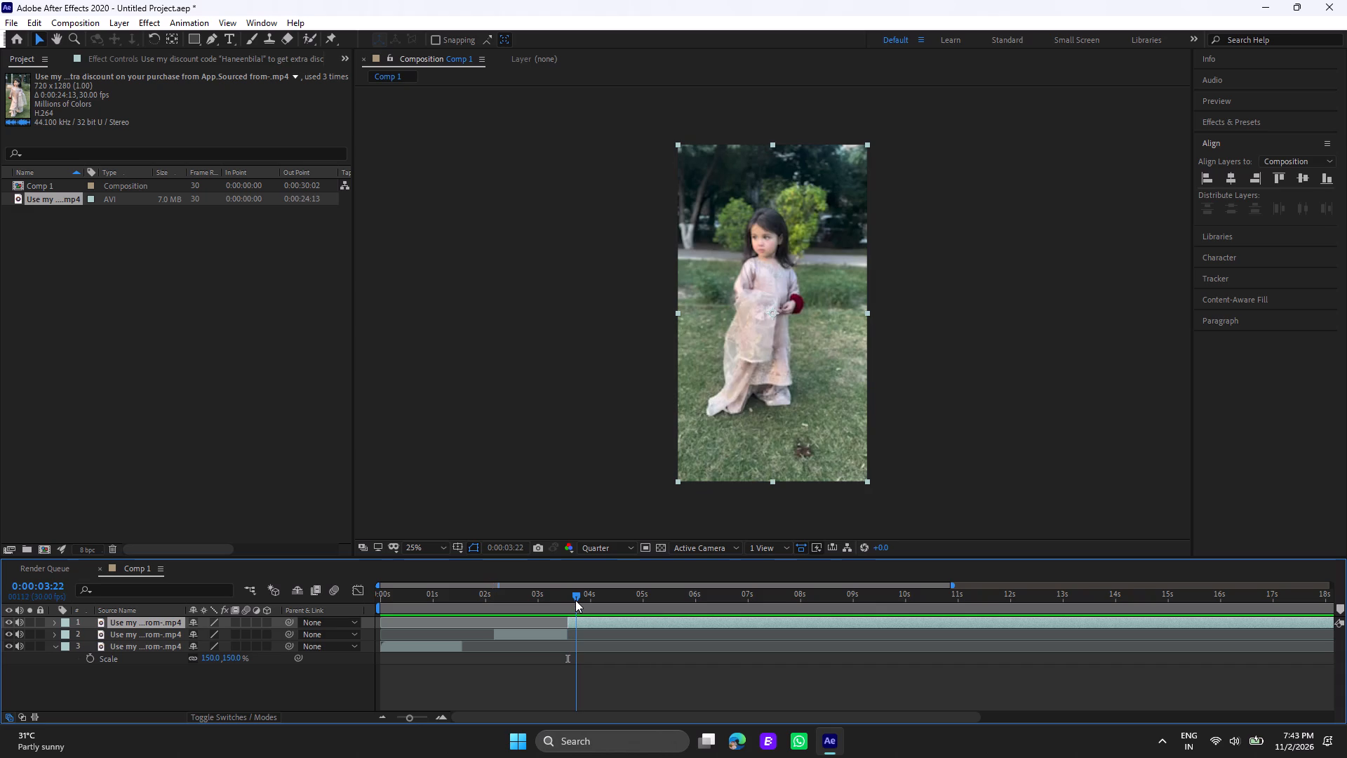
left_click_drag(575, 600, 579, 602)
left_click(587, 620)
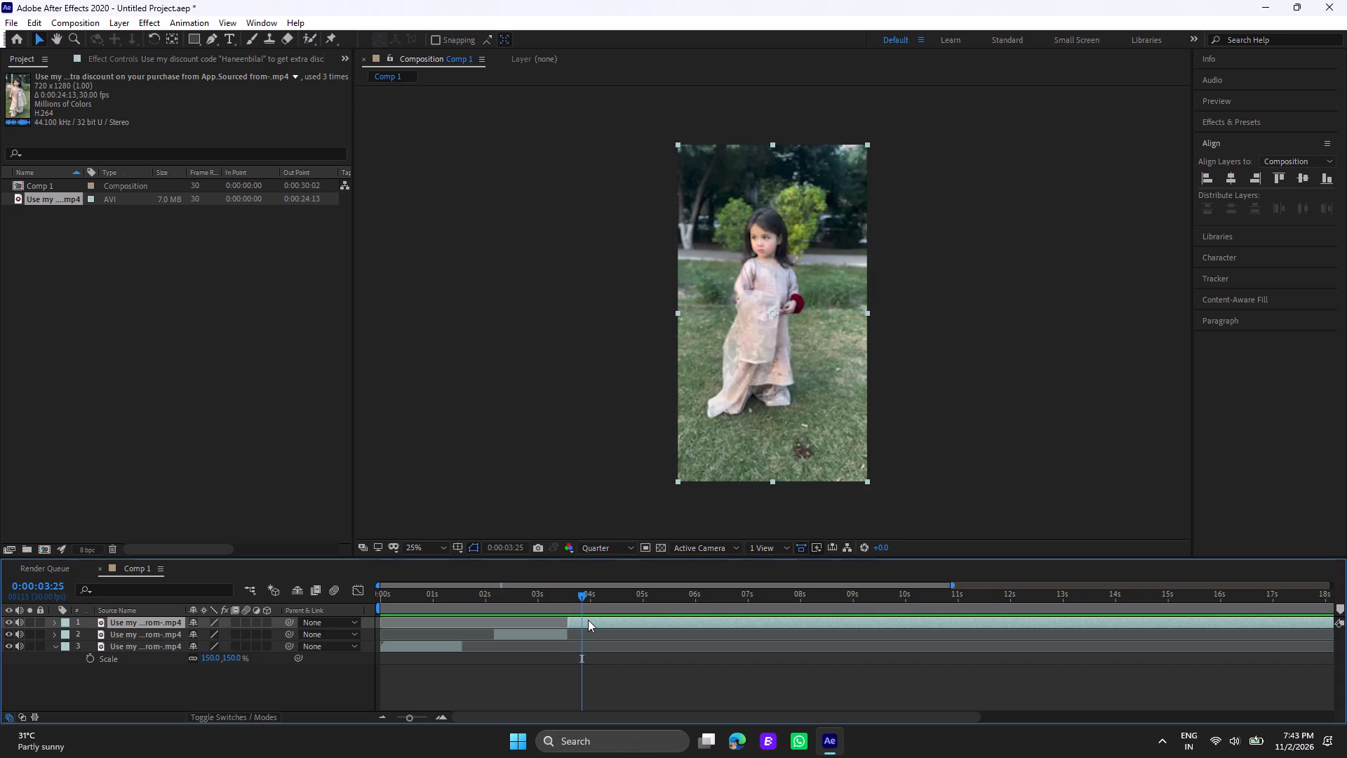
key("ctrl+shift+d")
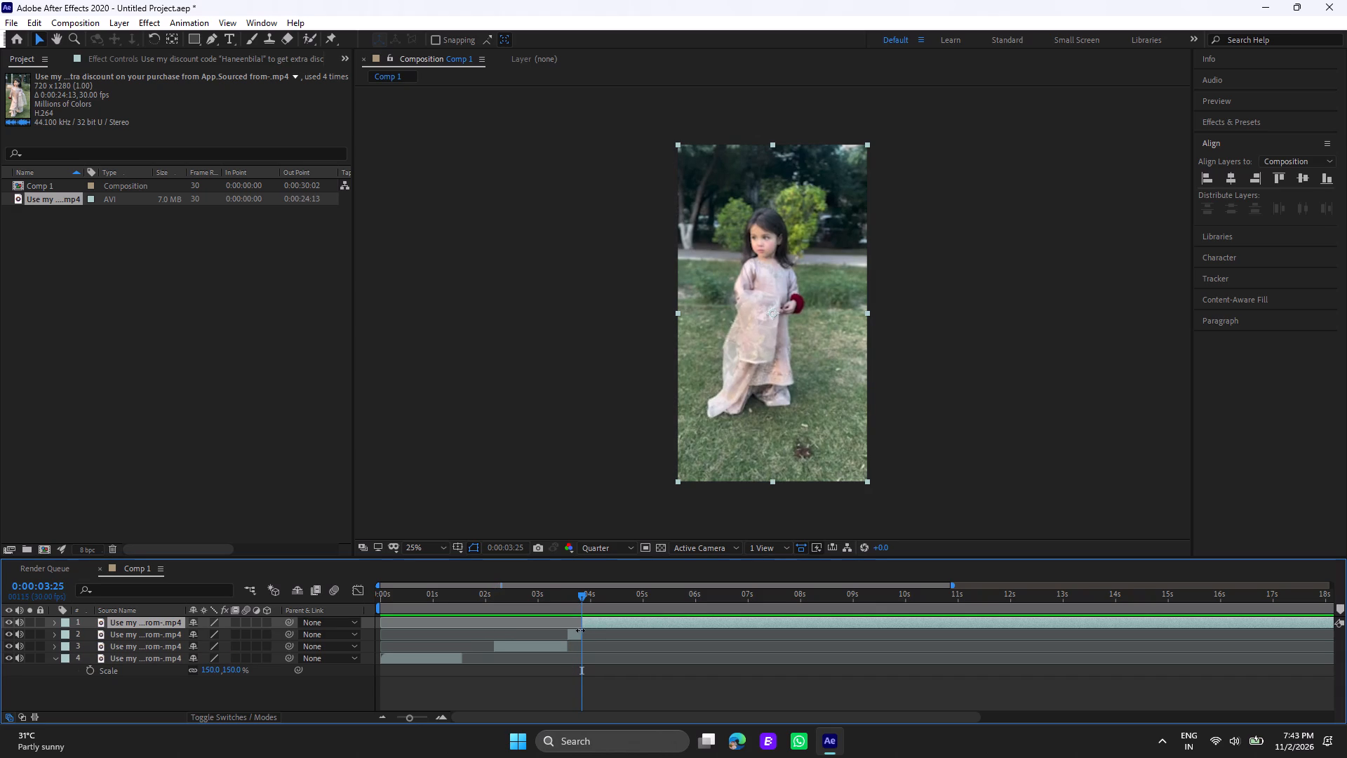
left_click(578, 630)
key("Delete")
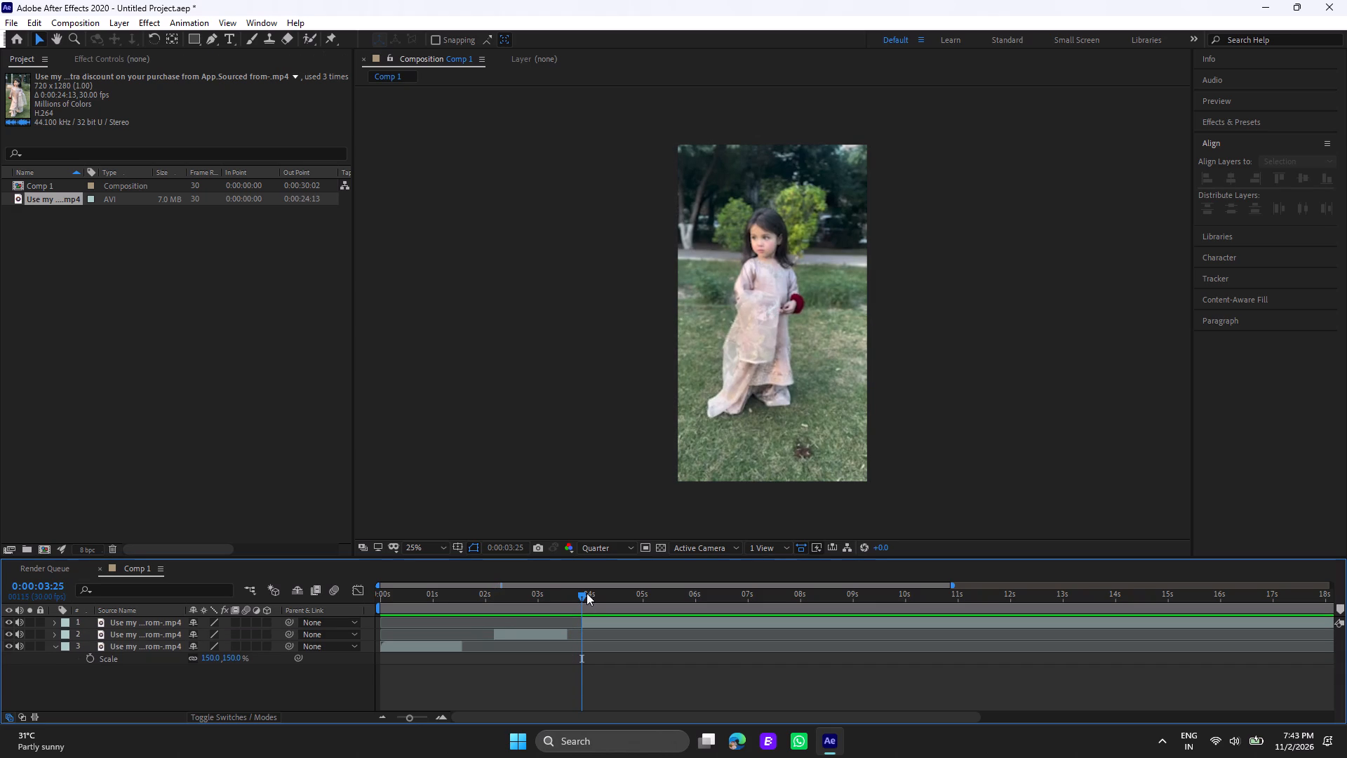
Review the wide shot for a cut point and split the last video segment at 0:00:05:11.
left_click_drag(581, 594, 617, 611)
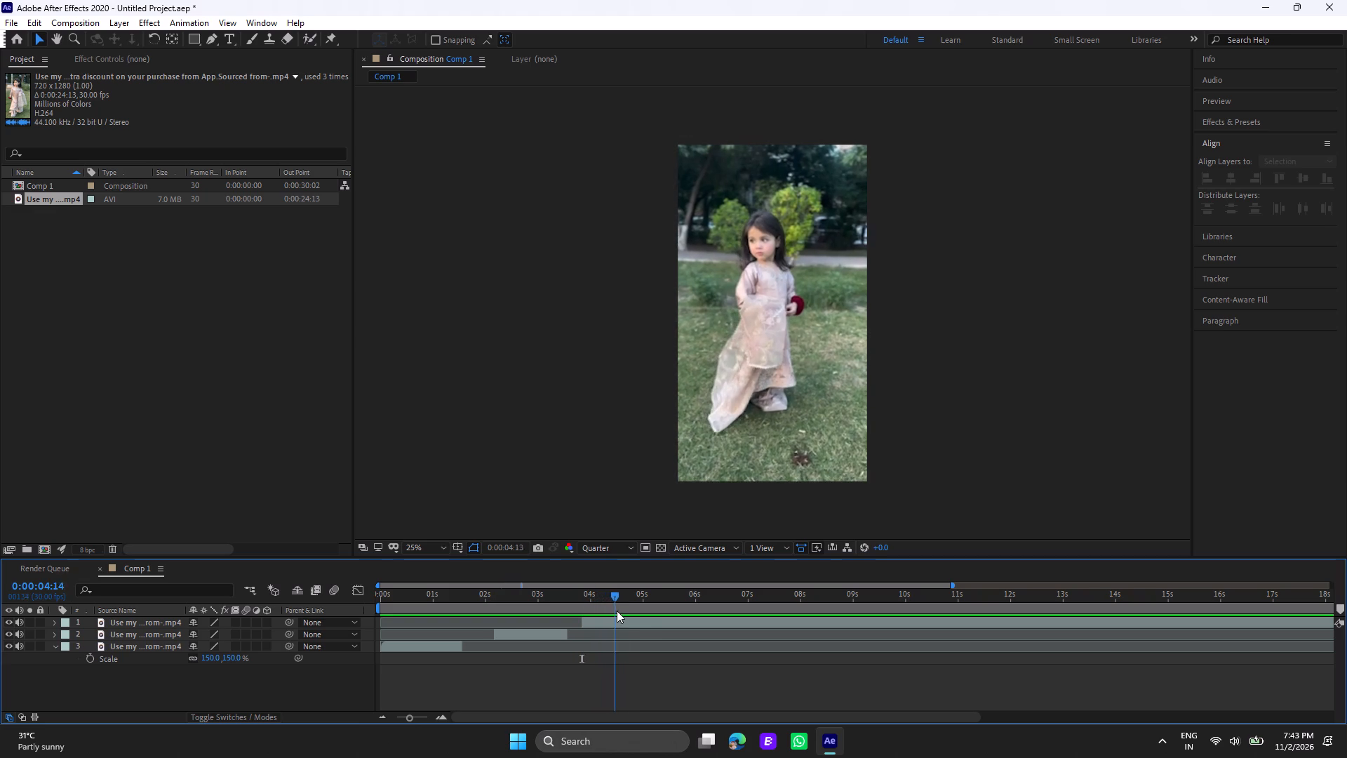
left_click_drag(617, 611, 670, 642)
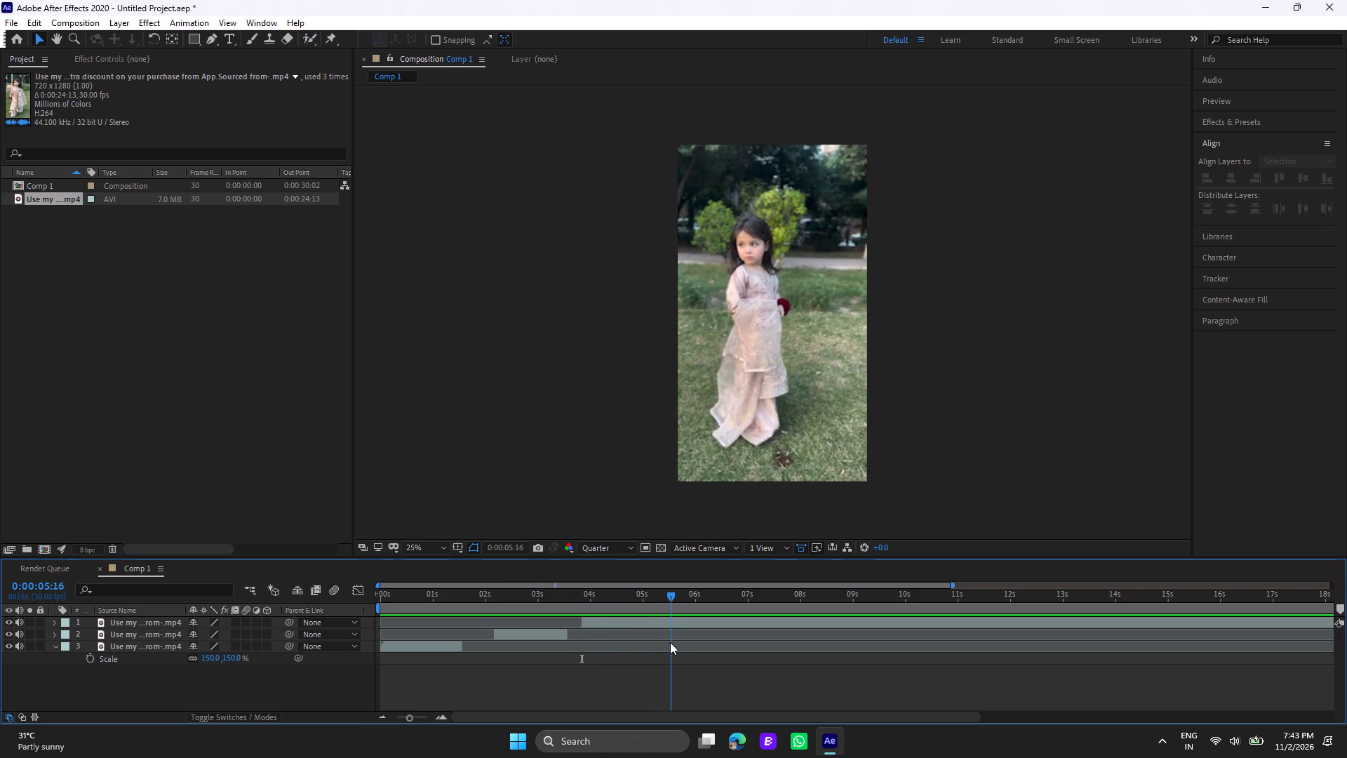
left_click_drag(670, 642, 645, 656)
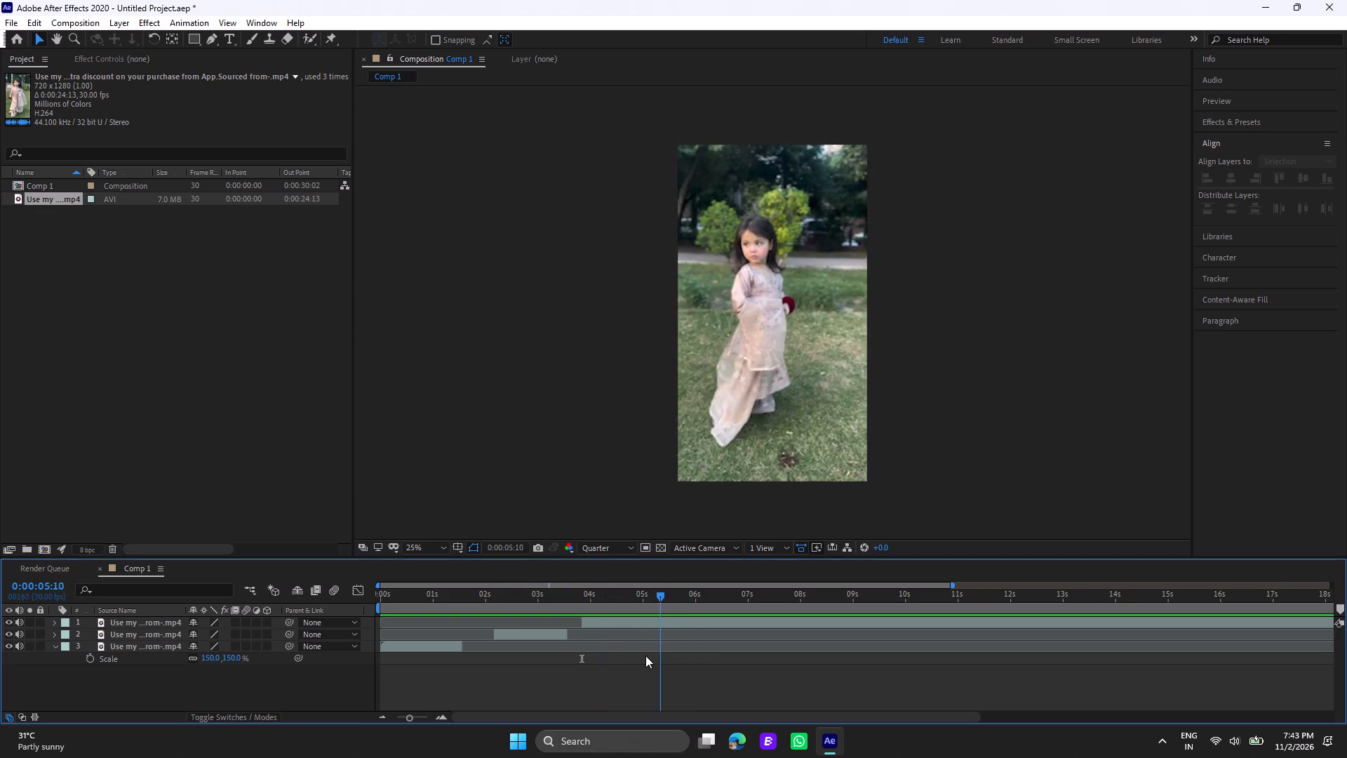
left_click_drag(645, 656, 607, 675)
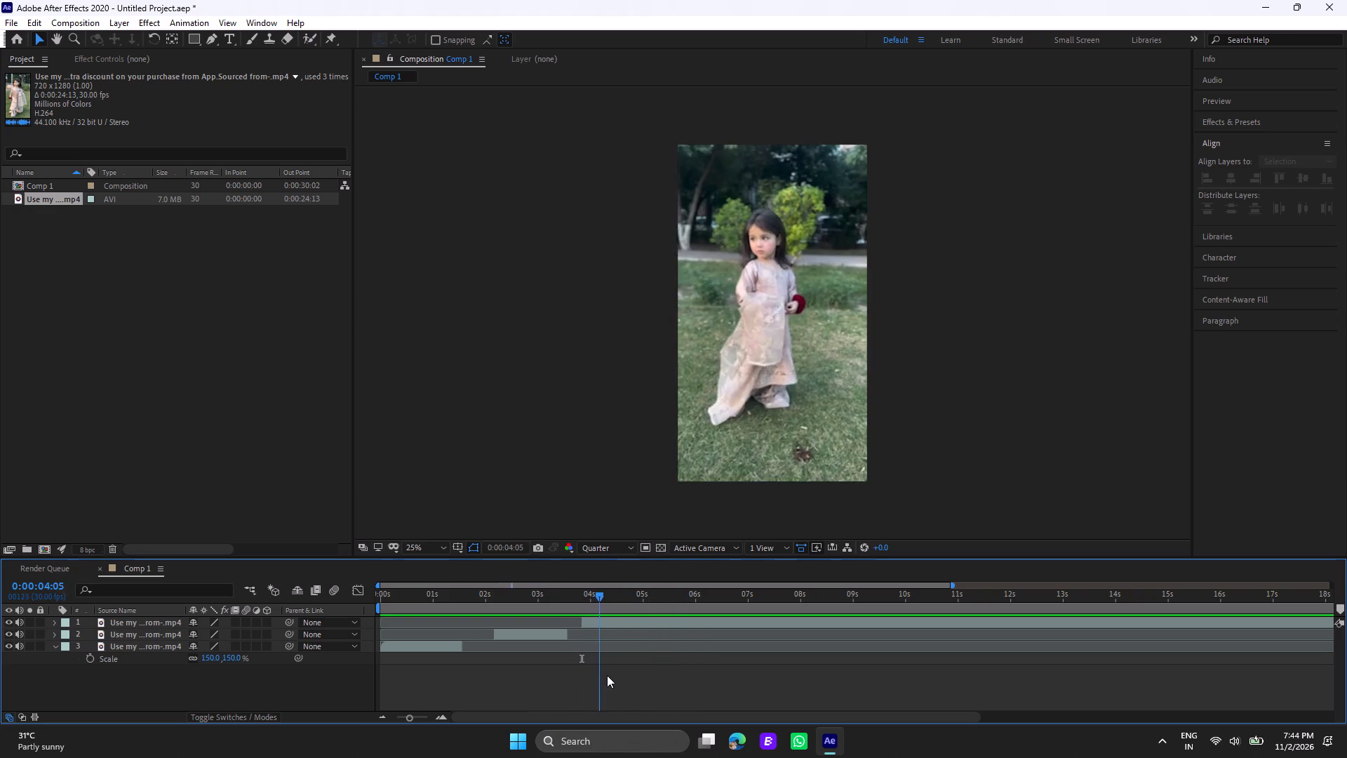
left_click_drag(607, 675, 640, 696)
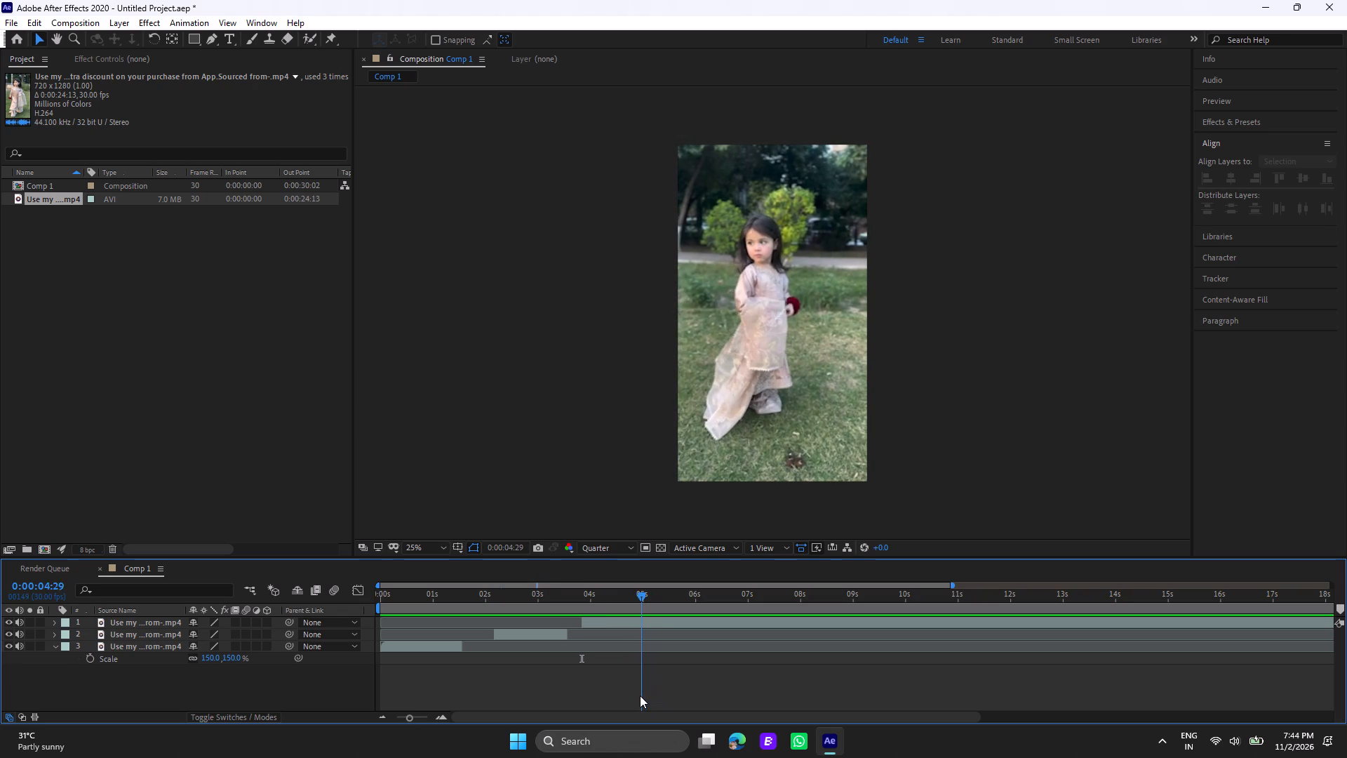
left_click_drag(640, 696, 661, 701)
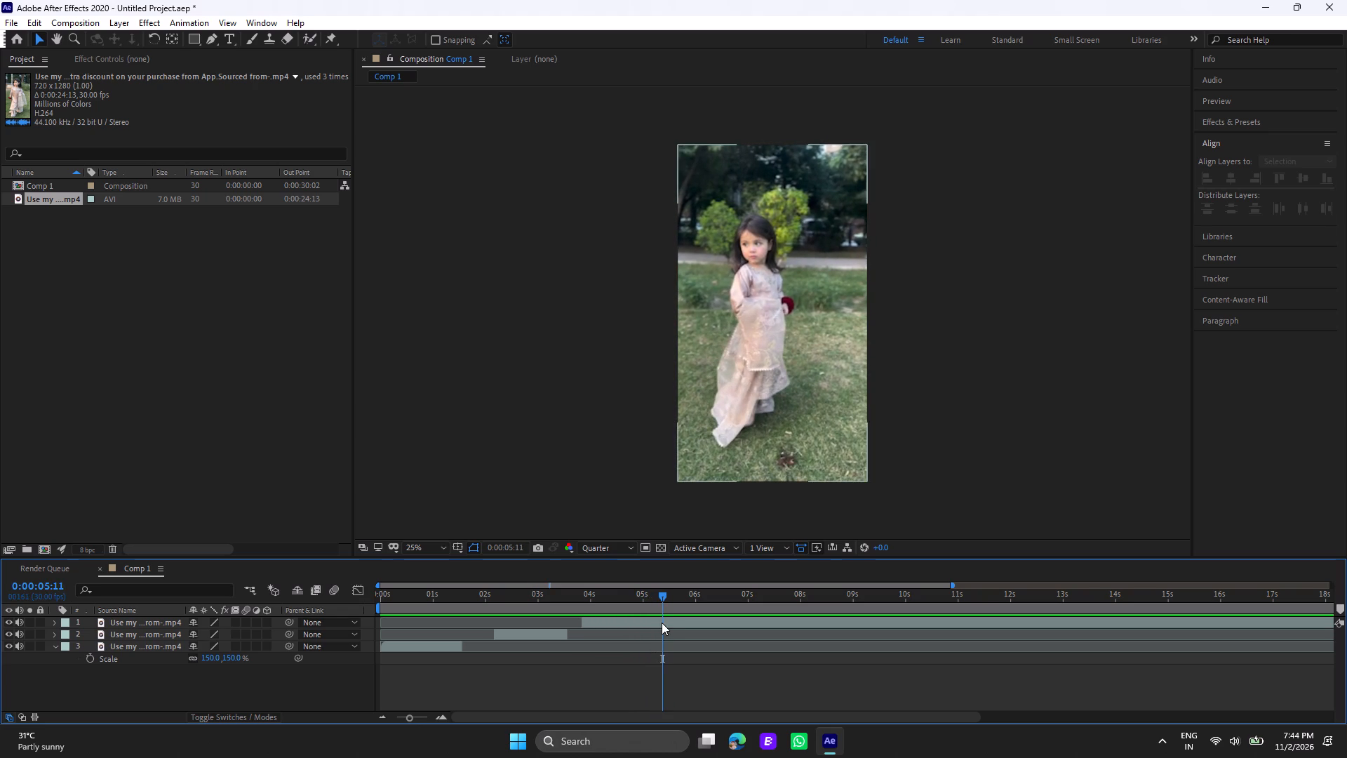
left_click(662, 623)
key("ctrl+shift+d")
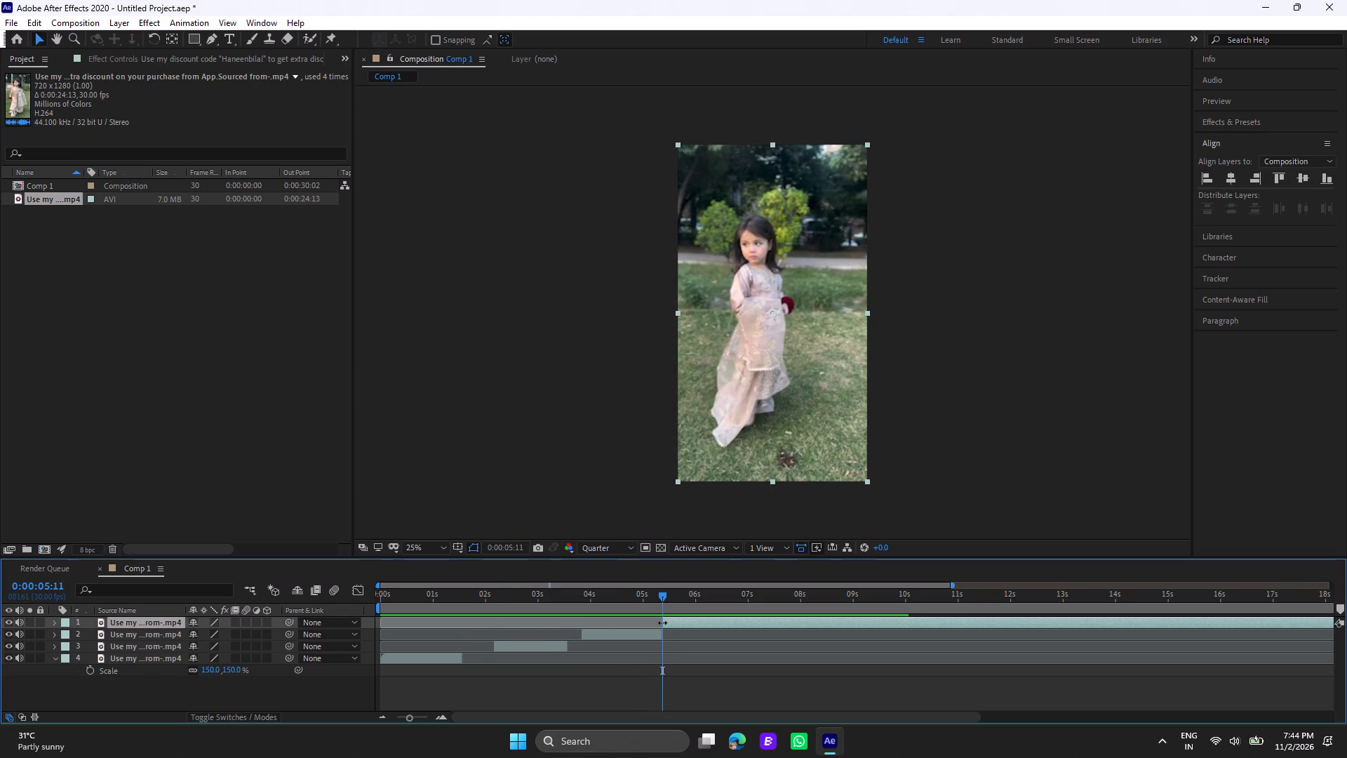
Review the wide shot after 0:00:05:11 for a cut point and split the last video segment at 0:00:06:22.
left_click(622, 604)
left_click(639, 634)
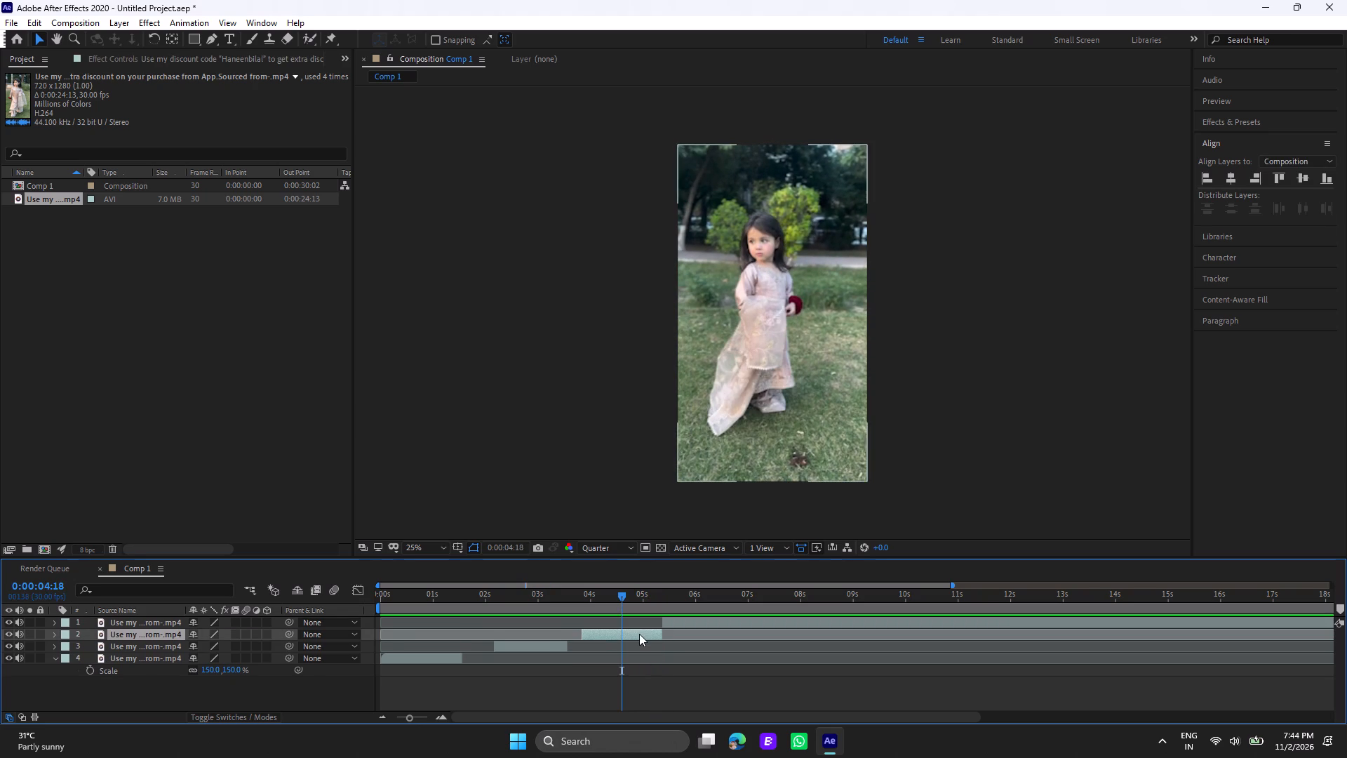
left_click(661, 597)
left_click_drag(661, 597, 664, 597)
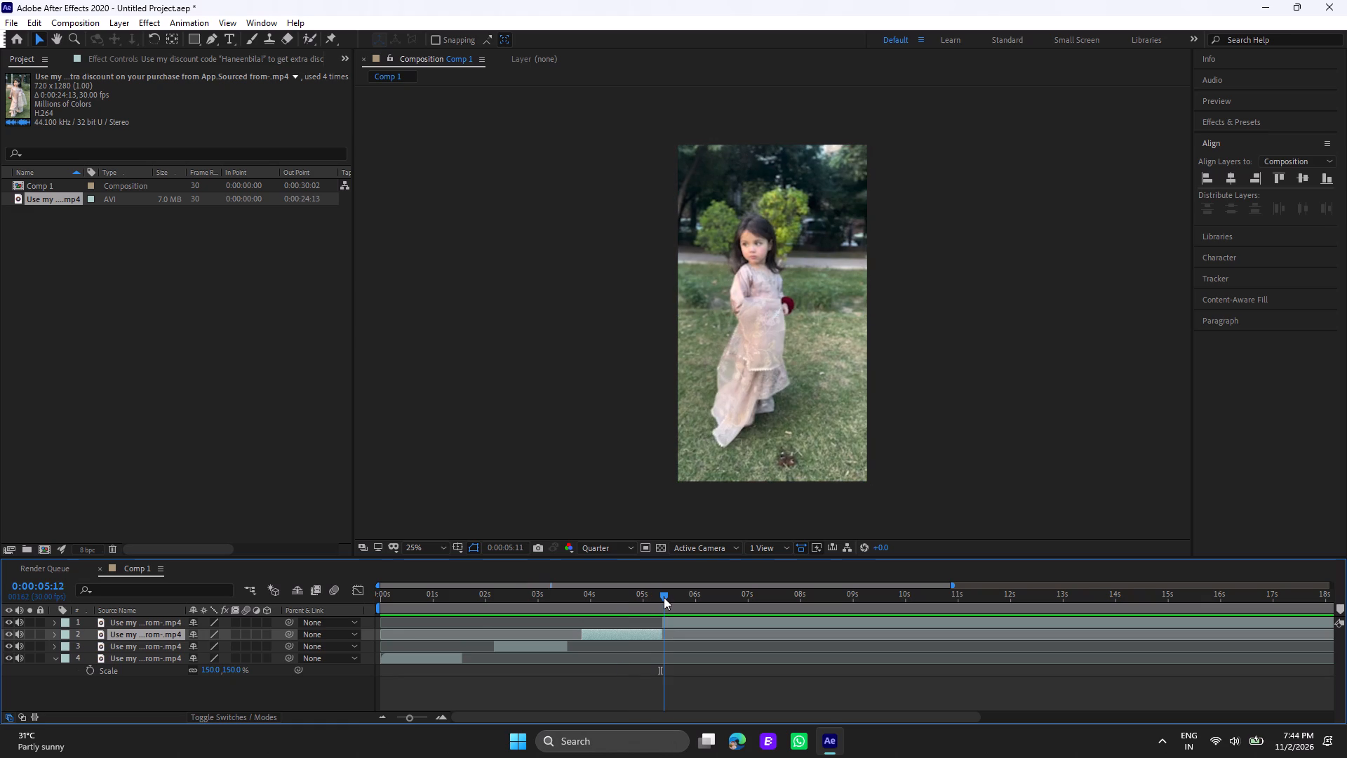
left_click_drag(664, 597, 664, 599)
left_click_drag(664, 599, 675, 608)
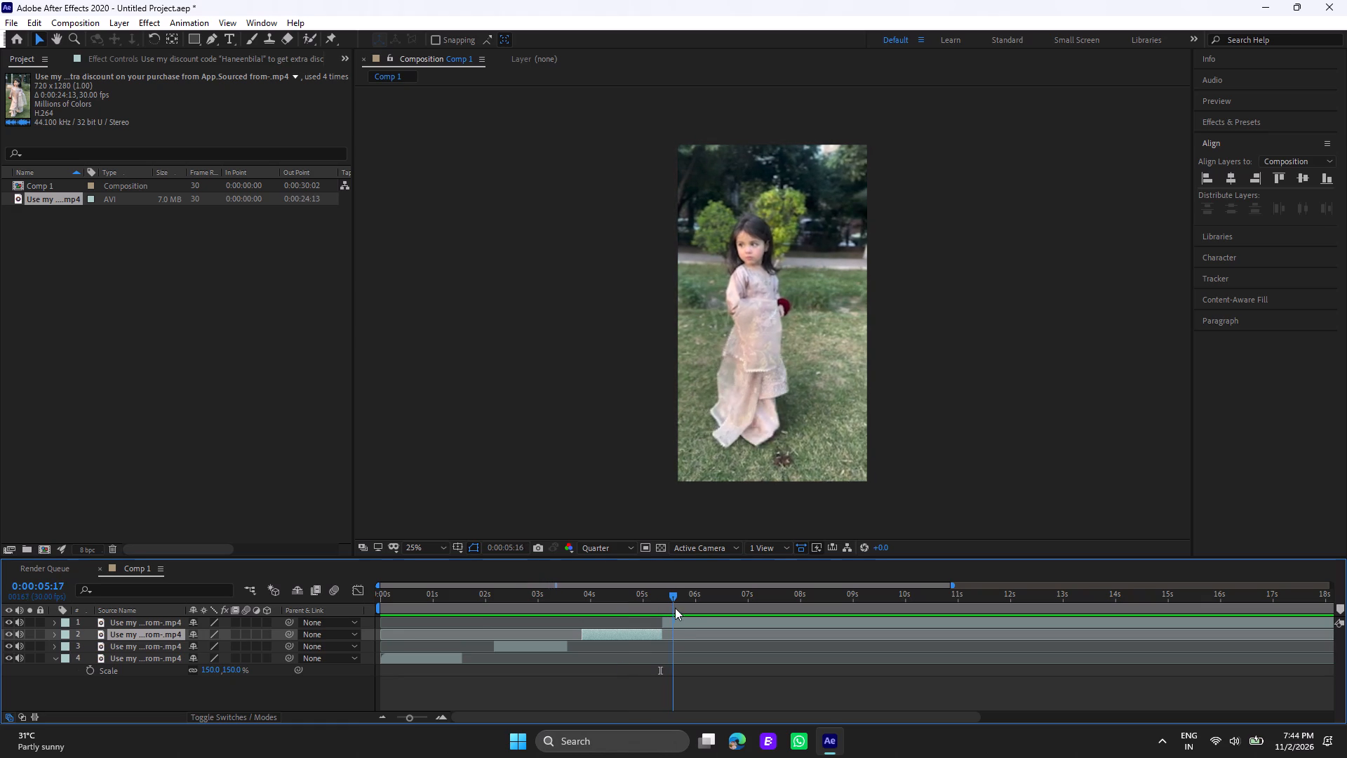
left_click_drag(675, 608, 697, 637)
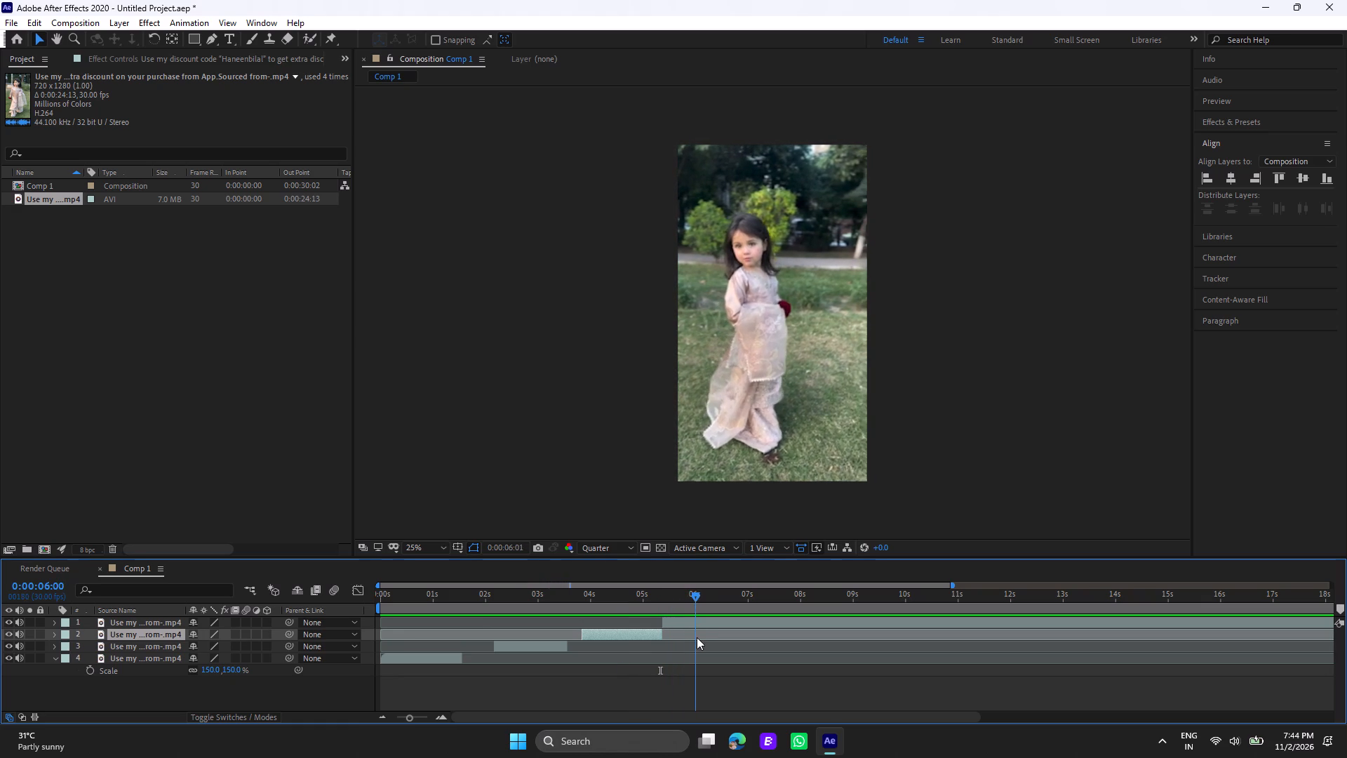
left_click_drag(697, 637, 800, 675)
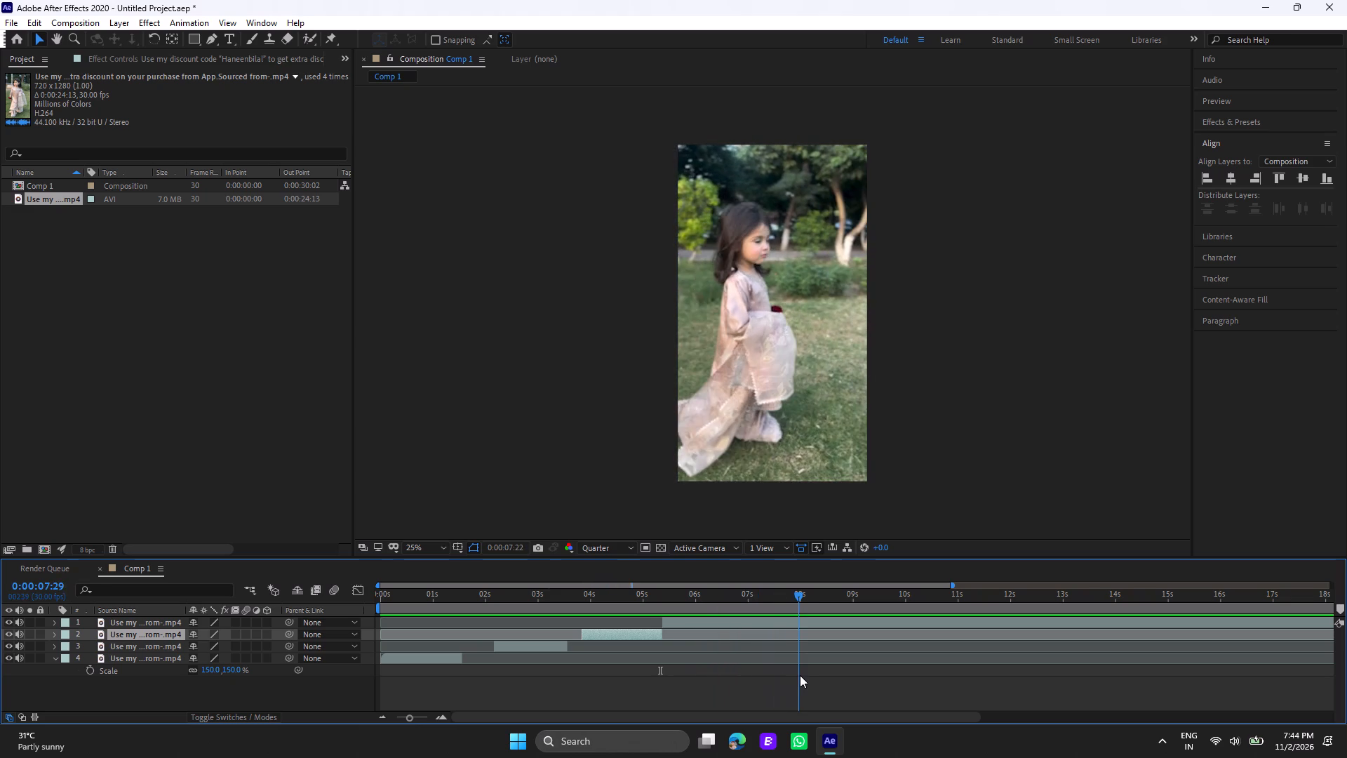
left_click_drag(800, 675, 816, 680)
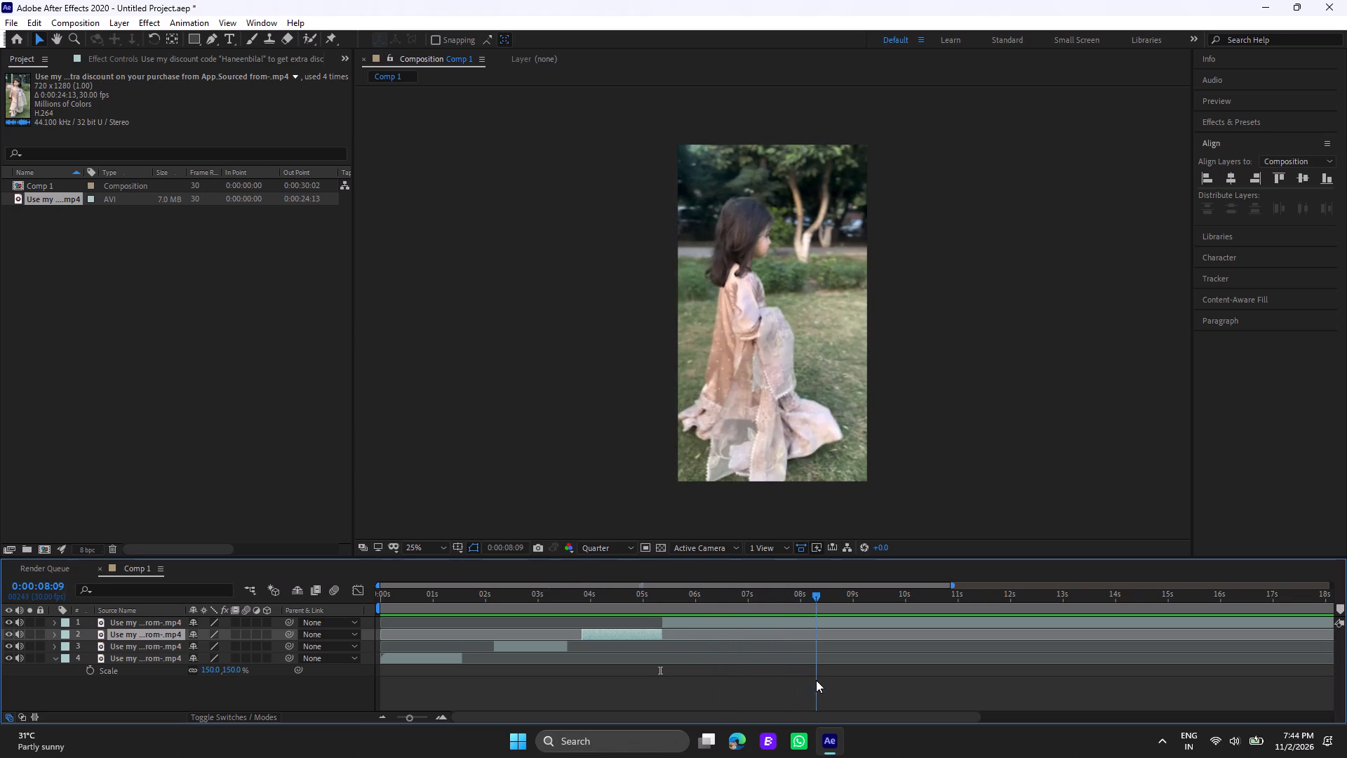
left_click_drag(816, 680, 800, 681)
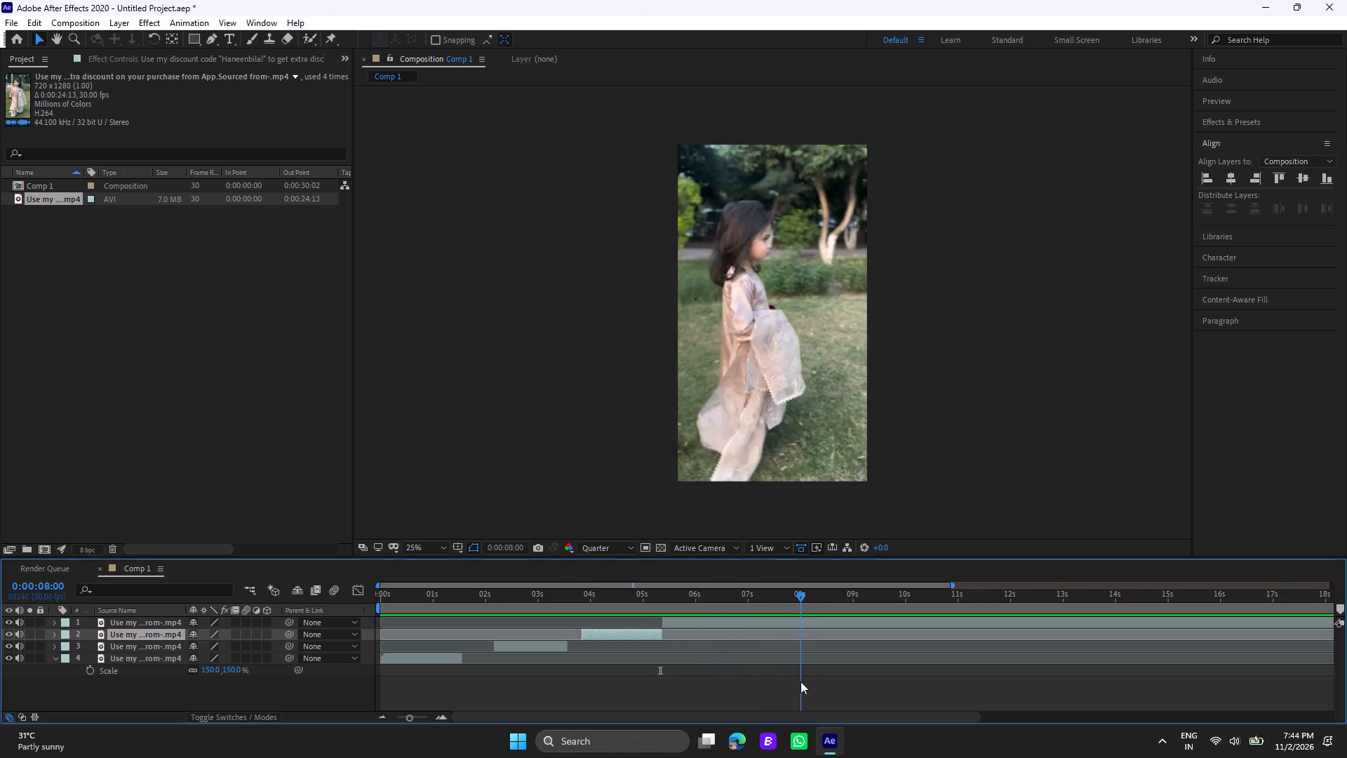
left_click_drag(800, 681, 777, 705)
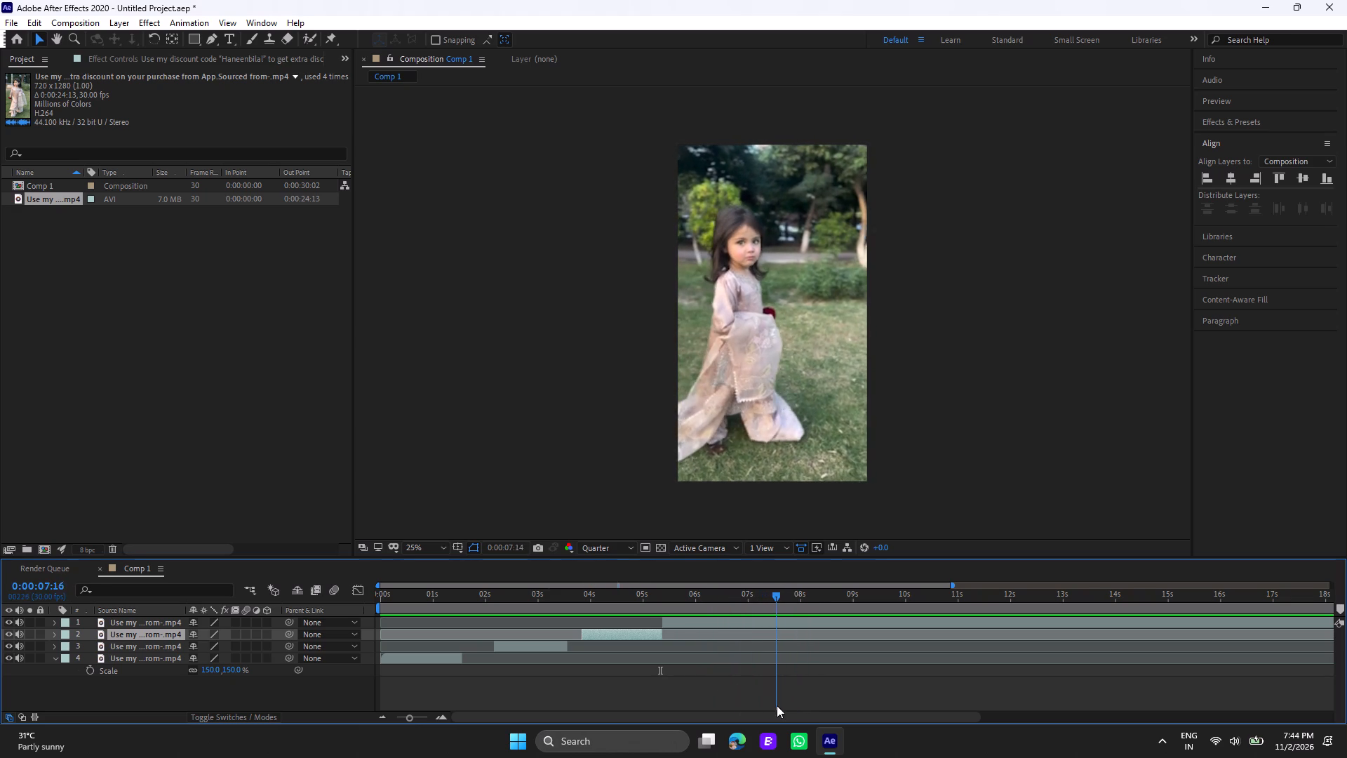
left_click_drag(777, 705, 735, 703)
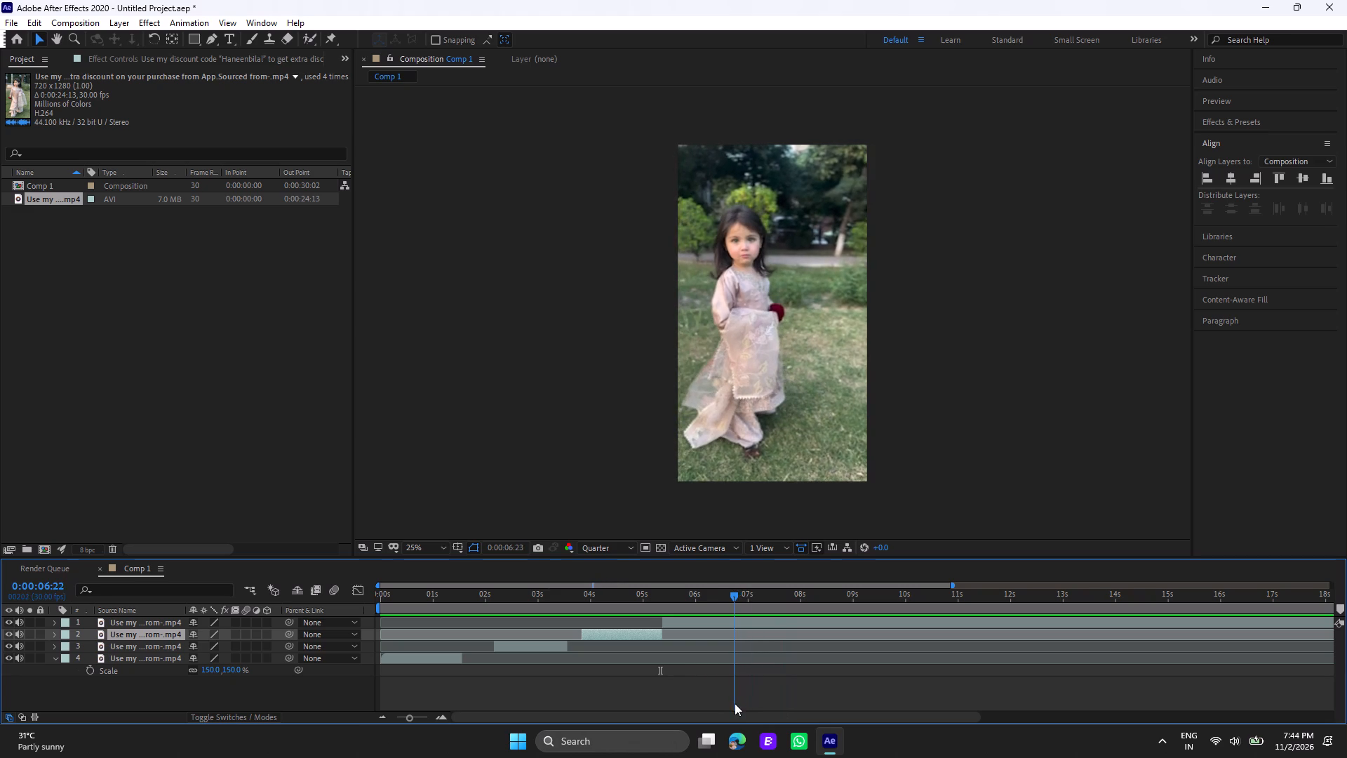
left_click_drag(735, 703, 786, 702)
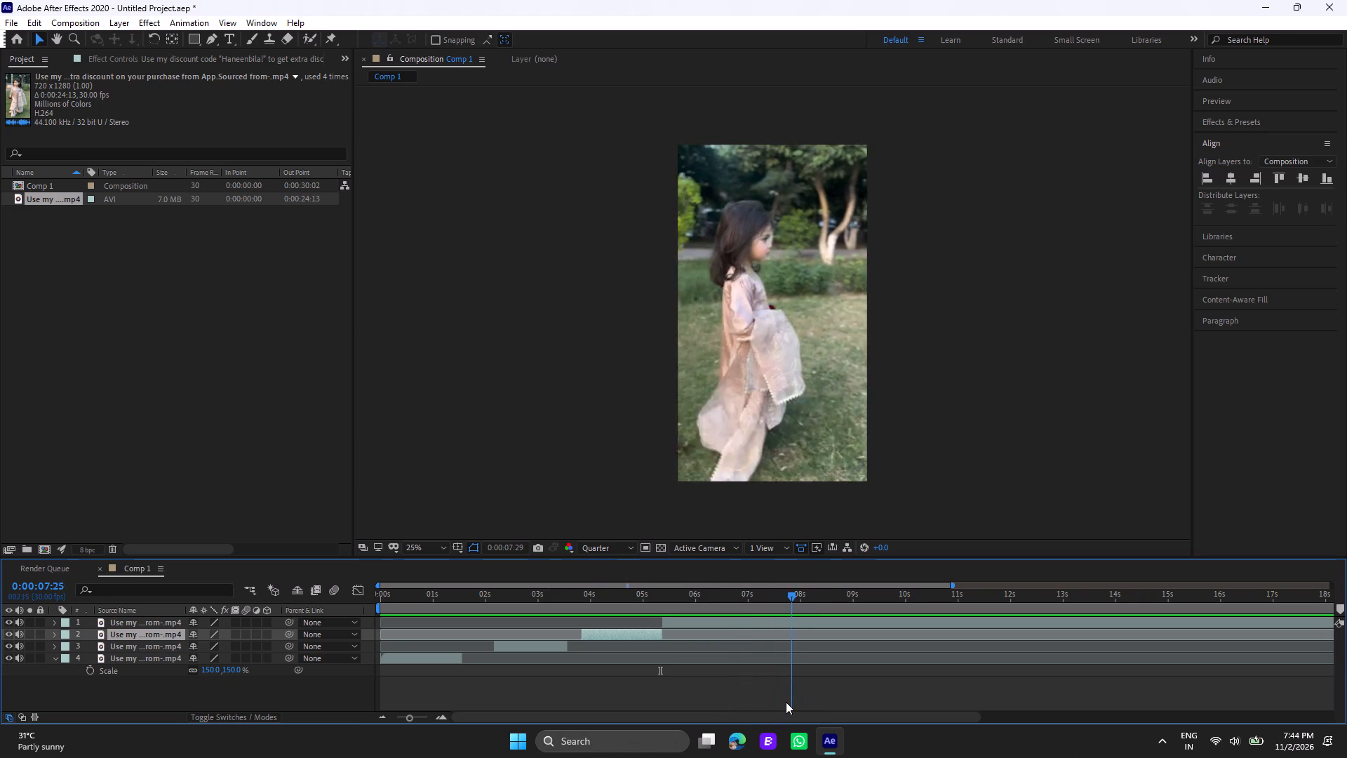
left_click_drag(786, 702, 793, 712)
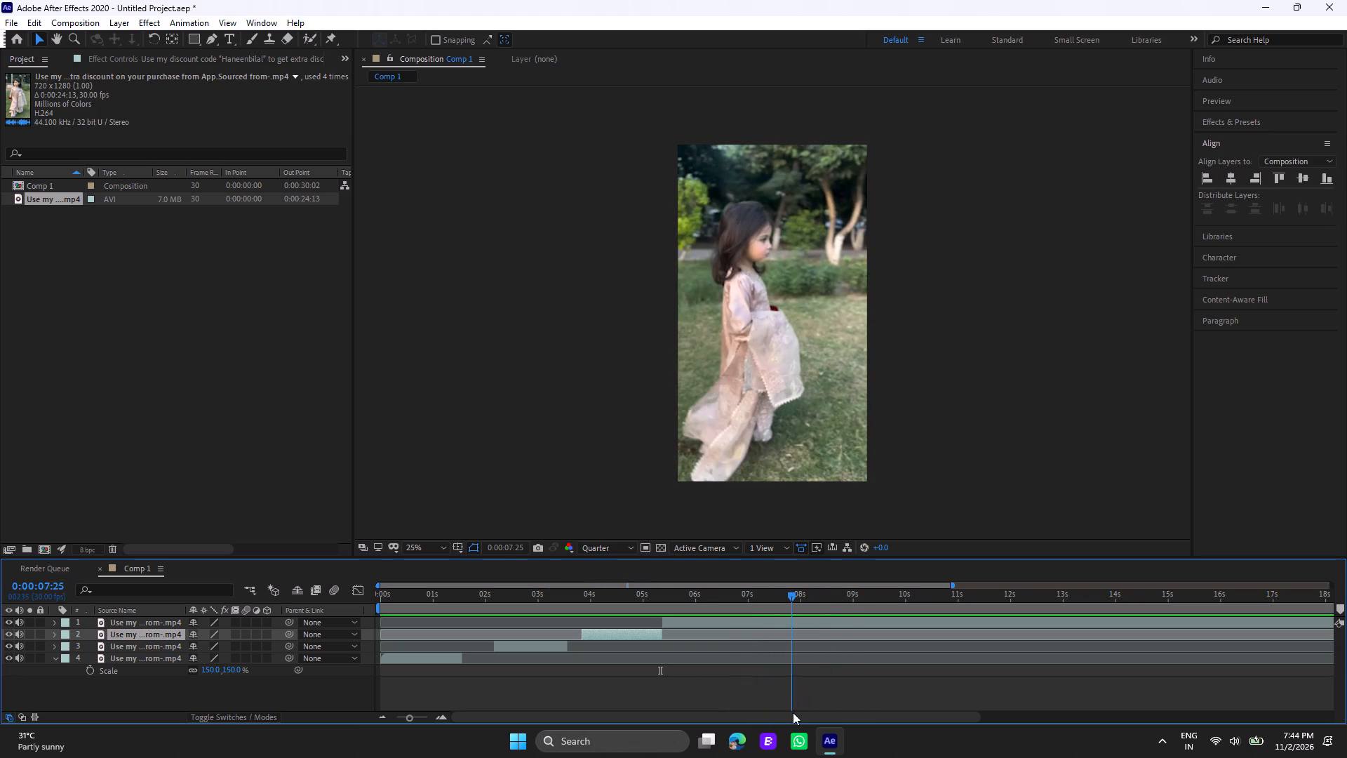
left_click_drag(793, 712, 686, 733)
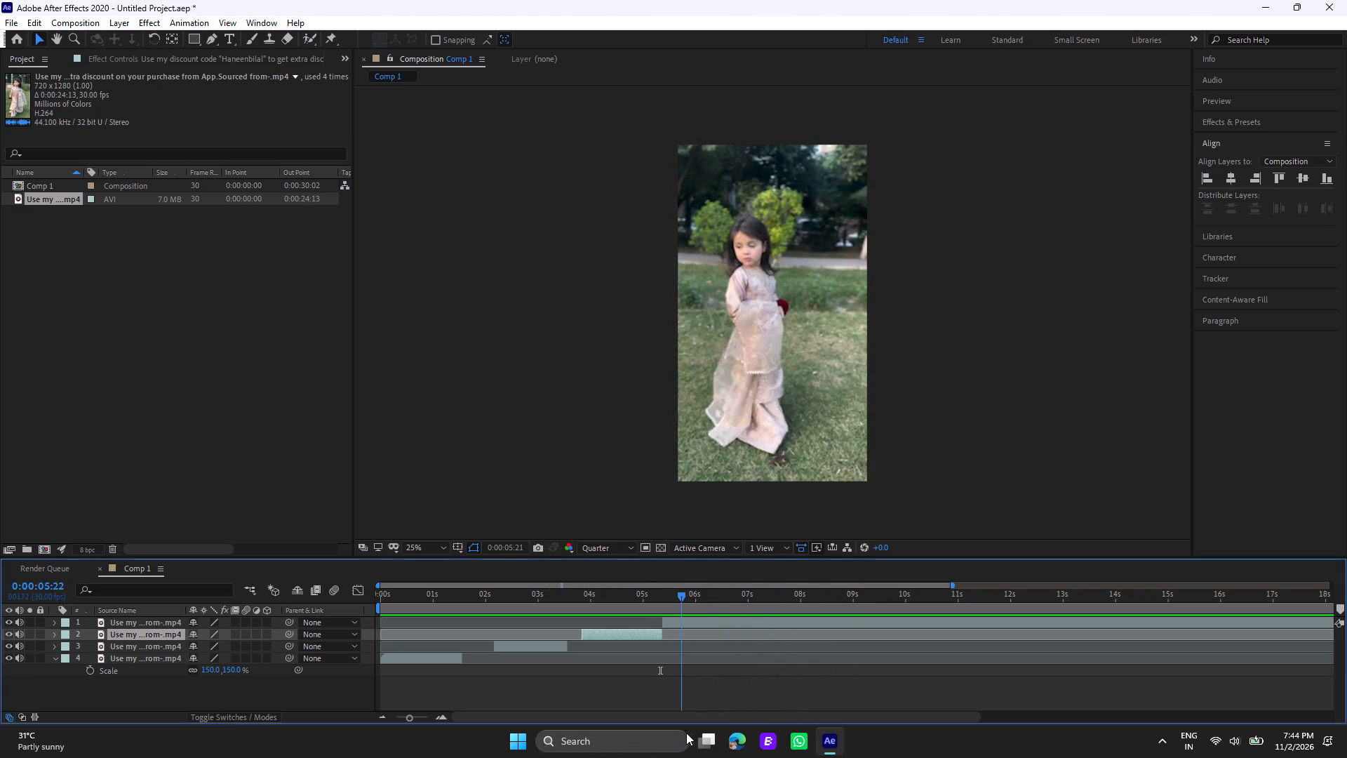
left_click_drag(686, 733, 735, 727)
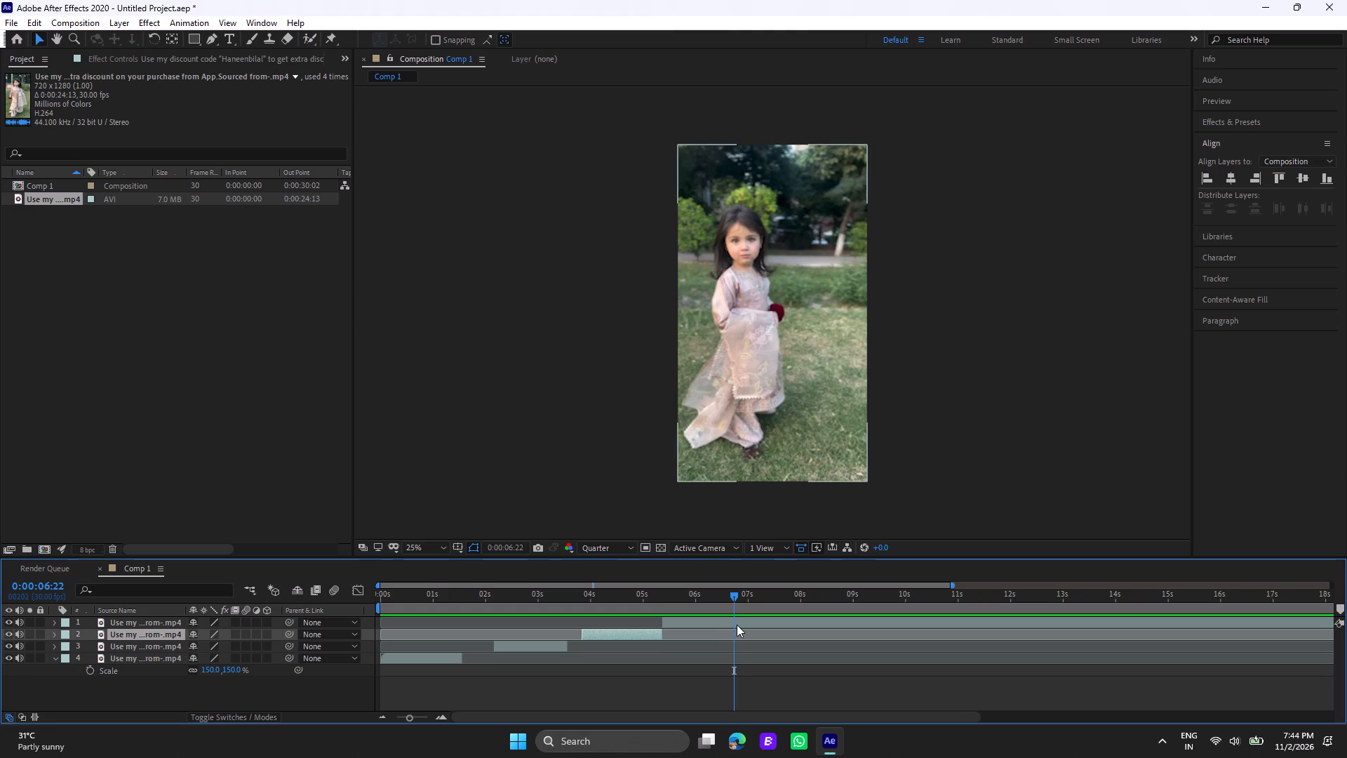
left_click(737, 625)
key("ctrl+shift+d")
Preview the footage after the cut and delete the video piece between 0:00:05:11 and 0:00:06:22.
key("space")
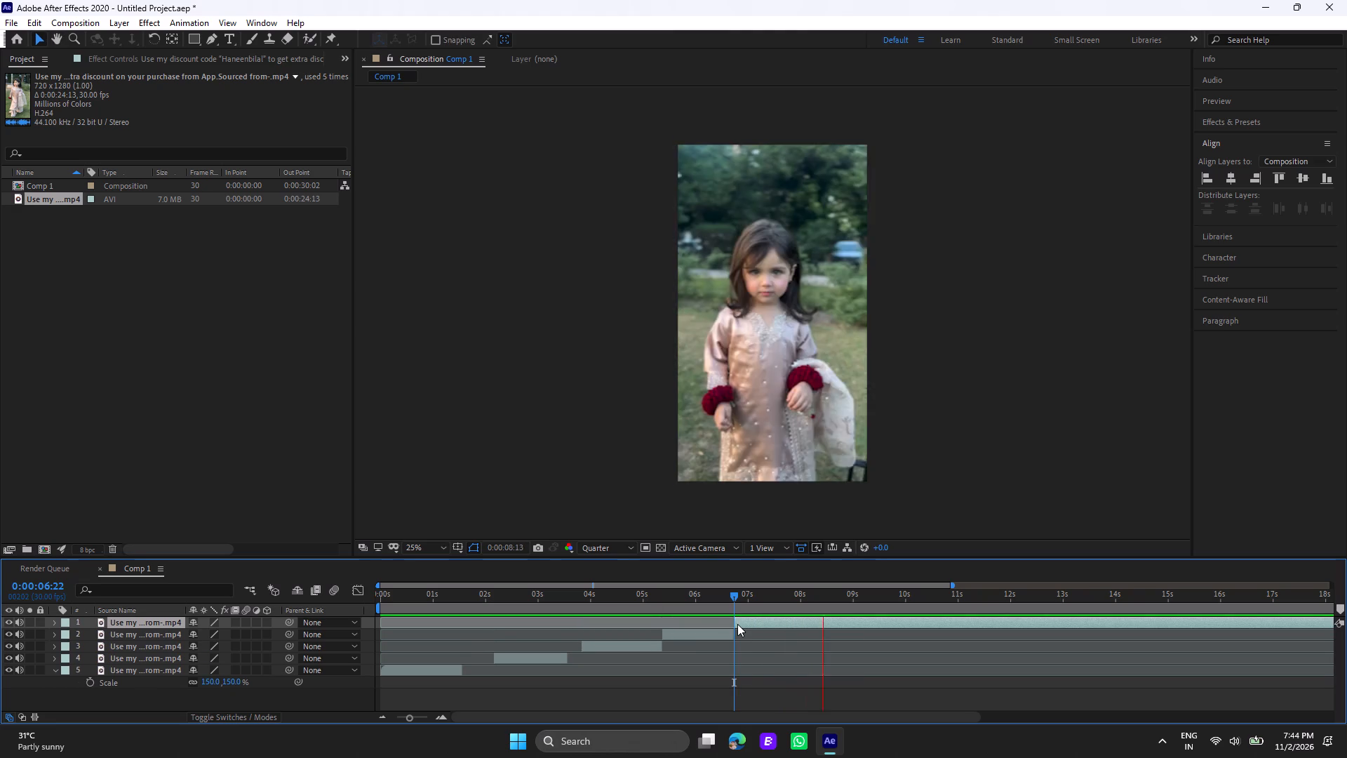
key("space")
left_click(798, 598)
left_click_drag(798, 598, 822, 611)
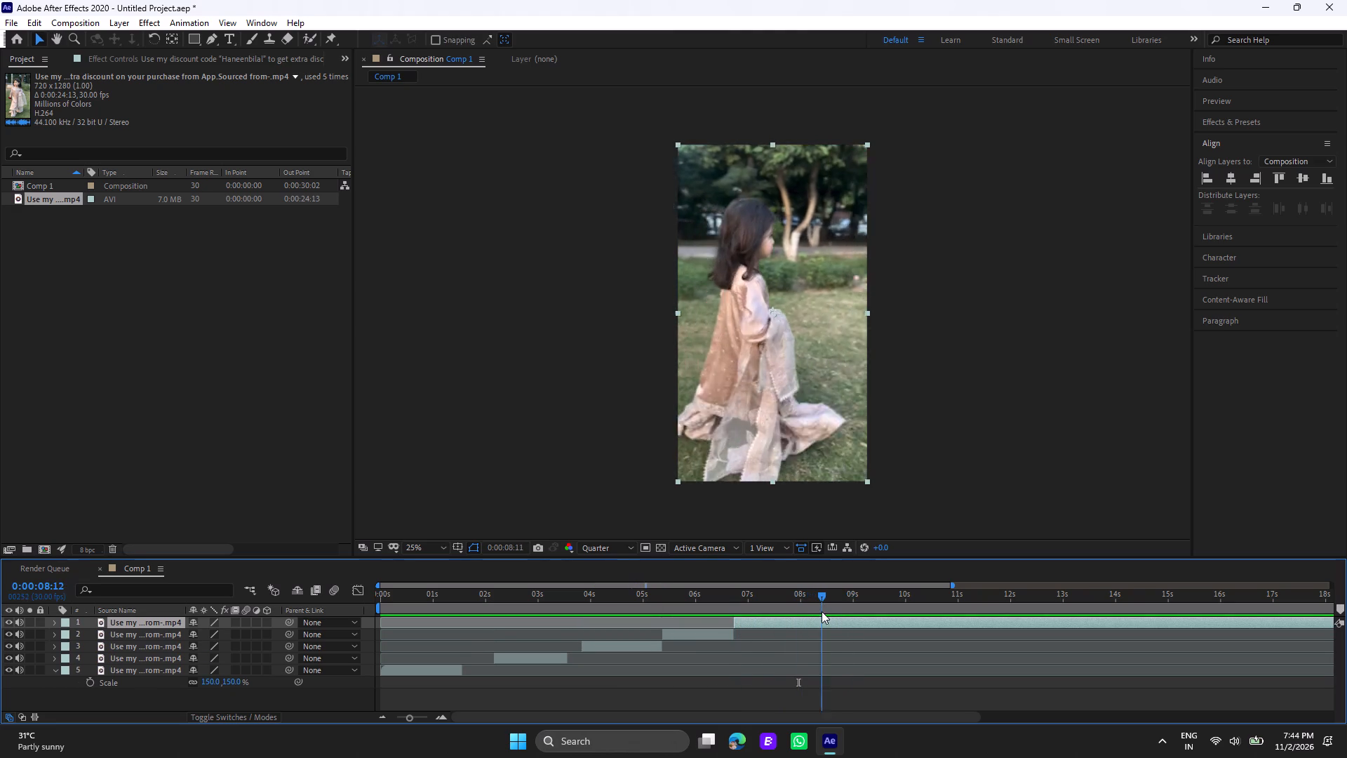
left_click_drag(822, 611, 703, 644)
left_click(702, 639)
key("Delete")
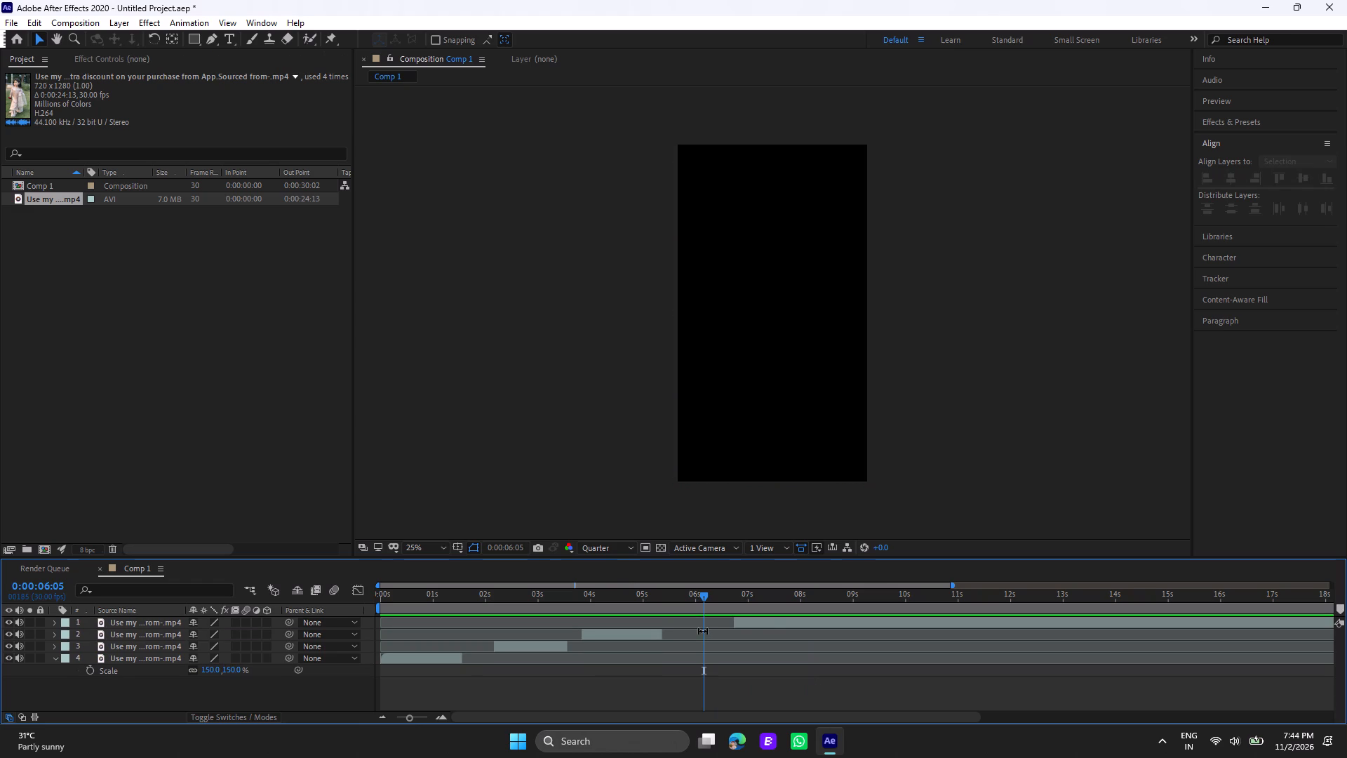
Find the end of the wide shot frame by frame and split the last video segment at 0:00:08:06.
left_click(733, 603)
left_click_drag(733, 603, 746, 607)
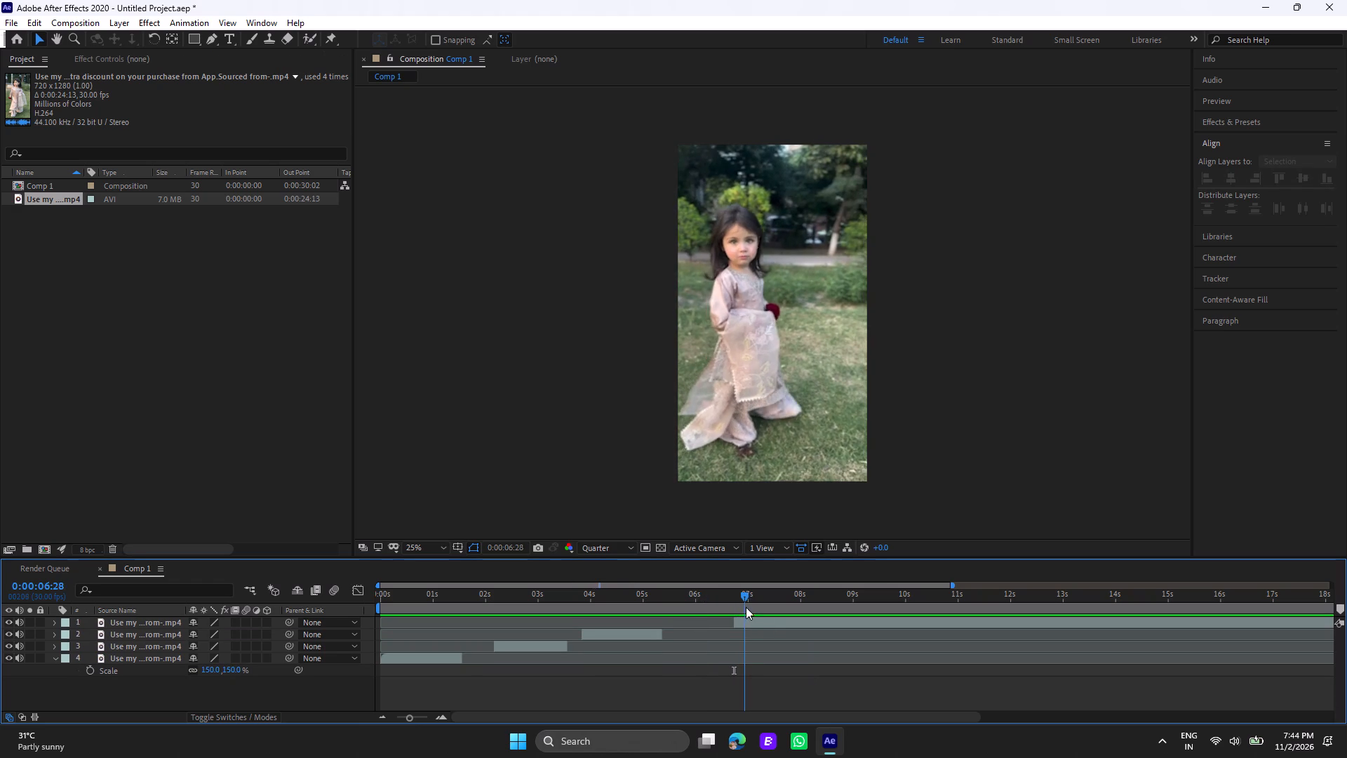
left_click_drag(746, 607, 783, 630)
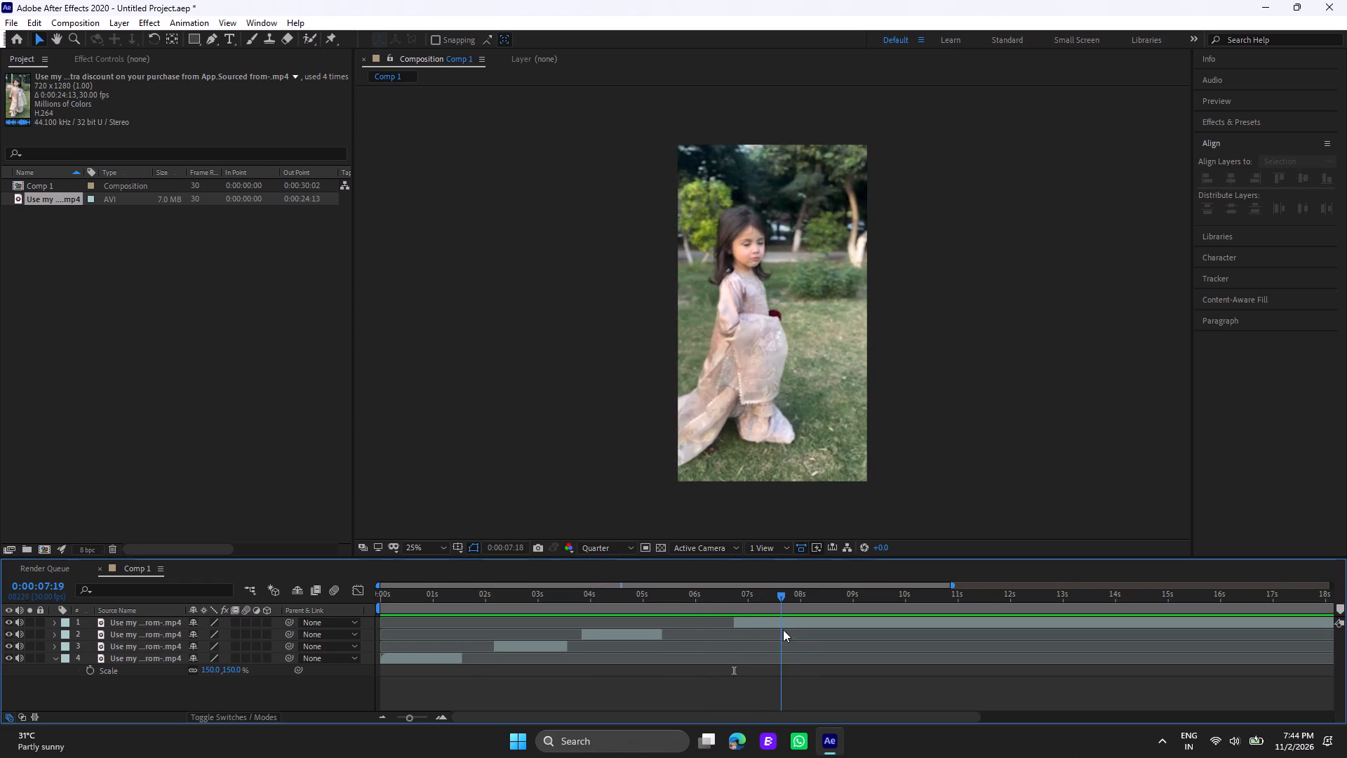
left_click_drag(783, 630, 810, 651)
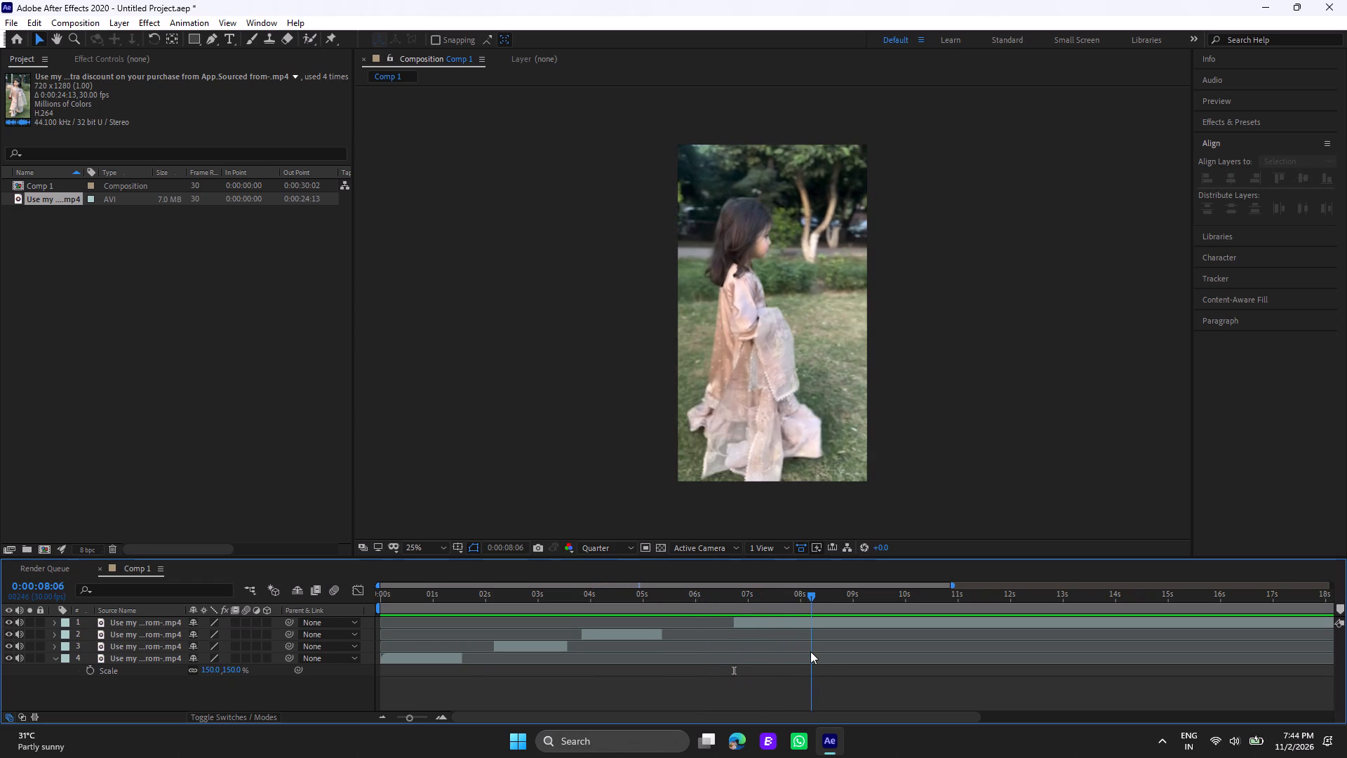
left_click_drag(810, 651, 824, 661)
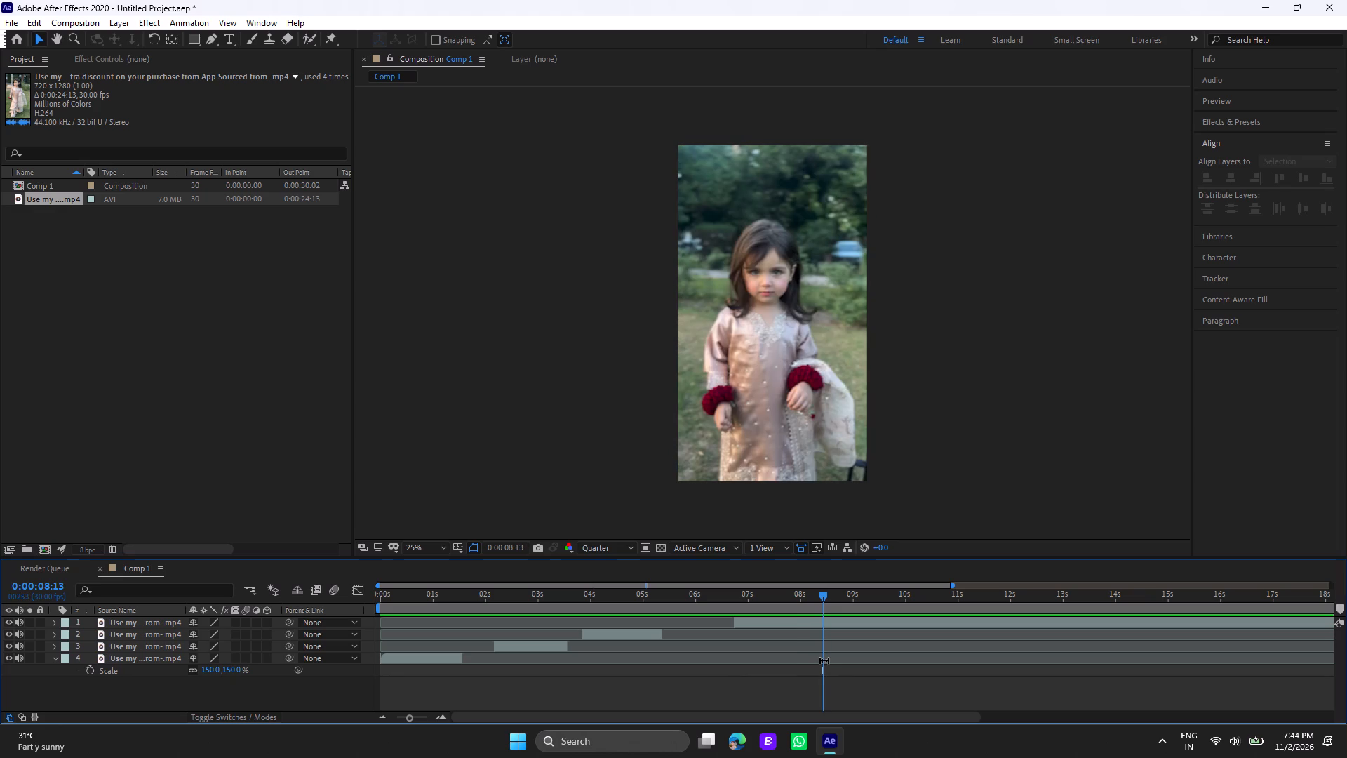
key("Page_Up")
key("Page_Up")
key("Page_Up")
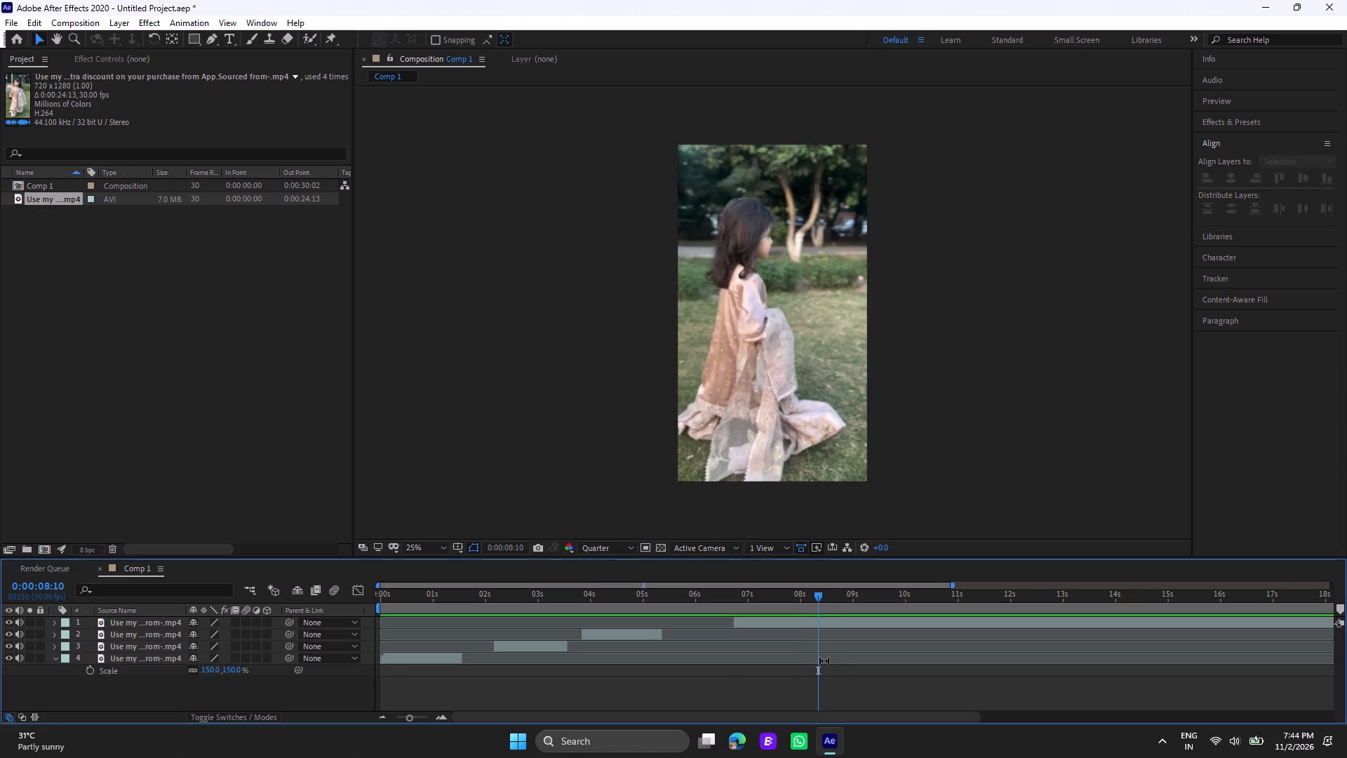
key("Page_Down")
key("Page_Down")
key("Page_Down")
key("Page_Up")
key("Page_Up")
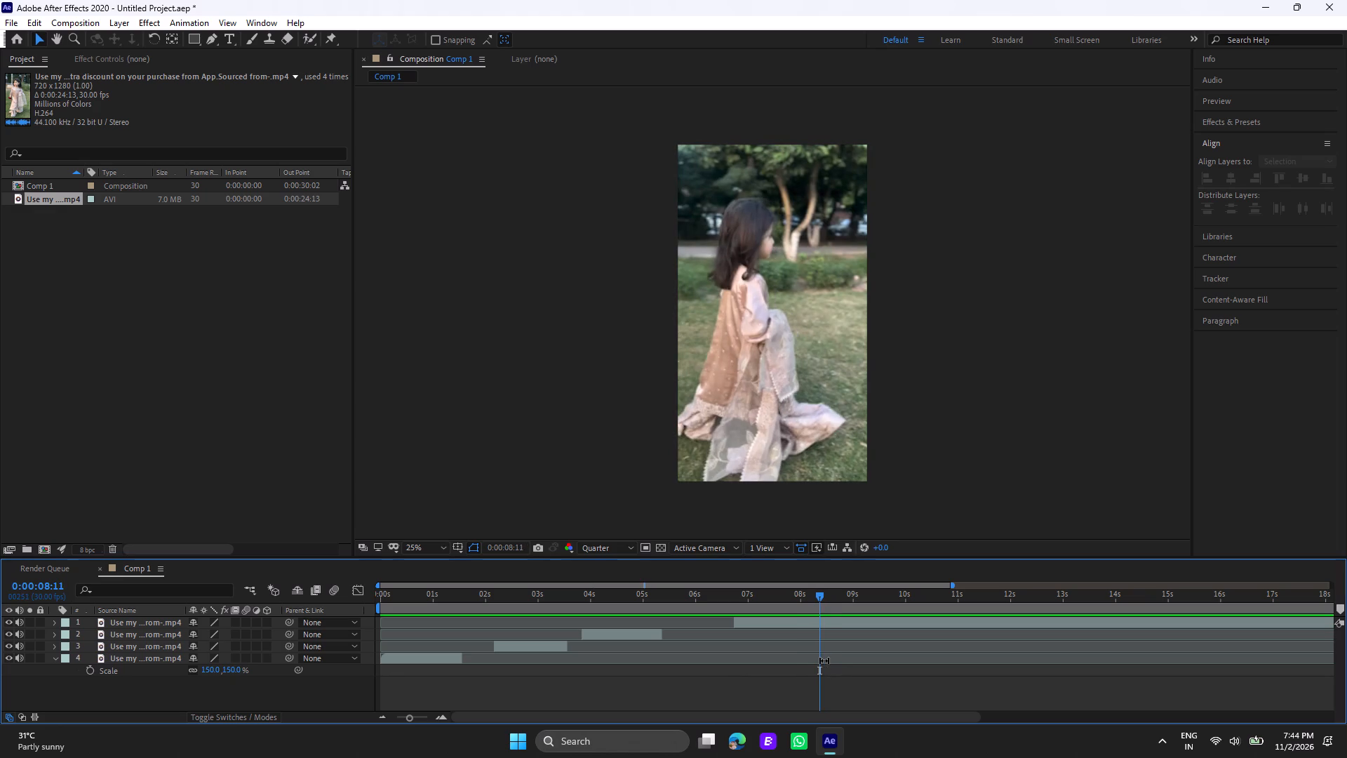
key("Page_Up")
key("Page_Up")
key("Page_Up")
key("Page_Up")
key("Page_Up")
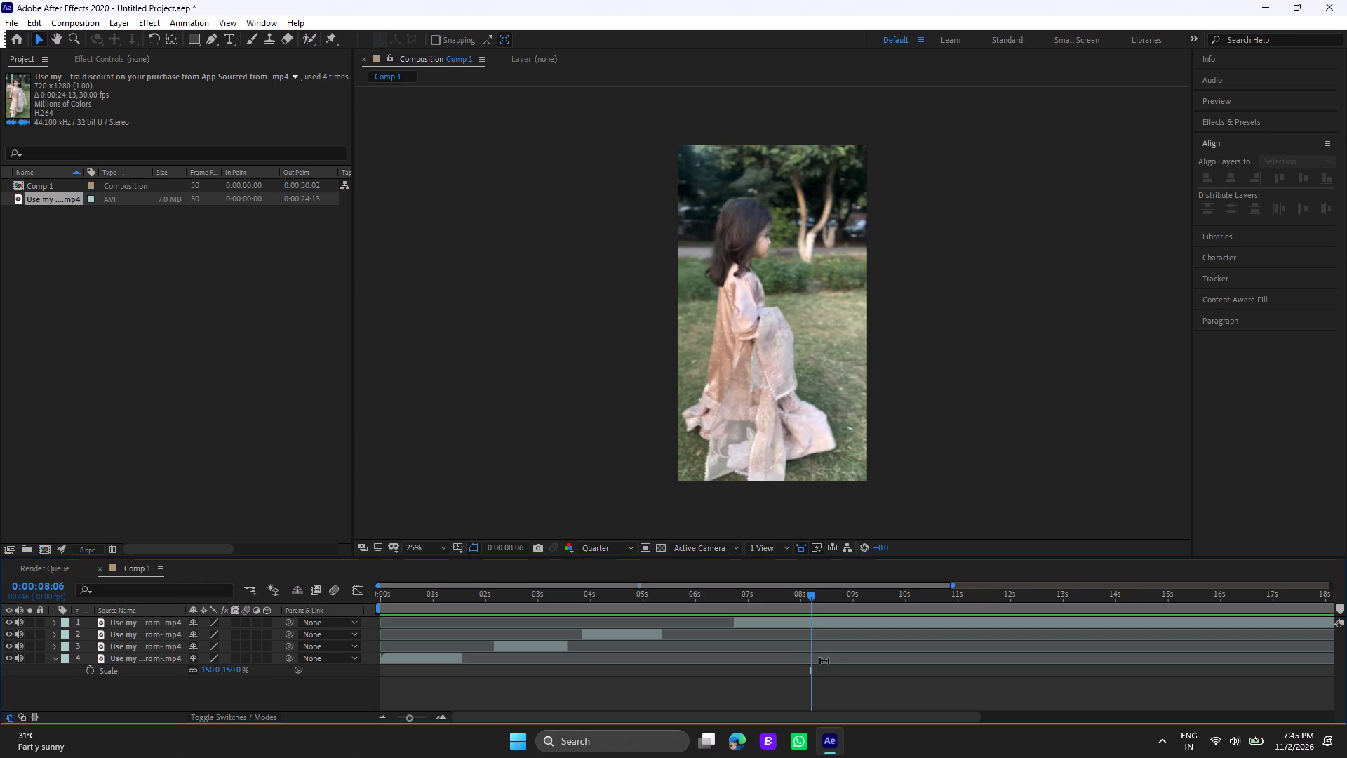
key("ctrl+shift+d")
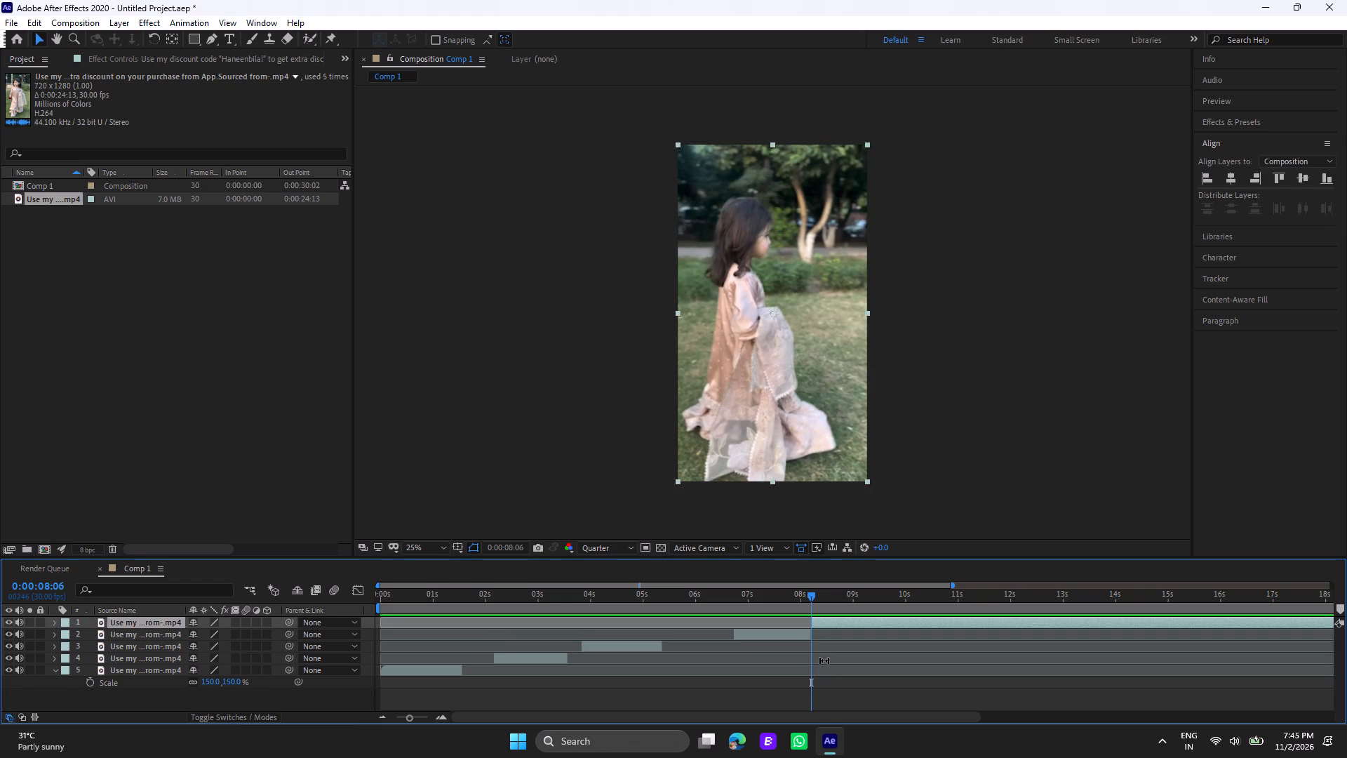
Split the last video segment at 0:00:08:17 and delete the short piece between 0:00:08:06 and this cut.
key("Page_Up")
key("Page_Up")
key("Page_Down")
key("Page_Down")
key("Page_Down")
key("Page_Down")
key("Page_Down")
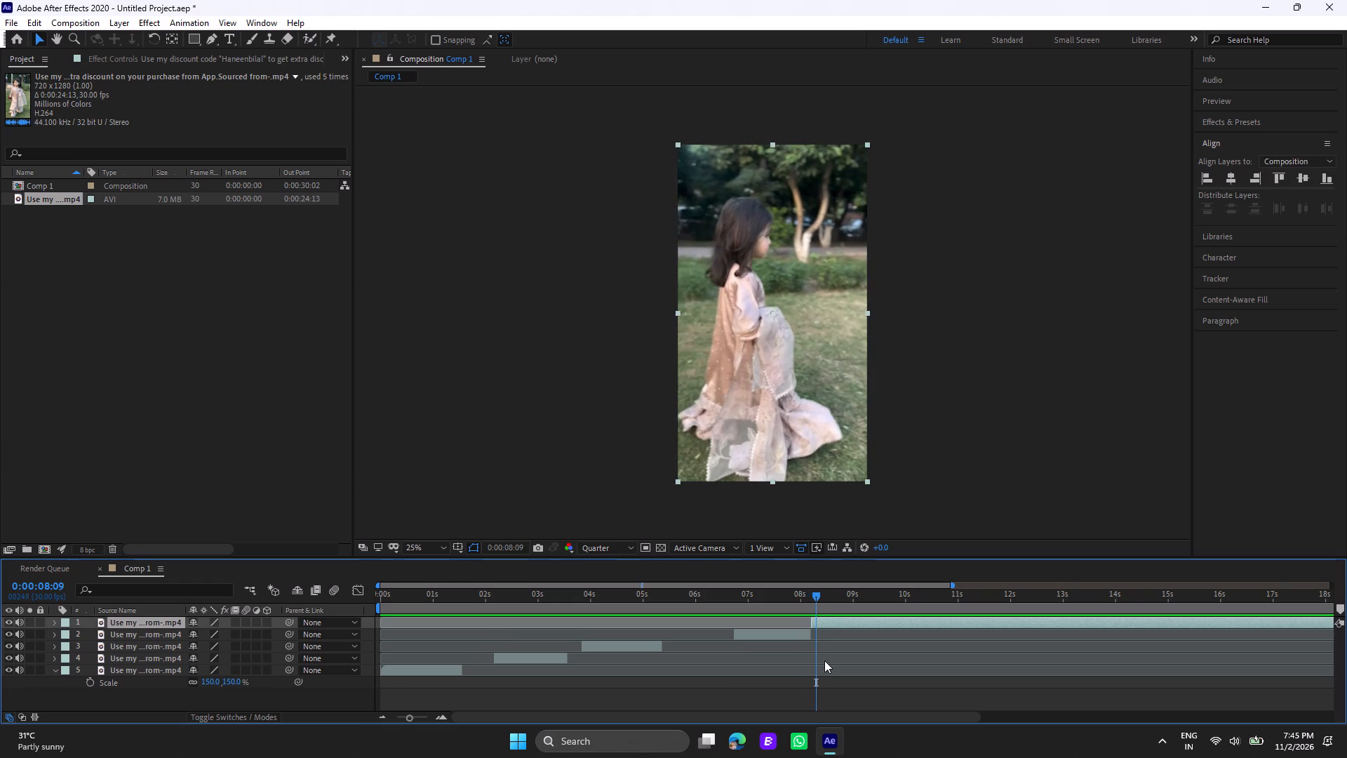
key("Page_Down")
key("Page_Down")
key("Page_Down")
key("Page_Down")
key("Page_Down")
key("Page_Down")
key("Page_Down")
key("Page_Down")
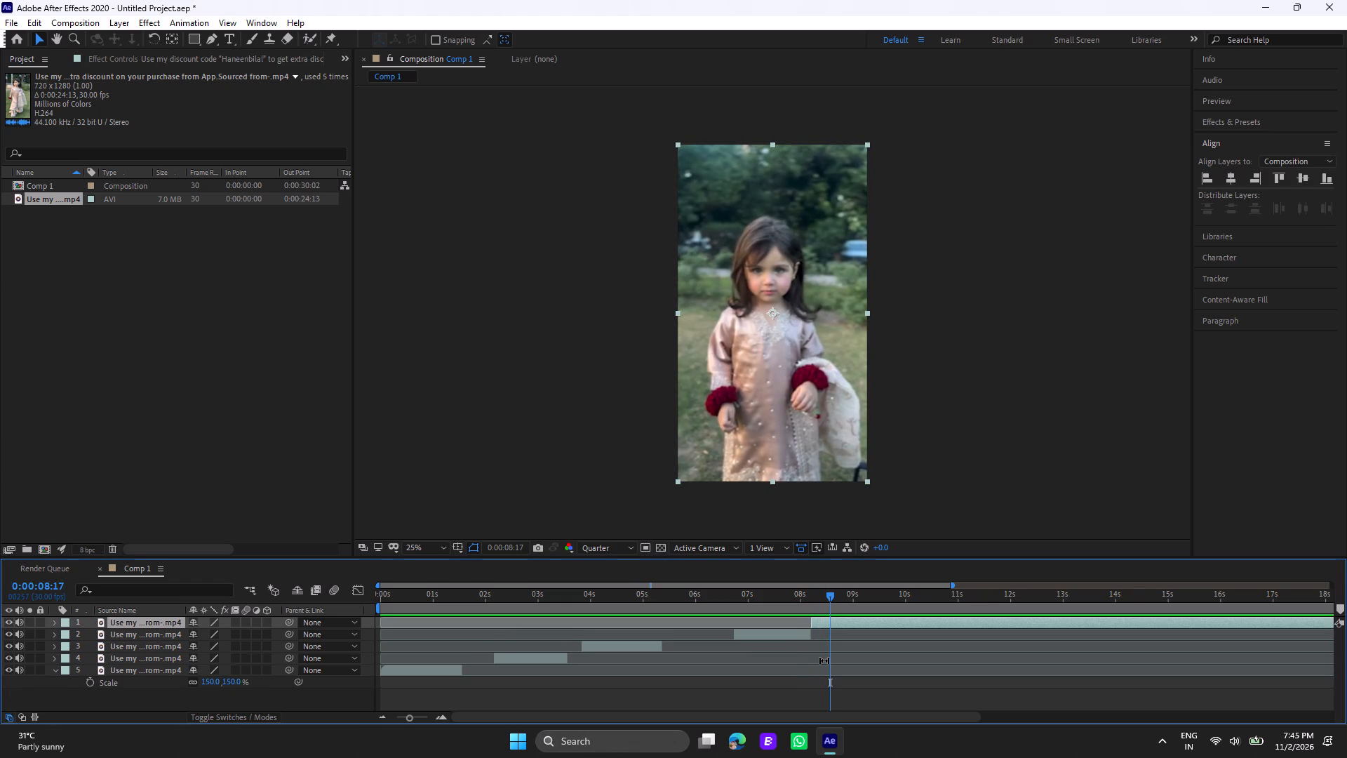
key("ctrl+shift+d")
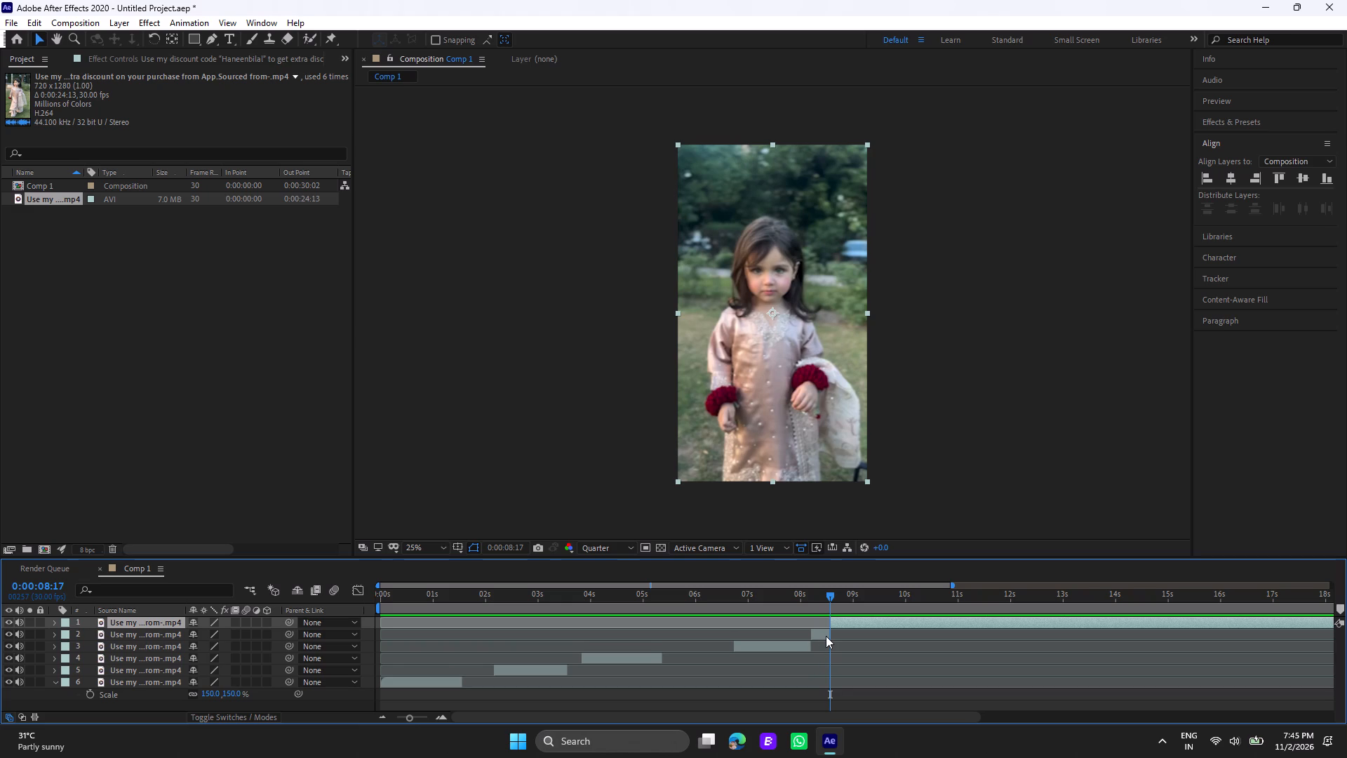
left_click(826, 636)
key("Delete")
Preview the shot starting at 0:00:08:17 for a cut point and split the last video segment at 0:00:10:03.
key("space")
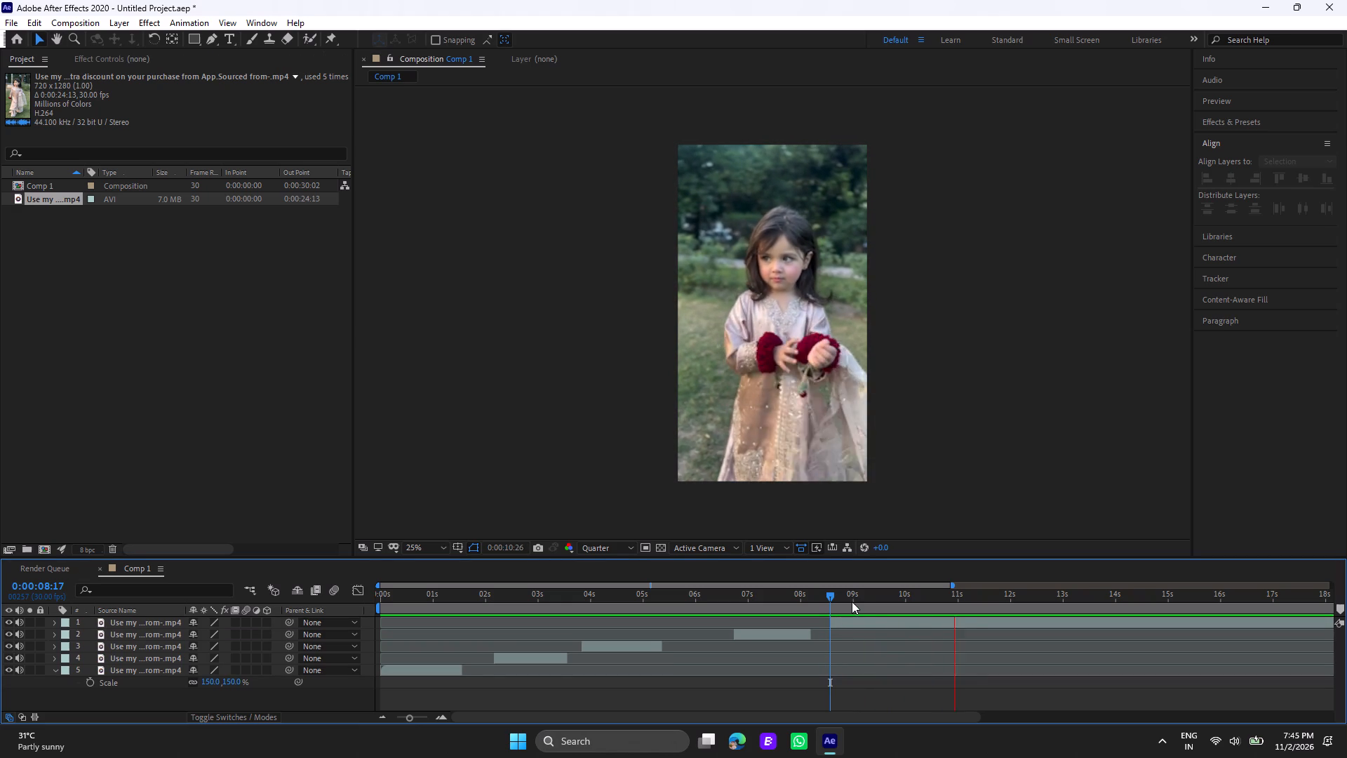
left_click(829, 599)
key("space")
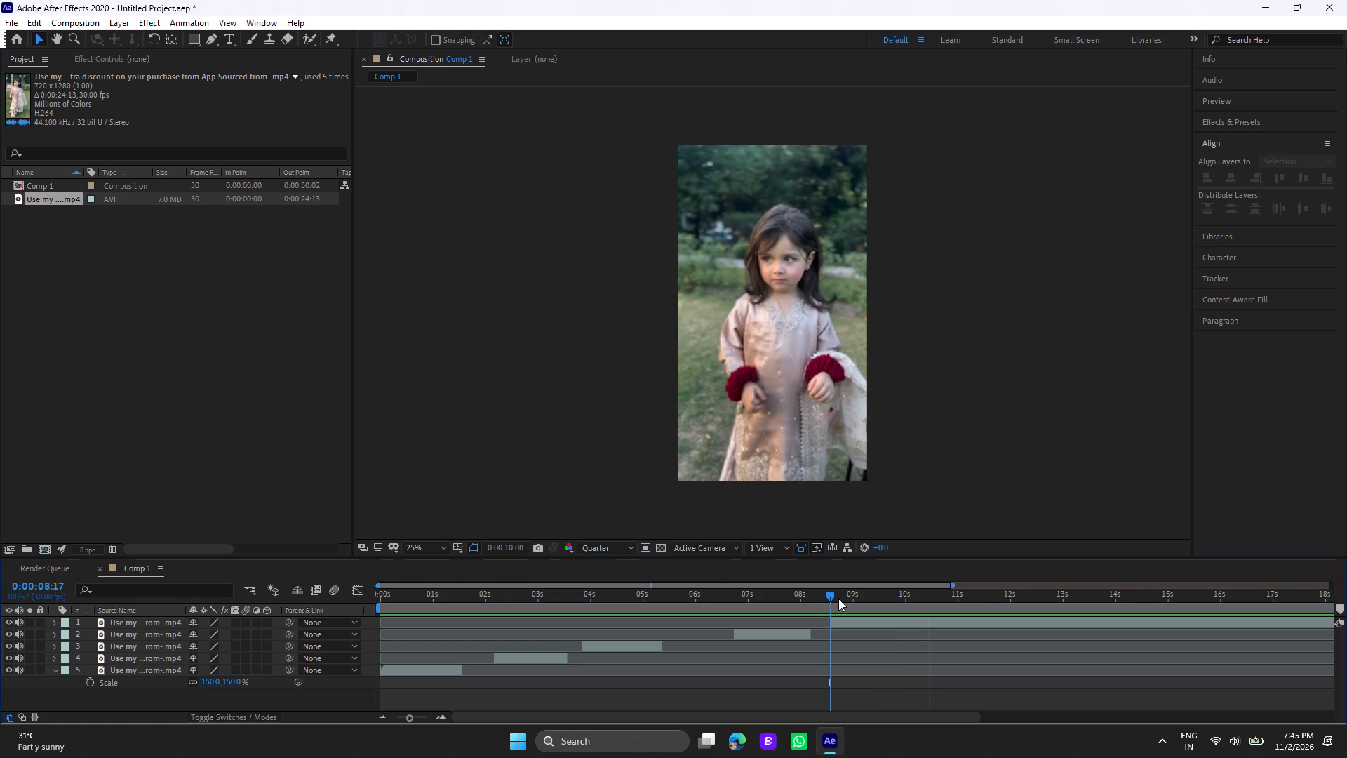
key("space")
left_click(941, 599)
left_click_drag(940, 599, 935, 599)
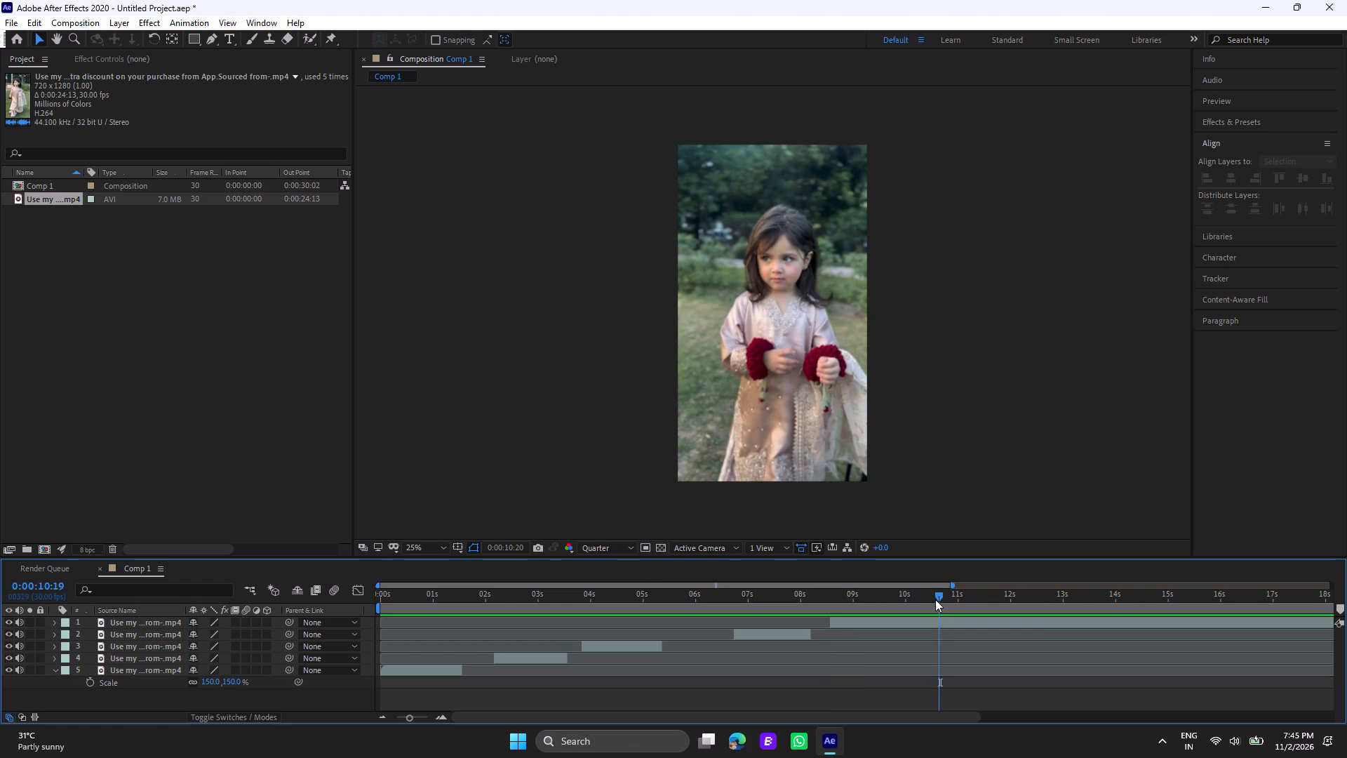
left_click_drag(935, 599, 918, 597)
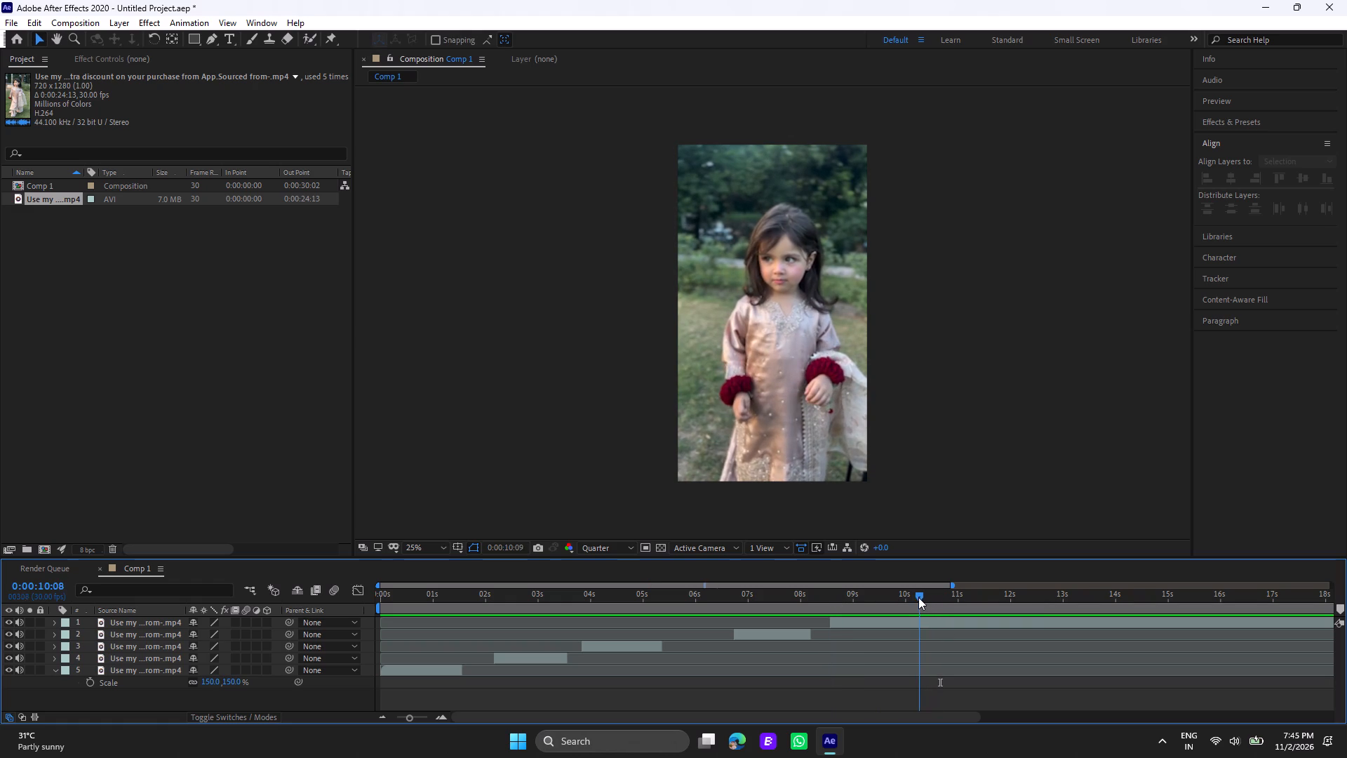
left_click_drag(918, 597, 911, 596)
key("space")
left_click(914, 620)
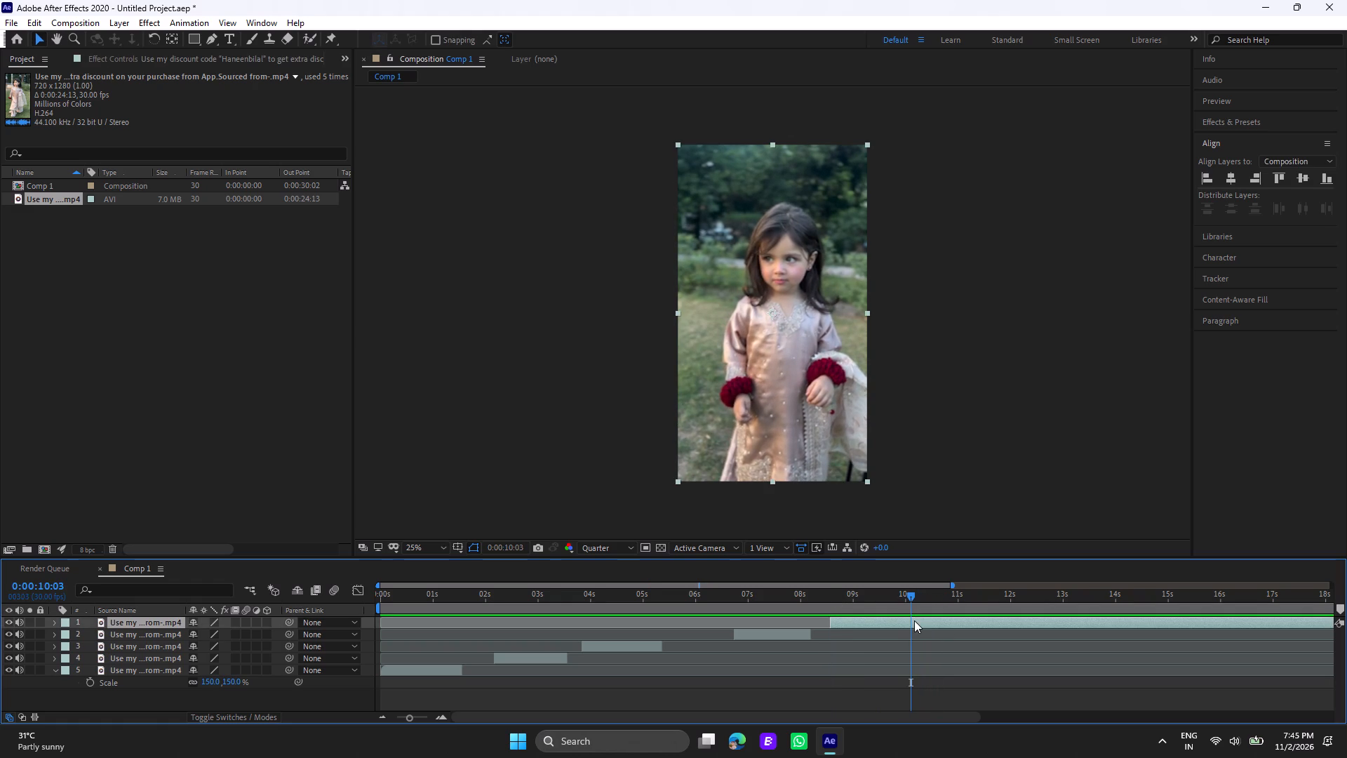
key("ctrl+shift+d")
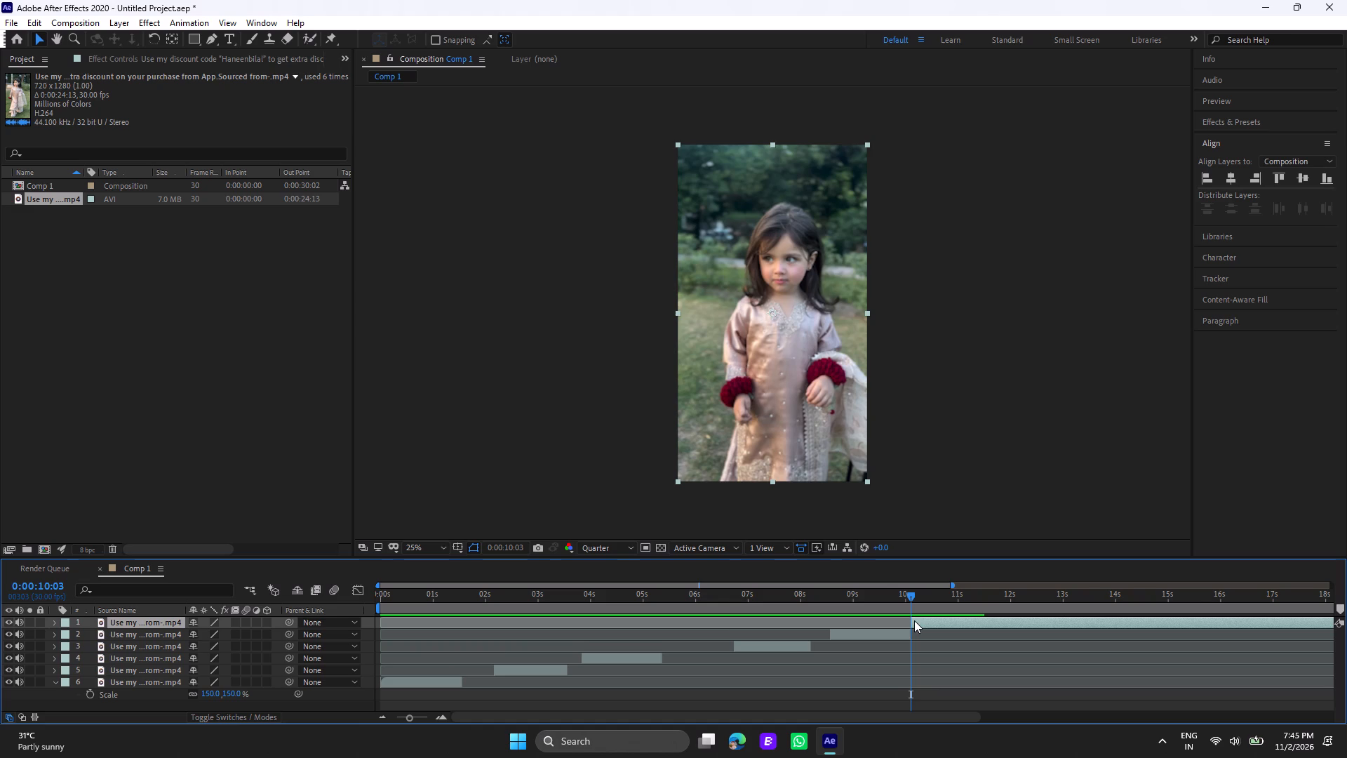
left_click(870, 637)
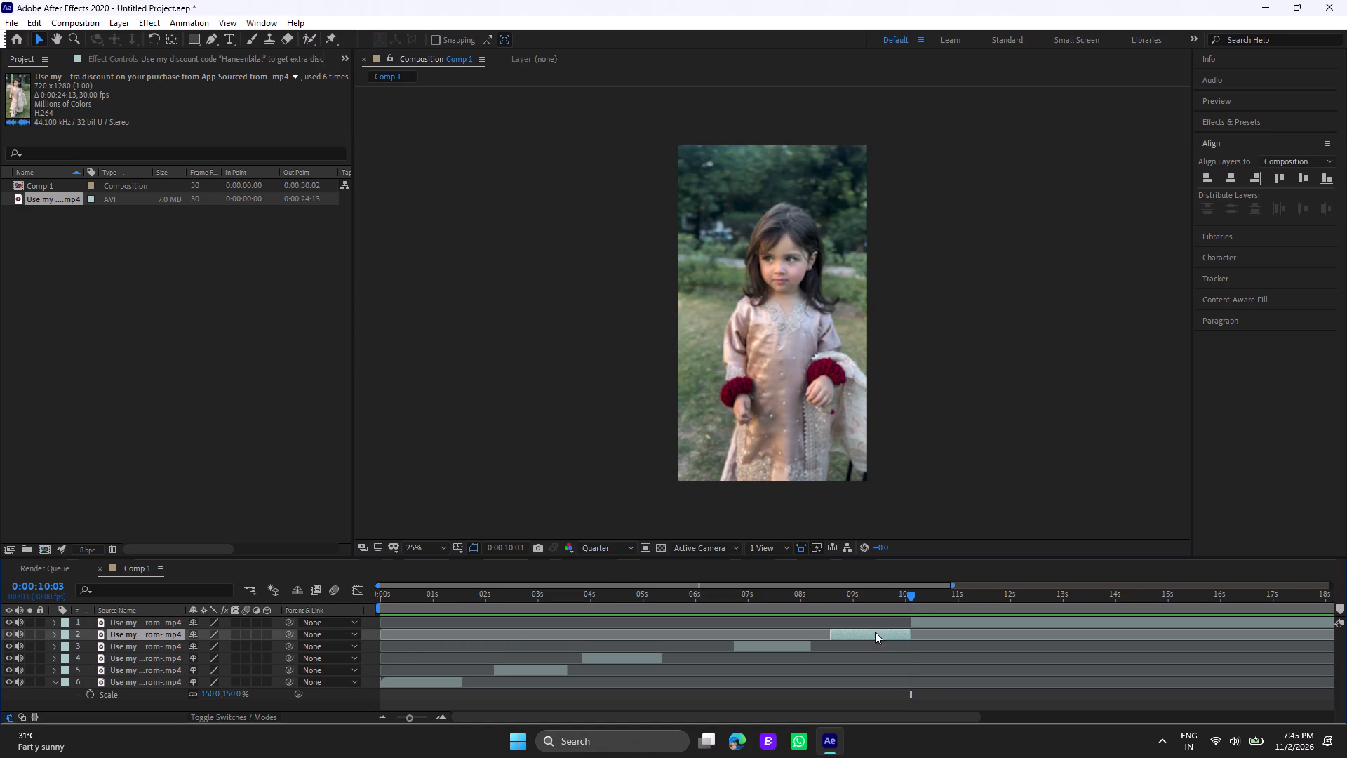
Preview the footage after 0:00:10:03, split the last video segment at 0:00:11:15 and delete the piece between these cuts.
key("space")
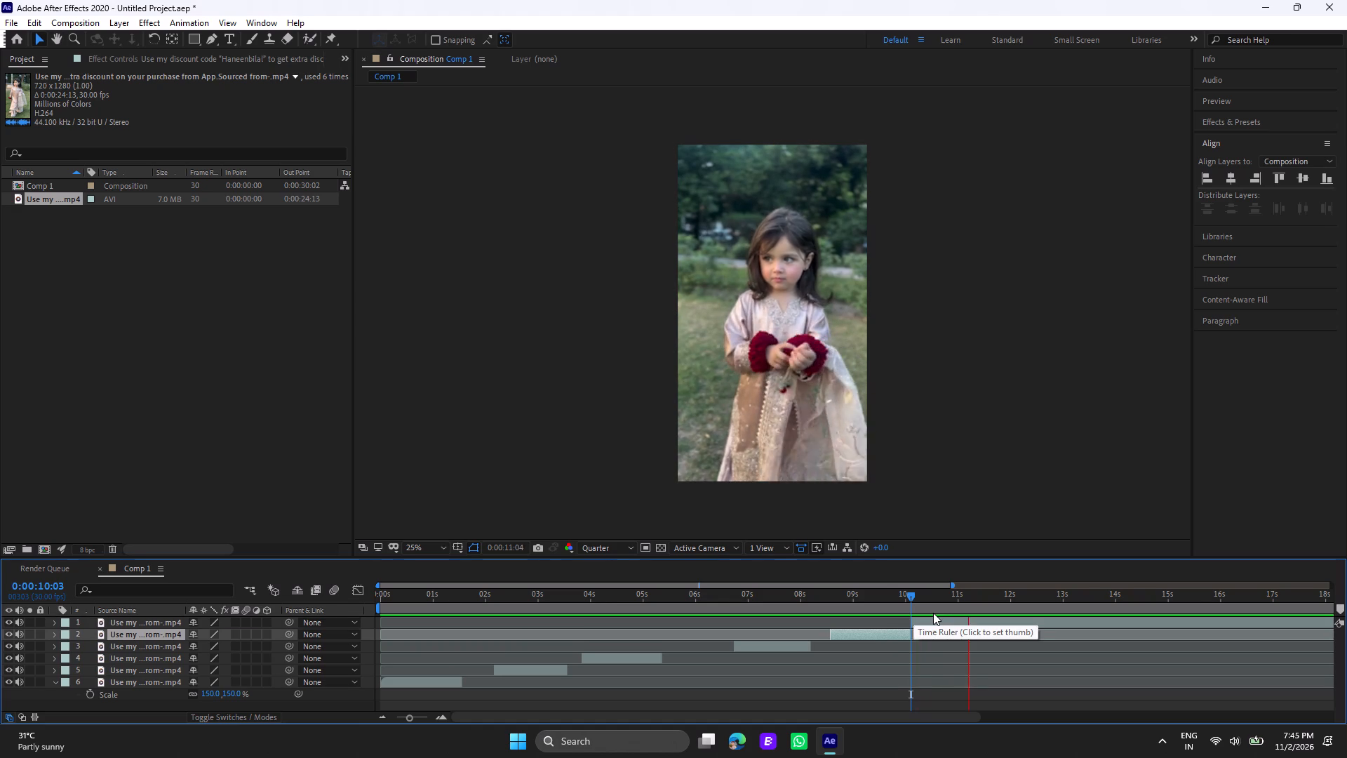
left_click(1028, 598)
left_click_drag(1028, 598, 939, 617)
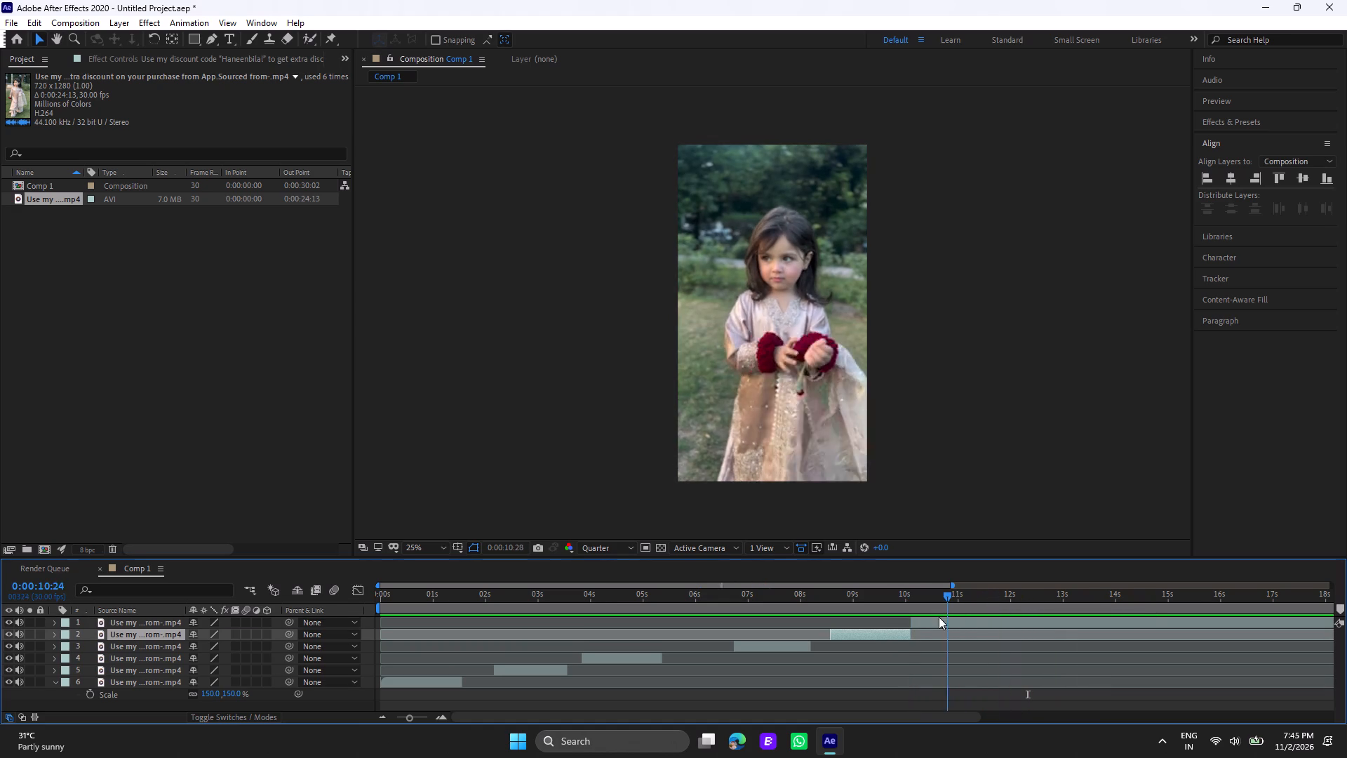
left_click_drag(939, 617, 971, 649)
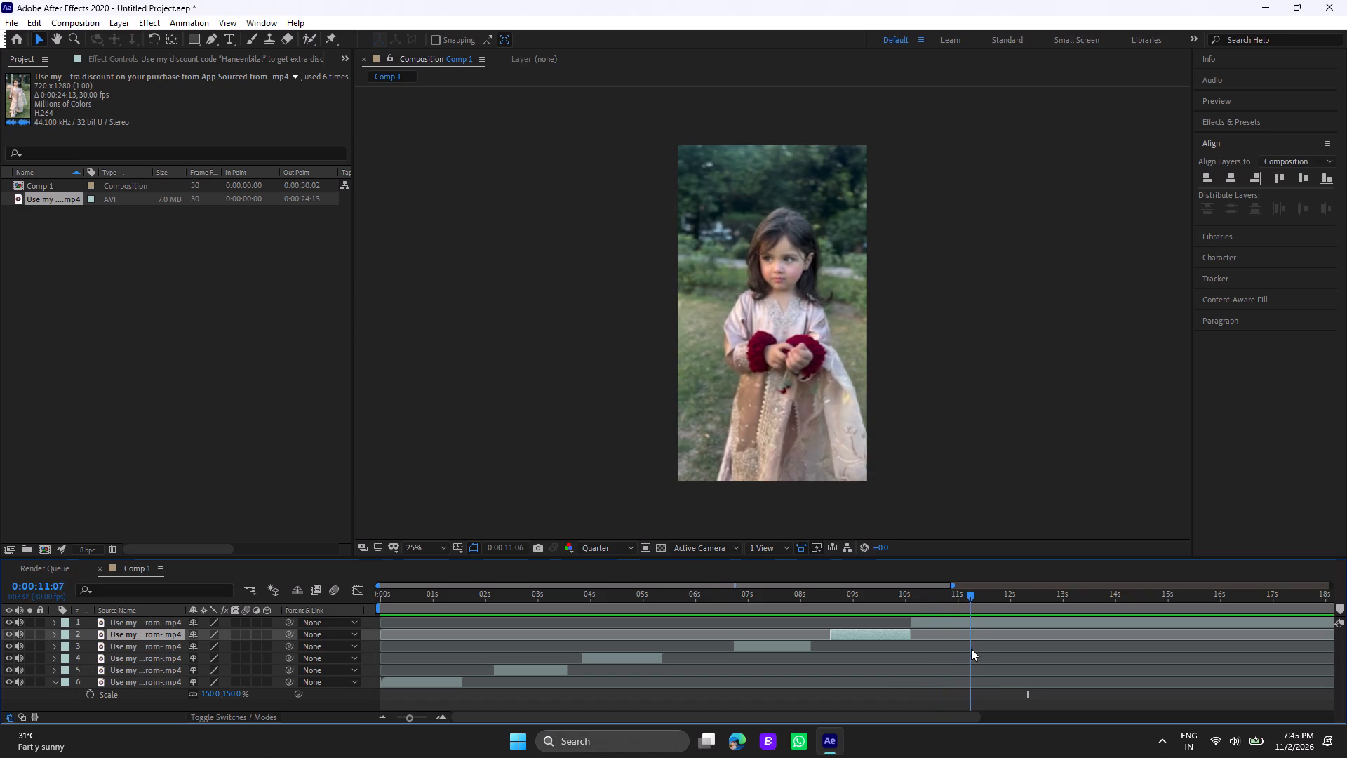
left_click_drag(971, 649, 984, 656)
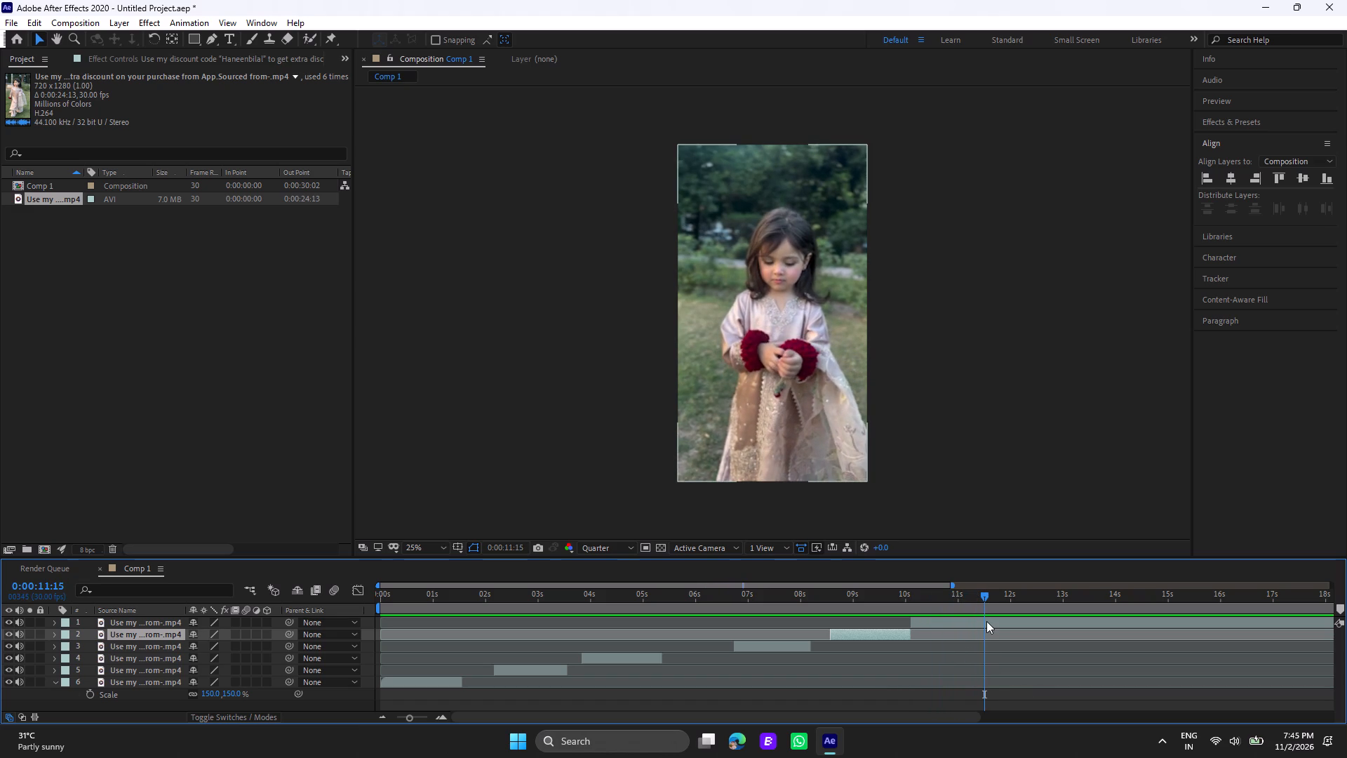
left_click(986, 621)
key("ctrl+shift+d")
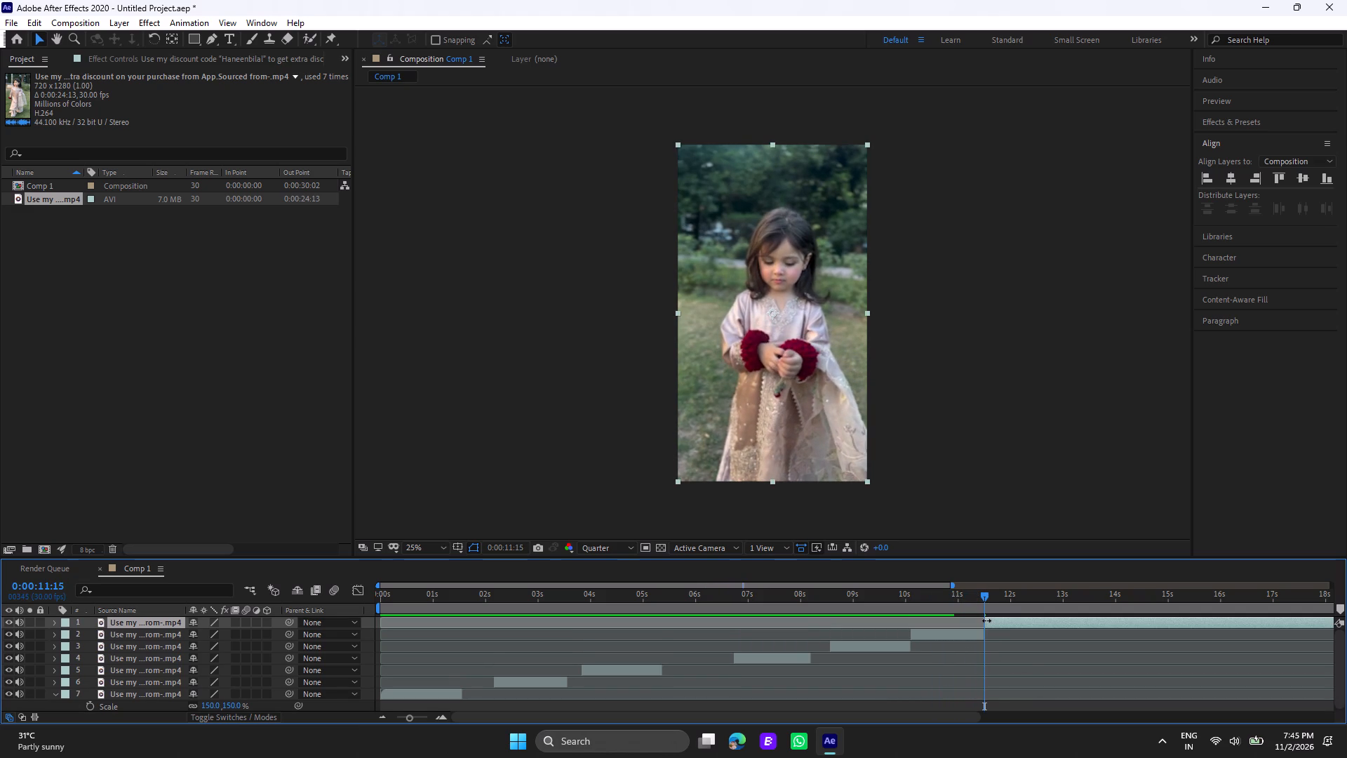
left_click(976, 634)
key("Delete")
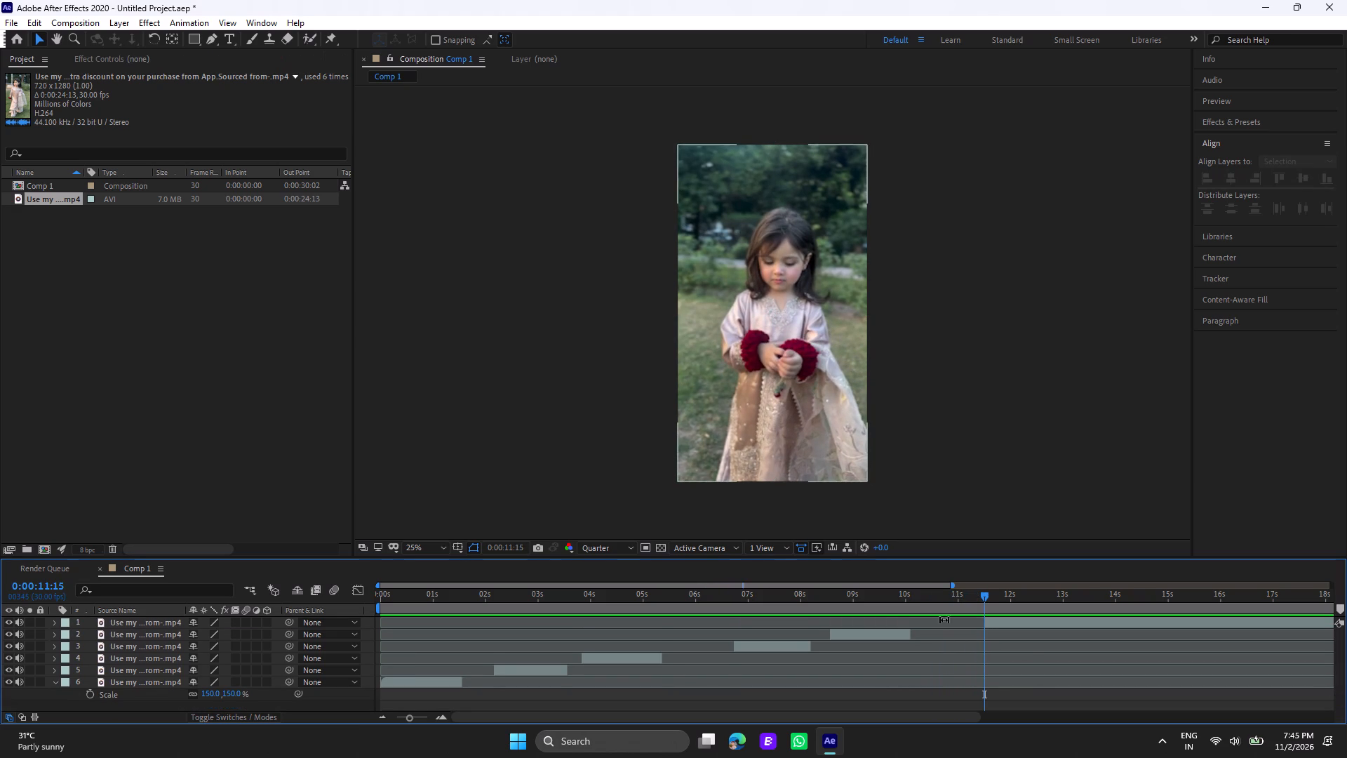
Preview from 0:00:09:13 and step frame by frame to the change from the close shot to the full-length palm shot, around 0:00:12:17.
left_click(875, 610)
key("space")
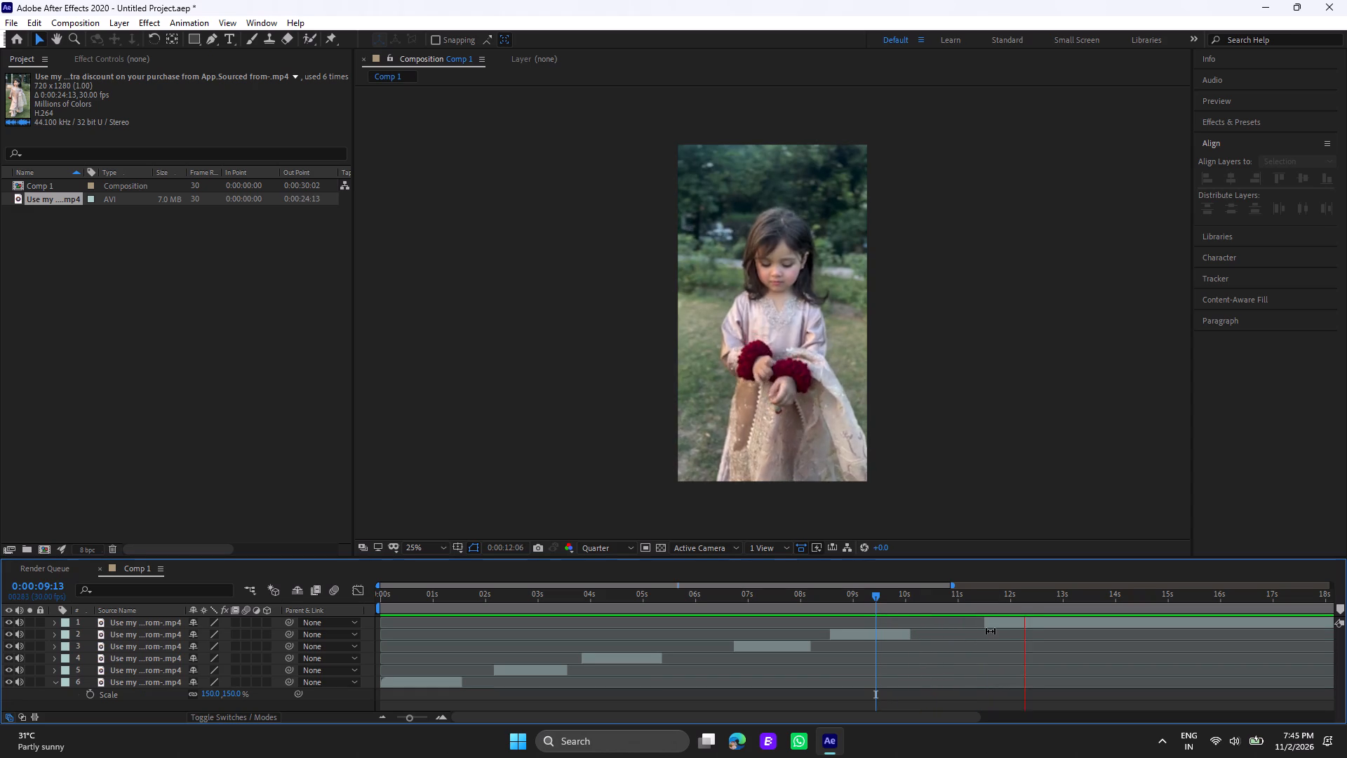
key("space")
left_click(1046, 594)
left_click_drag(1046, 594, 1043, 597)
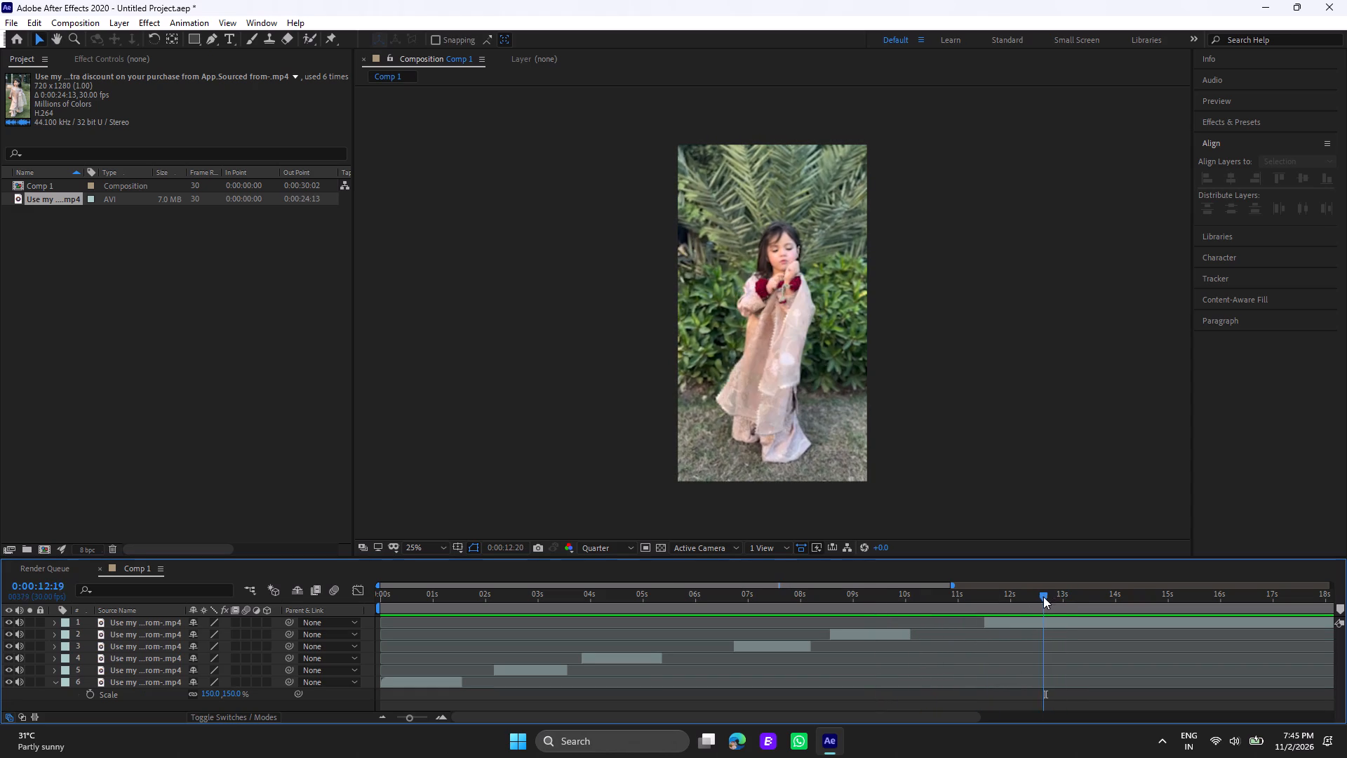
left_click_drag(1043, 597, 1028, 598)
left_click_drag(1028, 598, 1040, 602)
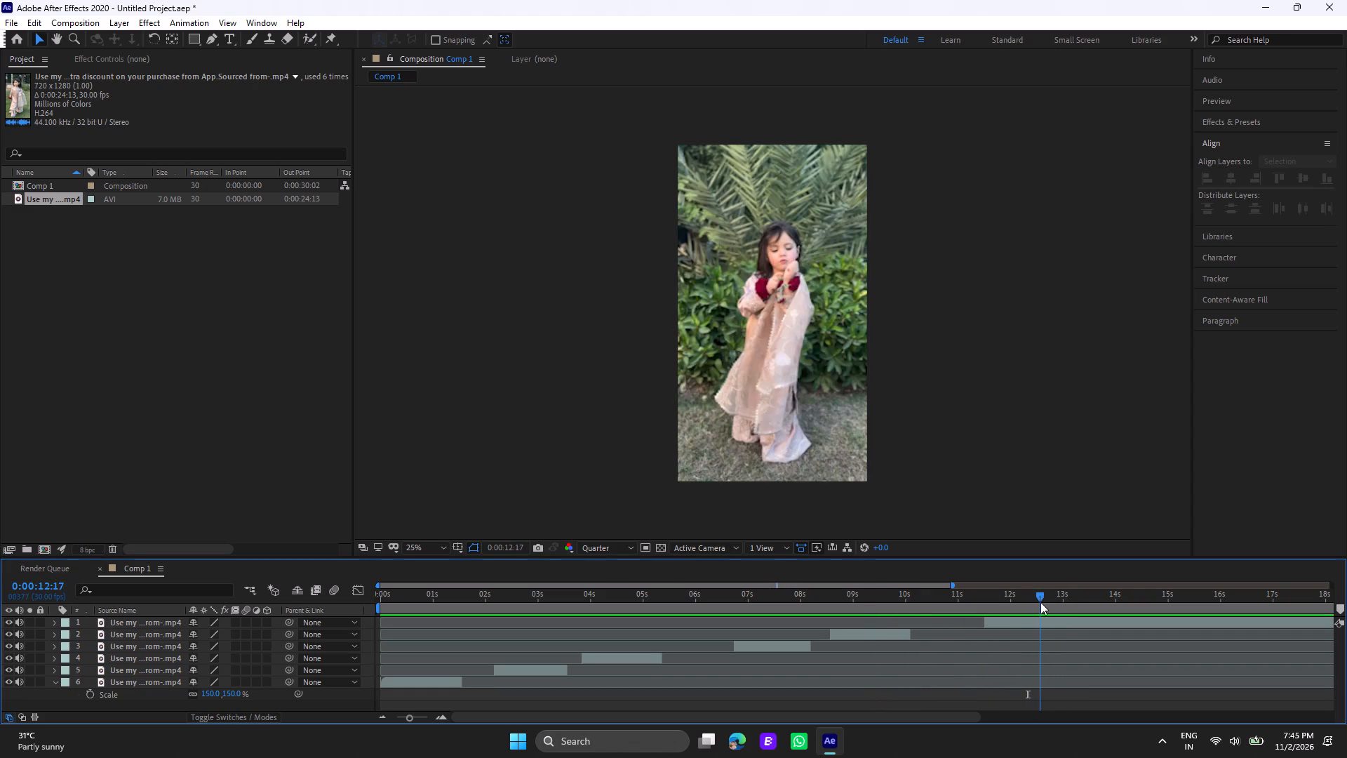
left_click_drag(1040, 602, 1043, 608)
left_click_drag(1043, 608, 1038, 609)
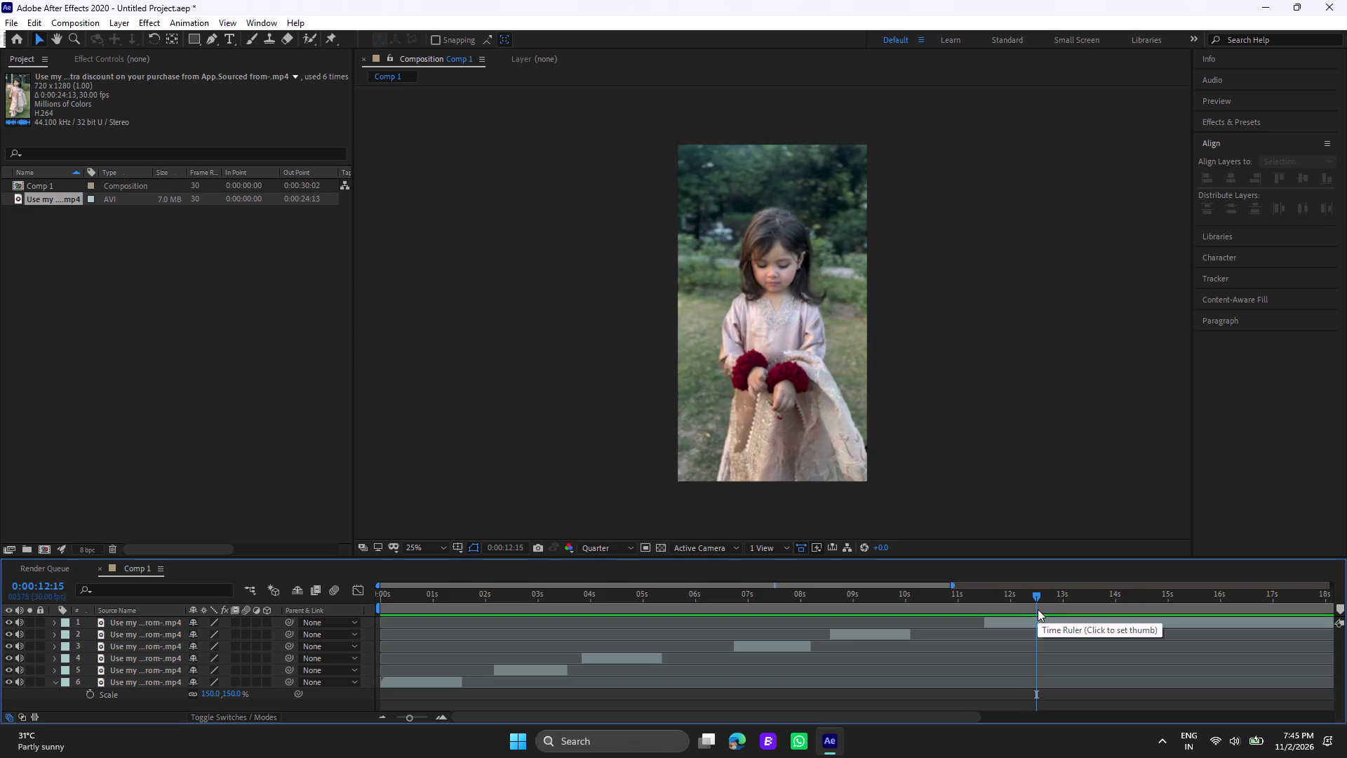
key("Page_Up")
key("Page_Up")
key("Page_Down")
key("Page_Down")
key("Page_Down")
key("Page_Down")
key("Page_Up")
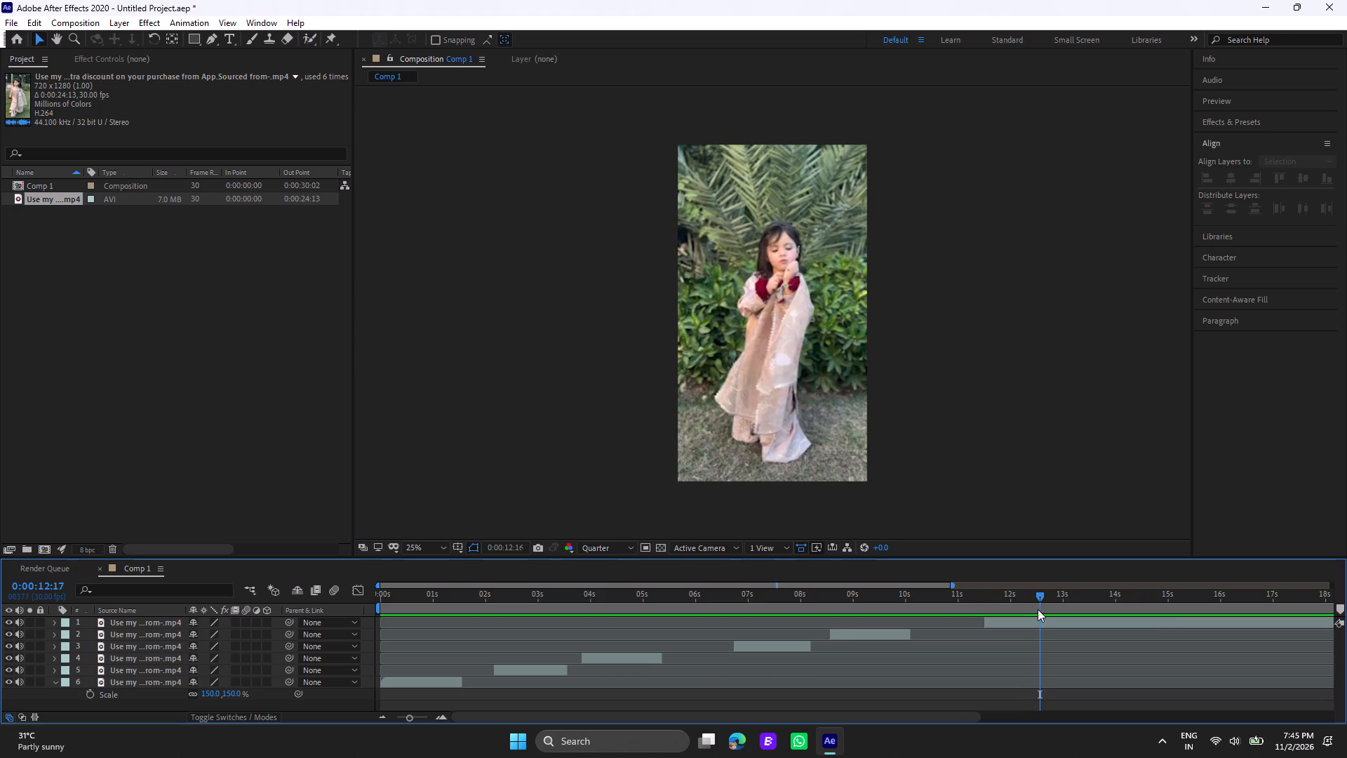
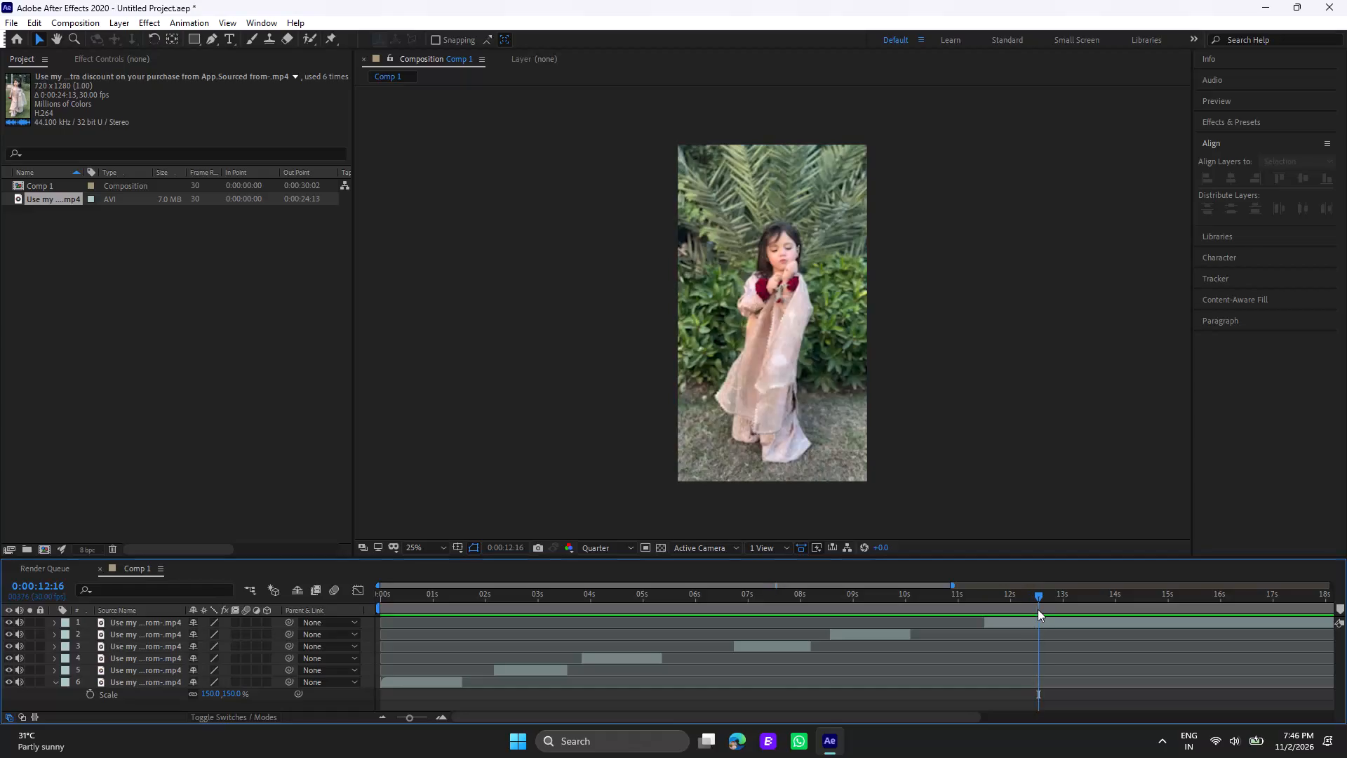
Split the last video segment at 0:00:12:14, just before the change to the full-length palm shot.
key("Page_Up")
key("Page_Up")
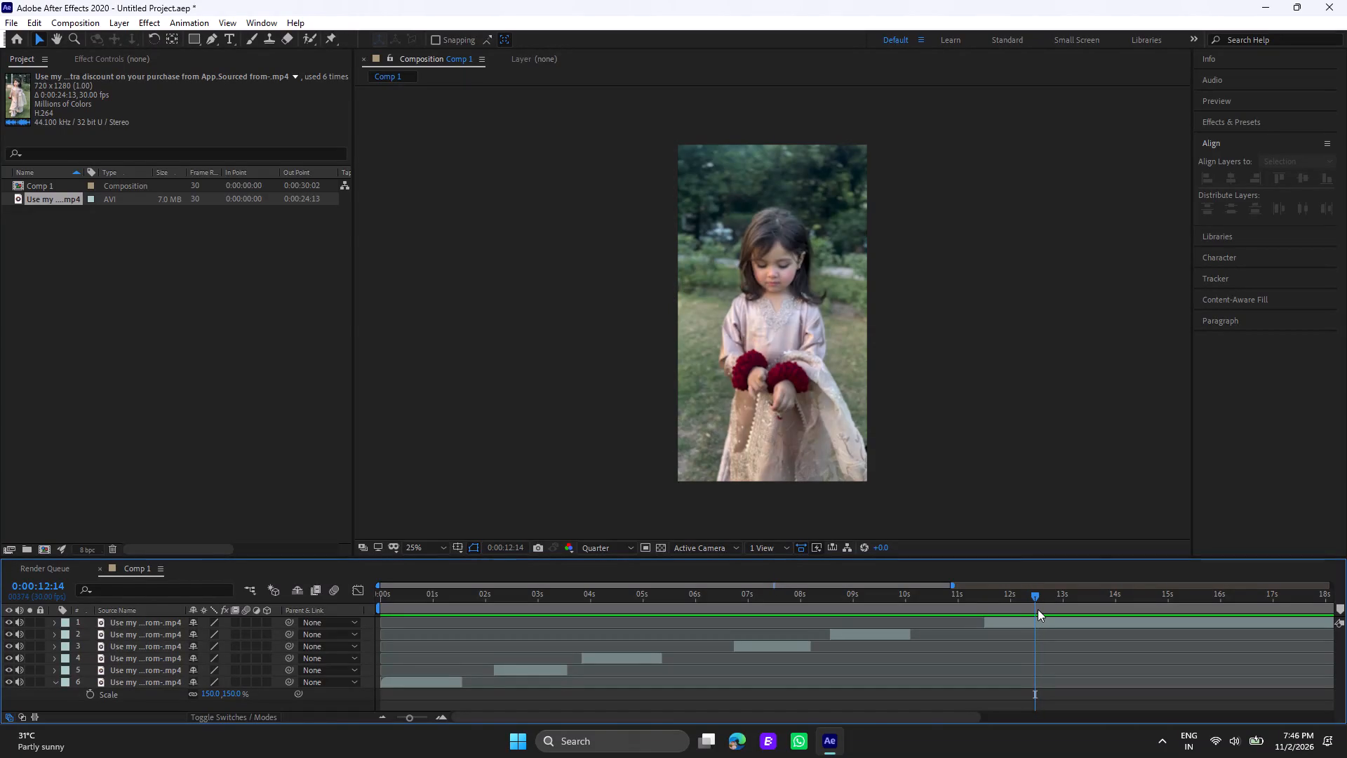
key("ctrl+shift+d")
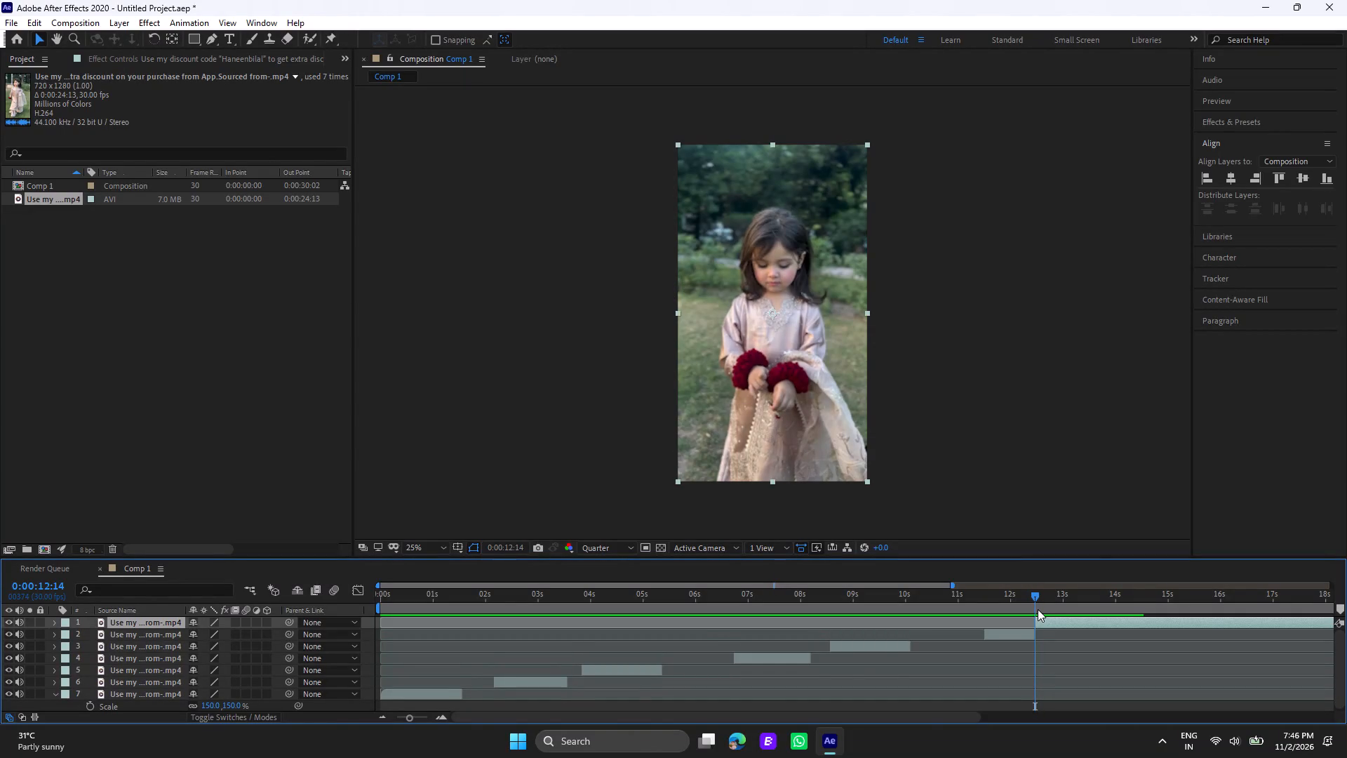
Split the last video segment at 0:00:12:18 and delete the tiny piece between 0:00:12:14 and this cut.
key("Page_Up")
key("Page_Down")
key("Page_Down")
key("Page_Down")
key("Page_Down")
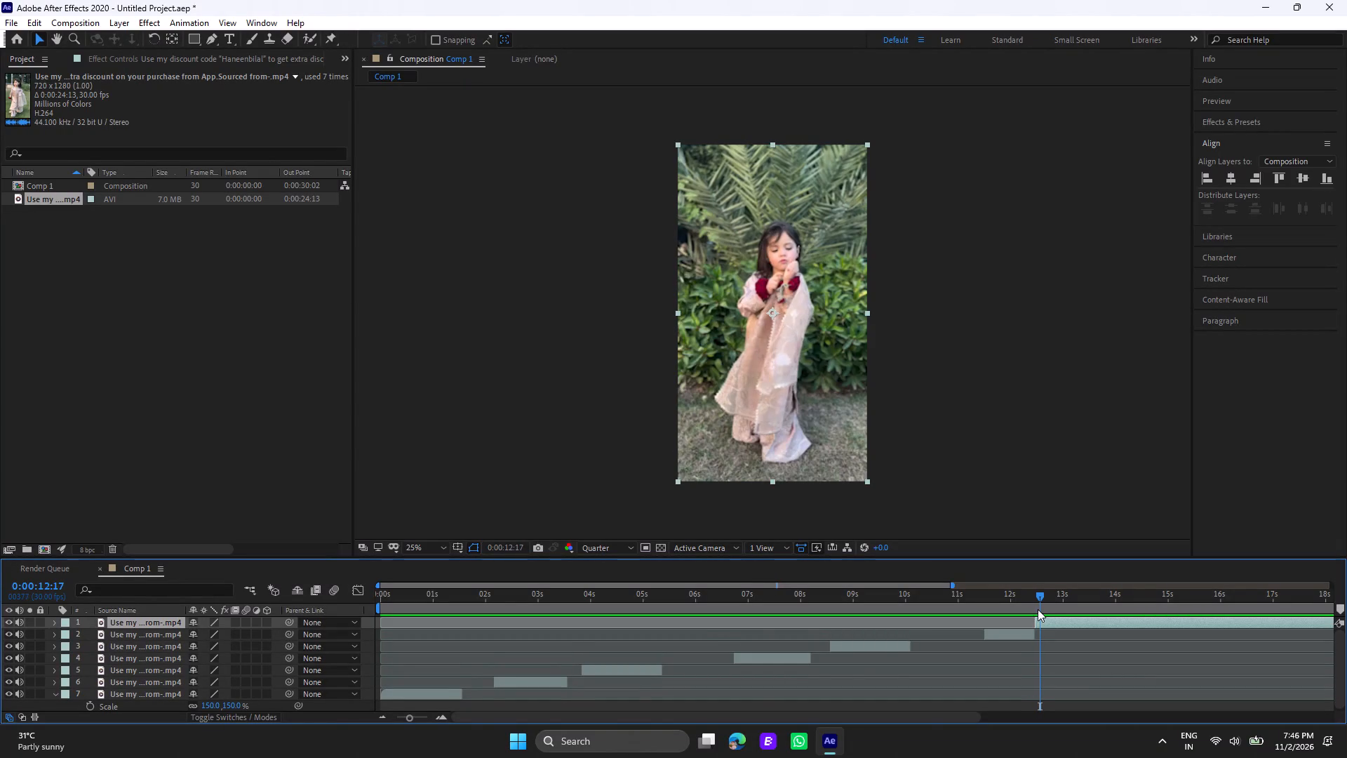
key("Page_Down")
key("ctrl+shift+d")
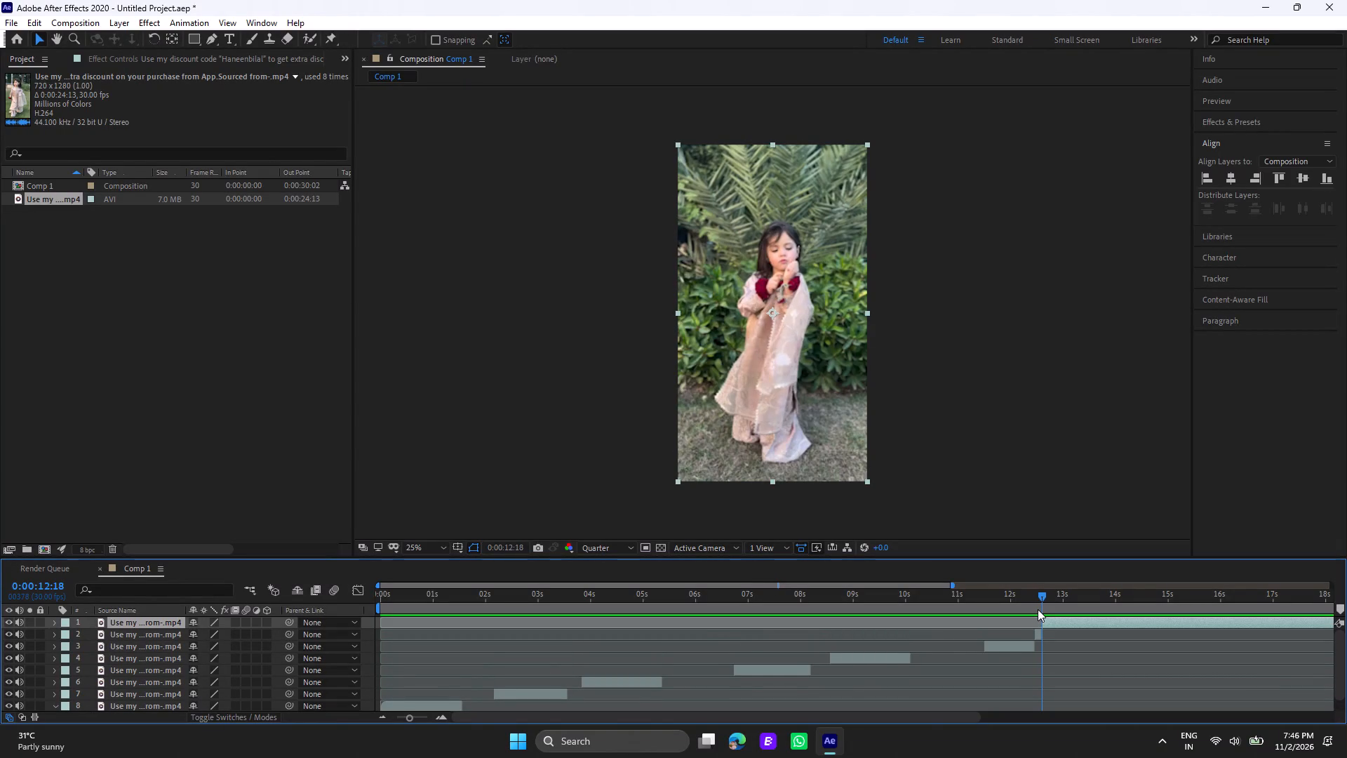
left_click(1038, 637)
key("Delete")
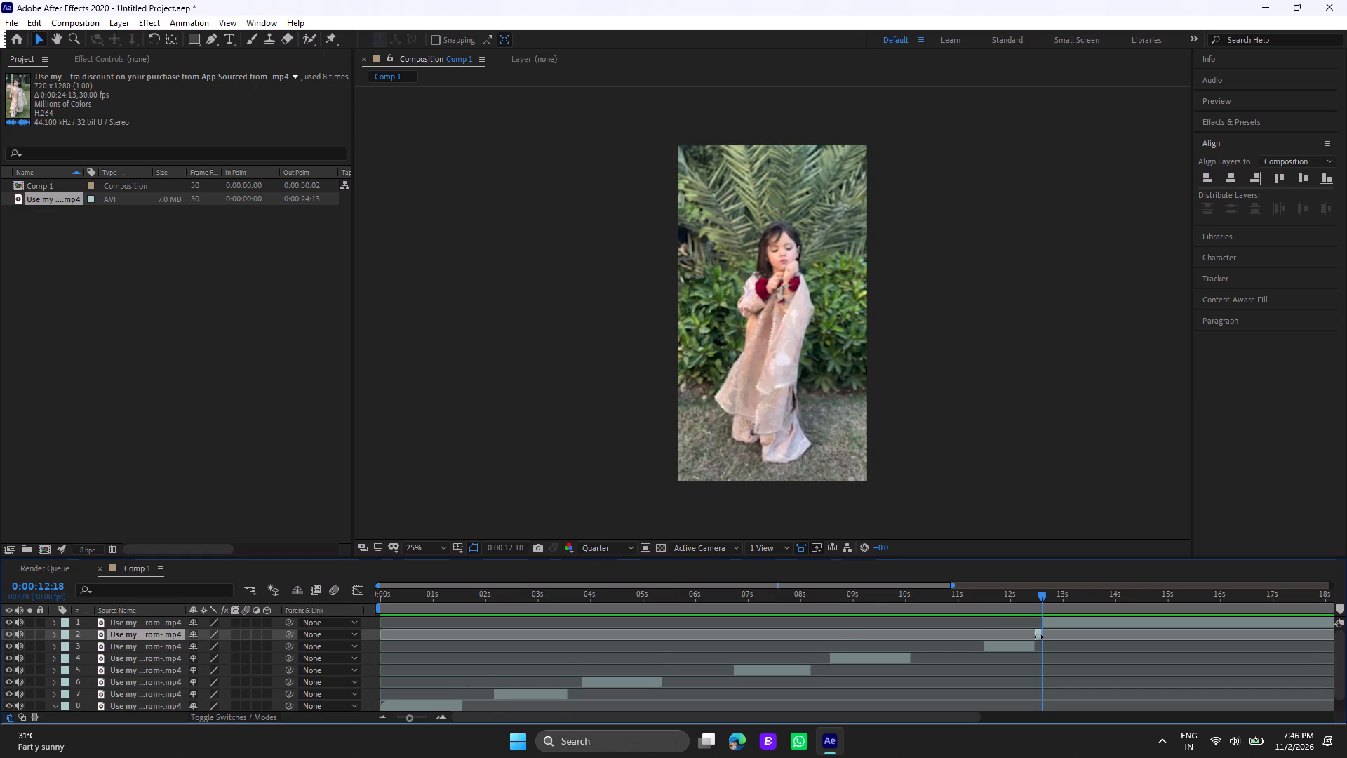
Preview the palm shot starting at 0:00:12:18 for a cut point and split the last video segment at 0:00:13:23.
key("space")
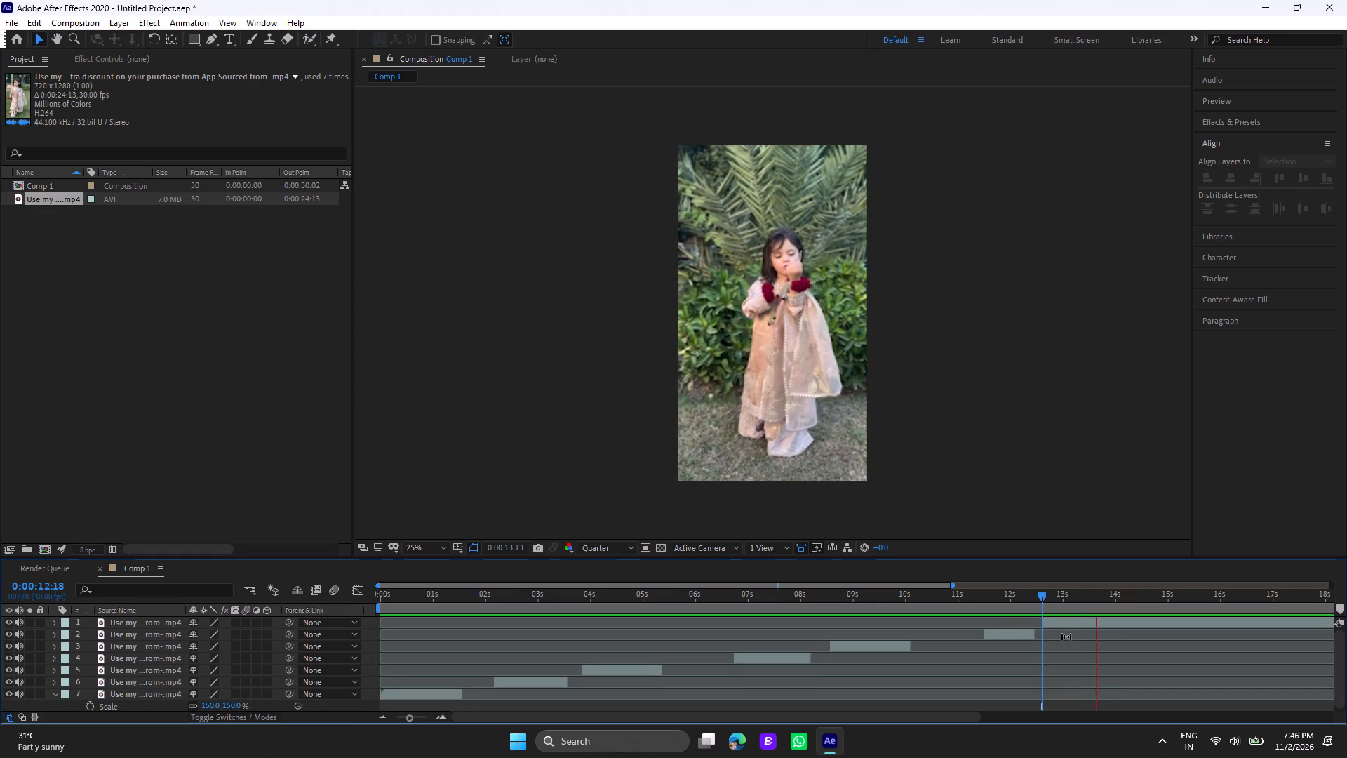
key("space")
left_click(1041, 598)
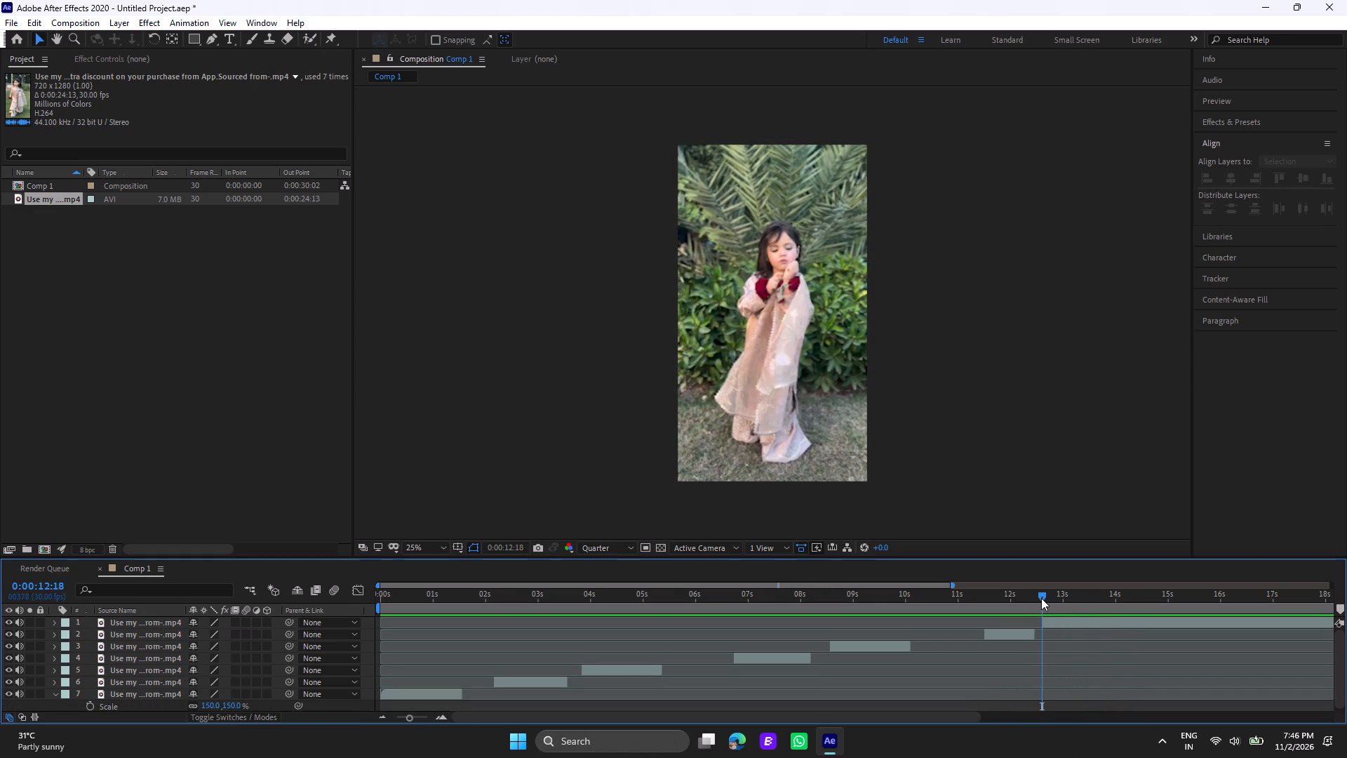
key("space")
key("space")
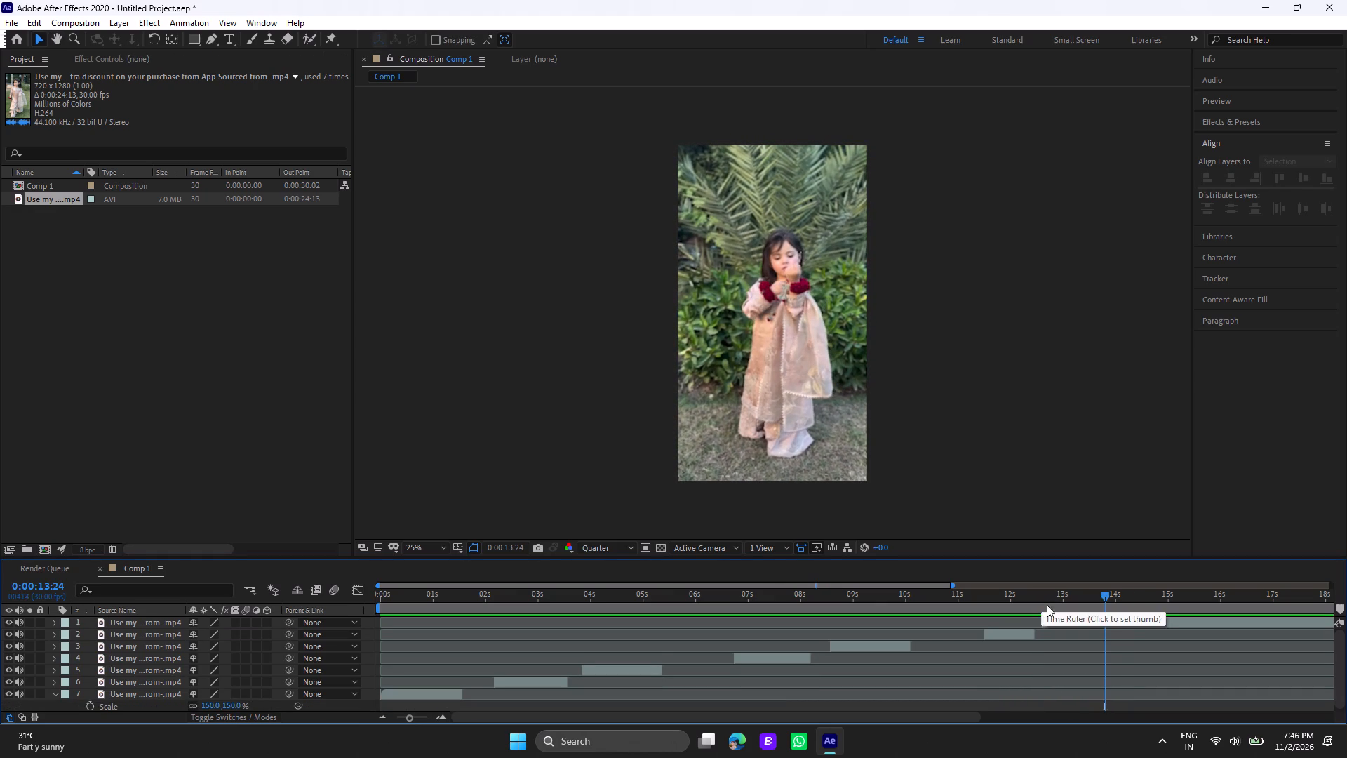
left_click(1102, 590)
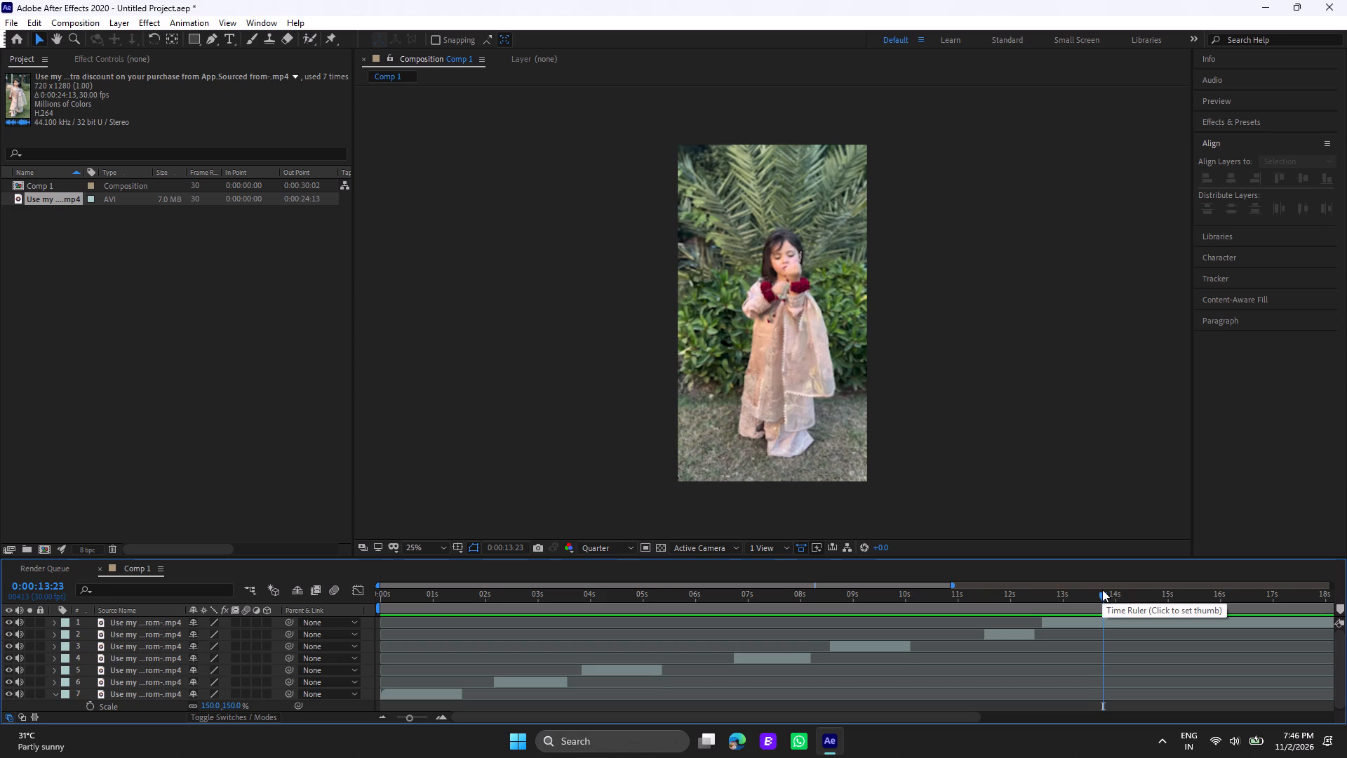
key("ctrl+shift+d")
Preview the footage after 0:00:13:23, split the last video segment at 0:00:16:00 and delete the piece between these cuts.
key("space")
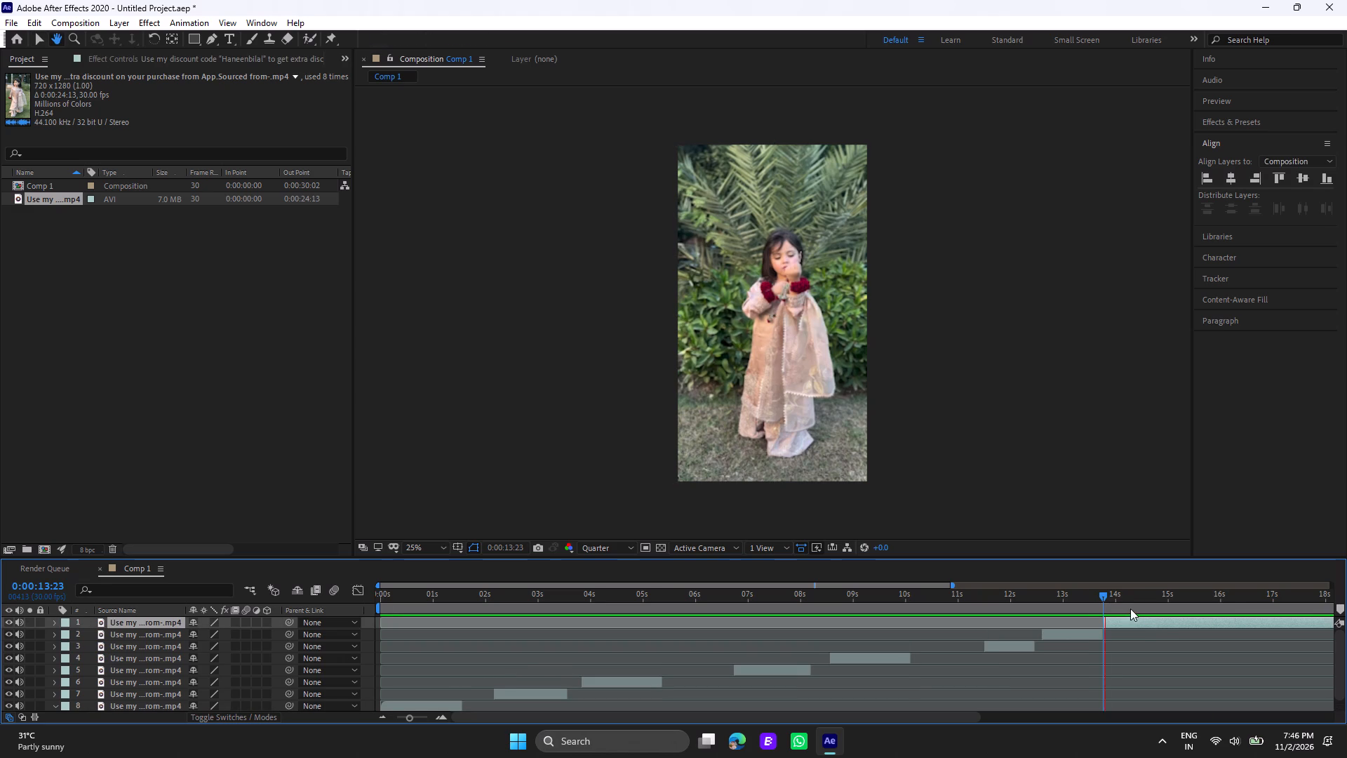
left_click(1188, 599)
key("space")
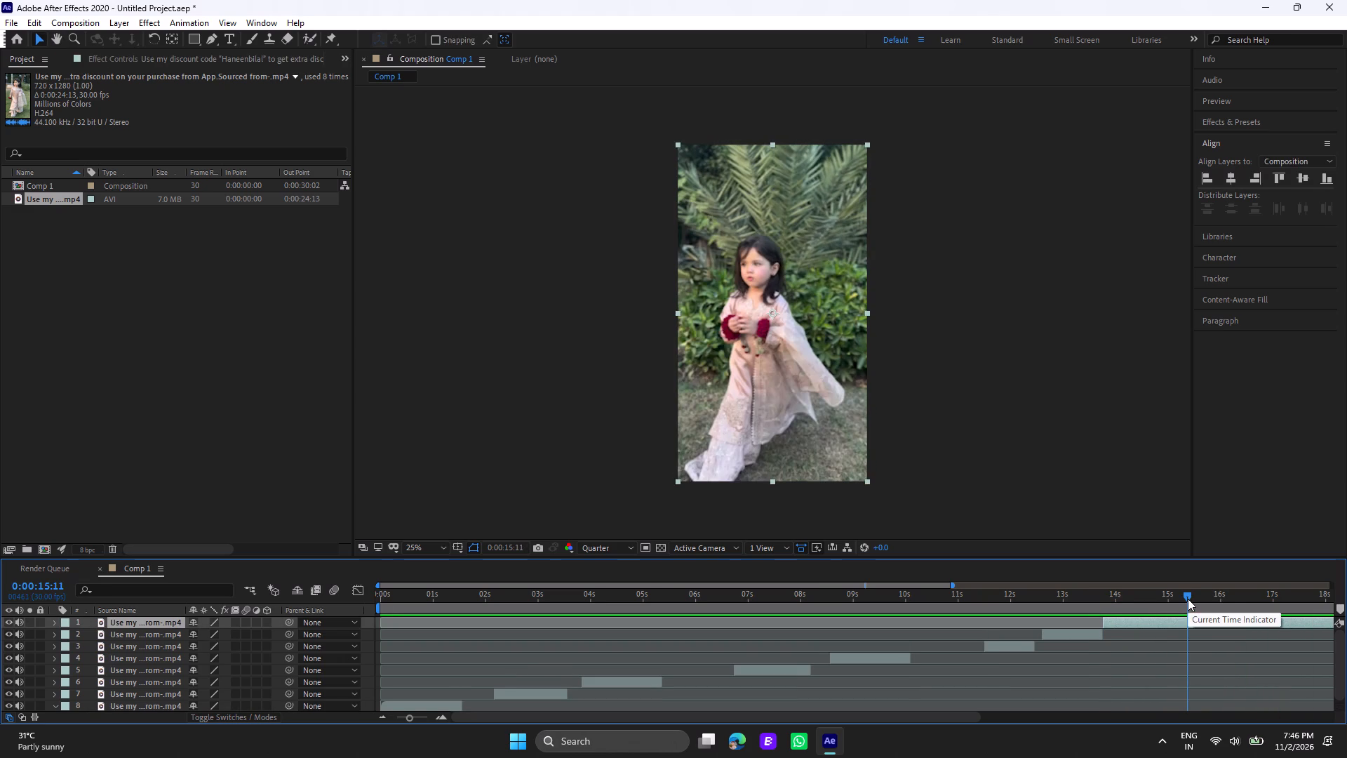
key("space")
left_click(1209, 602)
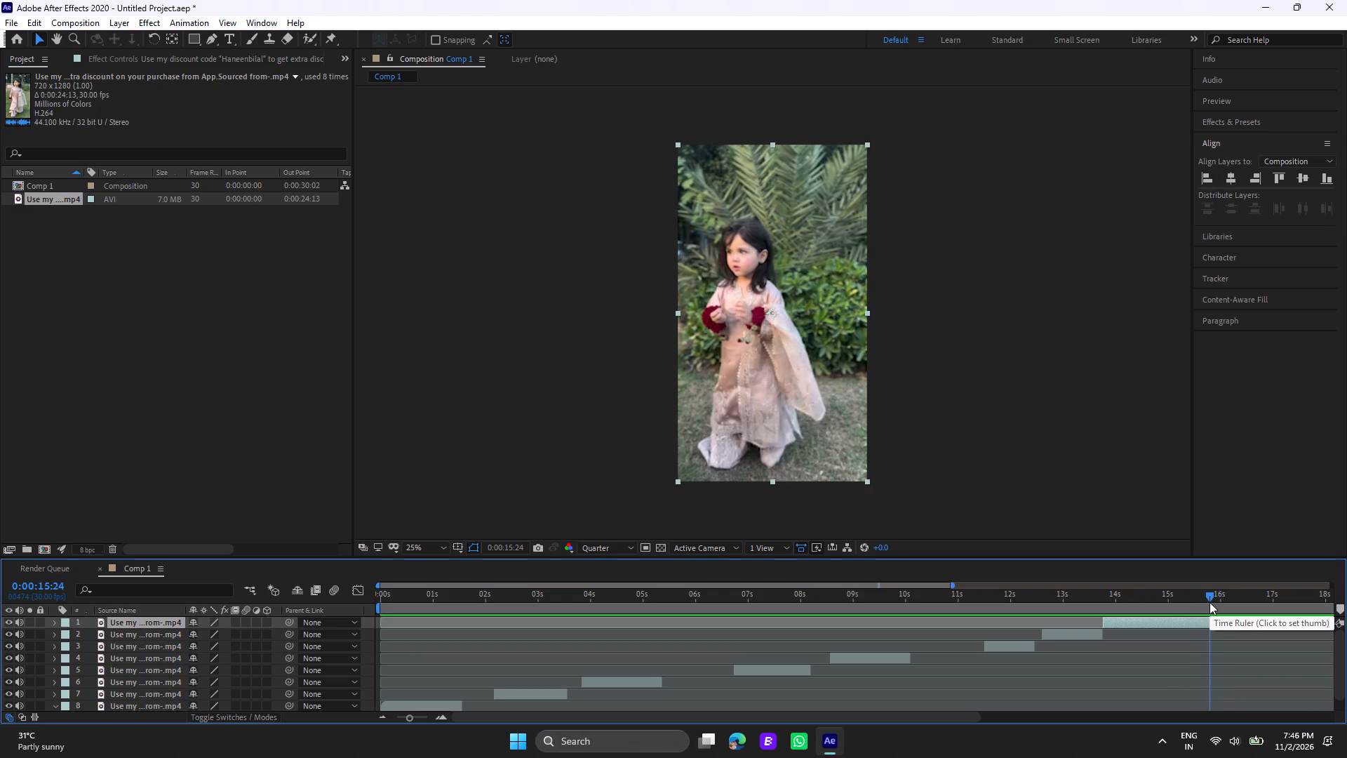
left_click_drag(1209, 602, 1221, 610)
left_click(1220, 617)
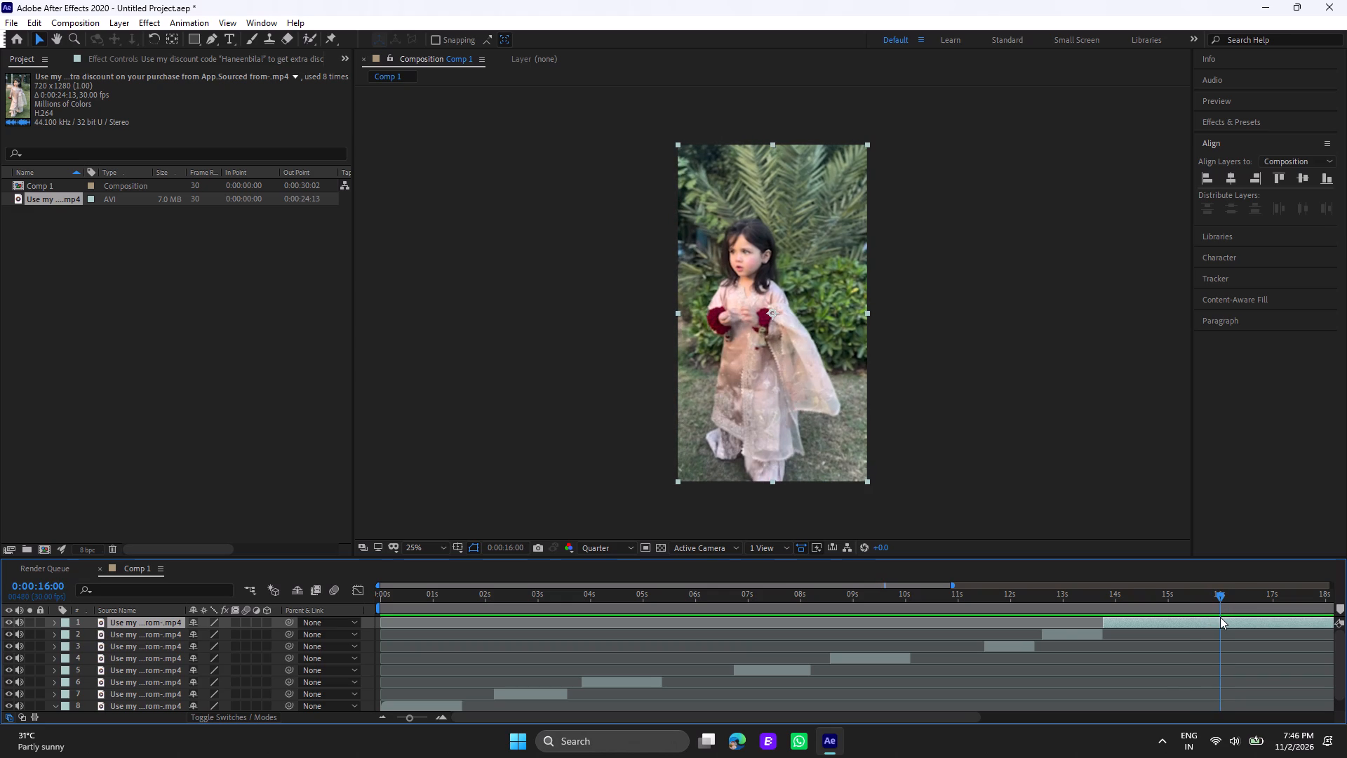
left_click(1220, 620)
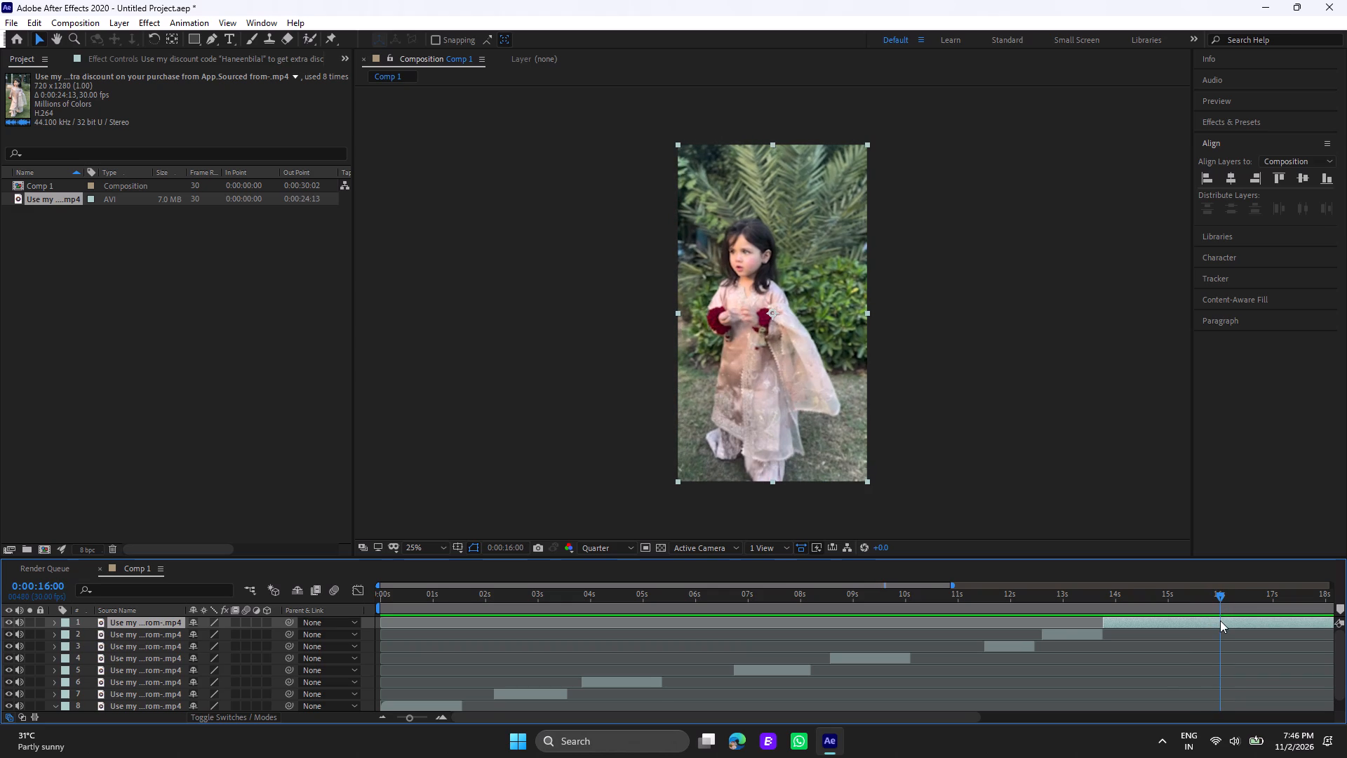
key("ctrl+shift+d")
left_click(1209, 631)
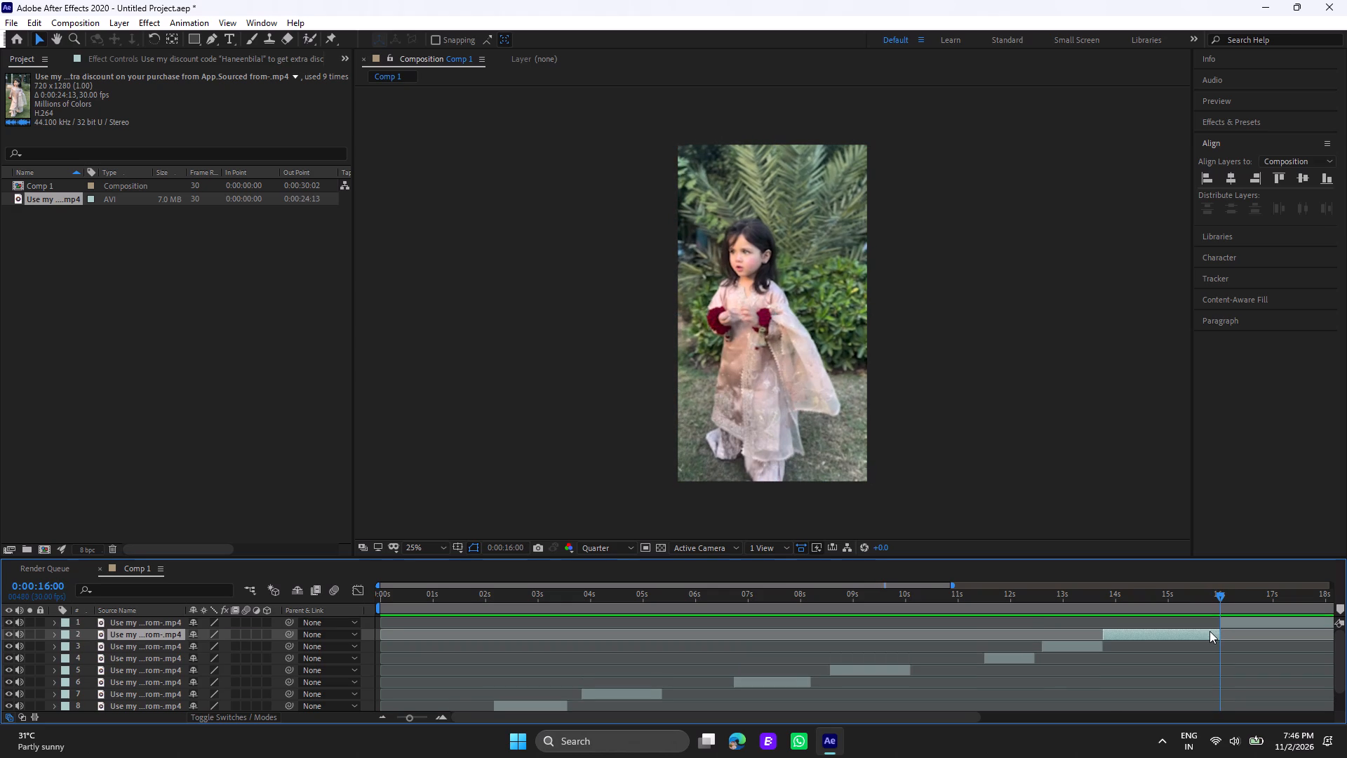
key("Delete")
Preview the footage from 0:00:16:00 for a cut point and split the last video segment at 0:00:17:02.
left_click_drag(930, 717, 1167, 724)
key("space")
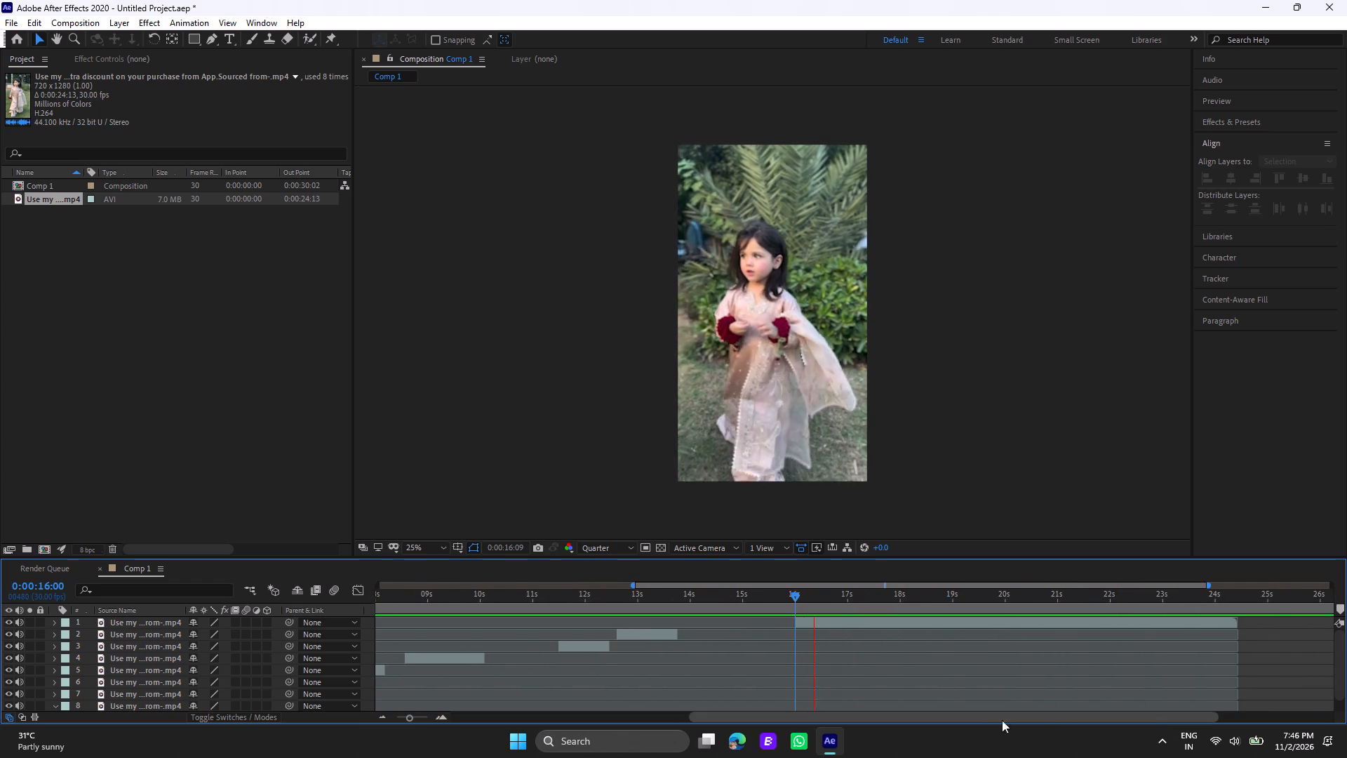
key("space")
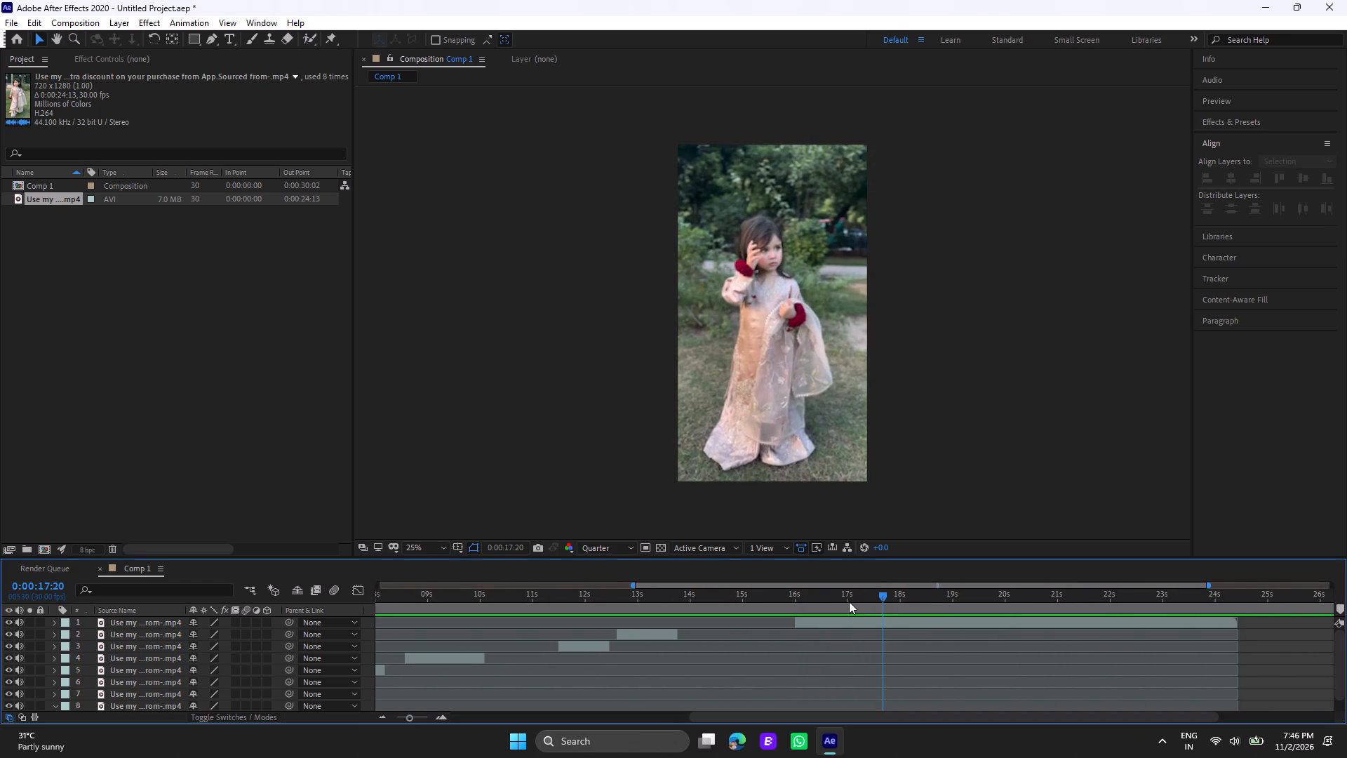
left_click(849, 601)
left_click_drag(849, 601, 854, 616)
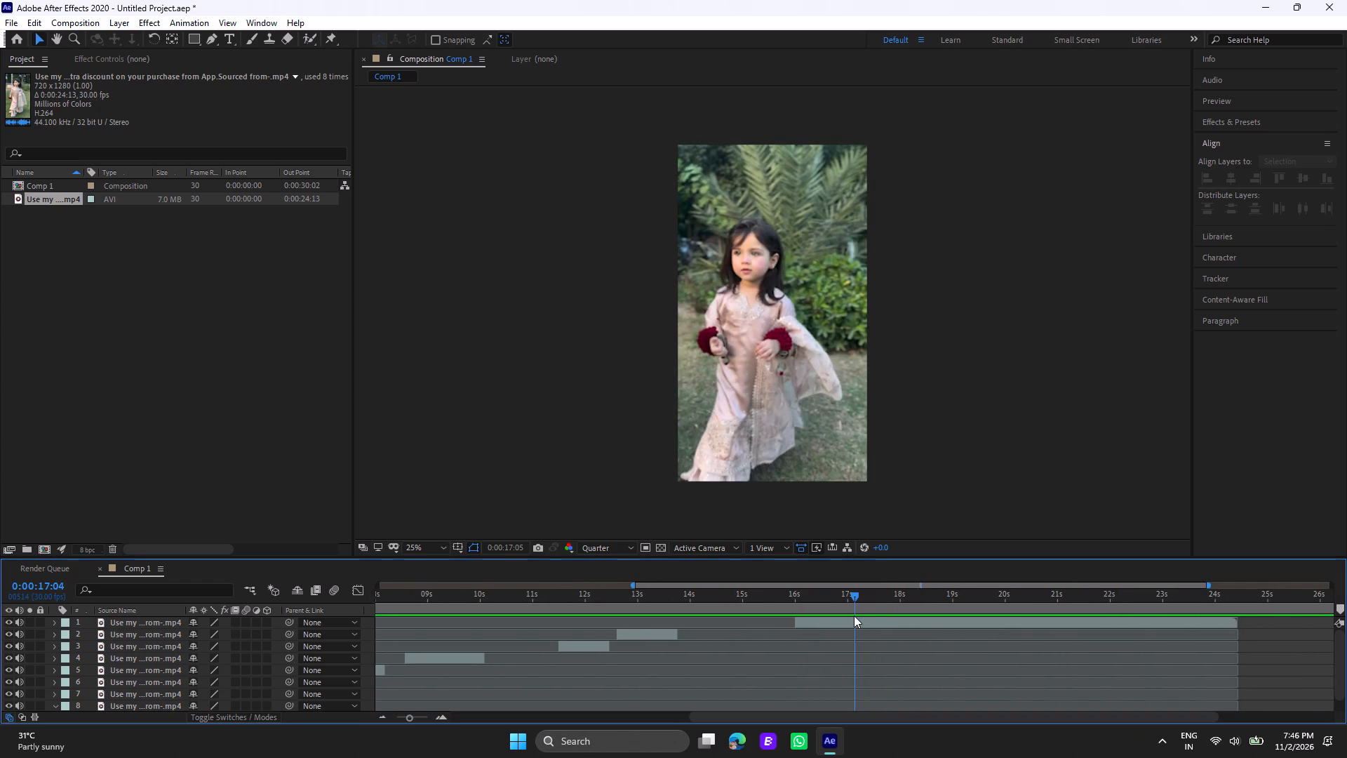
left_click_drag(854, 616, 850, 618)
left_click(850, 621)
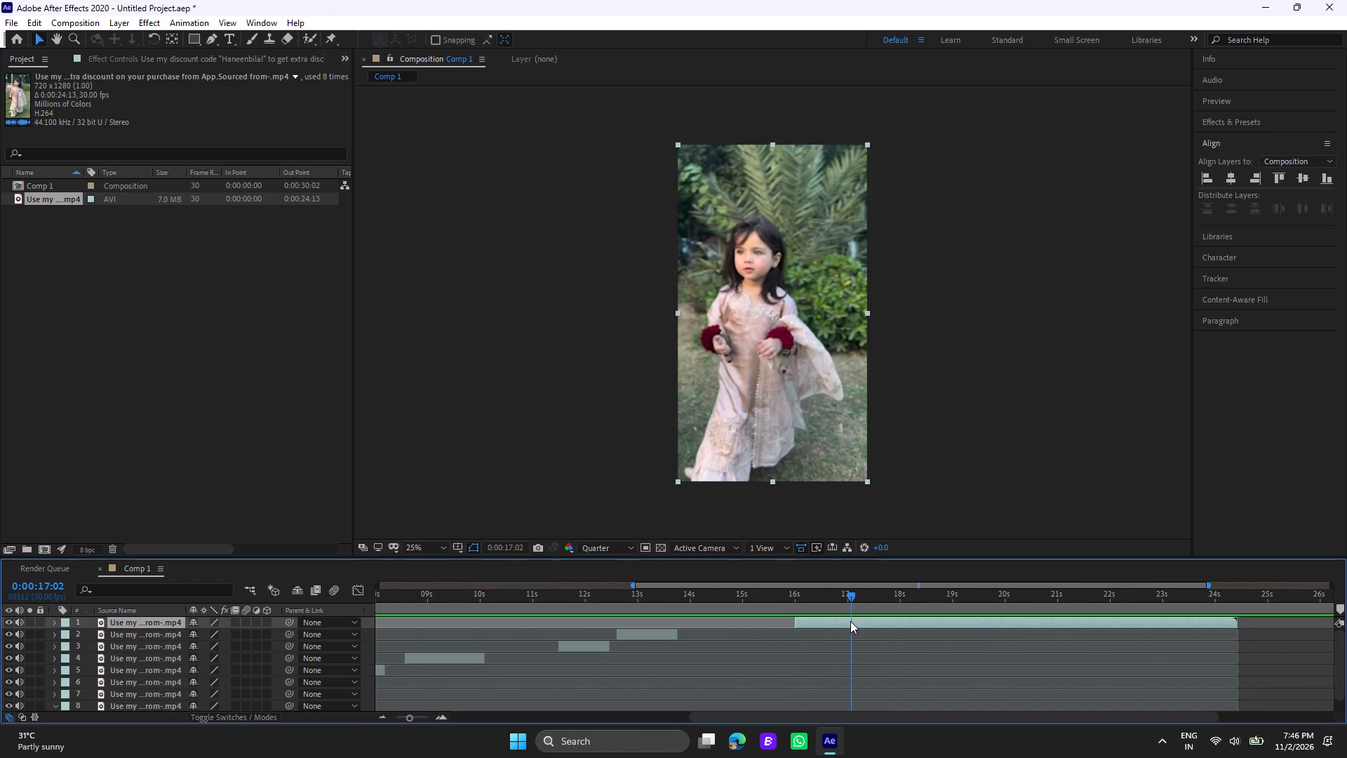
key("ctrl+shift+d")
Split the last video segment at 0:00:17:10 and delete the short piece between 0:00:17:02 and this cut.
key("space")
key("space")
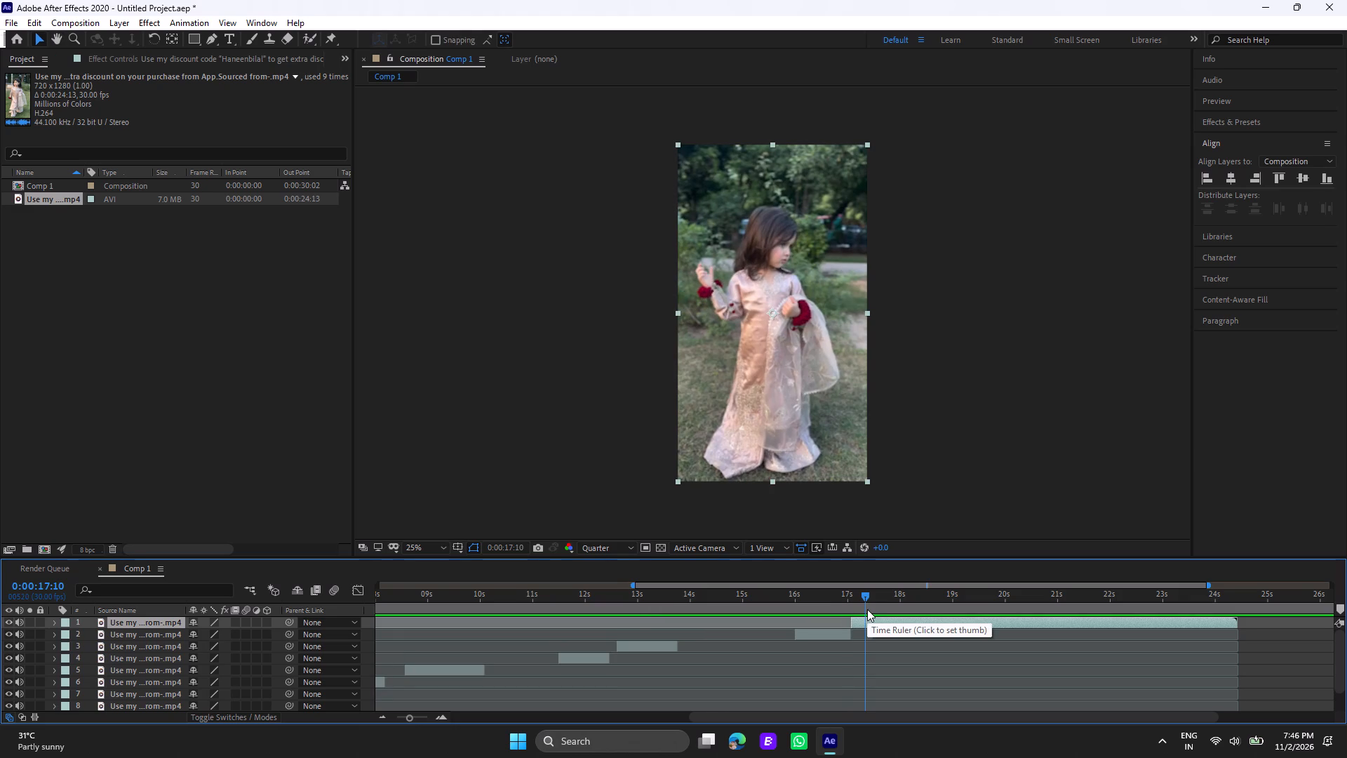
key("ctrl+shift+d")
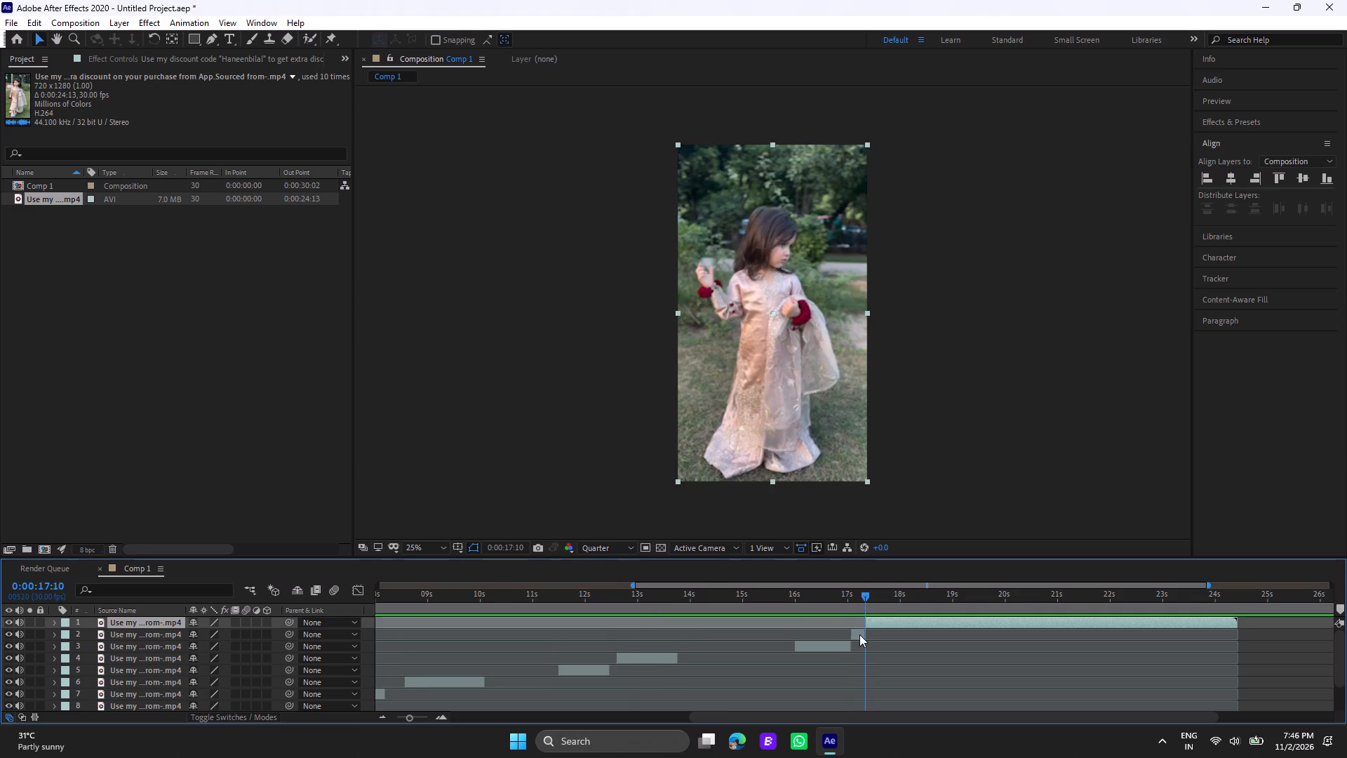
left_click(859, 634)
key("Delete")
Preview the last video segment from 0:00:17:10 and return the playhead to its start.
key("space")
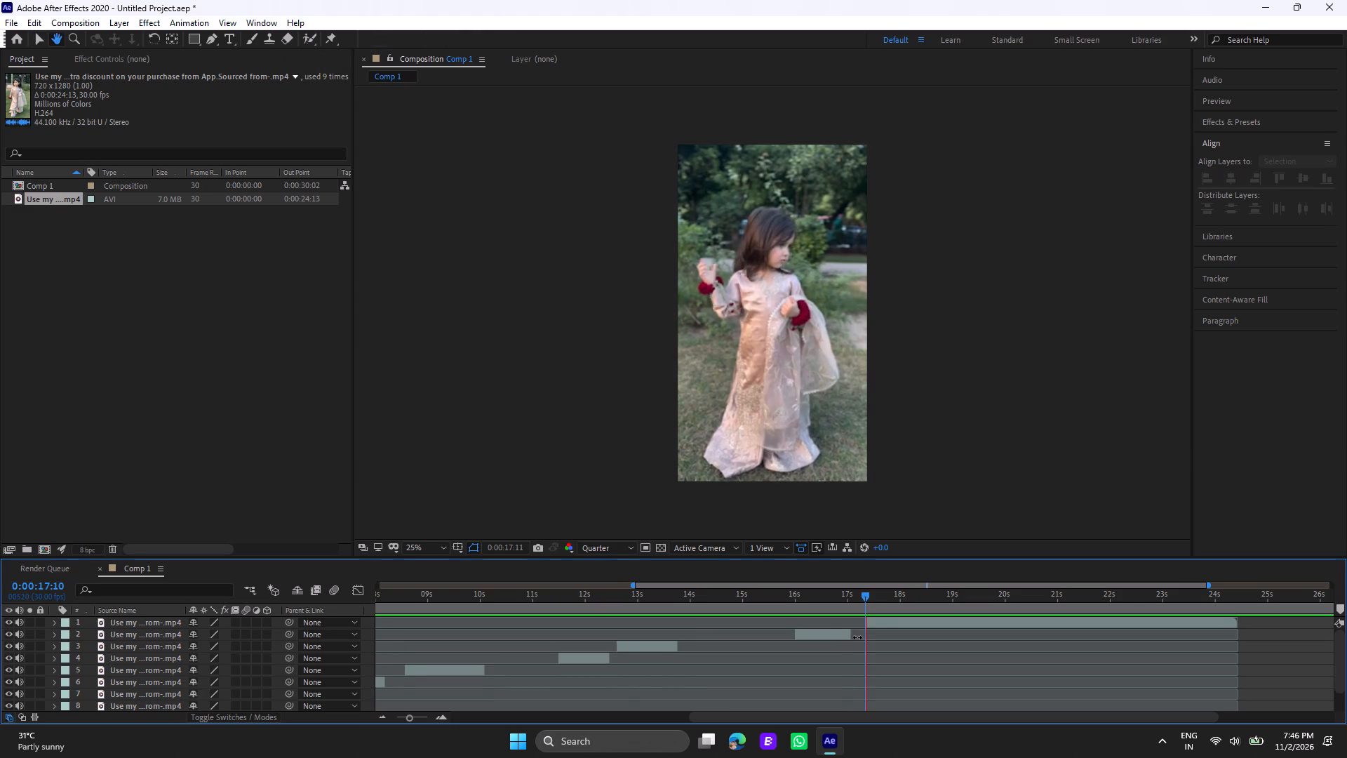
key("space")
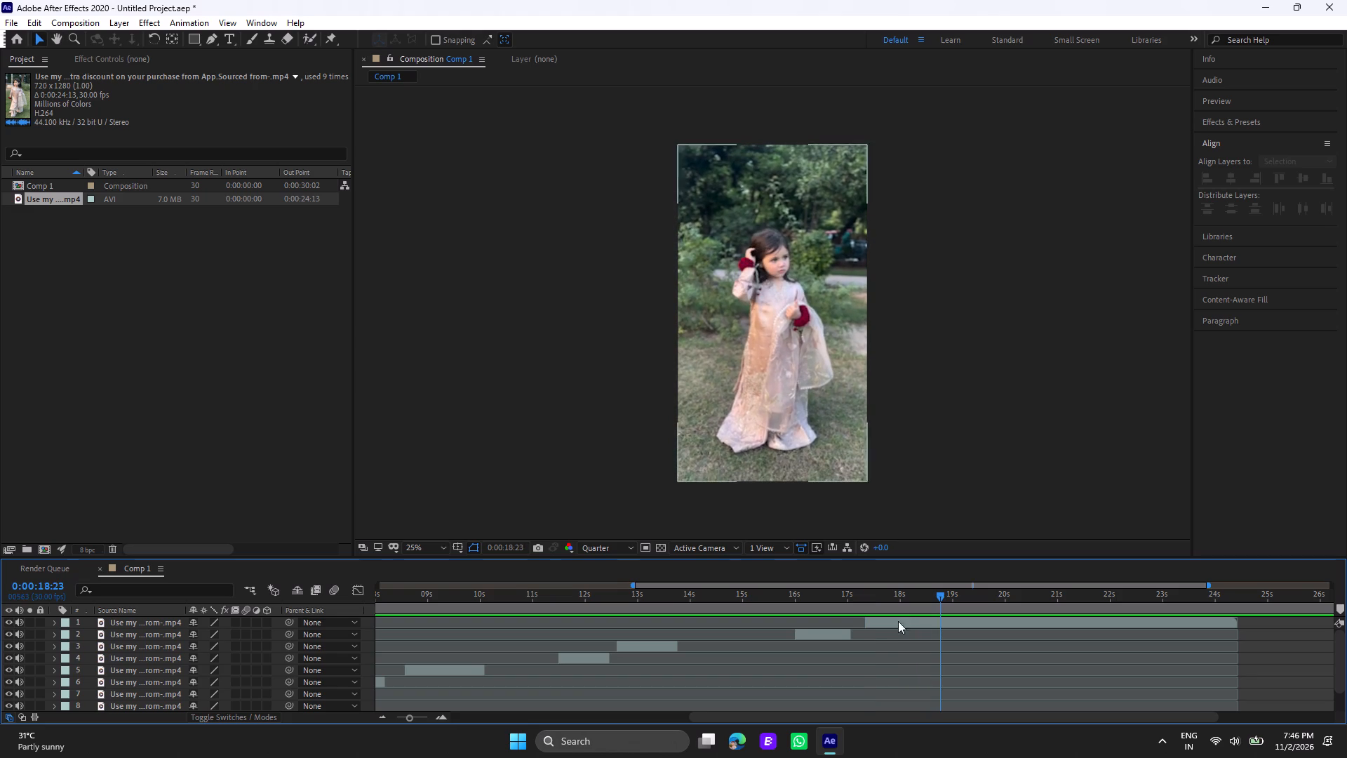
left_click(865, 595)
key("space")
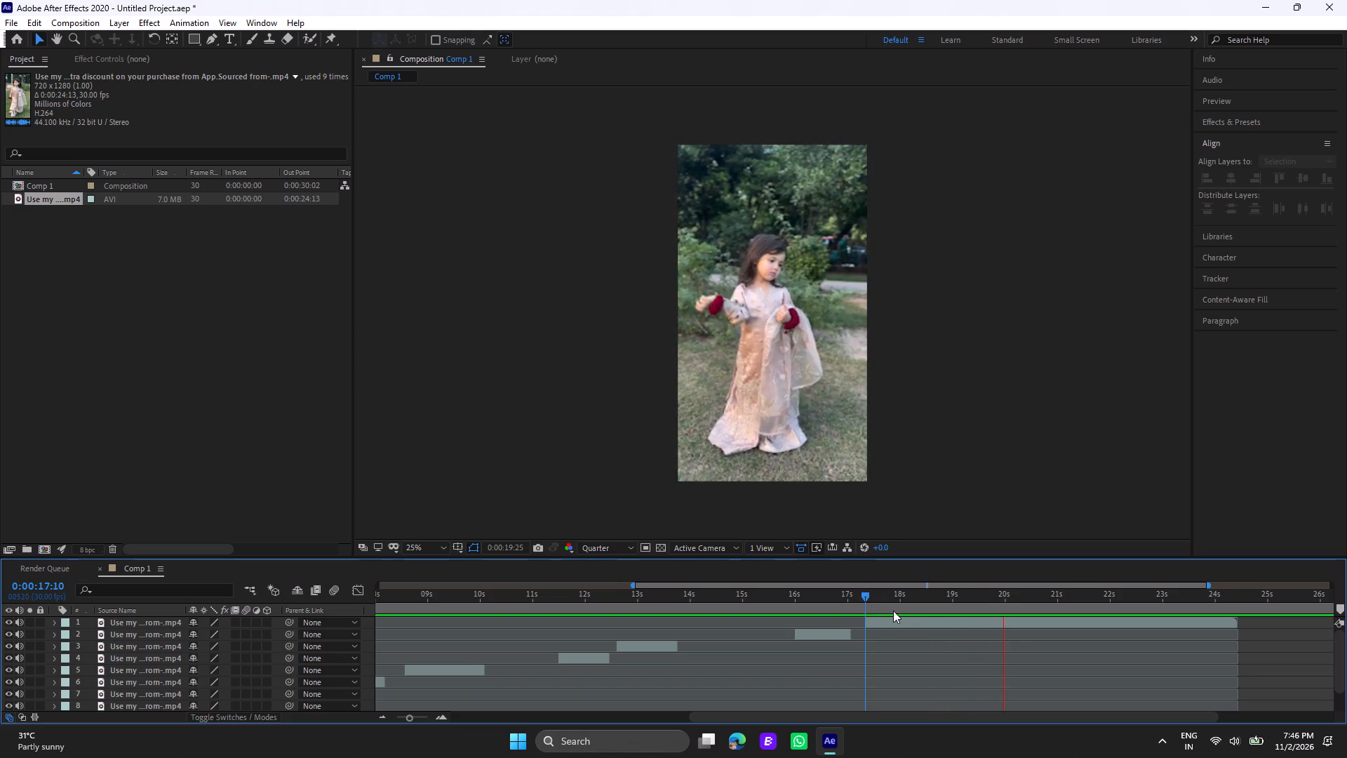
left_click(865, 598)
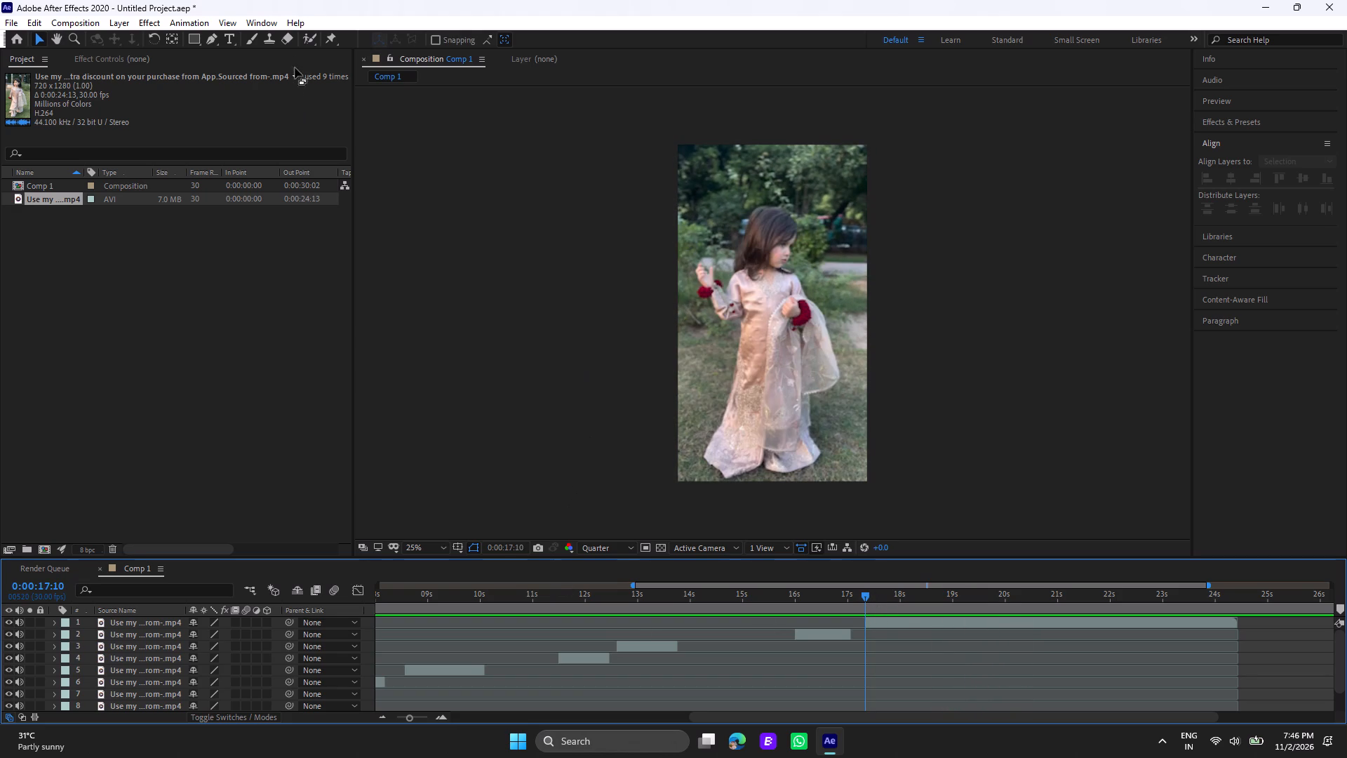
Set the height of Comp 1 to 1080 px in the composition settings.
left_click(481, 60)
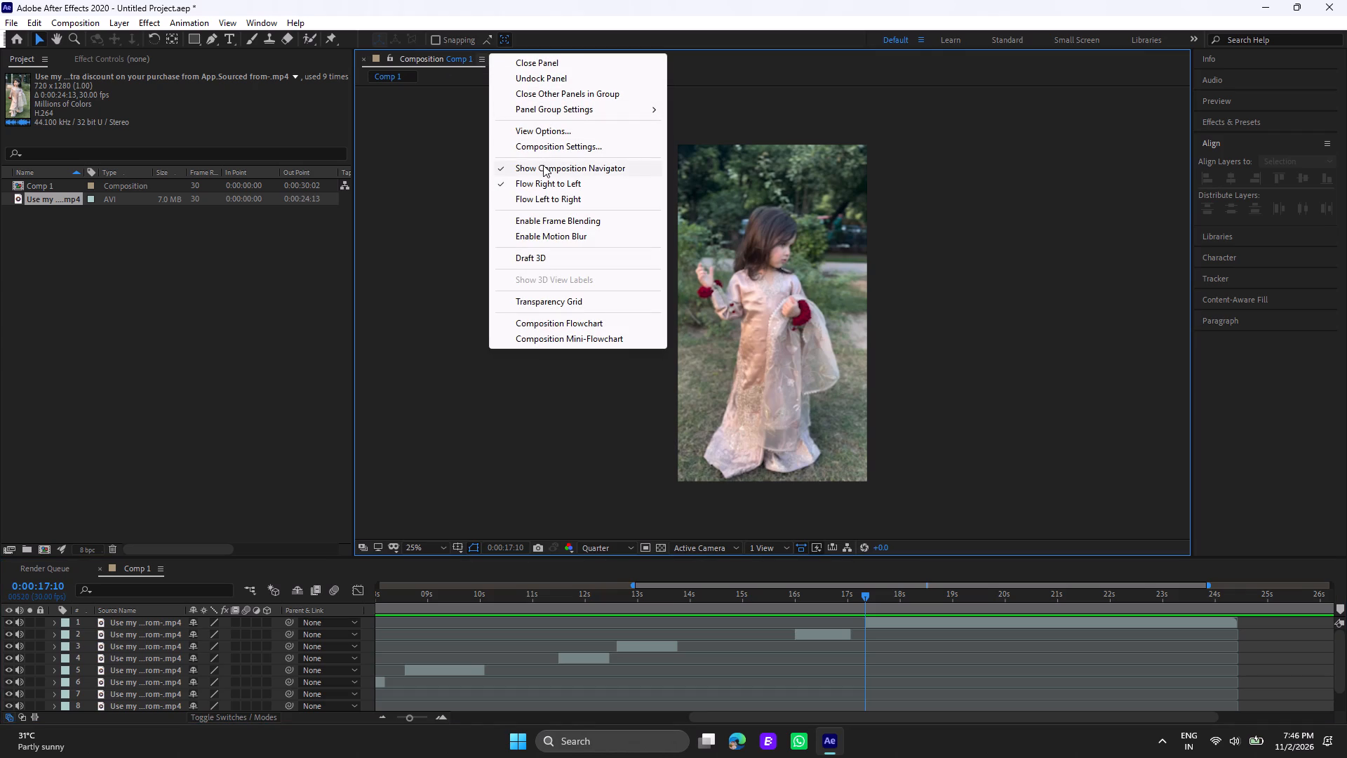
left_click(547, 147)
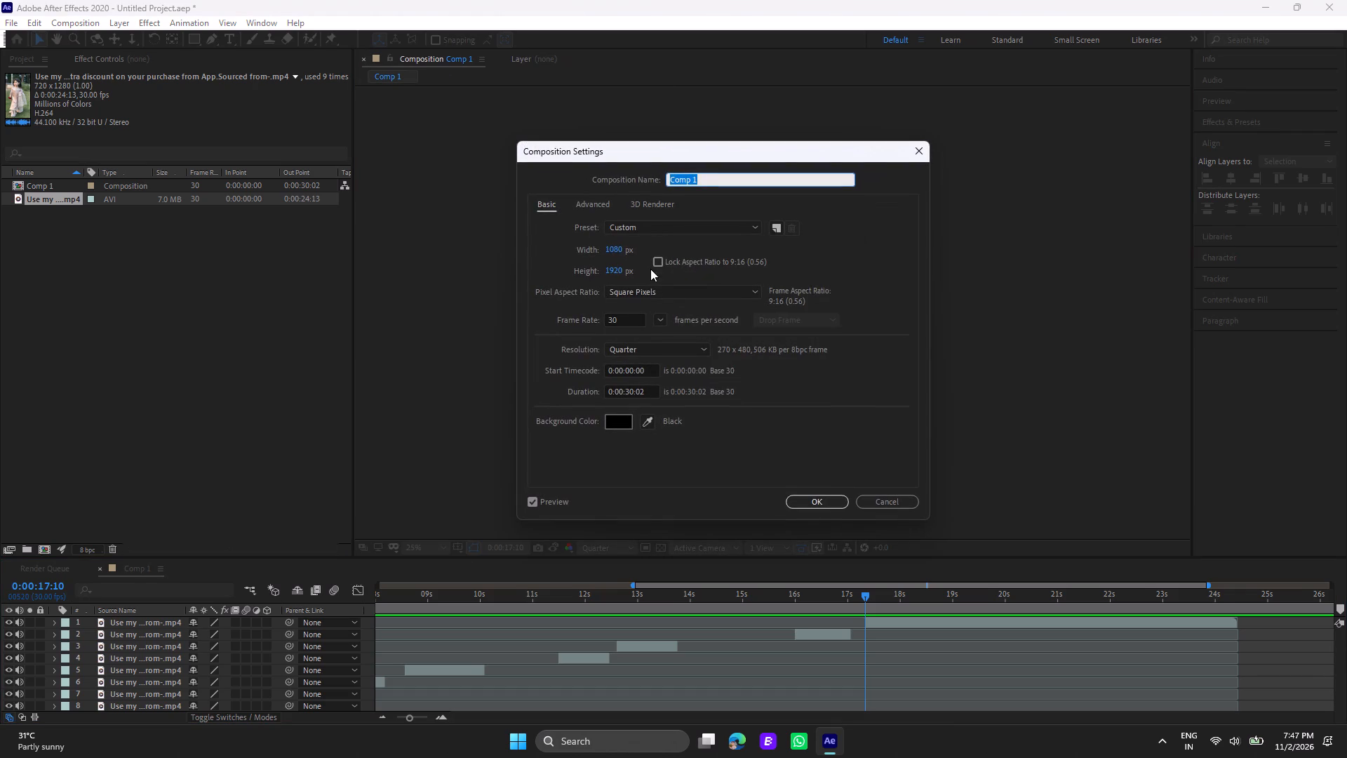
left_click(616, 272)
key("BackSpace")
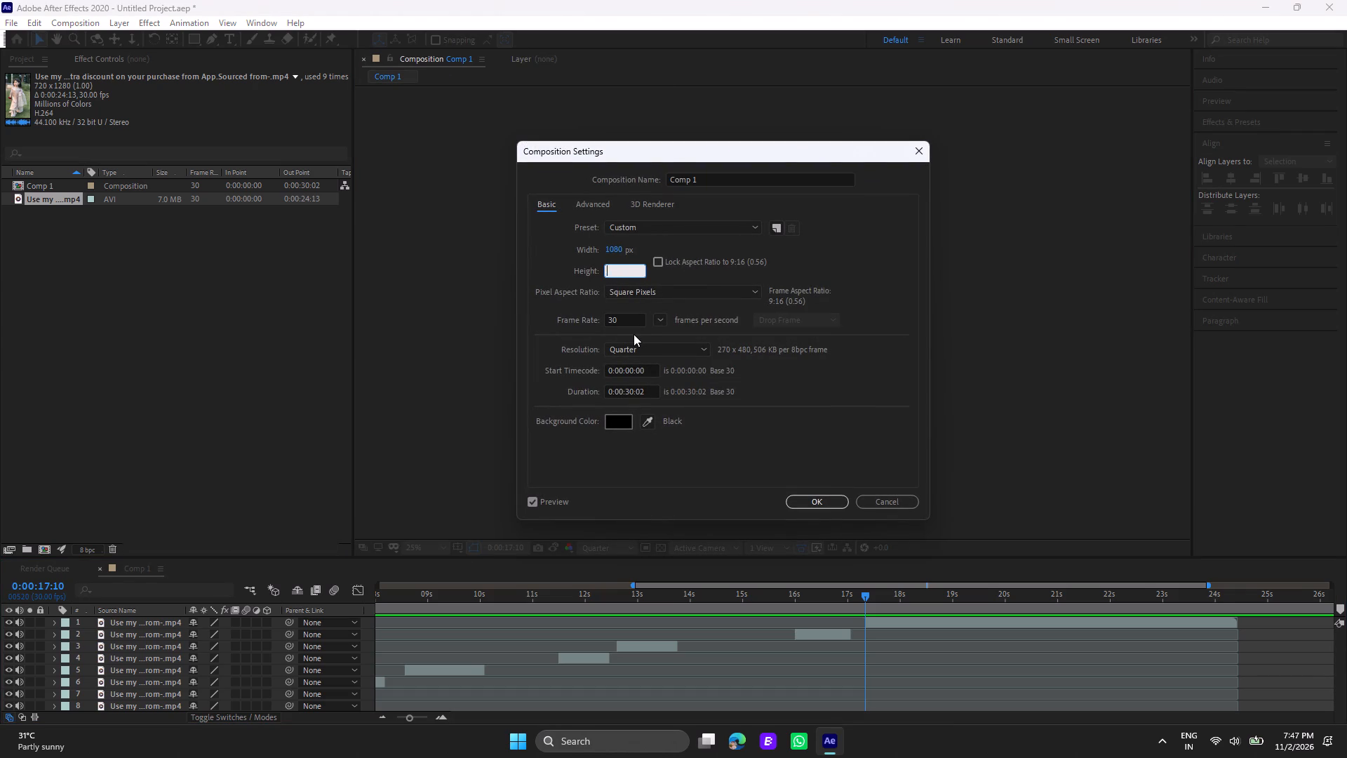
key("1")
key("0")
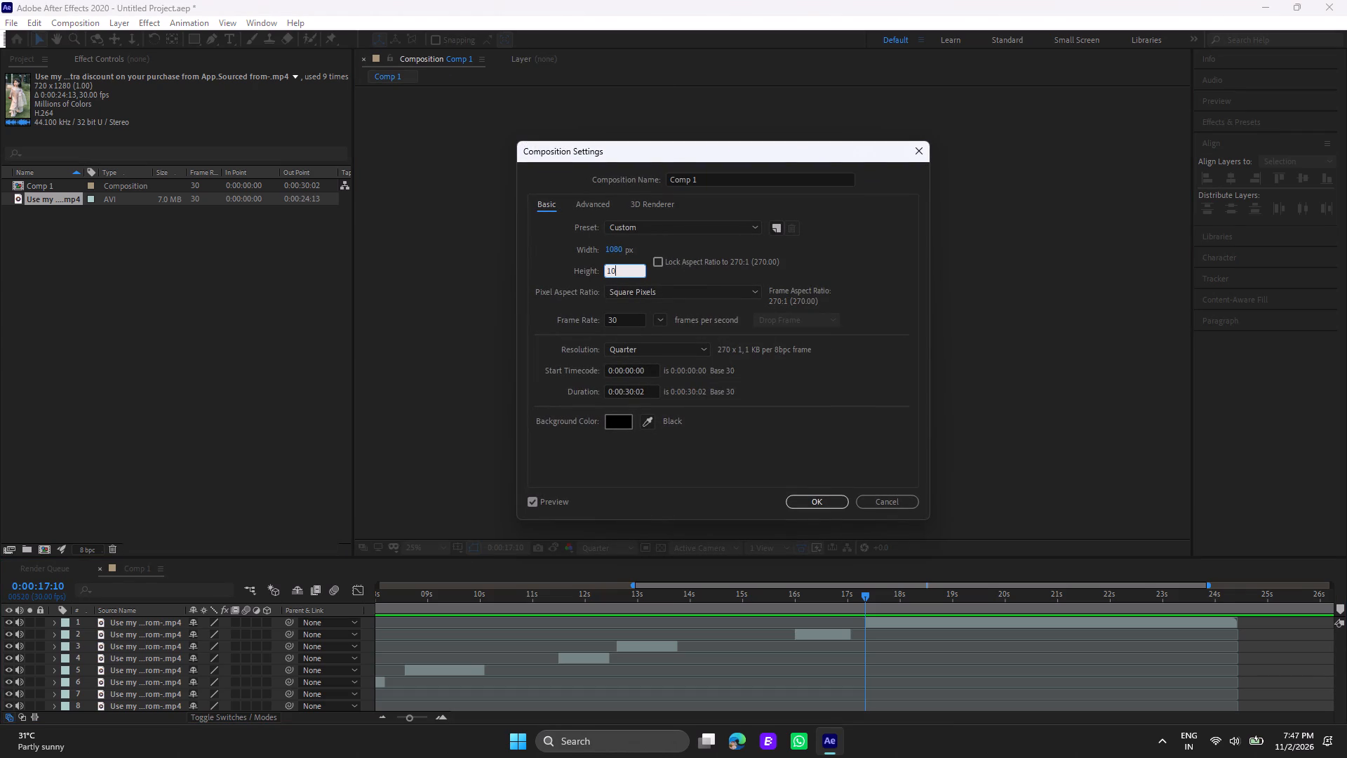
key("8")
key("0")
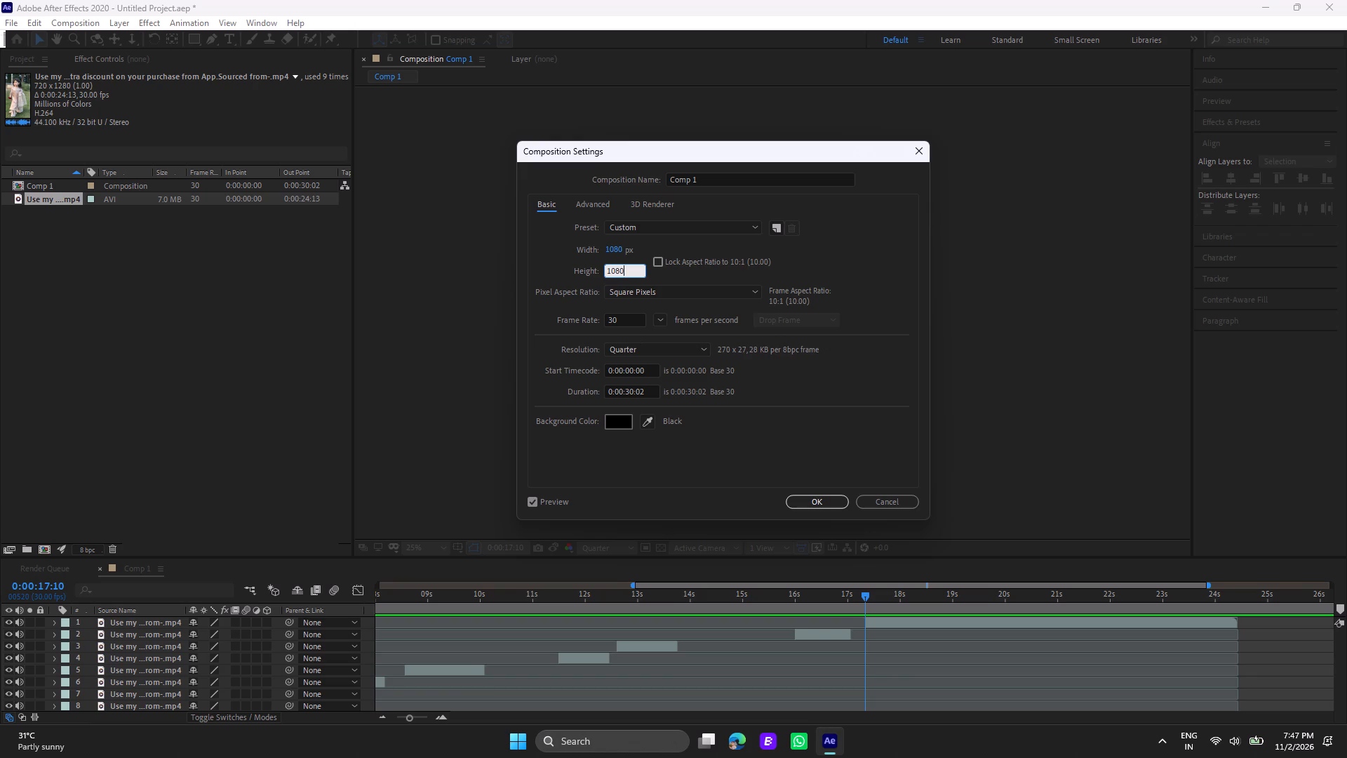
key("Return")
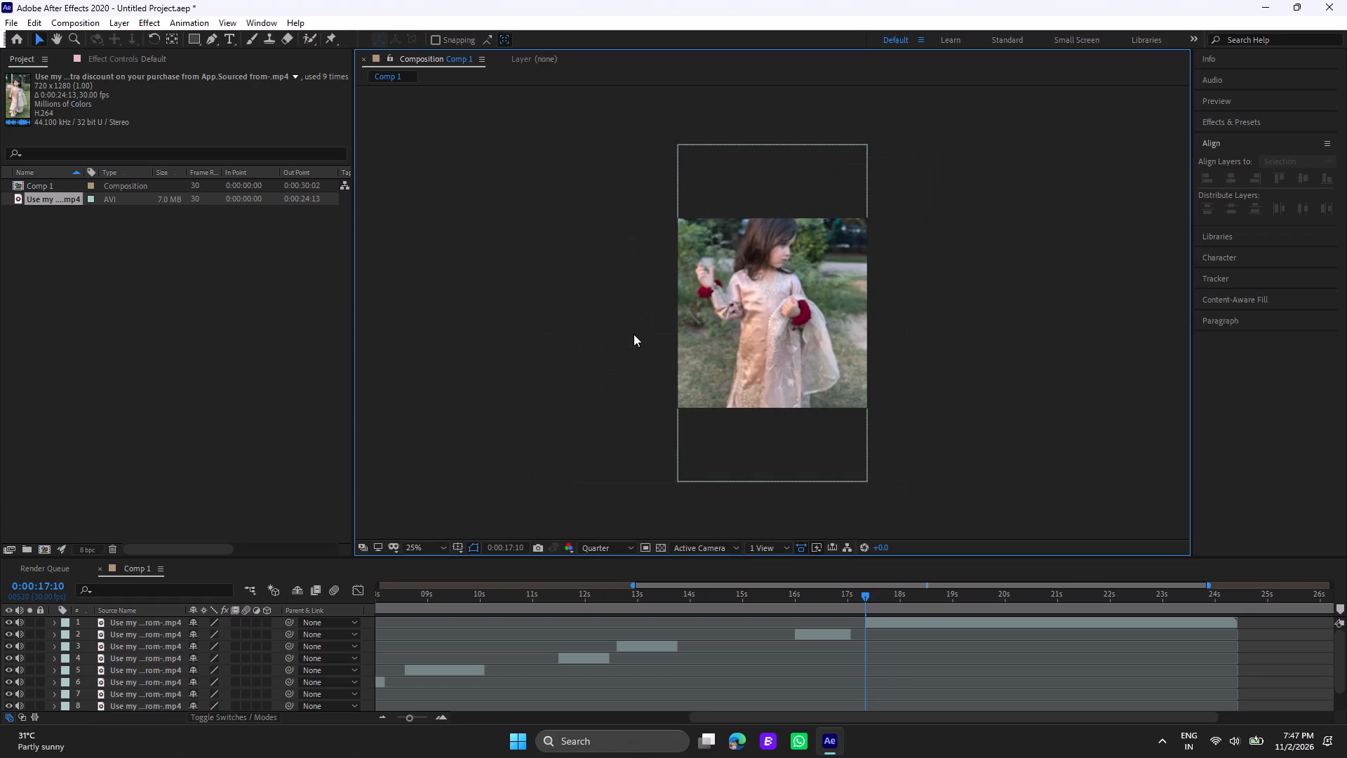
Move the last video segment, starting at 0:00:17:10, lower in the square frame, keeping its sides flush with the frame edges.
left_click(976, 213)
left_click(916, 414)
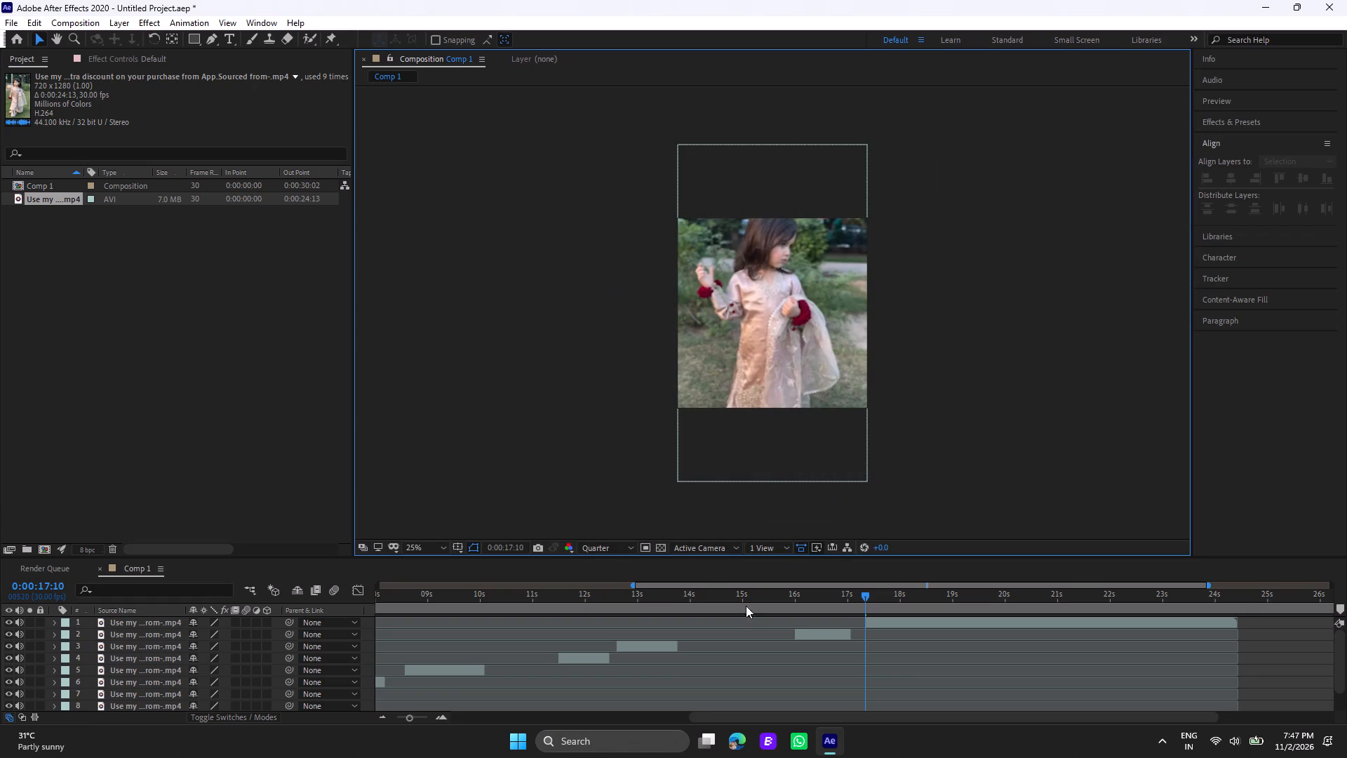
left_click(743, 623)
left_click(757, 522)
left_click(759, 514)
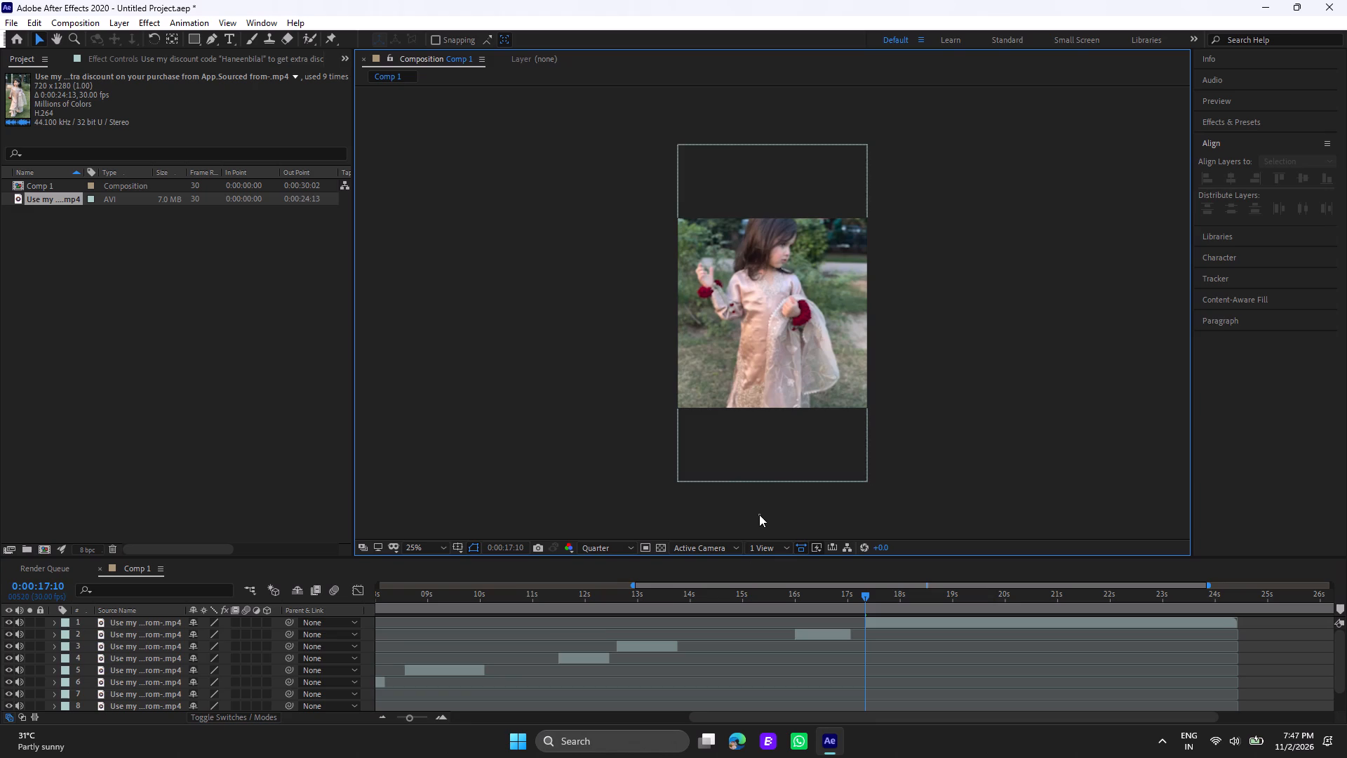
left_click(758, 435)
left_click_drag(766, 312, 767, 325)
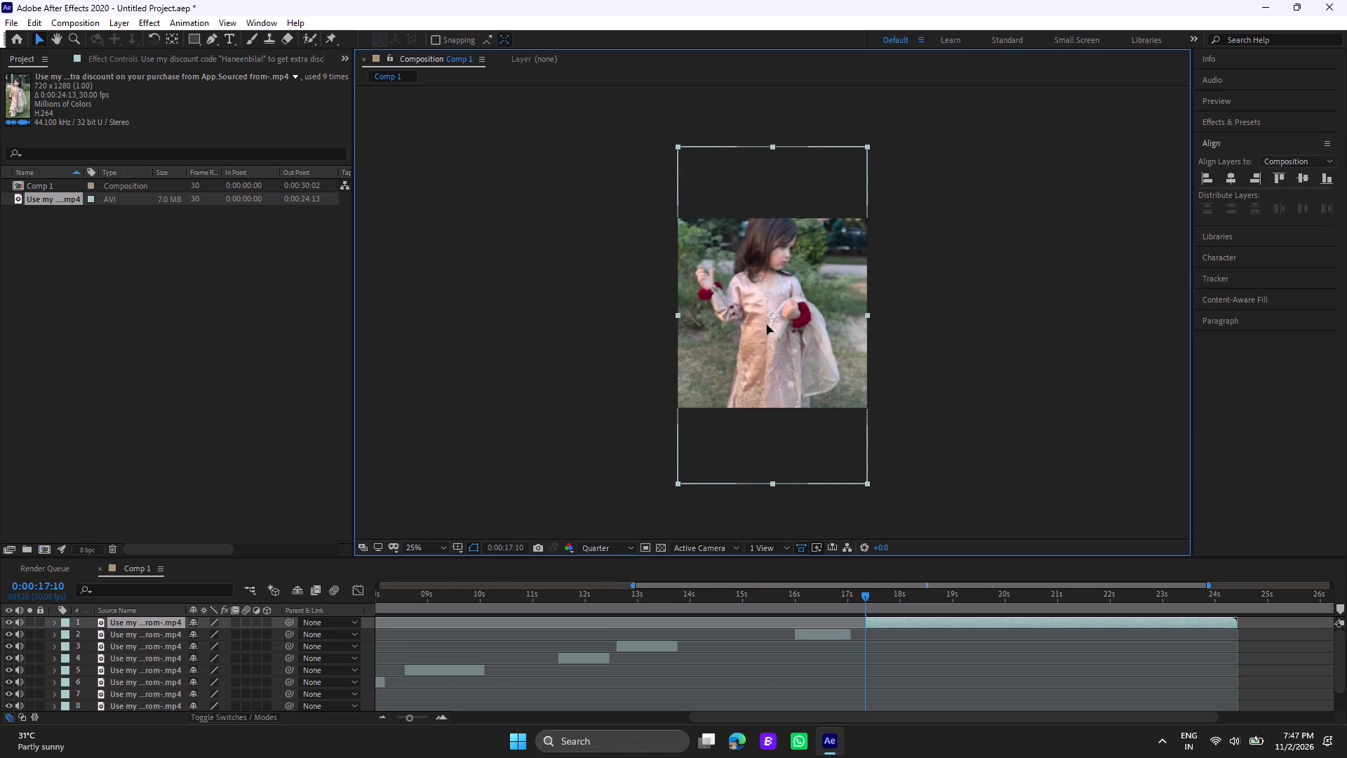
left_click_drag(767, 325, 766, 335)
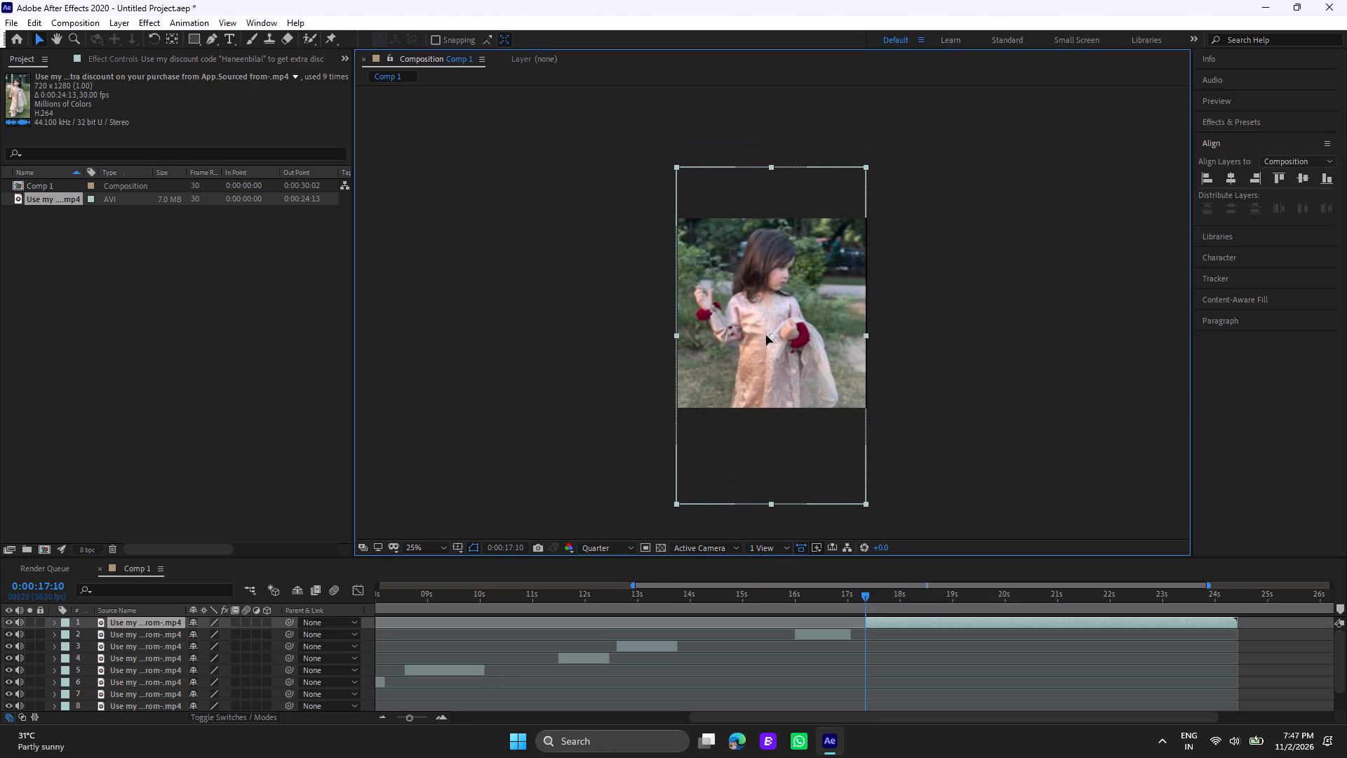
left_click_drag(766, 335, 767, 335)
key("Left")
key("Left")
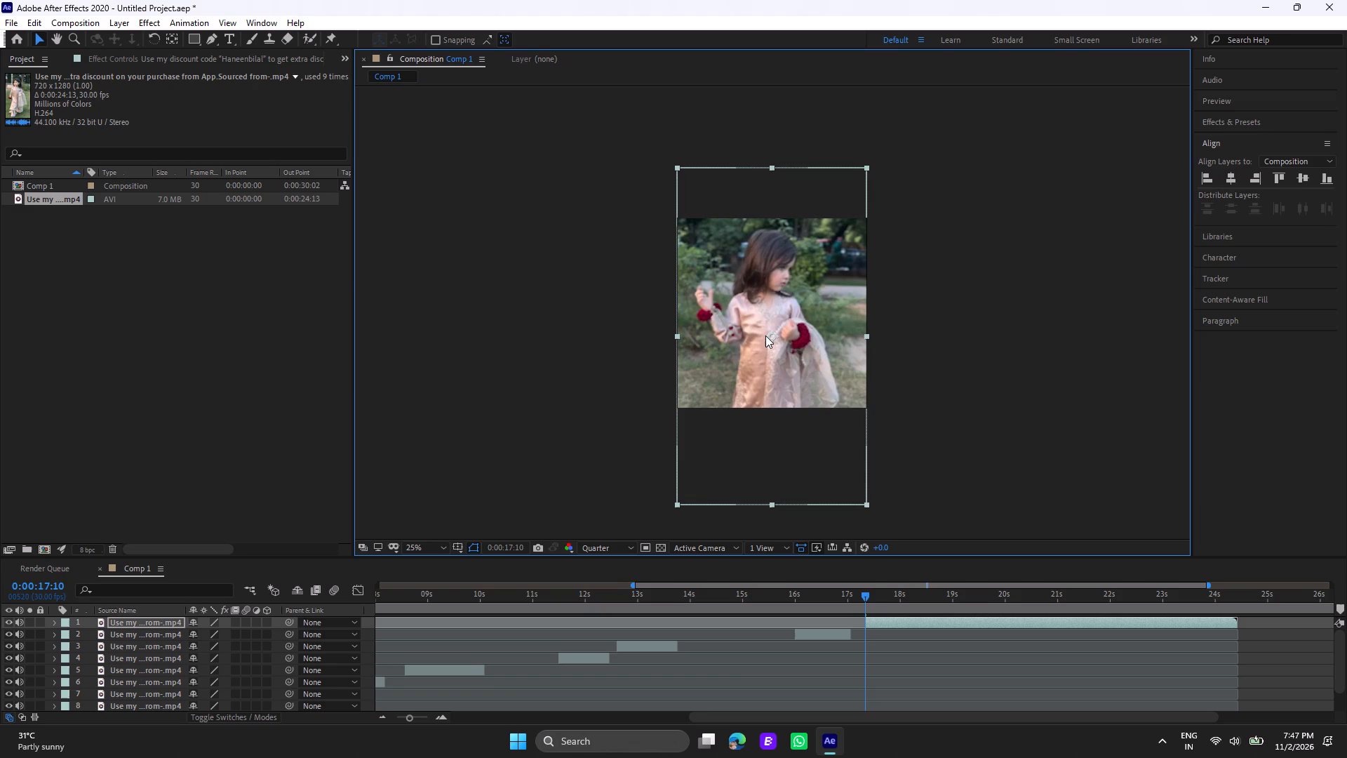
key("Right")
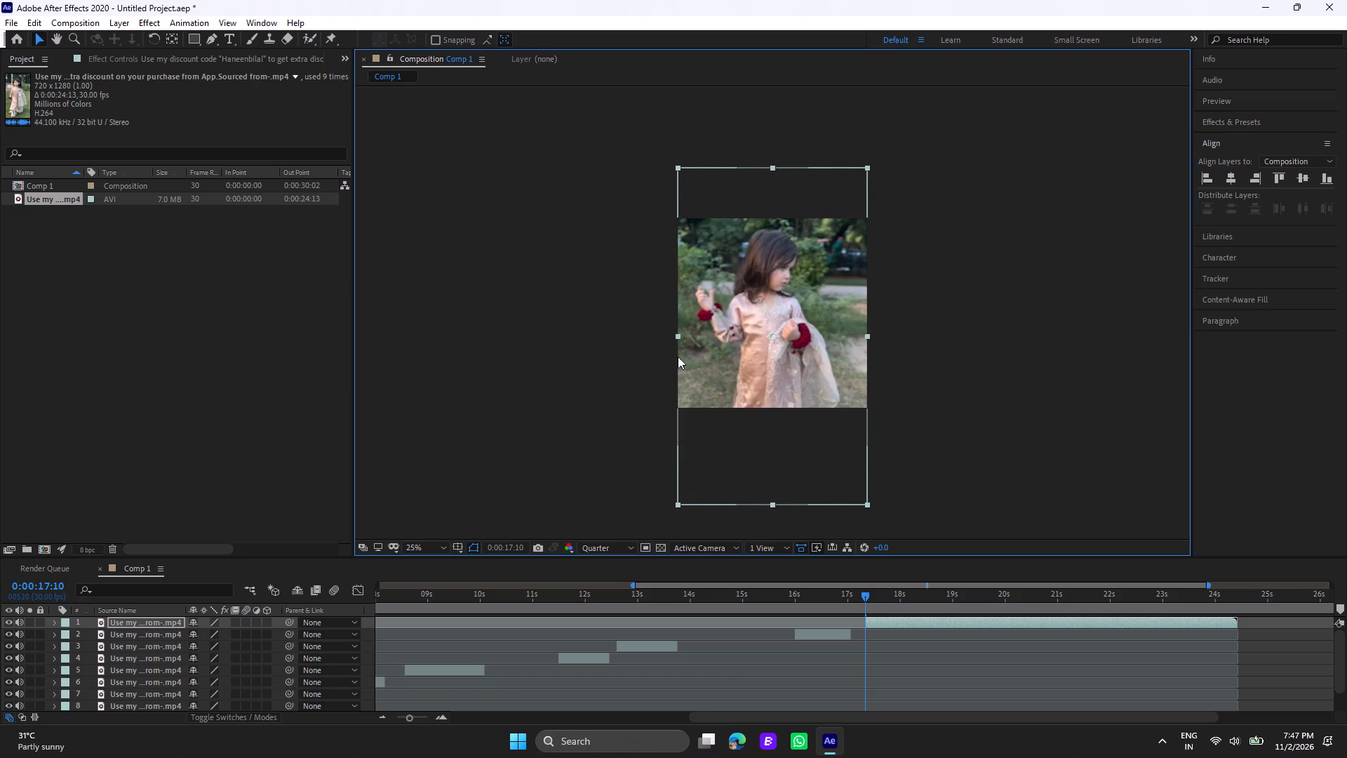
left_click(782, 654)
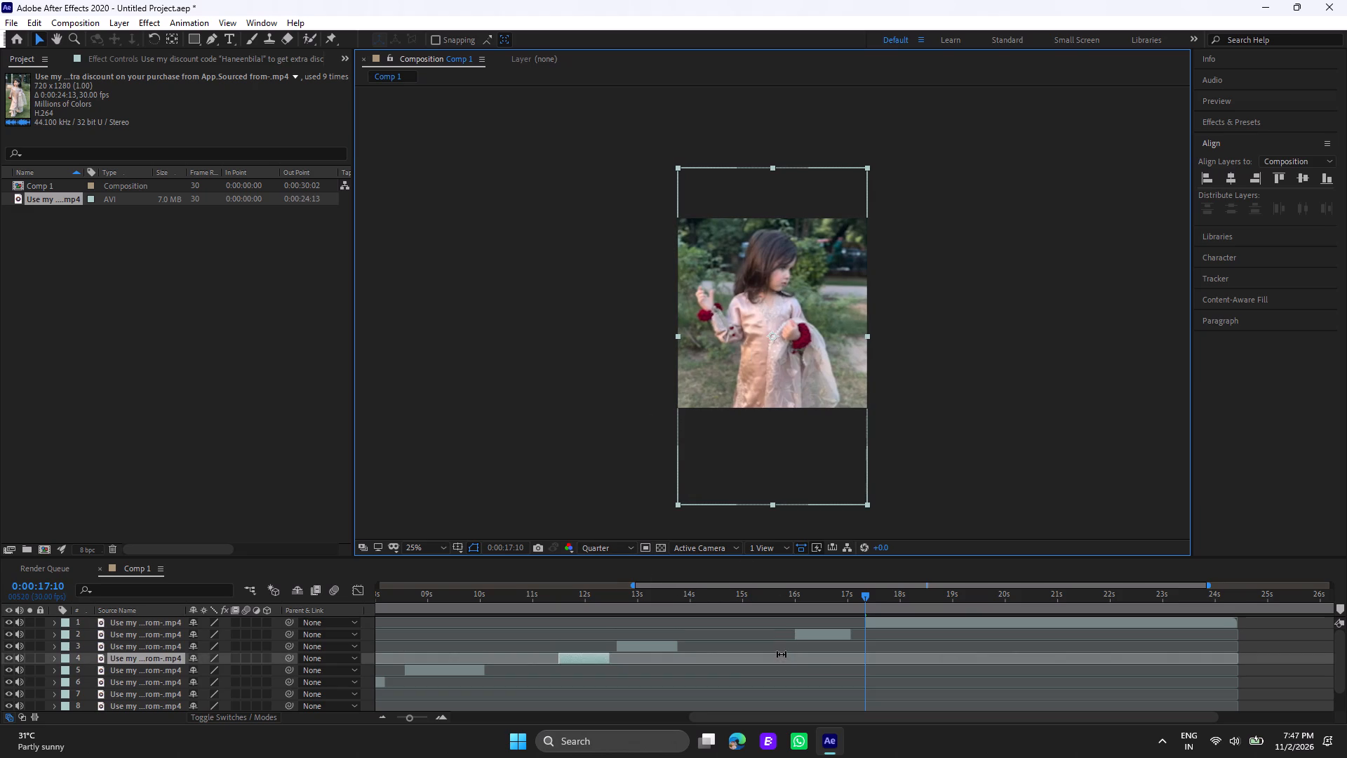
left_click(807, 670)
left_click(914, 483)
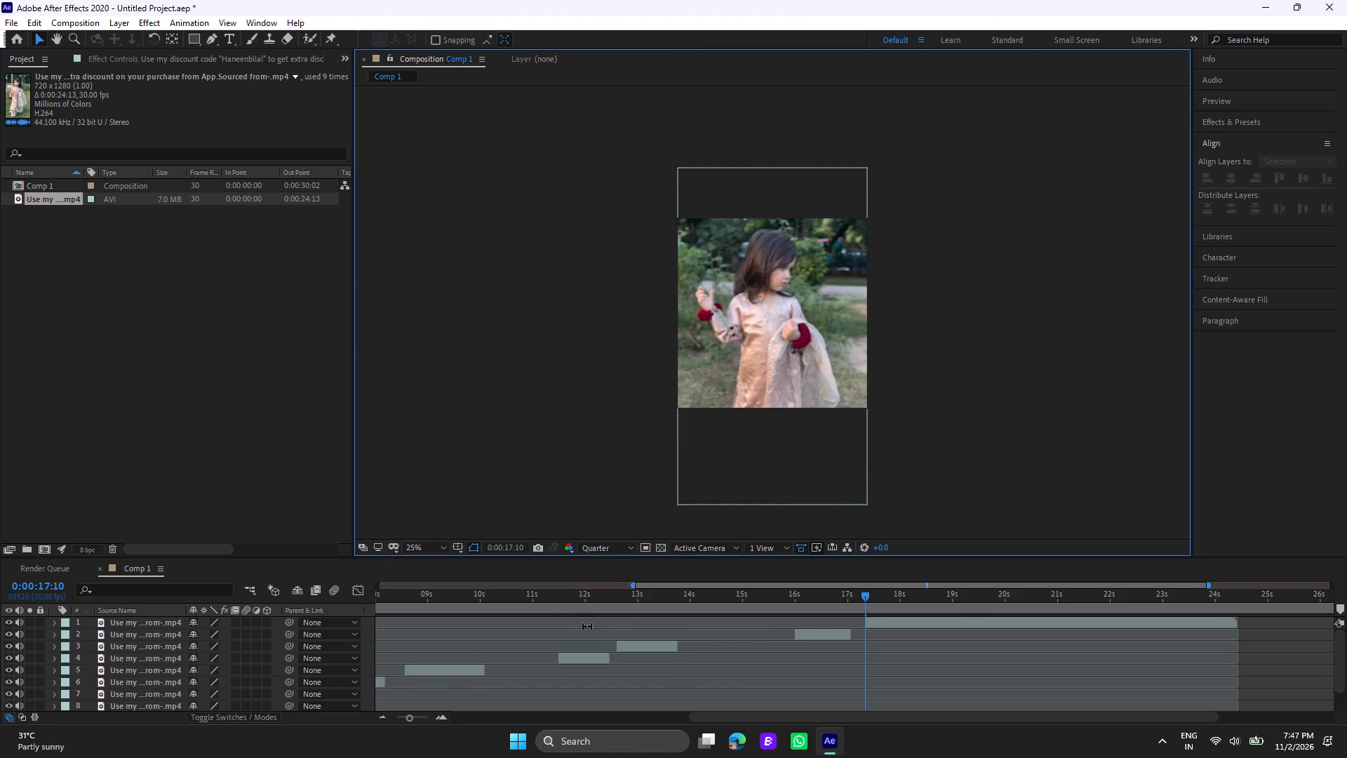
Move the first video segment, at 0:00:00:00, down in the square frame so the girl's whole head shows, keeping the sides flush.
left_click(561, 594)
left_click_drag(561, 594, 183, 632)
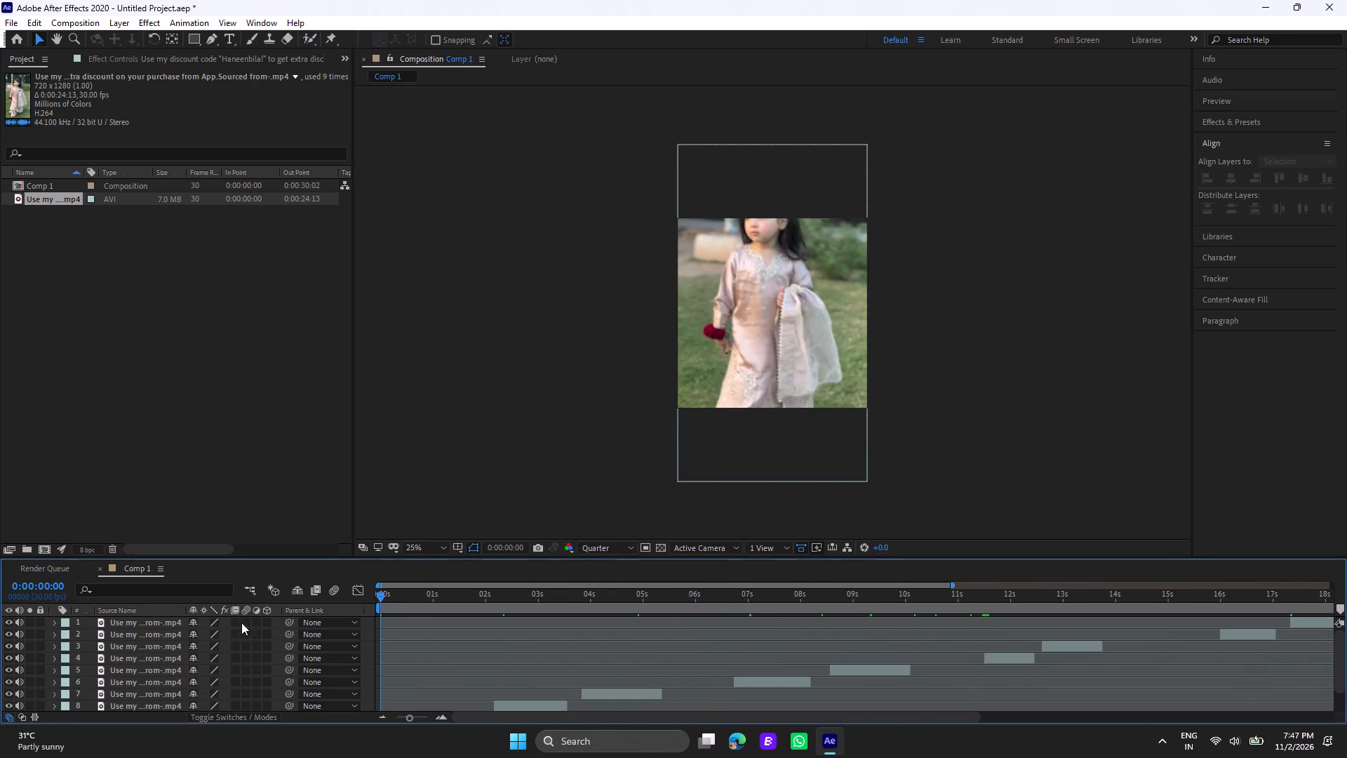
scroll(470, 632, "down", 2)
left_click(779, 319)
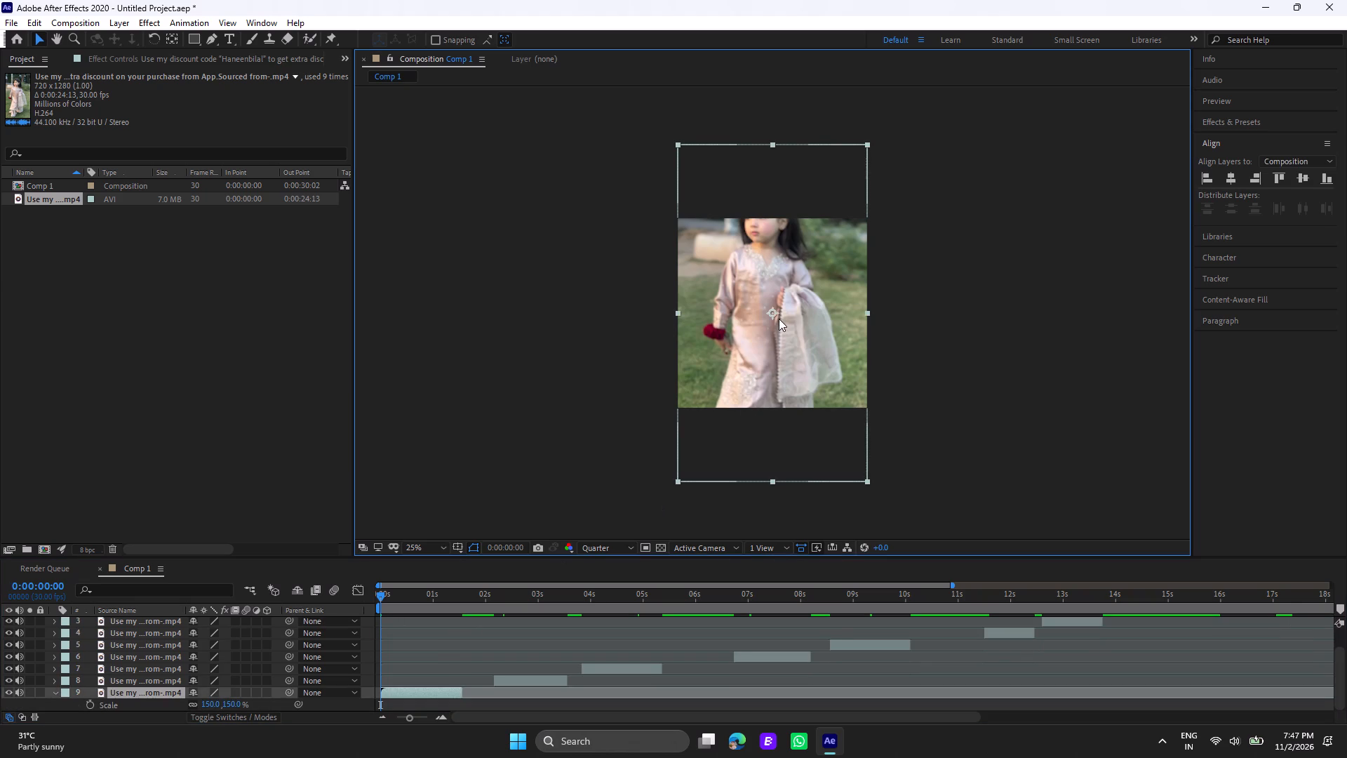
left_click_drag(772, 348, 771, 385)
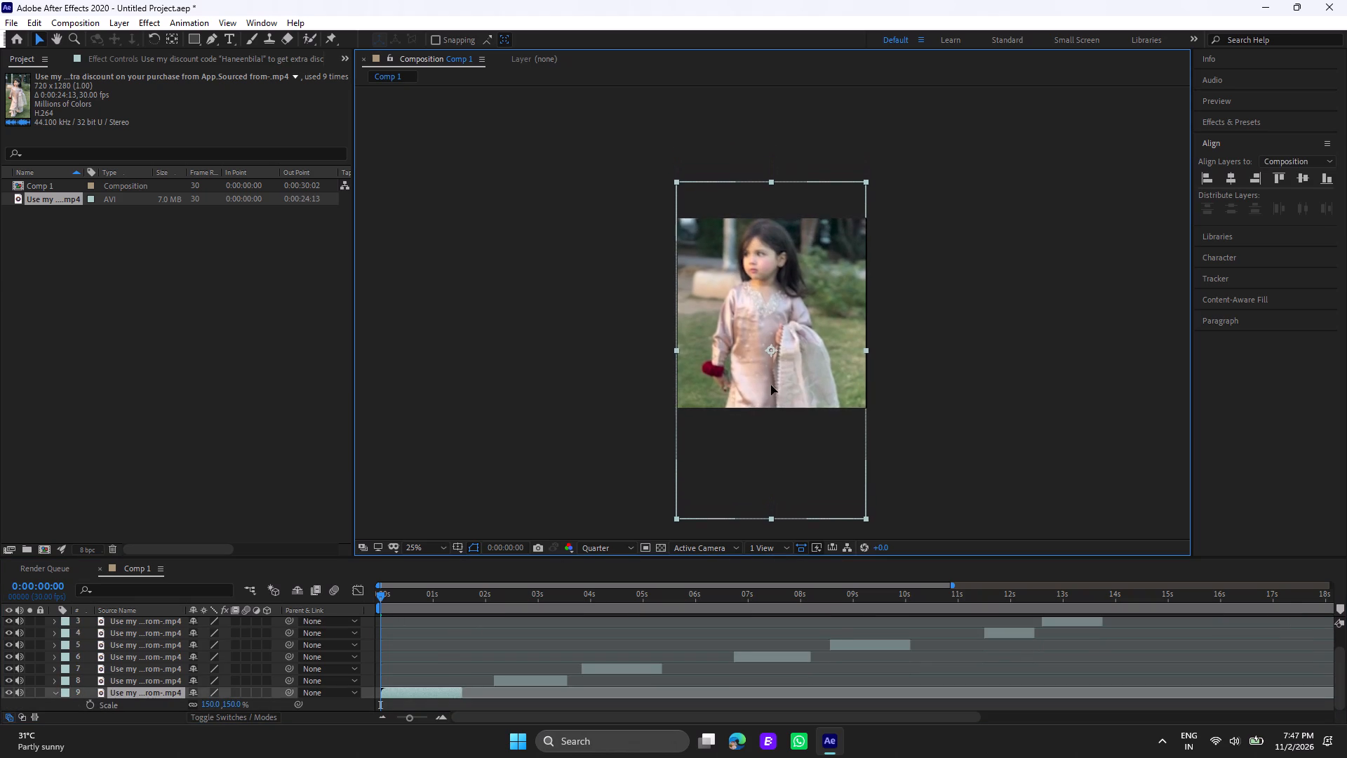
left_click_drag(771, 385, 772, 394)
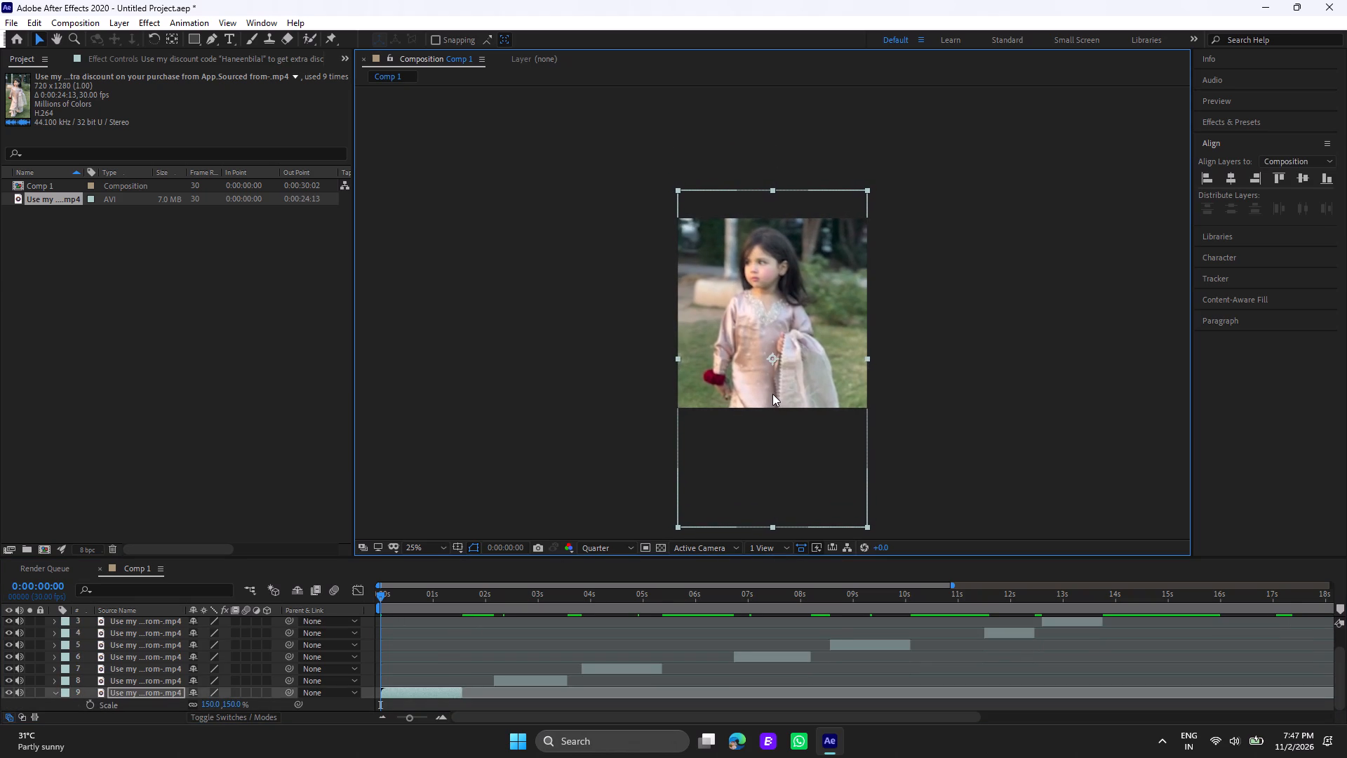
key("Up")
key("Down")
key("Left")
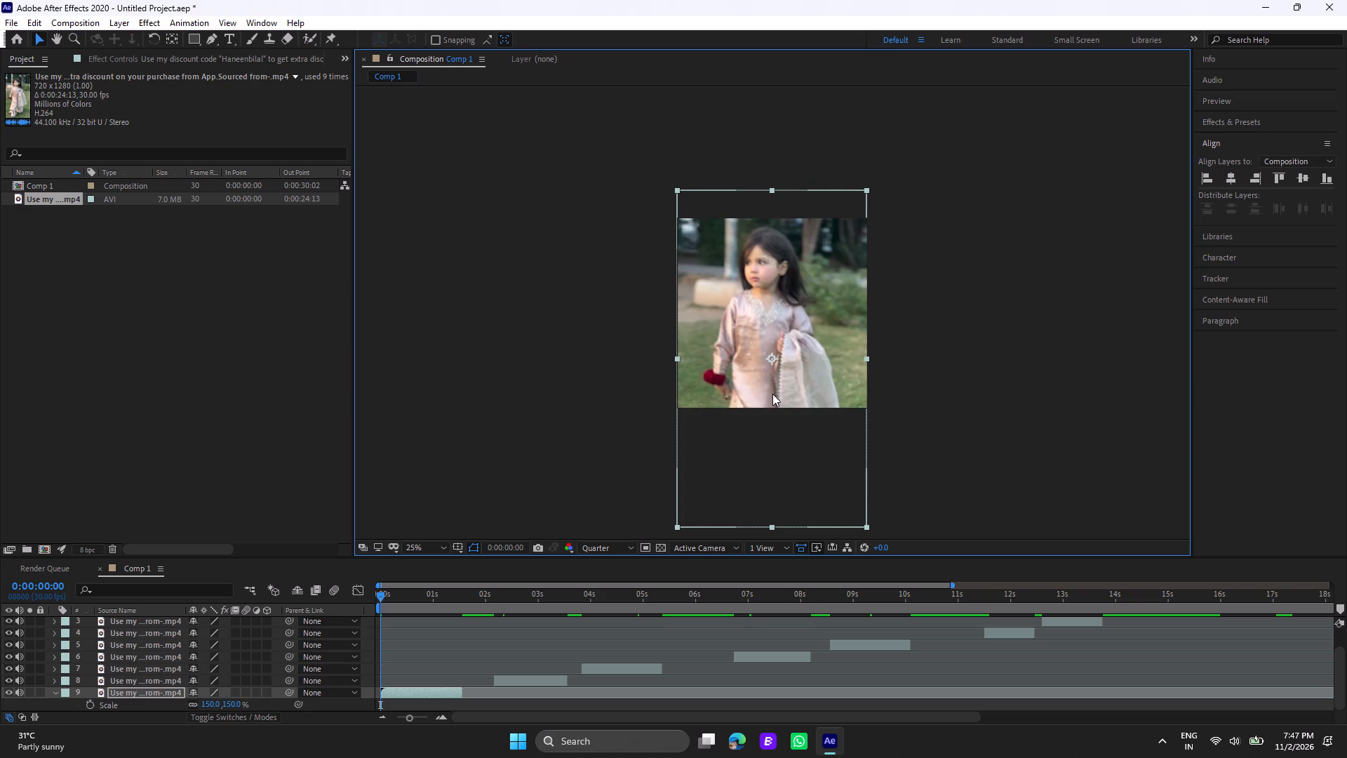
key("Right")
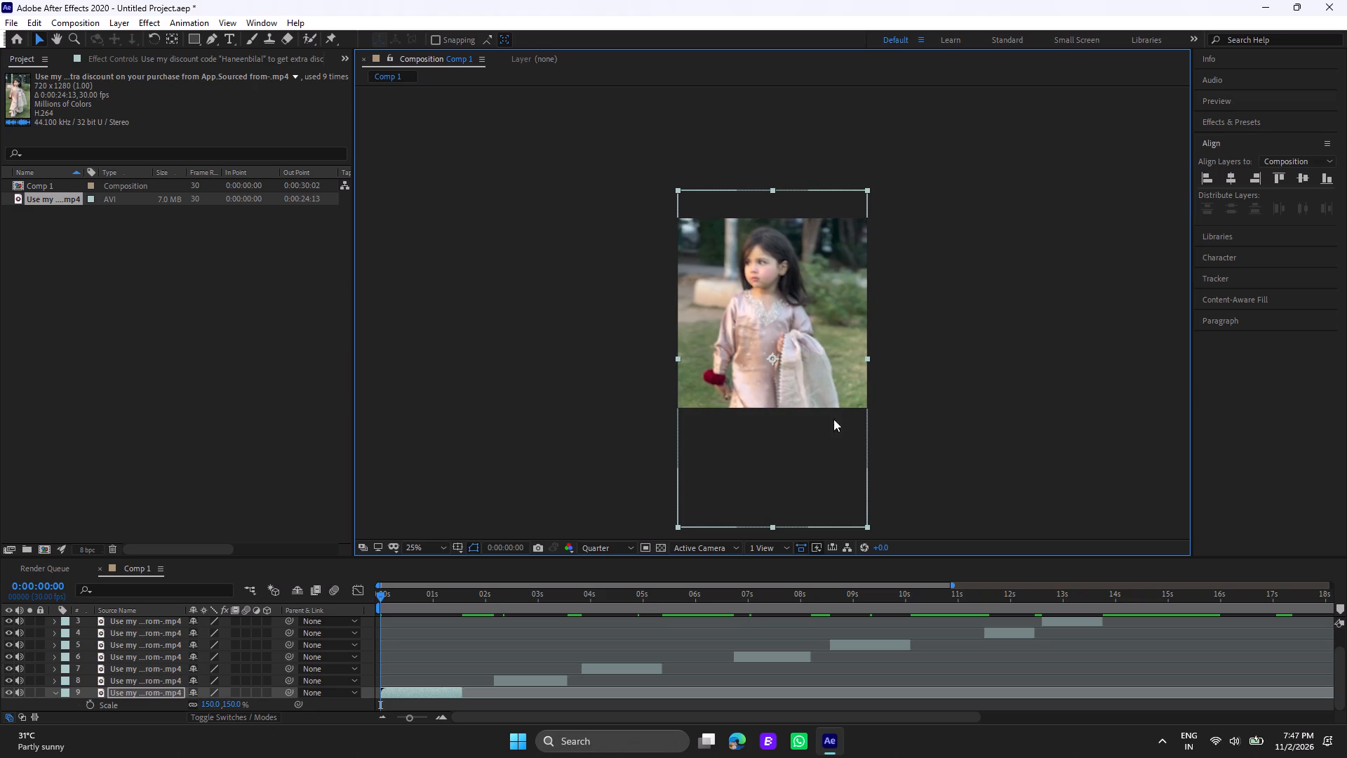
Preview the footage from 0:00:10:23 and again from 0:00:17:08, and split the last video segment at 0:00:18:21.
left_click(945, 608)
key("space")
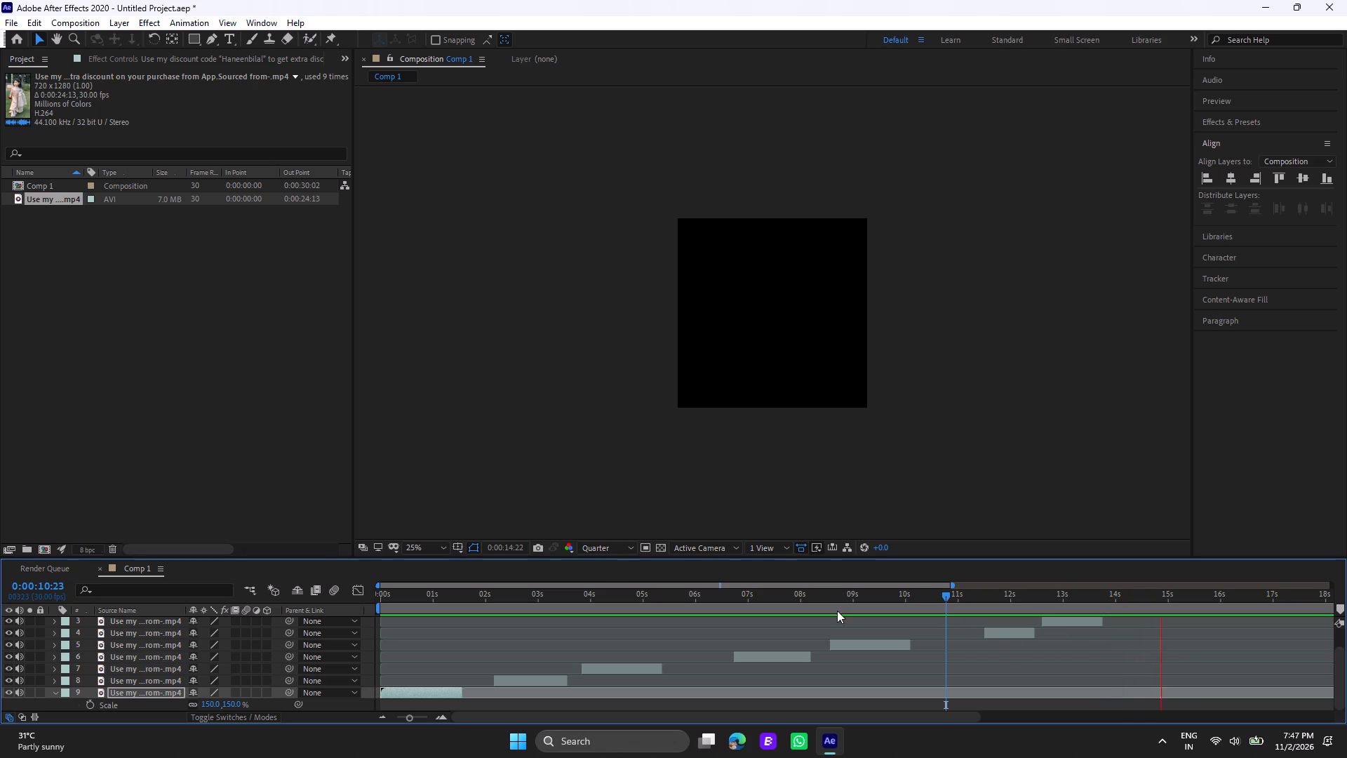
scroll(711, 357, "up", 1)
scroll(711, 357, "down", 1)
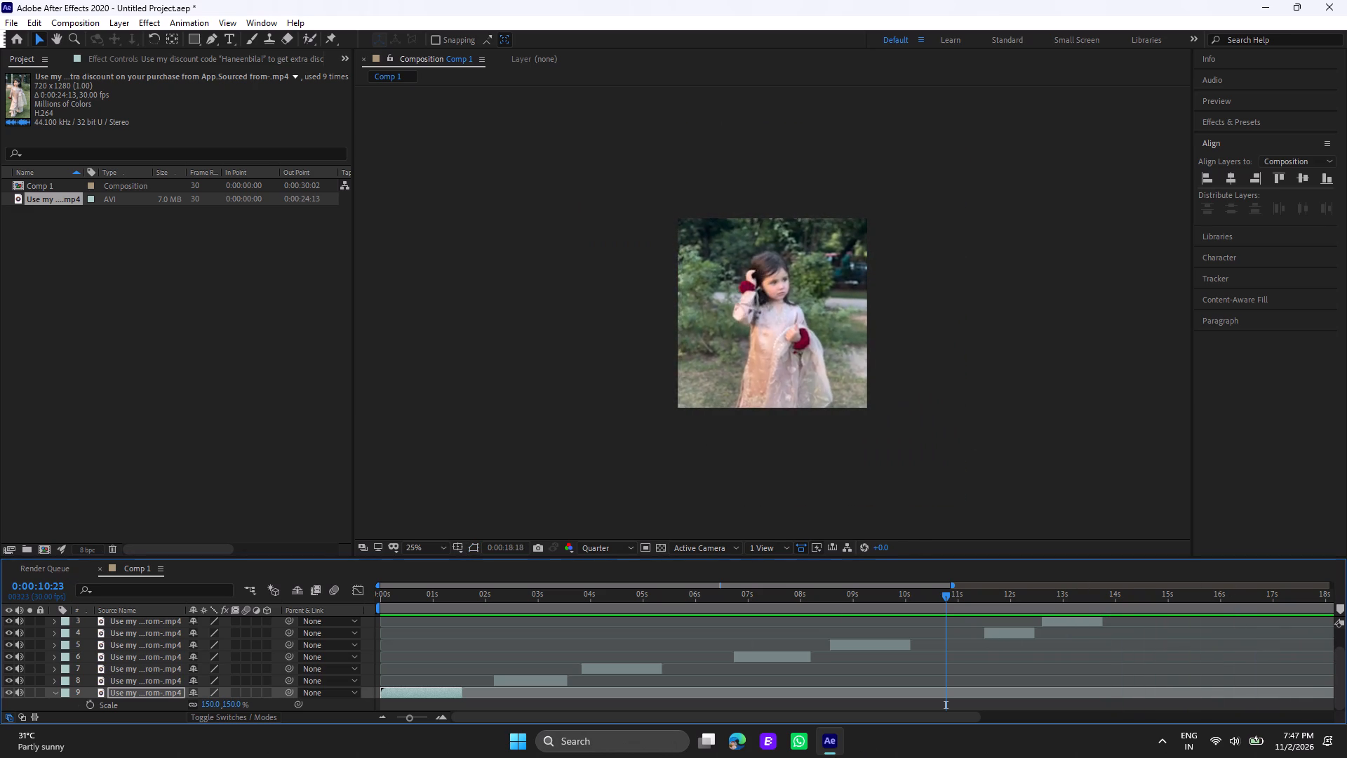
left_click_drag(845, 717, 1208, 717)
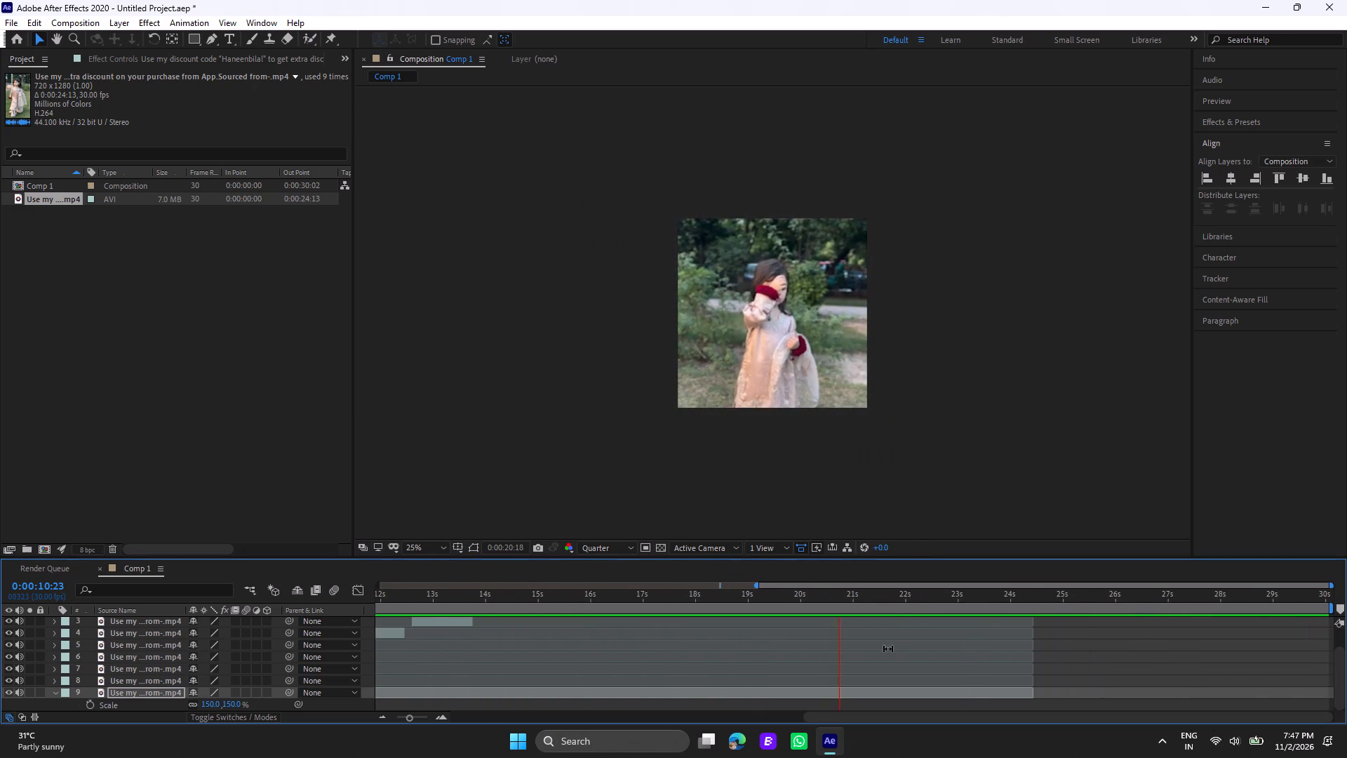
scroll(911, 615, "up", 2)
left_click(657, 601)
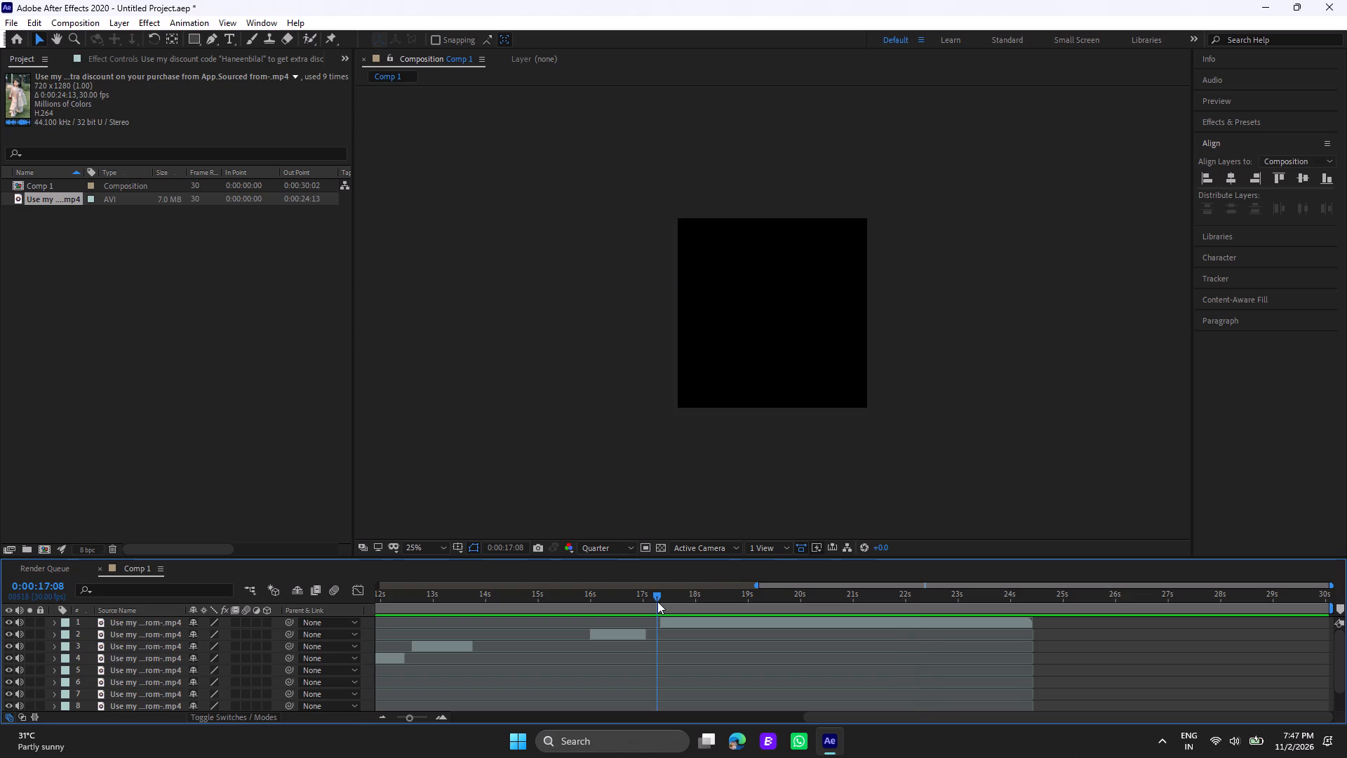
key("space")
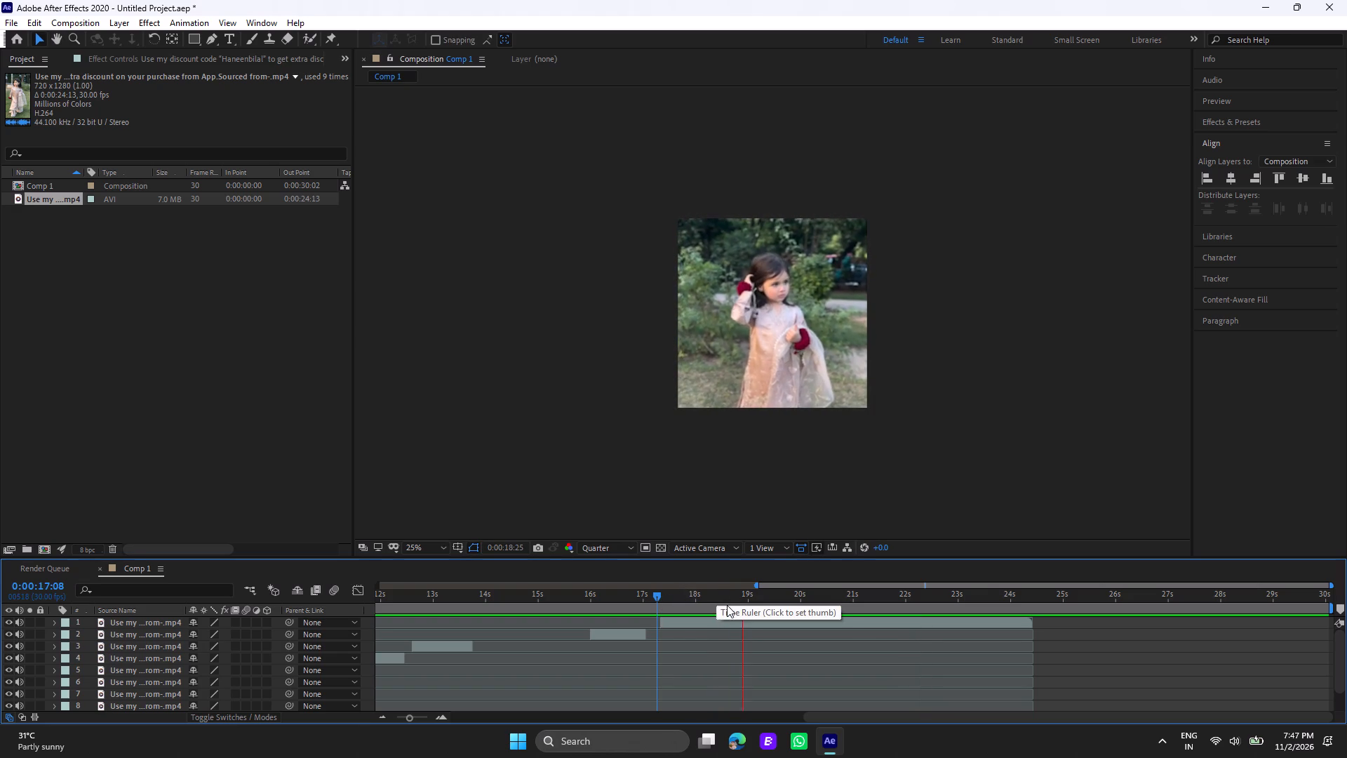
key("space")
left_click(725, 599)
left_click_drag(725, 599, 735, 604)
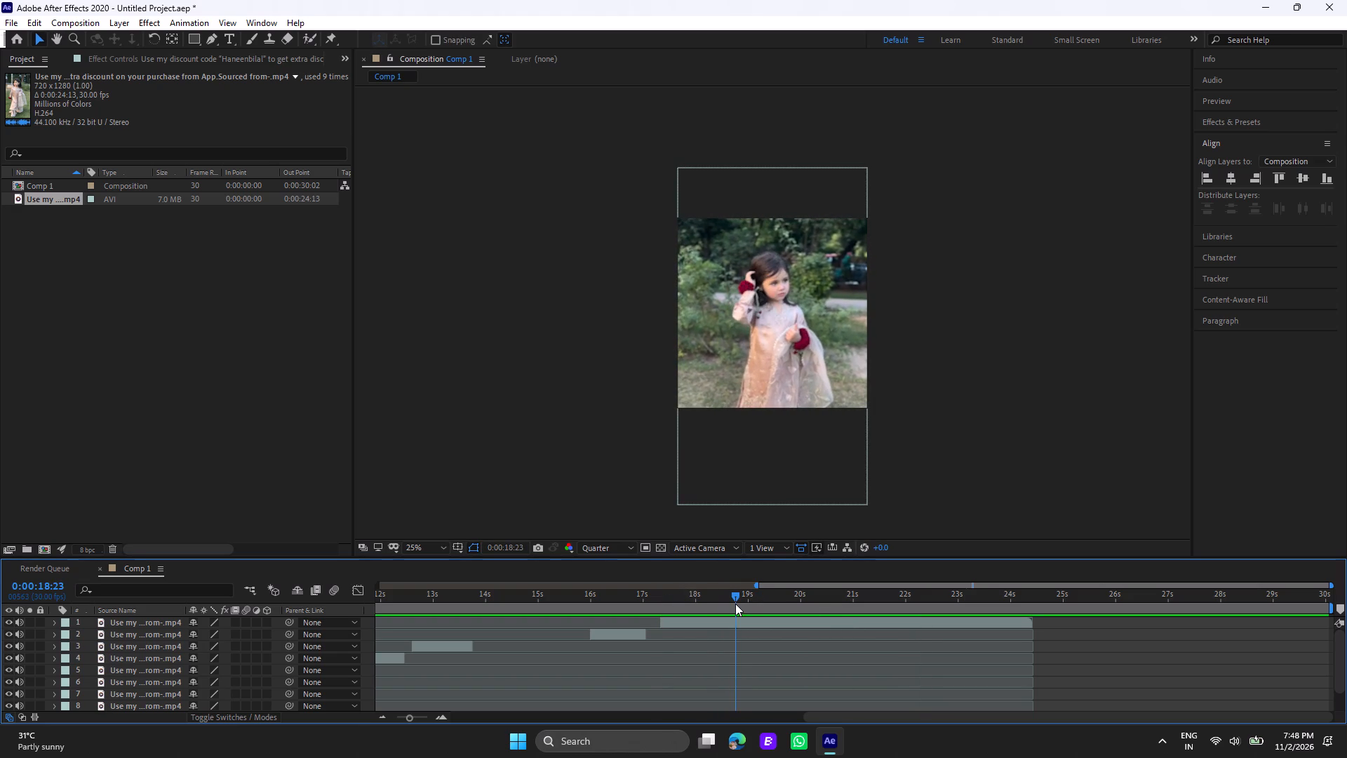
left_click_drag(735, 604, 732, 604)
left_click(736, 625)
key("ctrl+shift+d")
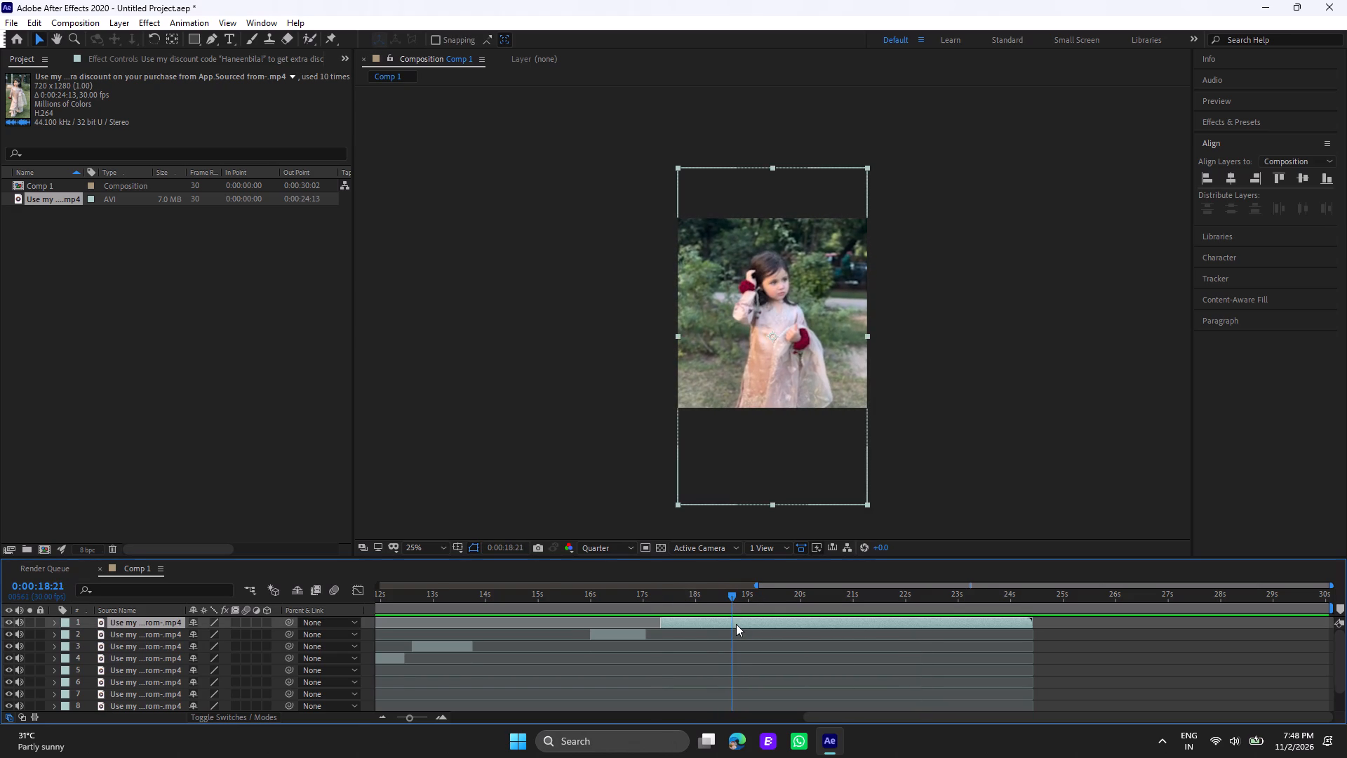
Split the last video segment at 0:00:22:18 and delete the piece between 0:00:18:21 and this cut.
key("space")
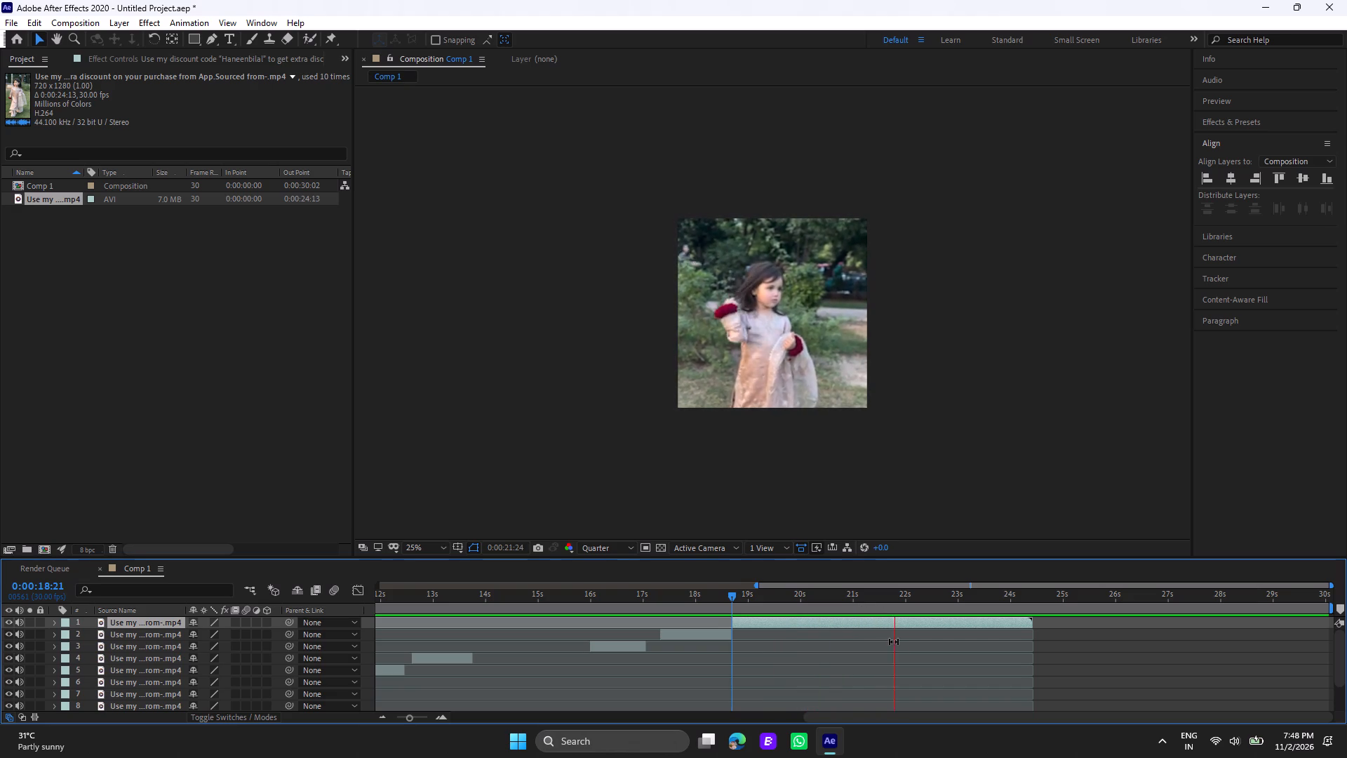
key("space")
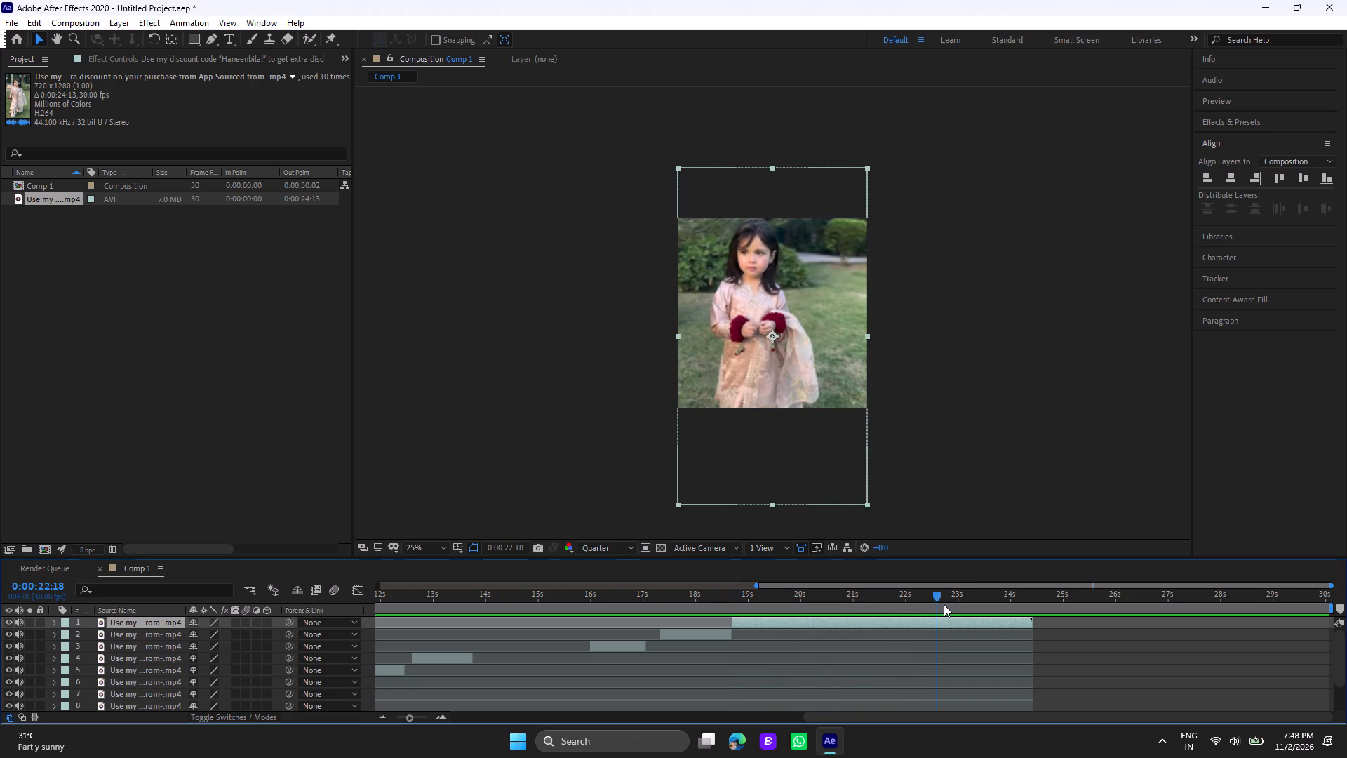
left_click(944, 622)
key("ctrl+shift+d")
left_click(927, 638)
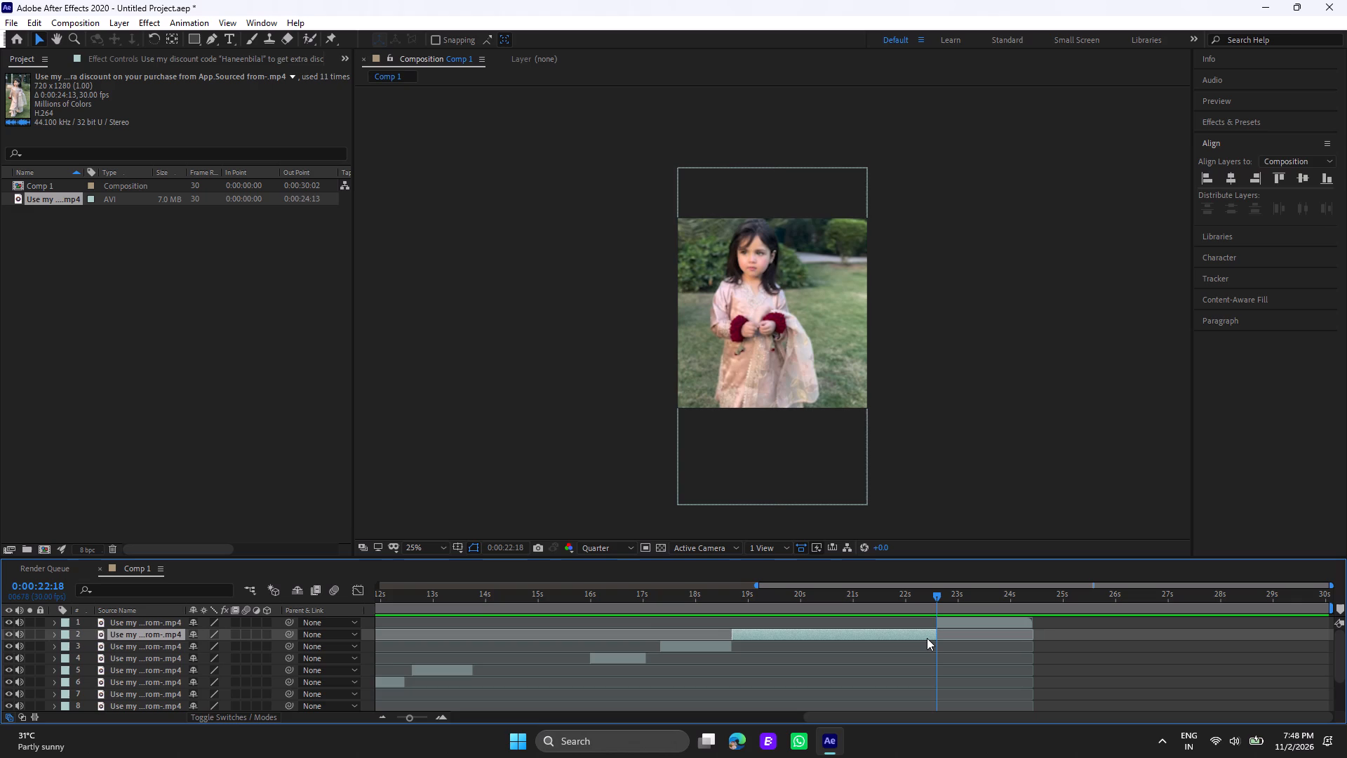
key("Delete")
Preview the final segment from 0:00:22:18 and shift it slightly lower in the square frame, keeping its sides flush with the frame edges.
key("space")
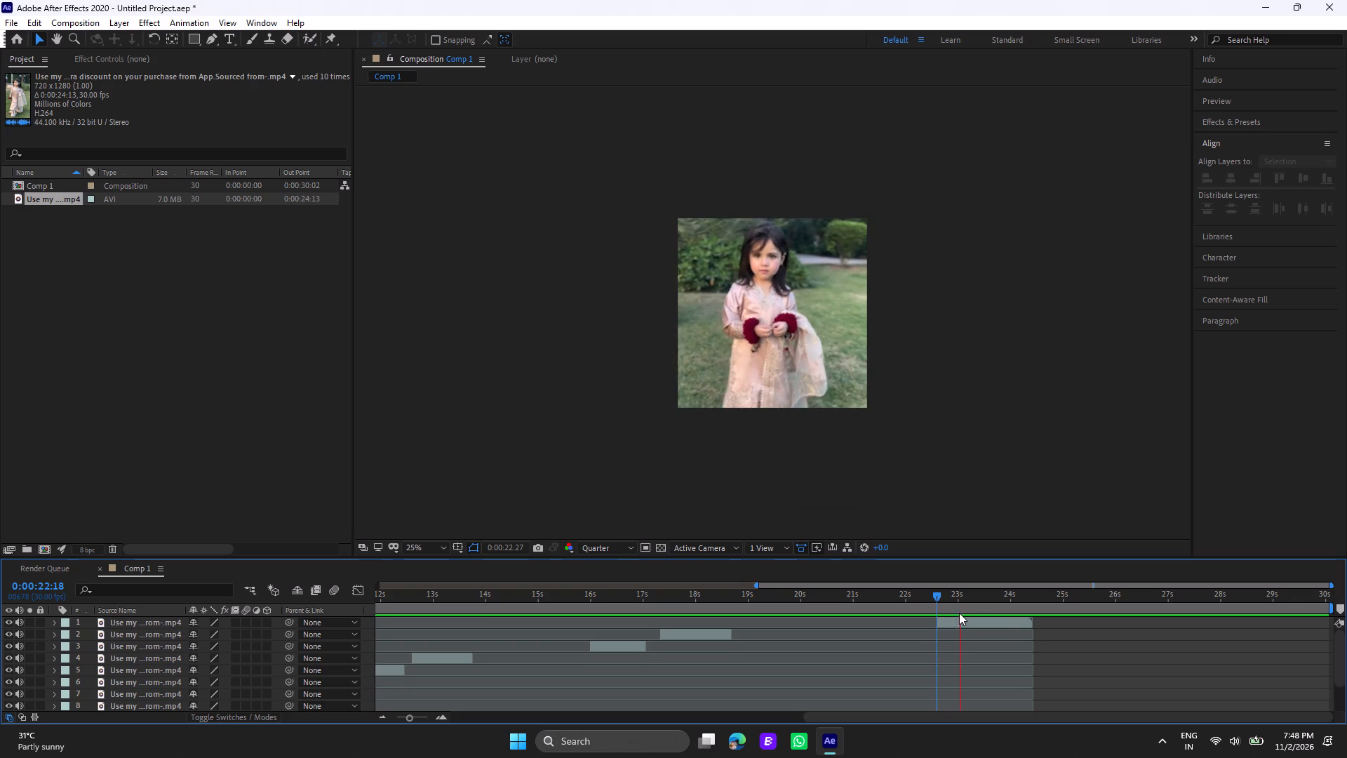
key("space")
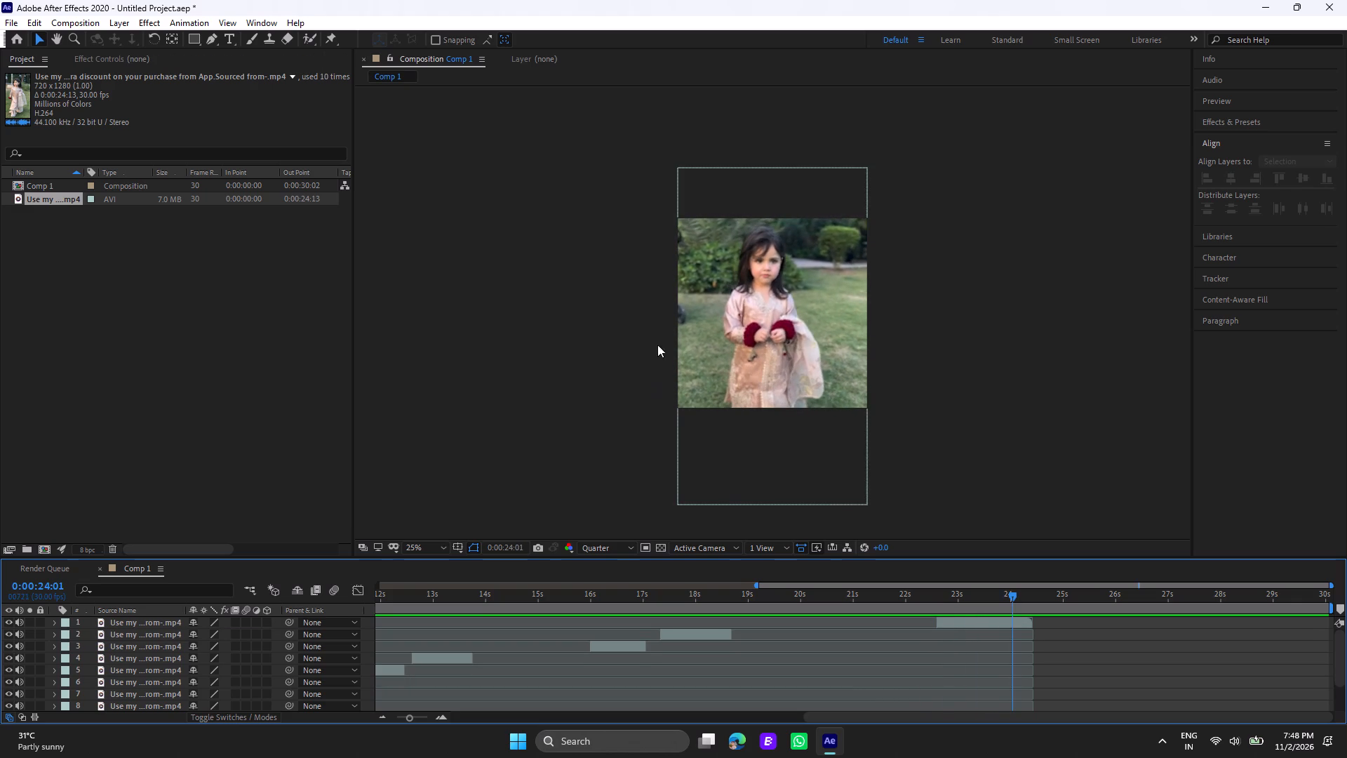
left_click_drag(777, 310, 779, 325)
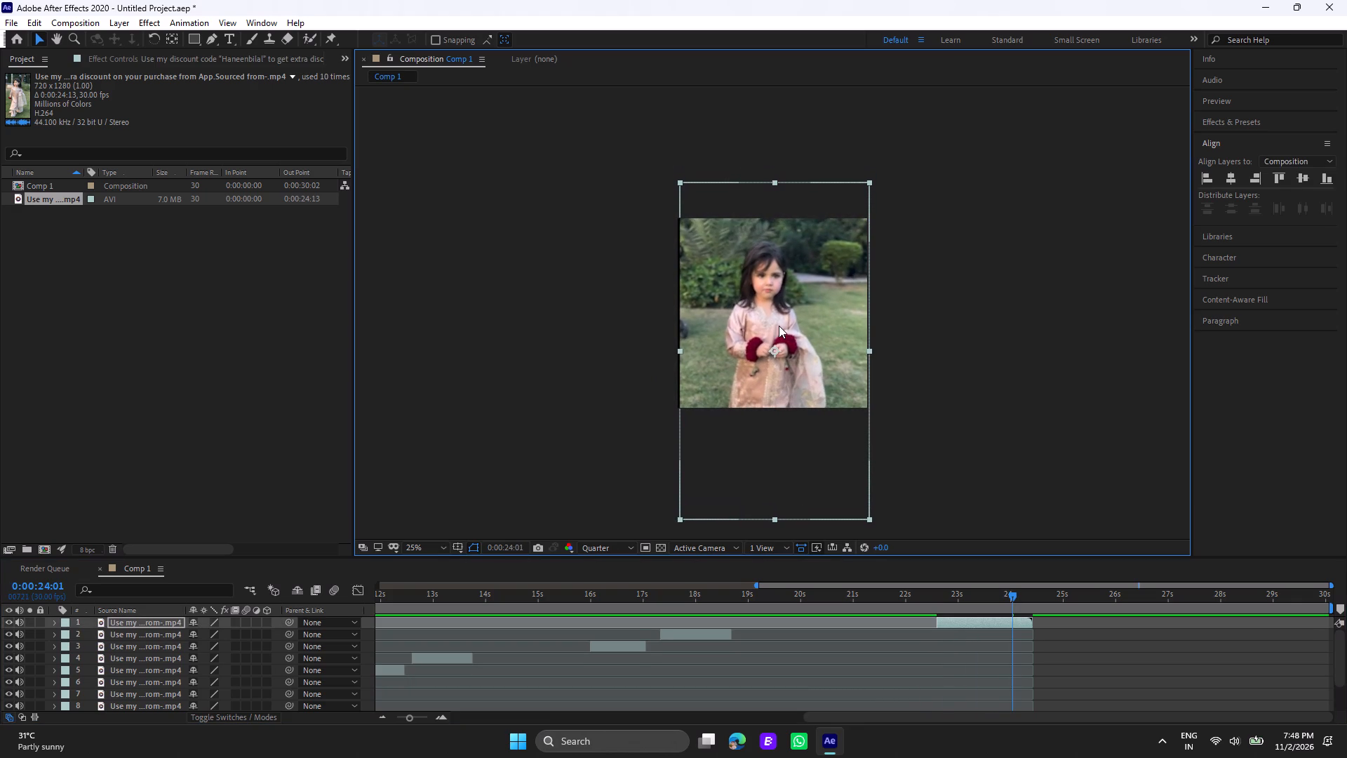
key("Left")
key("Left")
key("Left")
key("Left")
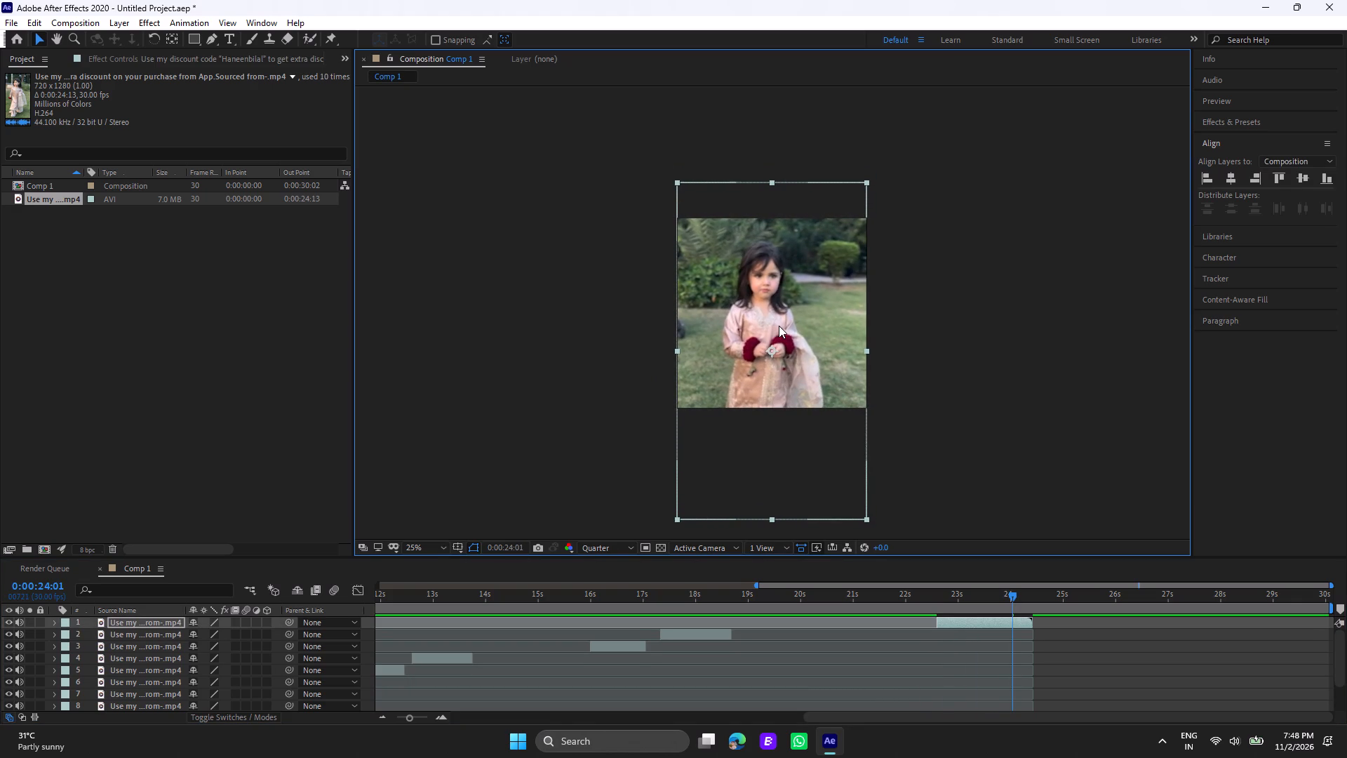
key("Right")
key("Up")
key("Up")
key("Up")
key("Up")
key("Up")
key("Up")
key("Up")
key("Up")
key("Up")
key("Up")
key("Up")
key("Up")
key("Up")
key("Up")
key("Up")
key("Up")
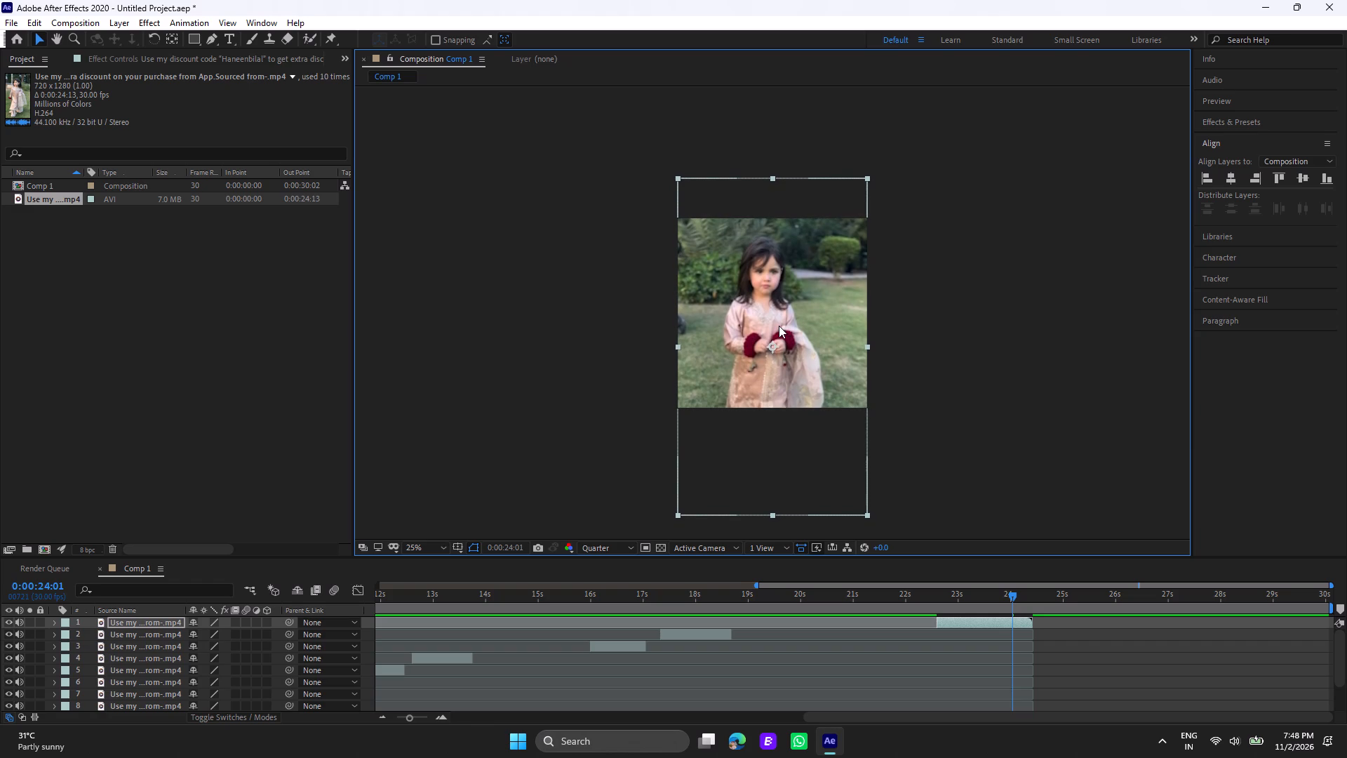
key("Up")
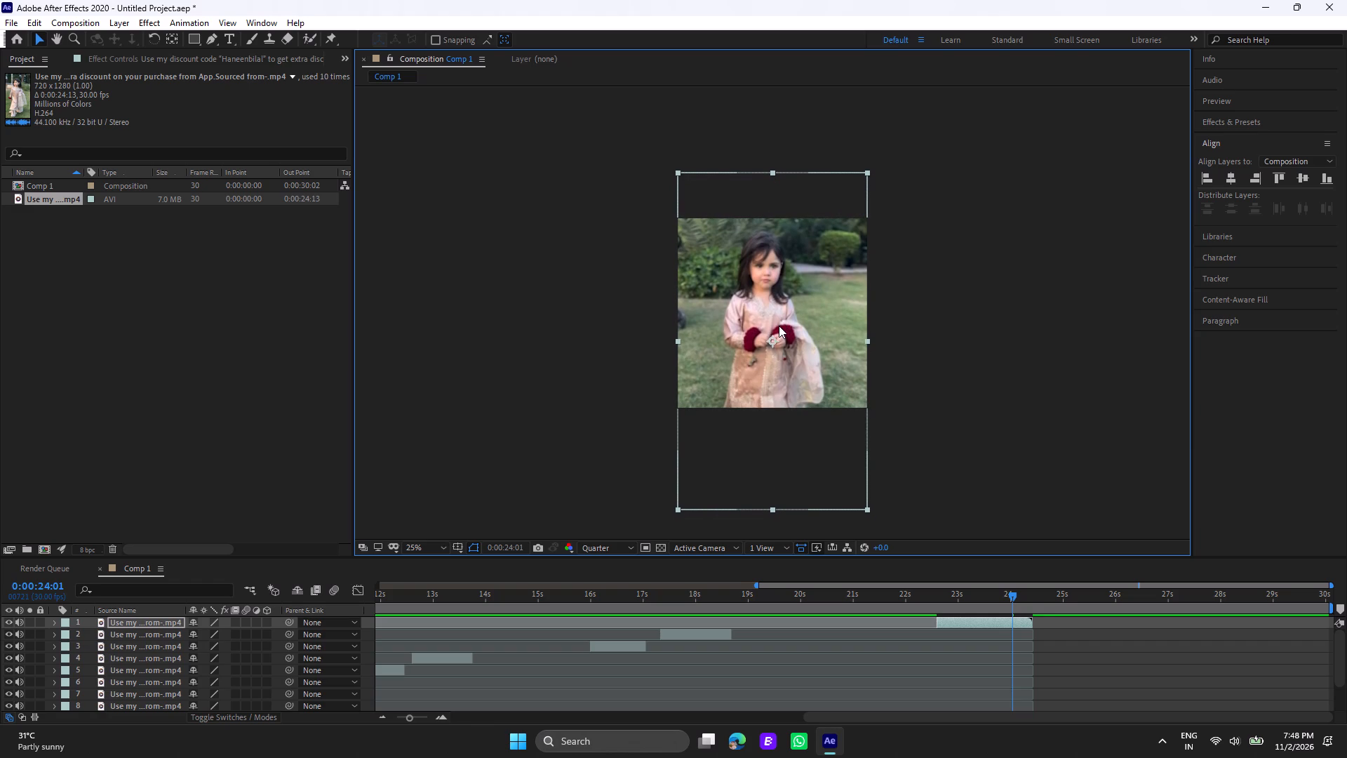
At 0:00:17:28, nudge the segment between 0:00:17:10 and 0:00:18:21 slightly upward in the square frame.
left_click(703, 637)
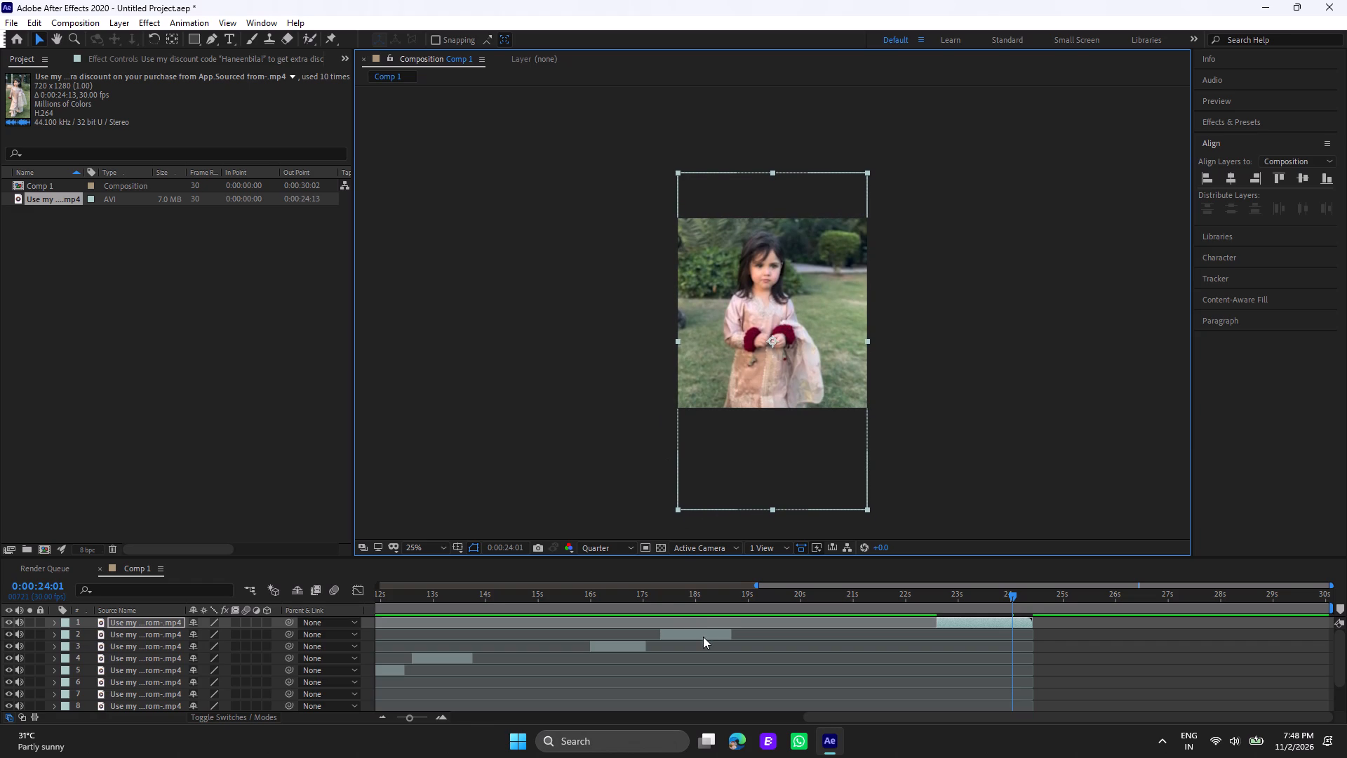
left_click(692, 599)
left_click(696, 637)
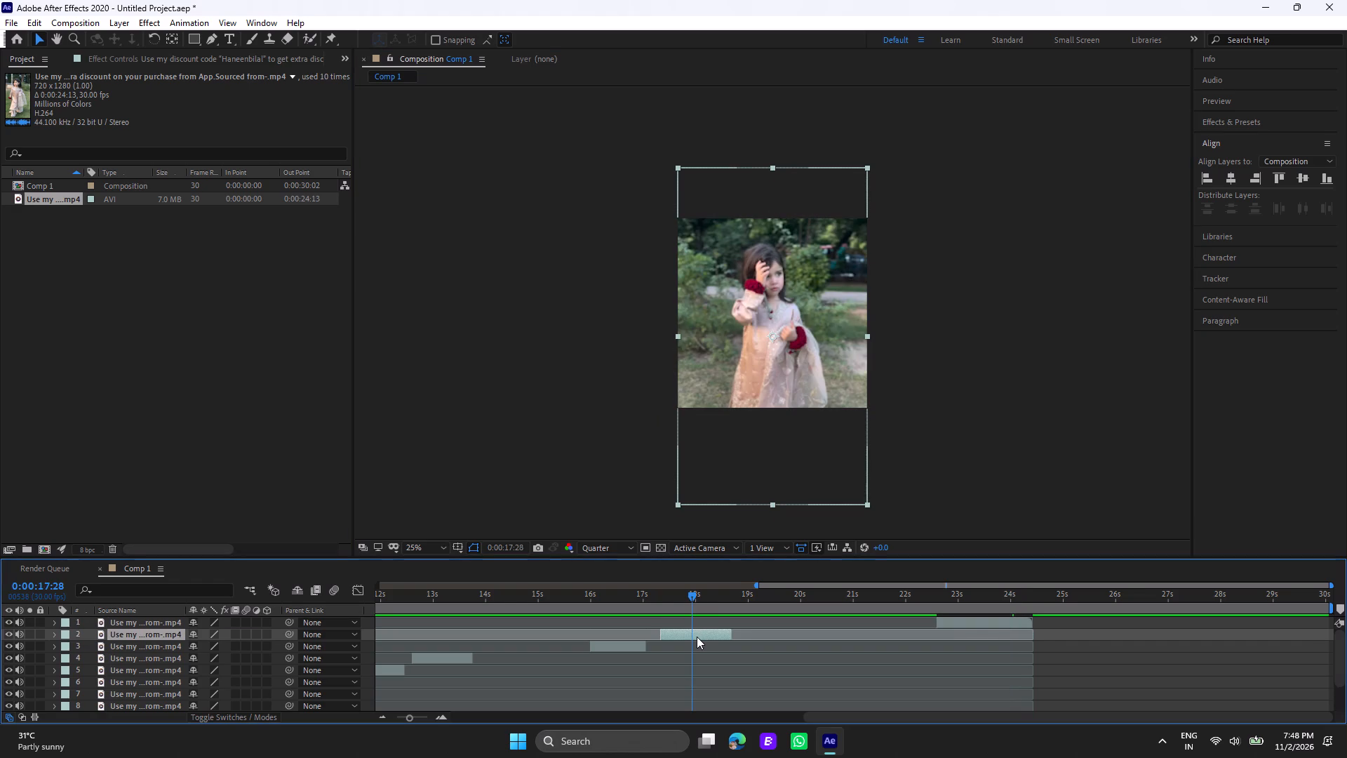
key("Up")
key("Up")
key("Up")
key("Up")
key("Up")
key("Up")
key("Up")
key("Up")
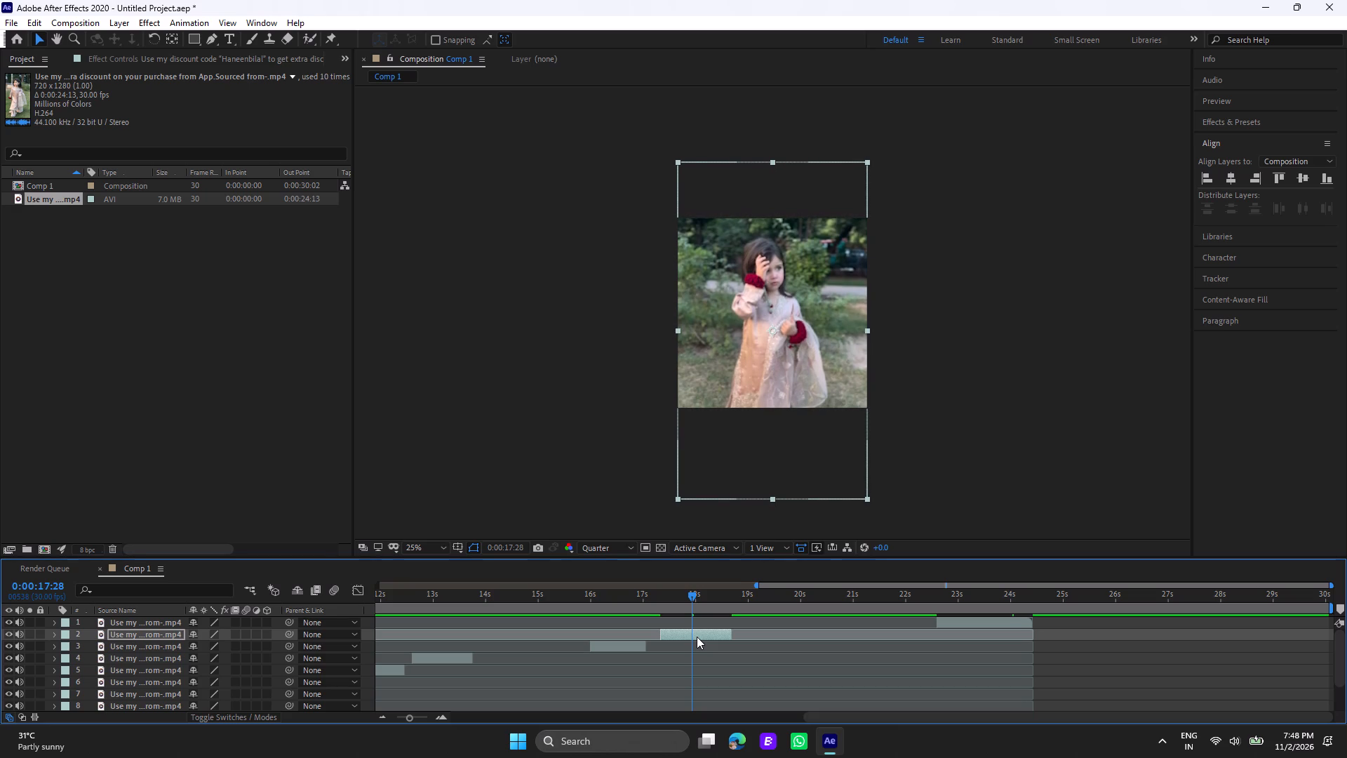
key("Up")
key("Up")
key("Up")
key("Up")
key("Up")
key("Up")
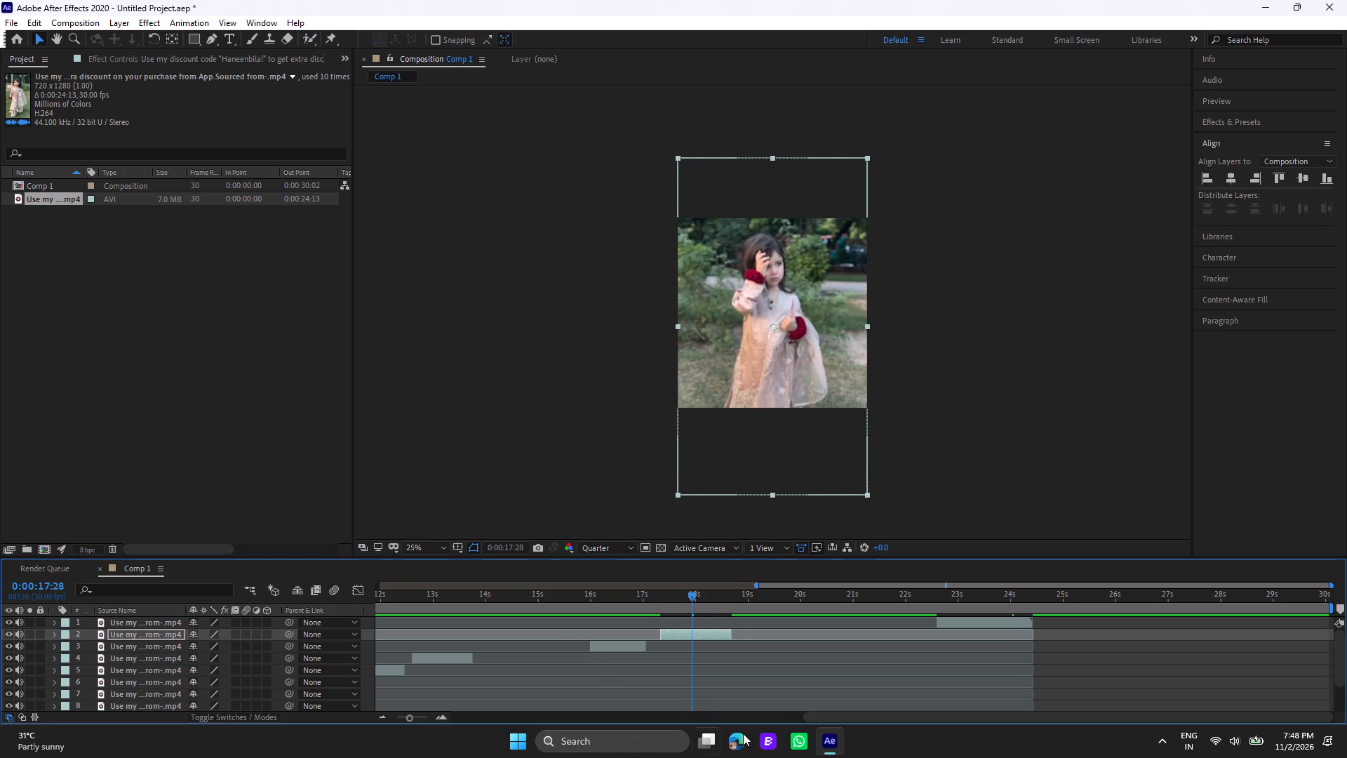
At 0:00:00:09, nudge the first video segment slightly lower in the square frame, keeping its sides flush with the frame edges.
left_click_drag(817, 714, 373, 736)
scroll(401, 637, "down", 2)
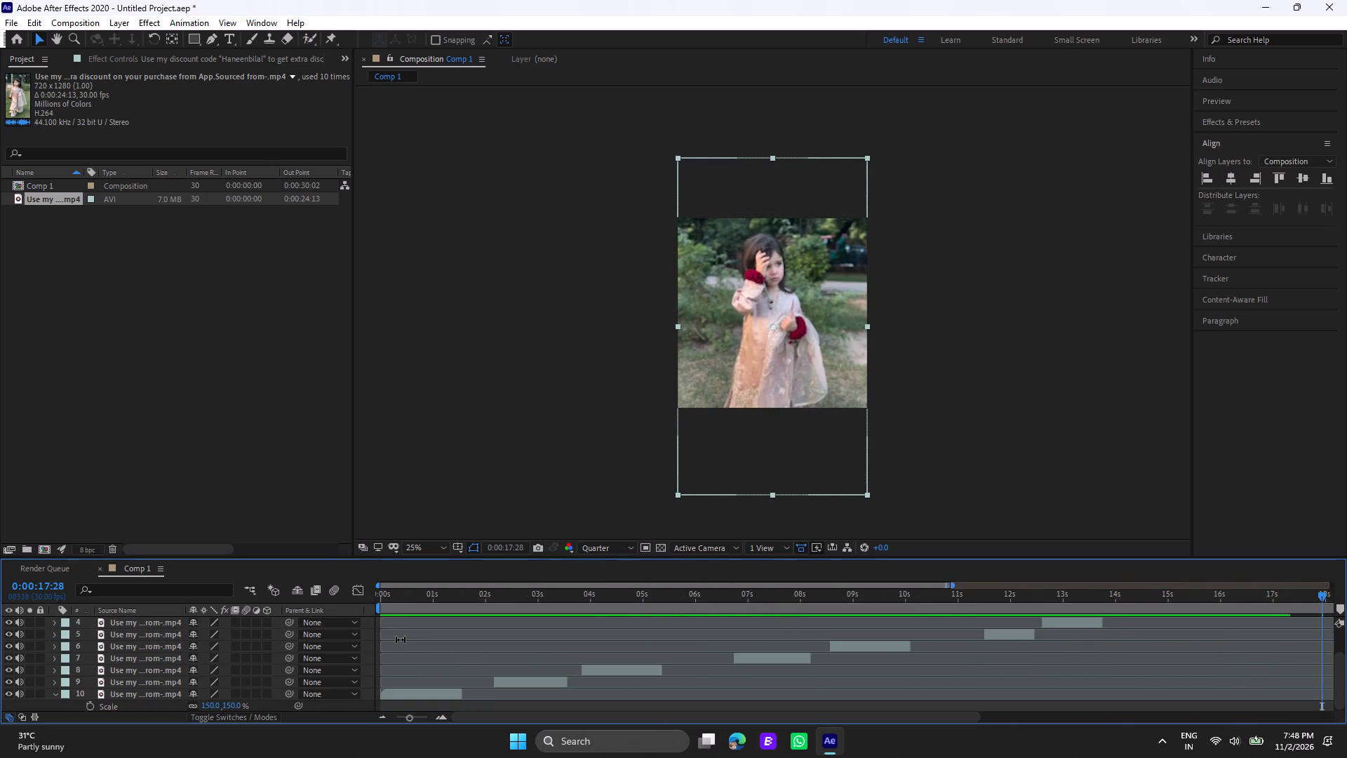
scroll(401, 639, "down", 1)
left_click(396, 594)
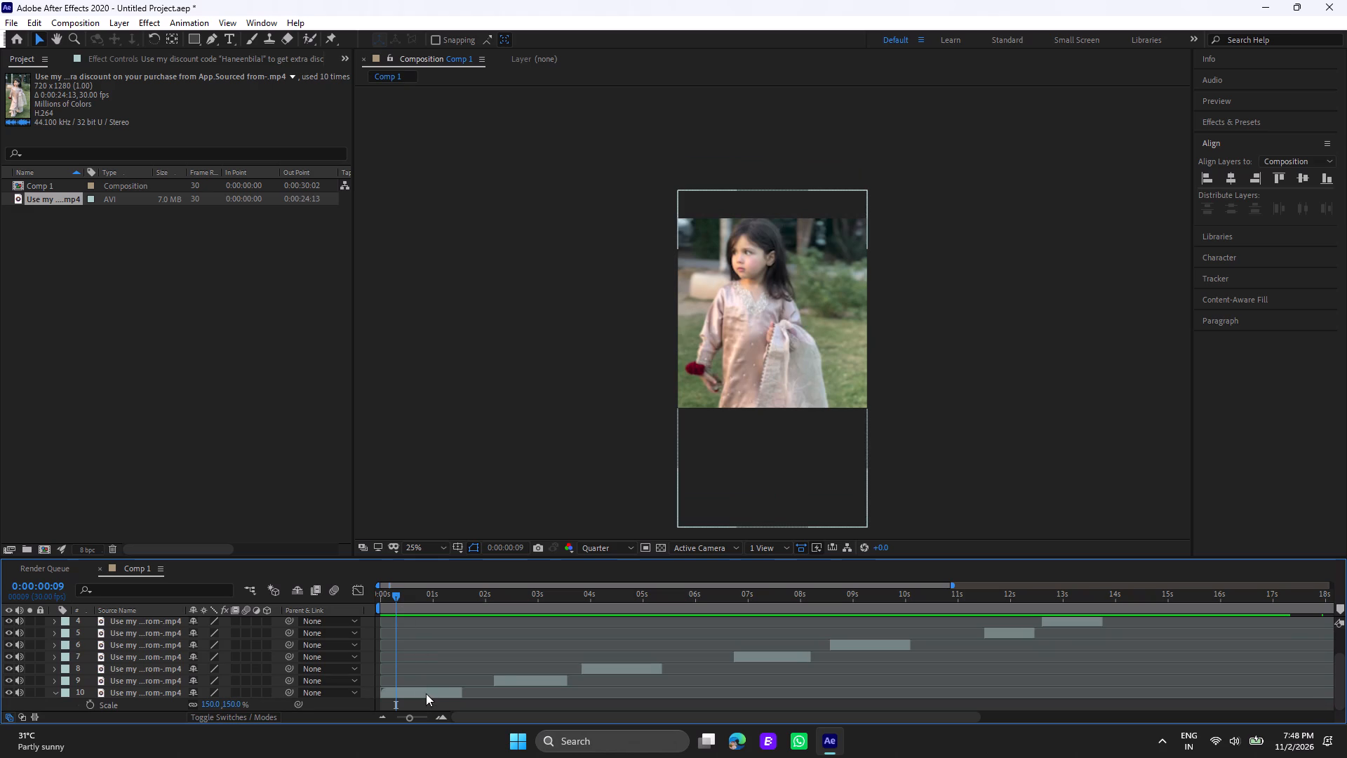
left_click(426, 693)
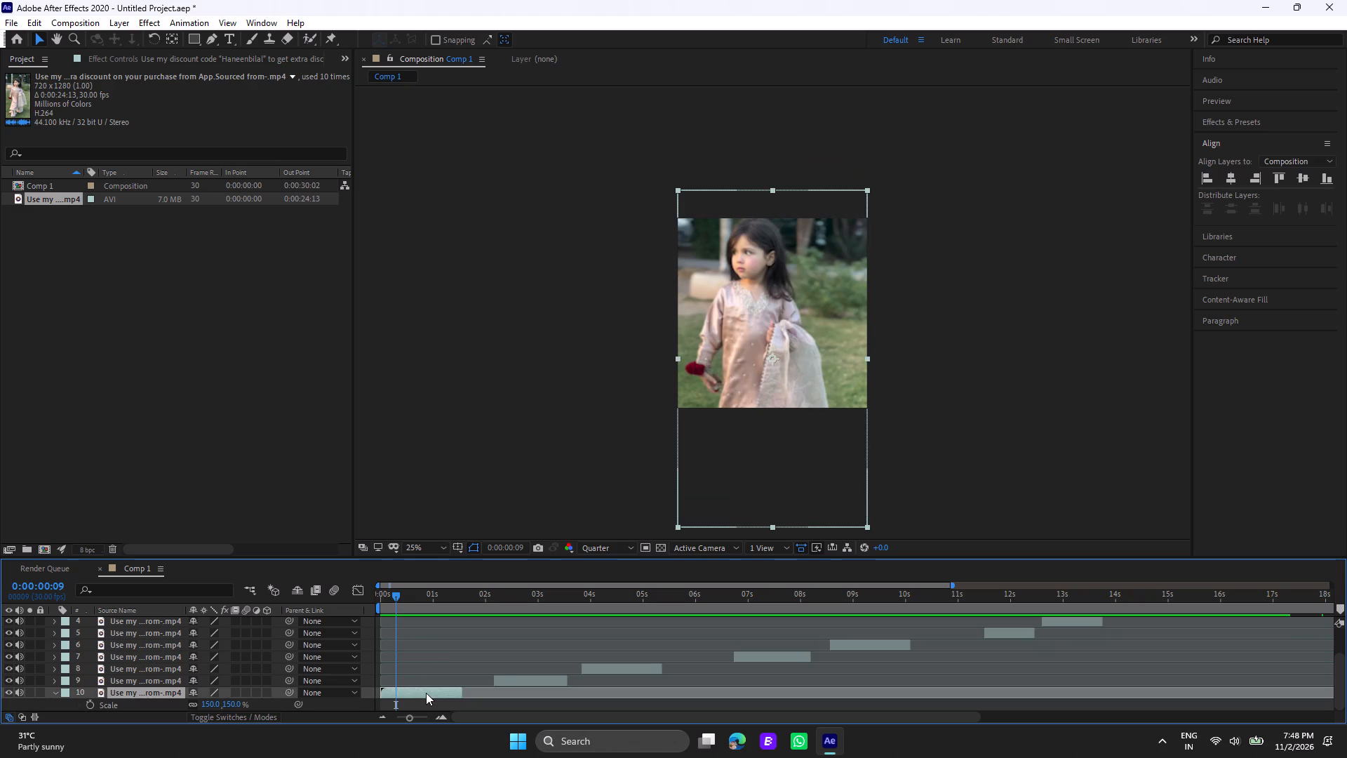
key("Down")
key("Down")
key("Down")
key("Down")
key("Down")
key("Down")
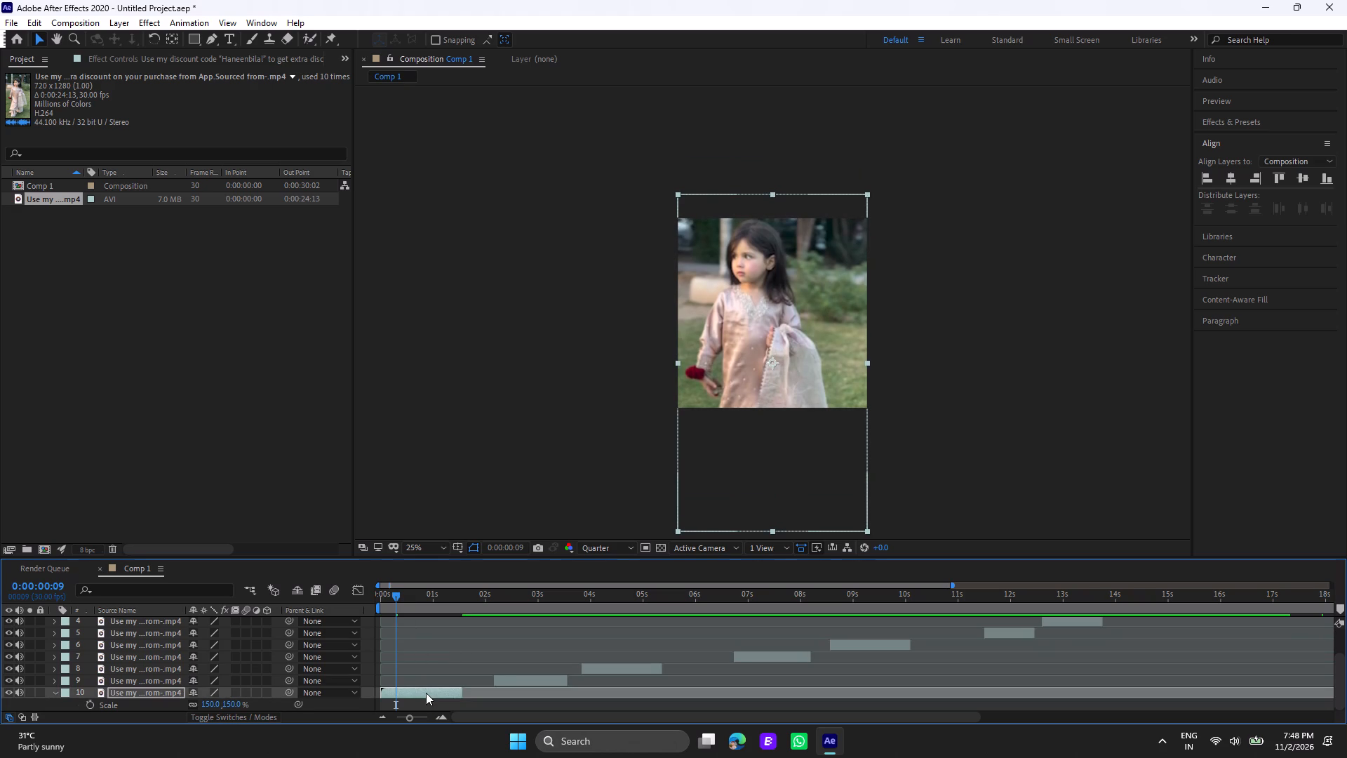
key("Down")
key("Down")
key("Down")
key("Down")
key("Down")
key("Down")
key("Down")
key("Down")
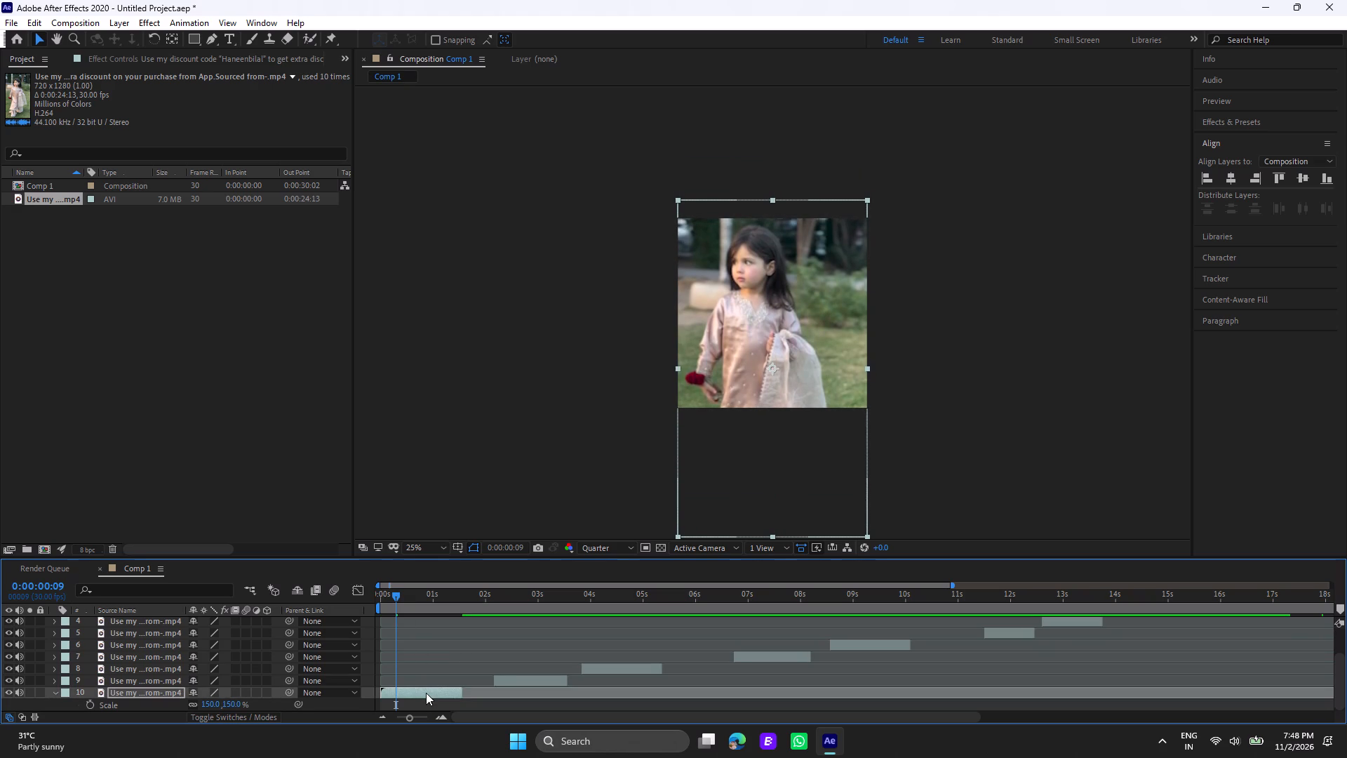
Preview the footage from 0:00:00:09 and nudge the first video segment further down in the square frame.
key("space")
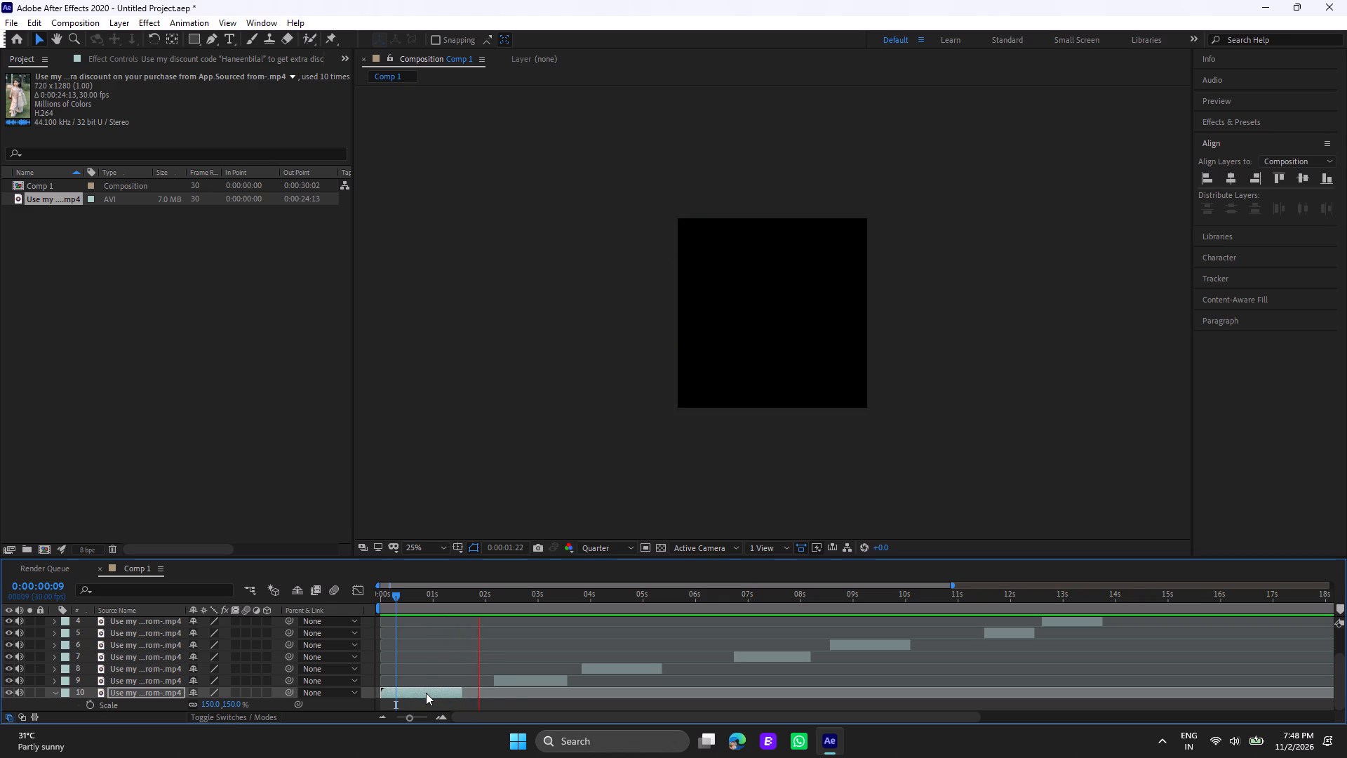
key("space")
key("Down")
key("Down")
key("Down")
key("Down")
key("Down")
key("Down")
key("Down")
key("Down")
key("Down")
key("Down")
key("Down")
key("Down")
key("Down")
key("Down")
key("Down")
key("Down")
key("Down")
key("Down")
key("Down")
key("Down")
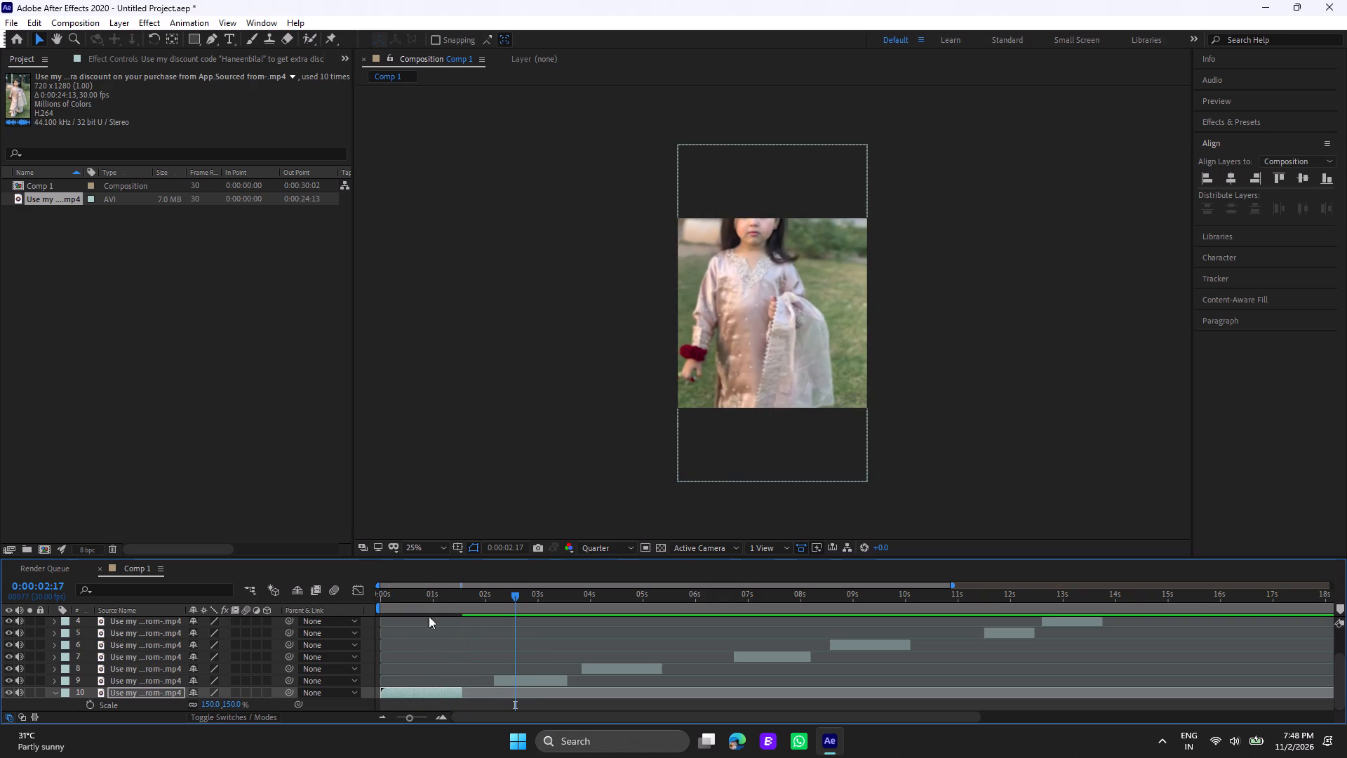
At 0:00:00:24, nudge the first video segment back upward, leaving a small gap above the girl's head.
left_click(429, 566)
left_click(423, 595)
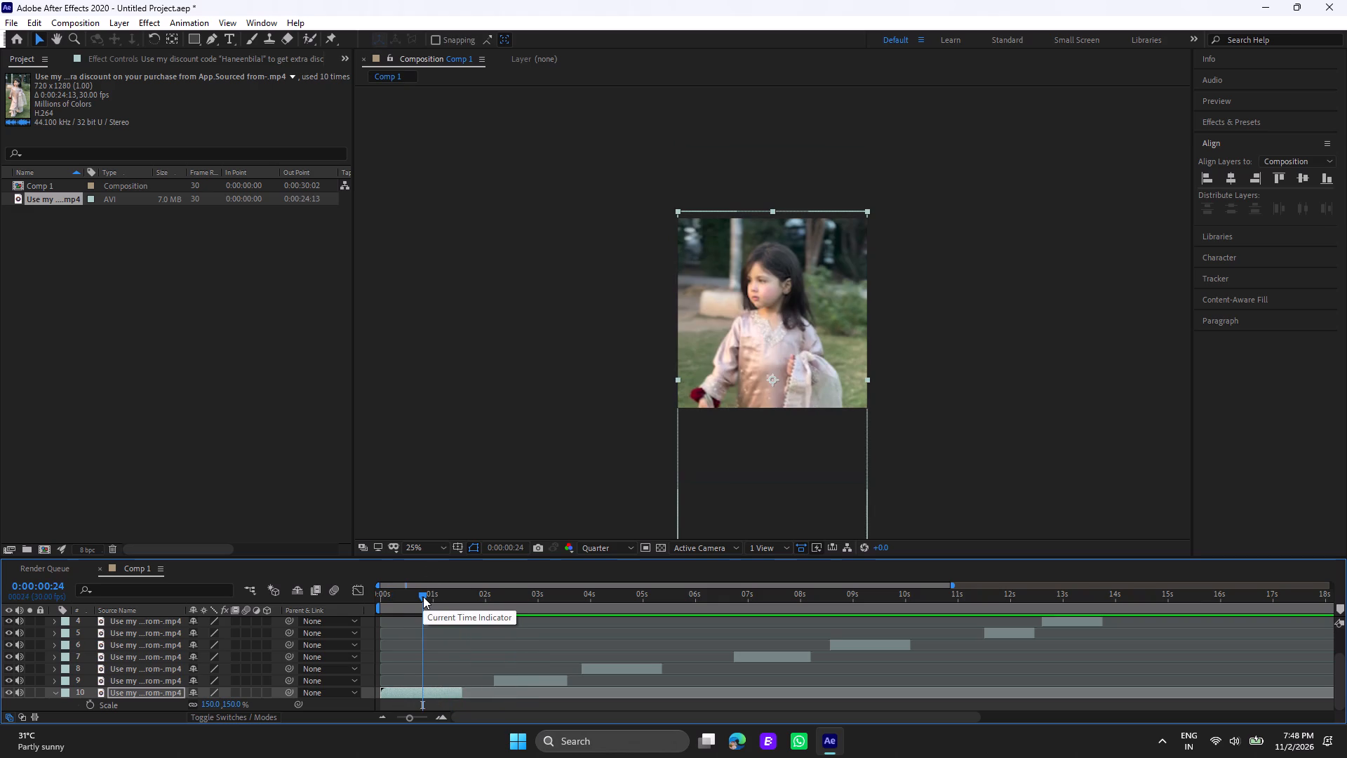
key("Up")
key("Up")
key("Up")
key("Up")
key("Up")
key("Up")
key("Up")
key("Up")
key("Up")
key("Up")
key("Up")
key("Up")
key("Up")
key("Up")
key("Up")
key("Up")
key("Up")
key("Up")
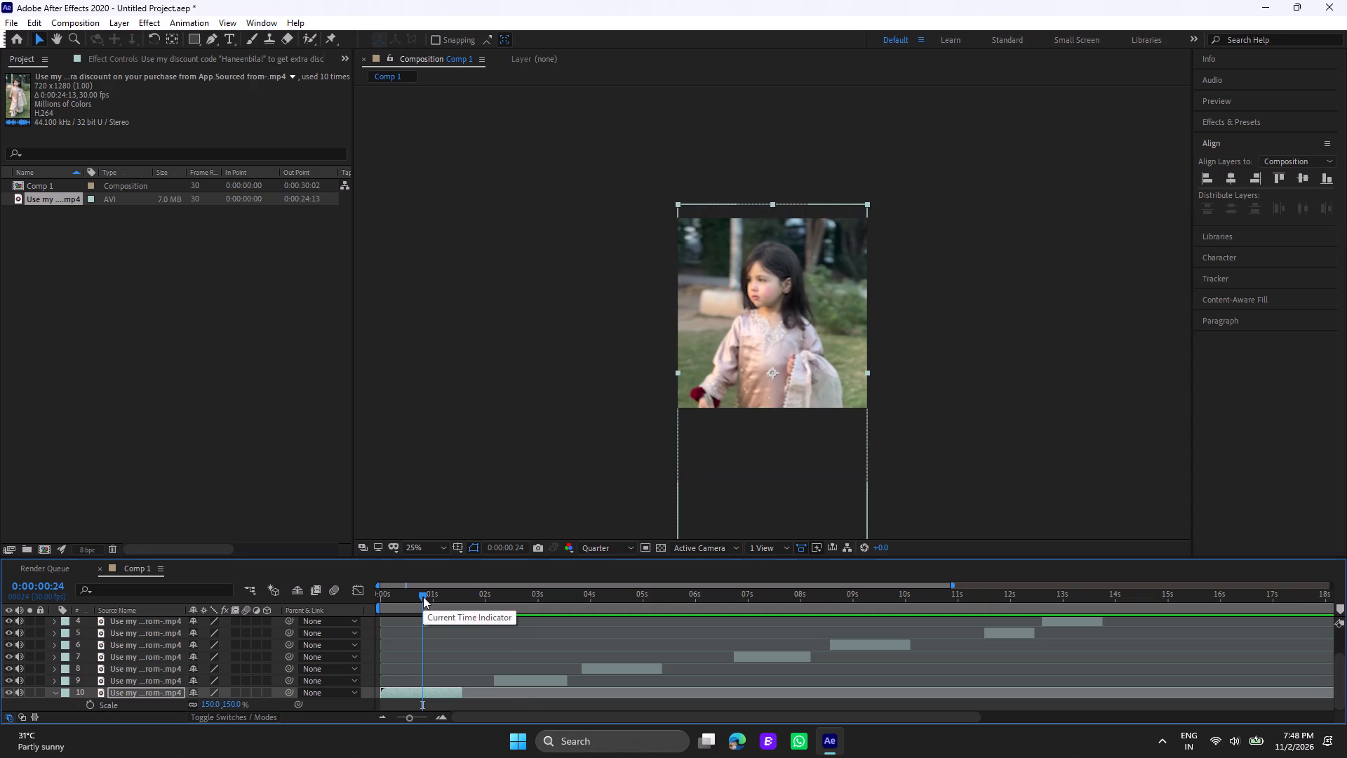
key("Up")
key("Up")
key("Up")
key("Up")
key("Up")
key("Up")
key("Up")
key("Up")
key("Up")
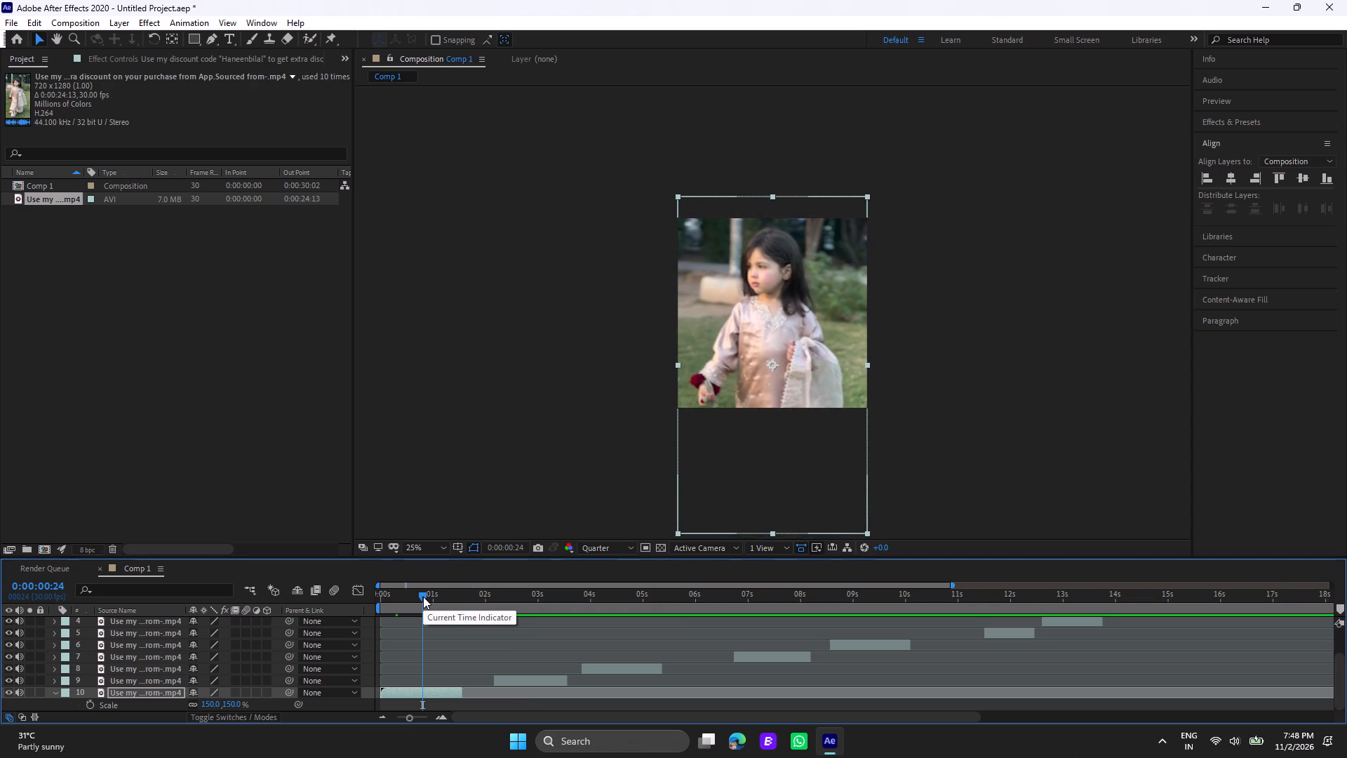
key("Up")
key("Up")
key("Up")
key("Up")
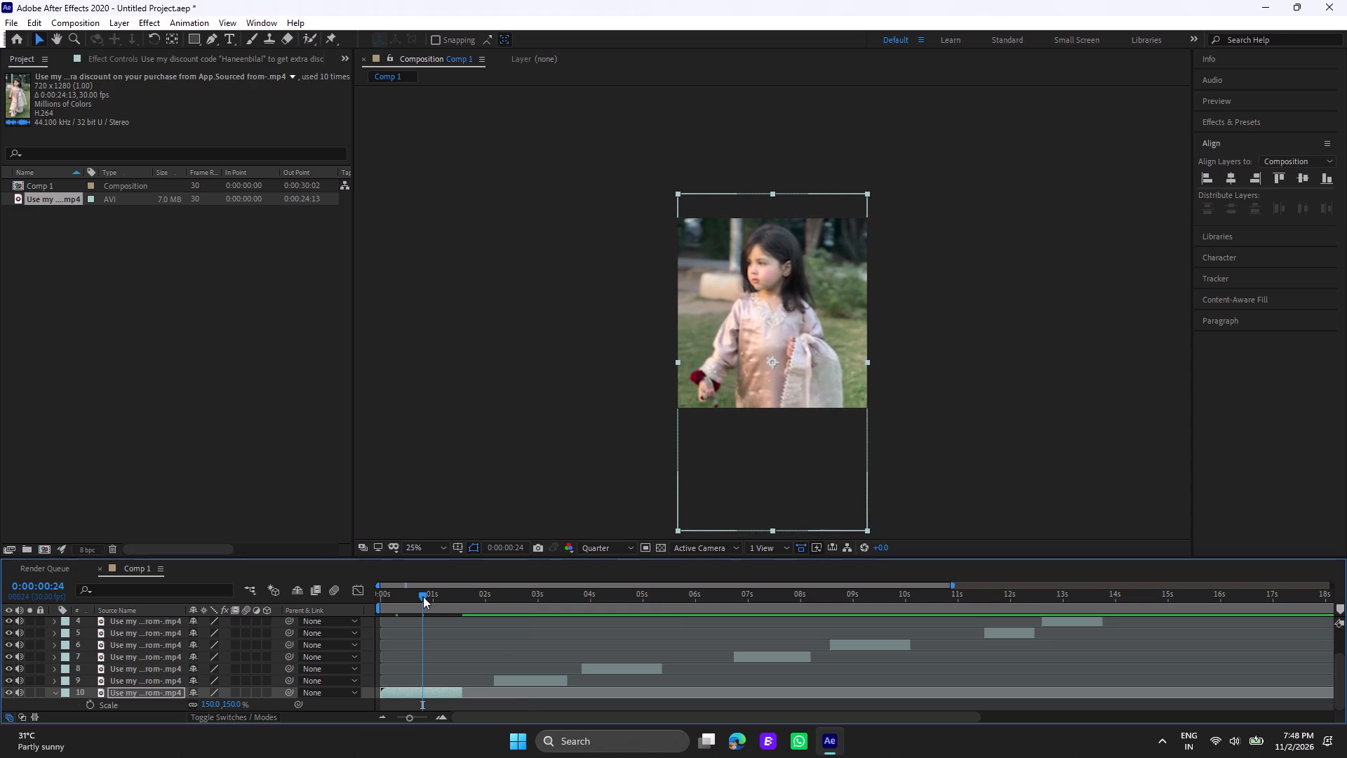
key("Up")
key("Up")
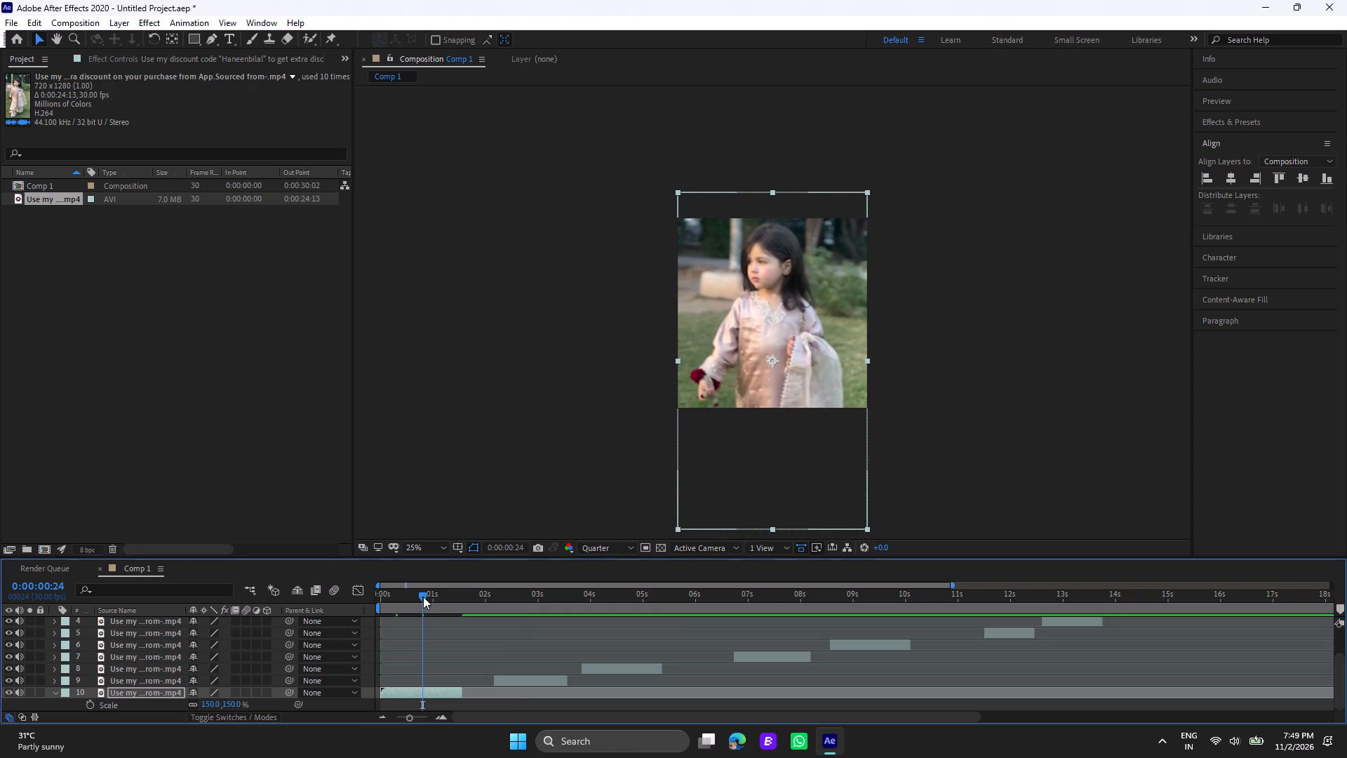
At 0:00:02:15, nudge the second video segment down until the girl's whole head is inside the square frame, and preview it.
left_click(512, 597)
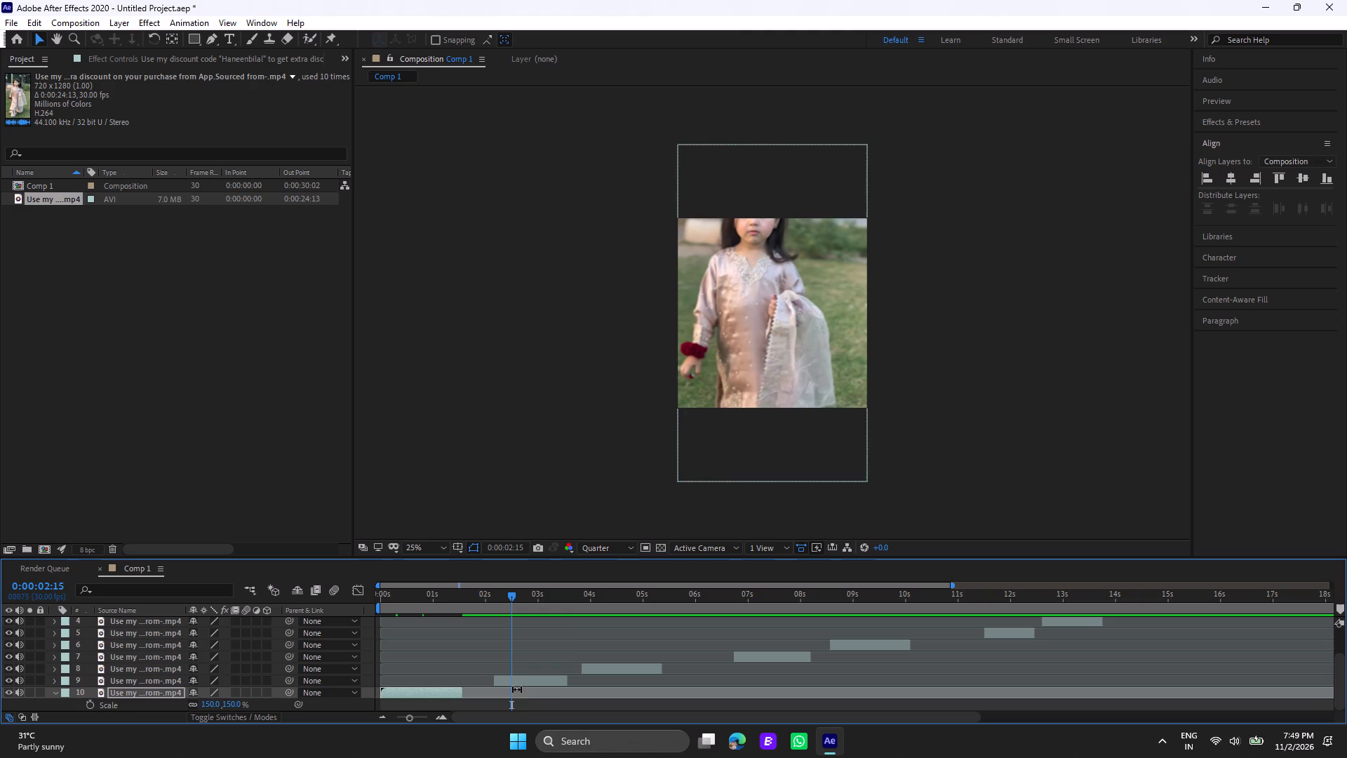
left_click(519, 679)
key("Down")
key("Down")
key("Down")
key("Down")
key("Down")
key("Down")
key("Down")
key("Down")
key("Down")
key("Down")
key("Down")
key("Down")
key("Down")
key("Down")
key("Down")
key("Down")
key("Down")
key("Down")
key("Down")
key("Down")
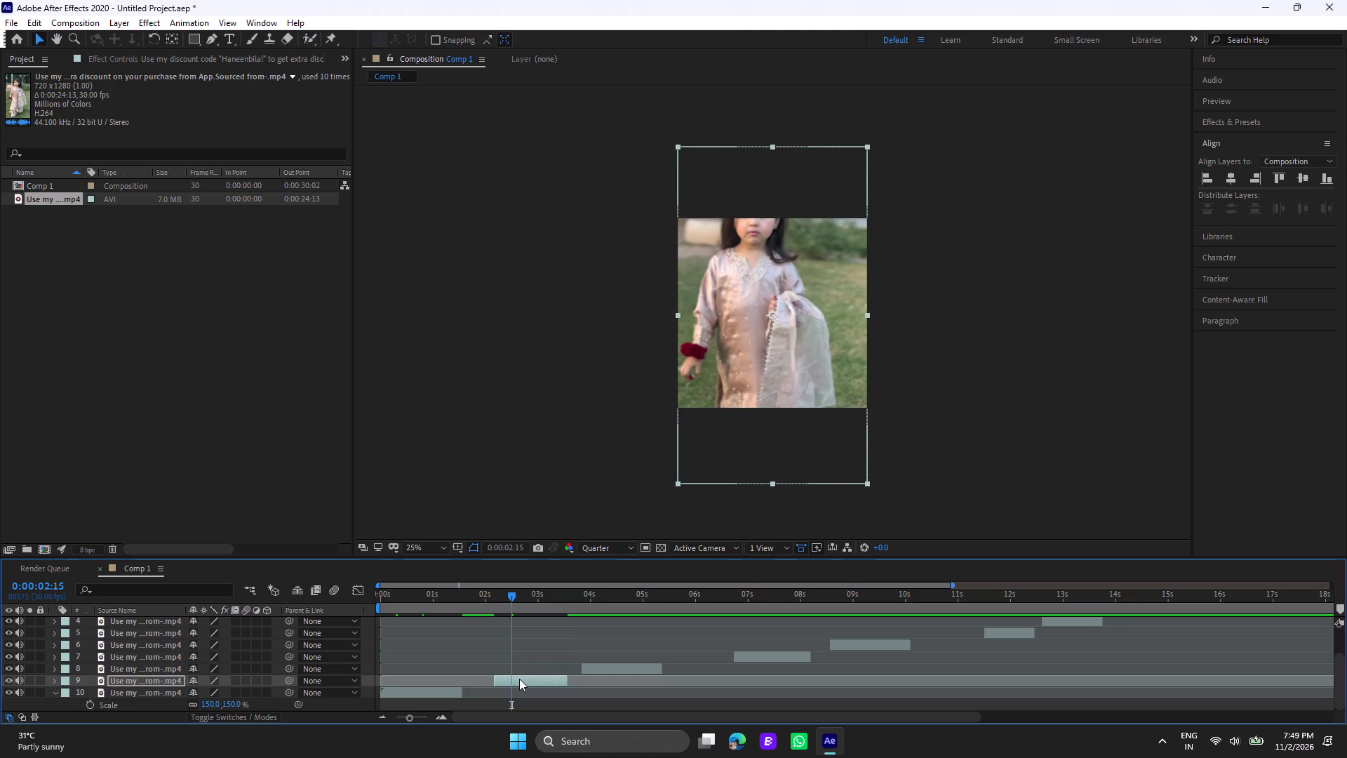
key("Down")
key("Down")
key("Down")
key("Down")
key("Down")
key("Down")
key("Down")
key("Down")
key("Down")
key("Down")
key("Down")
key("Down")
key("Down")
key("Down")
key("Down")
key("Down")
key("Down")
key("Down")
key("Down")
key("Down")
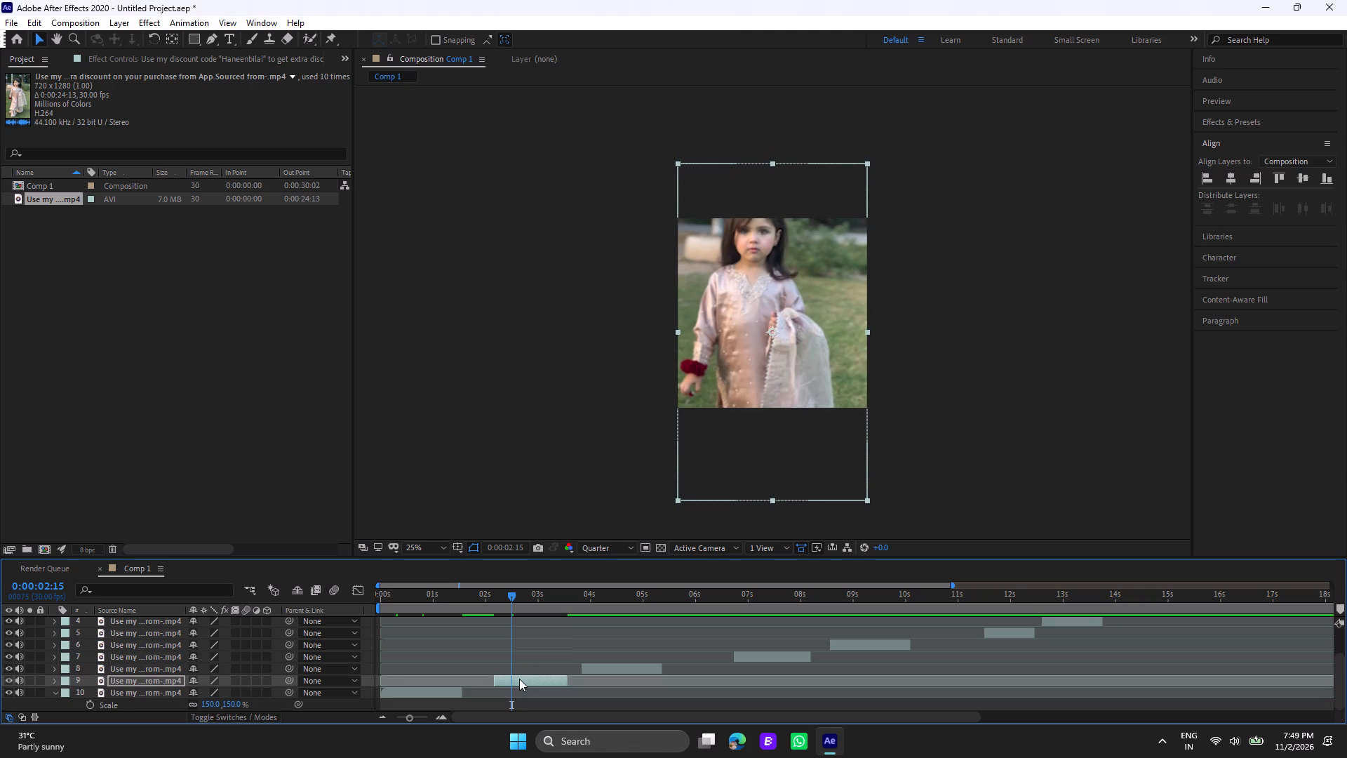
key("Down")
key("Down")
key("Down")
key("Down")
key("Down")
key("Down")
key("Down")
key("Down")
key("Down")
key("Down")
key("Down")
key("Down")
key("Down")
key("Down")
key("Down")
key("Down")
key("Down")
key("Down")
key("Down")
key("Down")
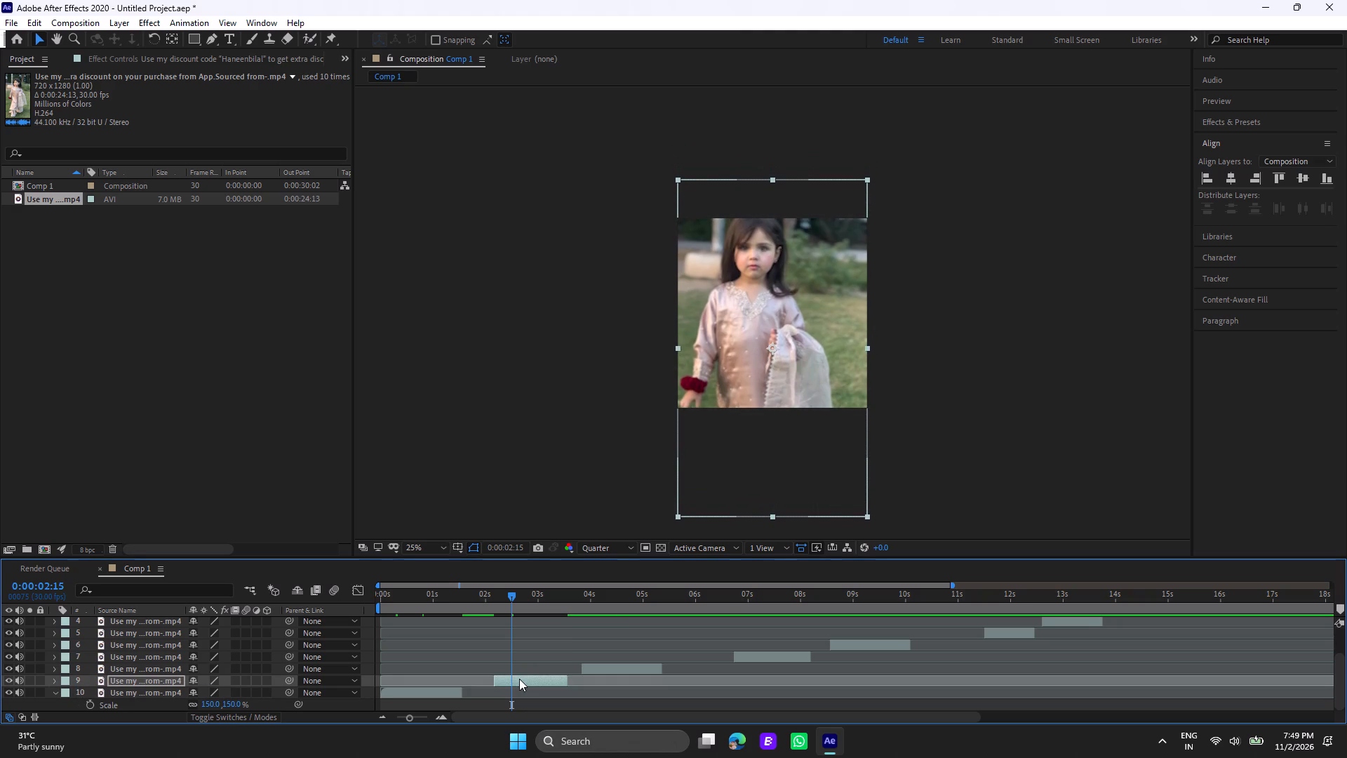
key("Down")
key("Down")
key("Down")
key("Down")
key("Down")
key("Down")
key("Down")
key("Down")
key("Down")
key("Down")
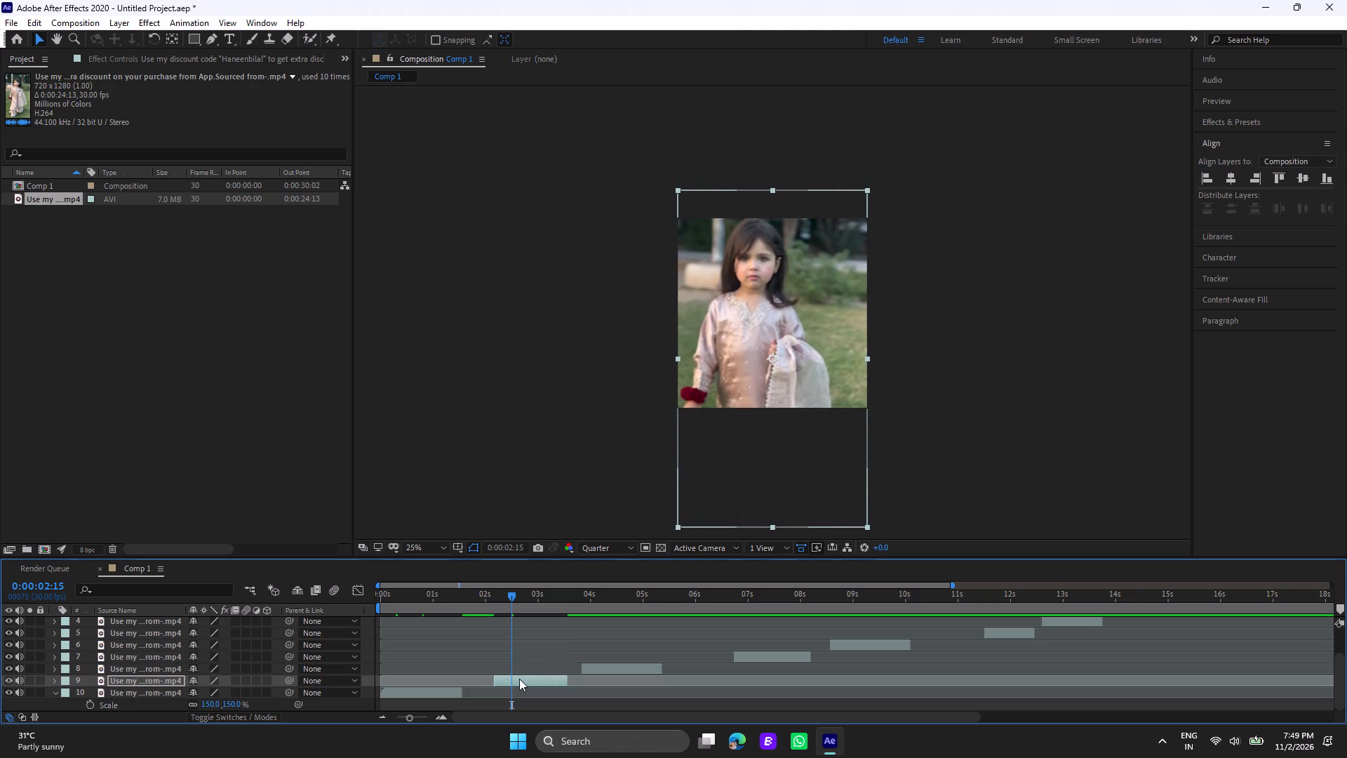
key("Down")
key("Down")
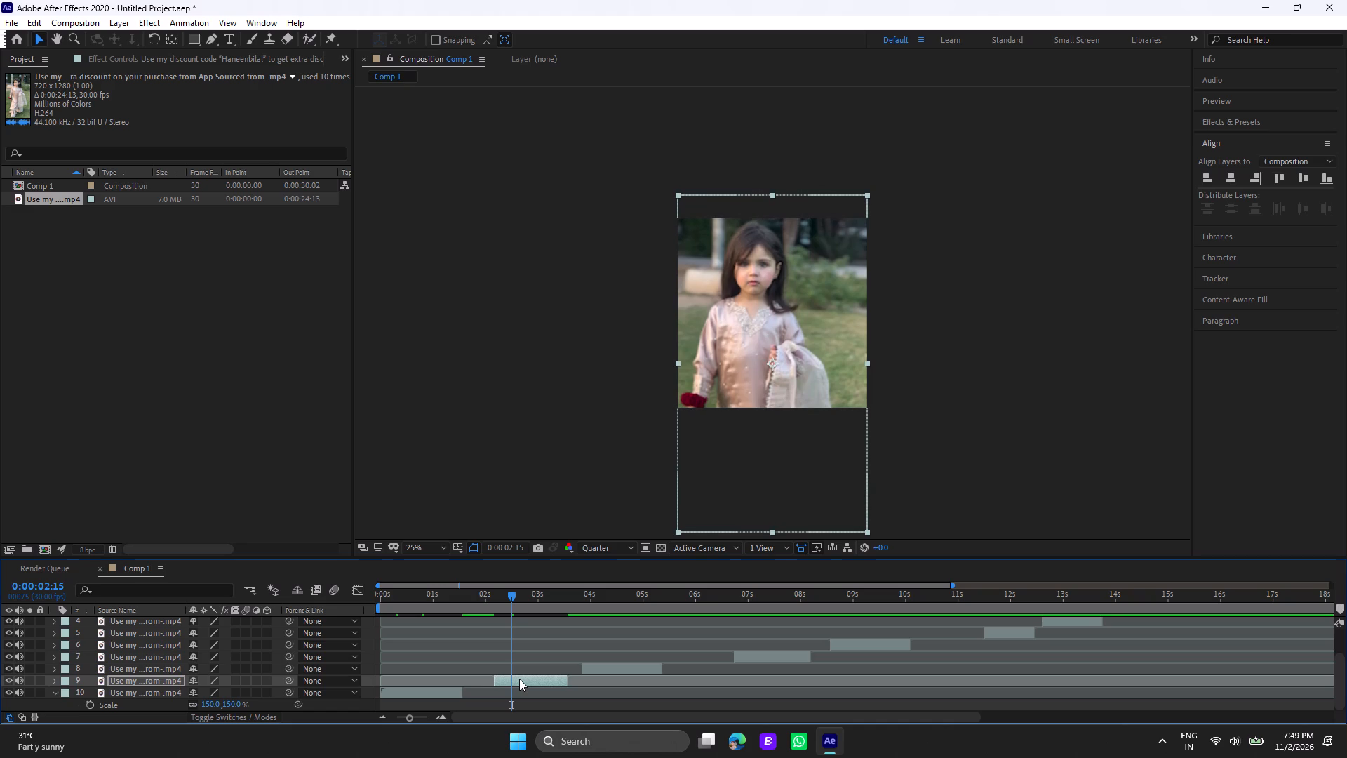
key("Down")
key("space")
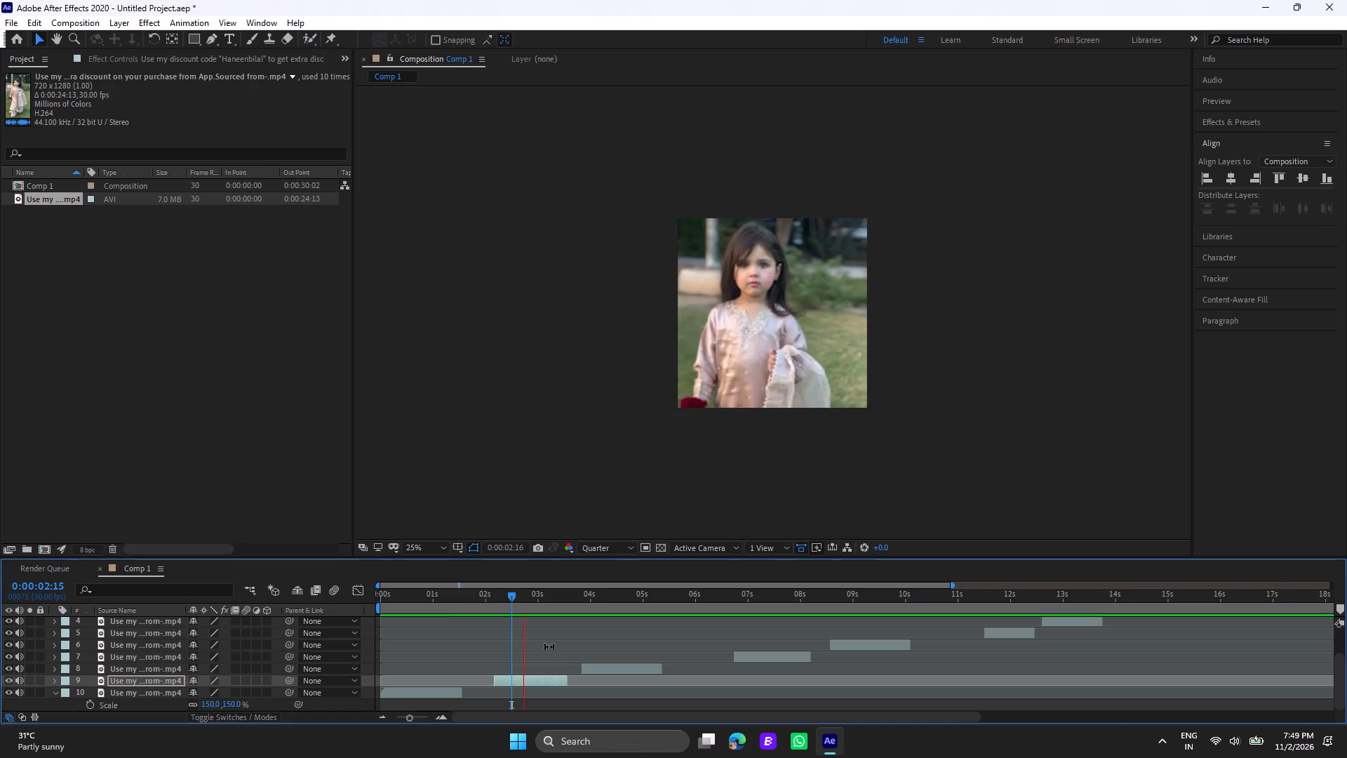
At 0:00:04:17, nudge the third video segment down until there is room above the girl's head in the square frame, and preview it.
left_click(620, 604)
left_click(626, 670)
key("Down")
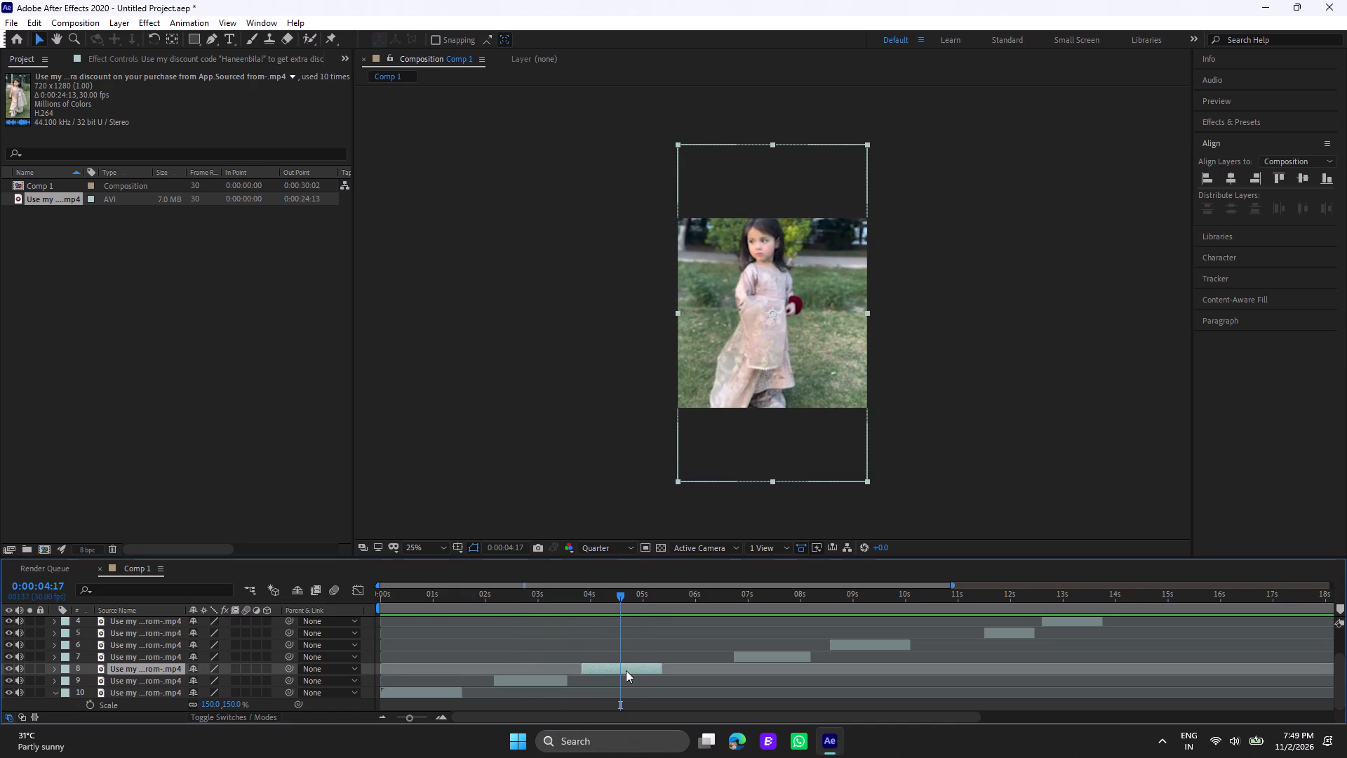
key("Down")
key("Down")
key("Down")
key("Down")
key("Down")
key("Down")
key("Down")
key("Down")
key("Down")
key("Down")
key("Down")
key("Down")
key("Down")
key("Down")
key("Down")
key("Down")
key("Down")
key("Down")
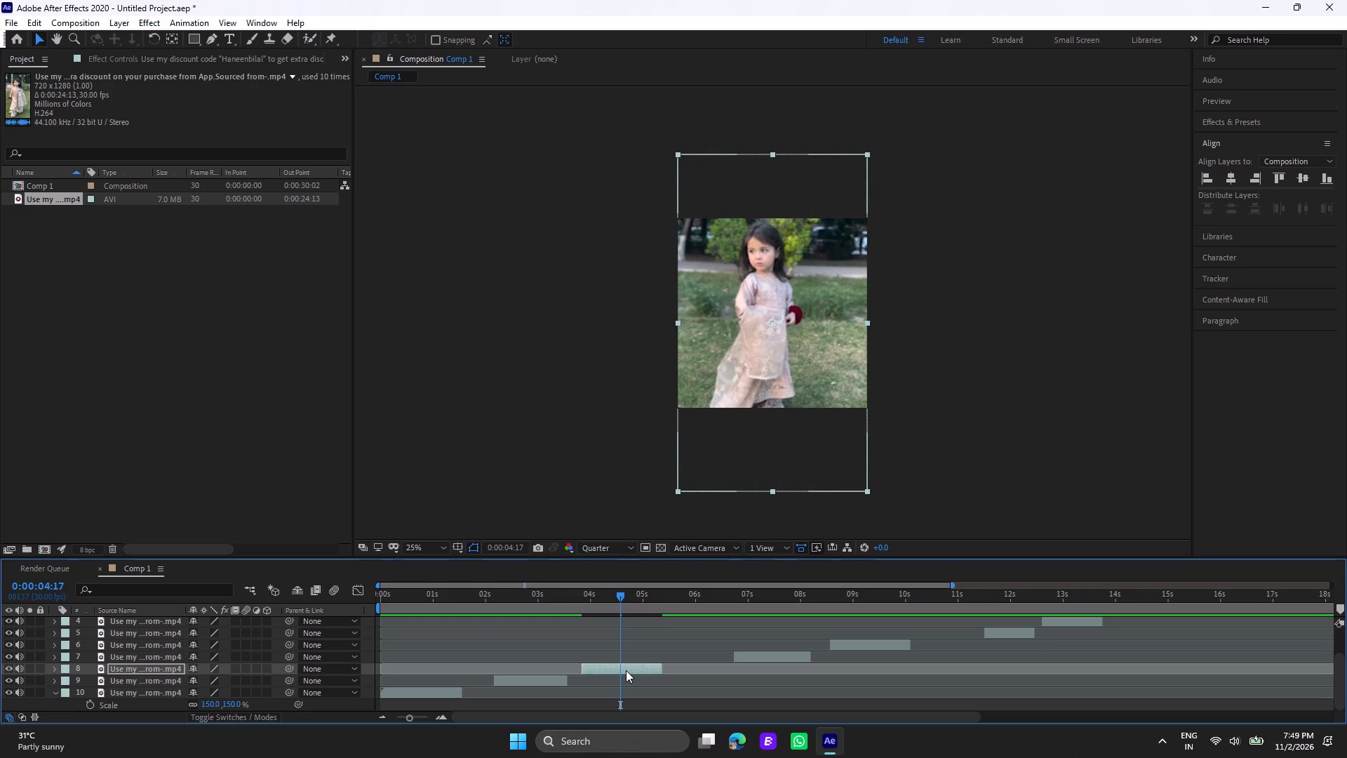
key("Down")
key("space")
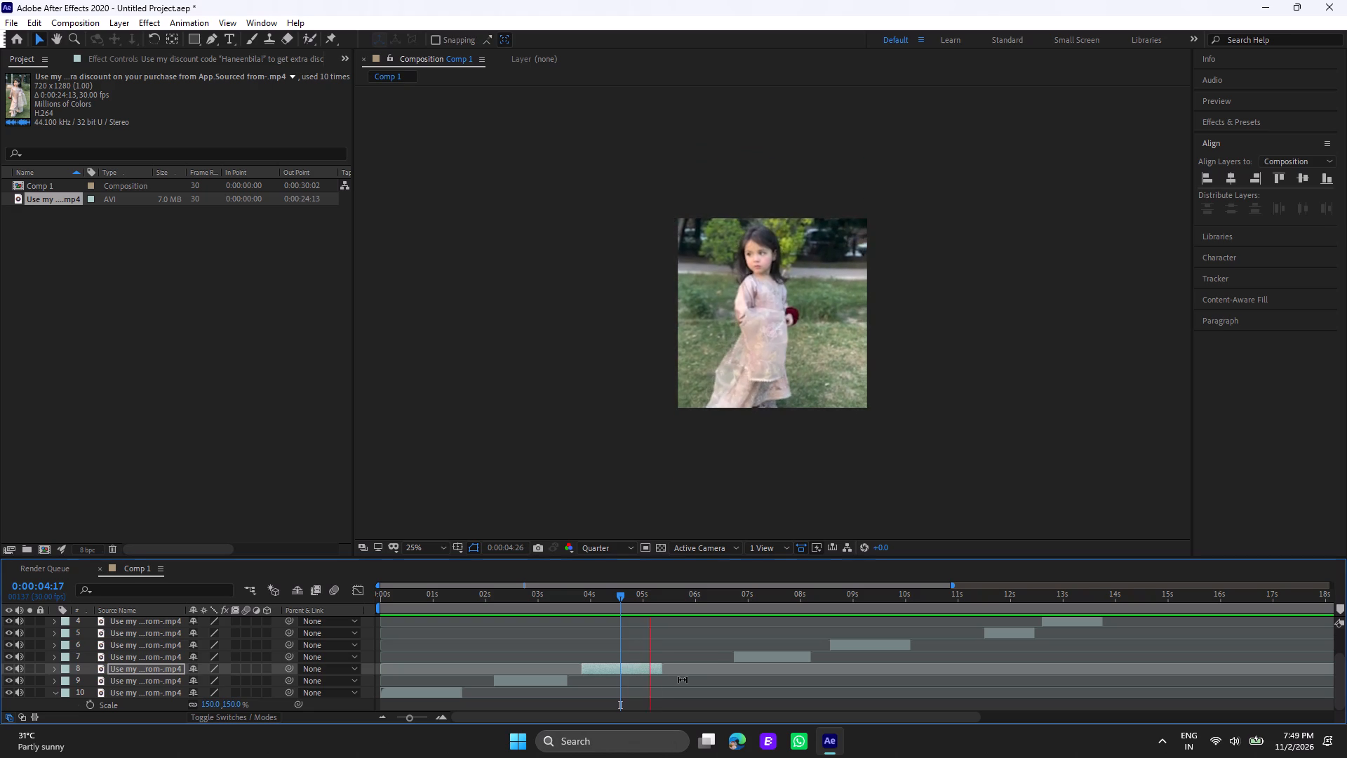
key("space")
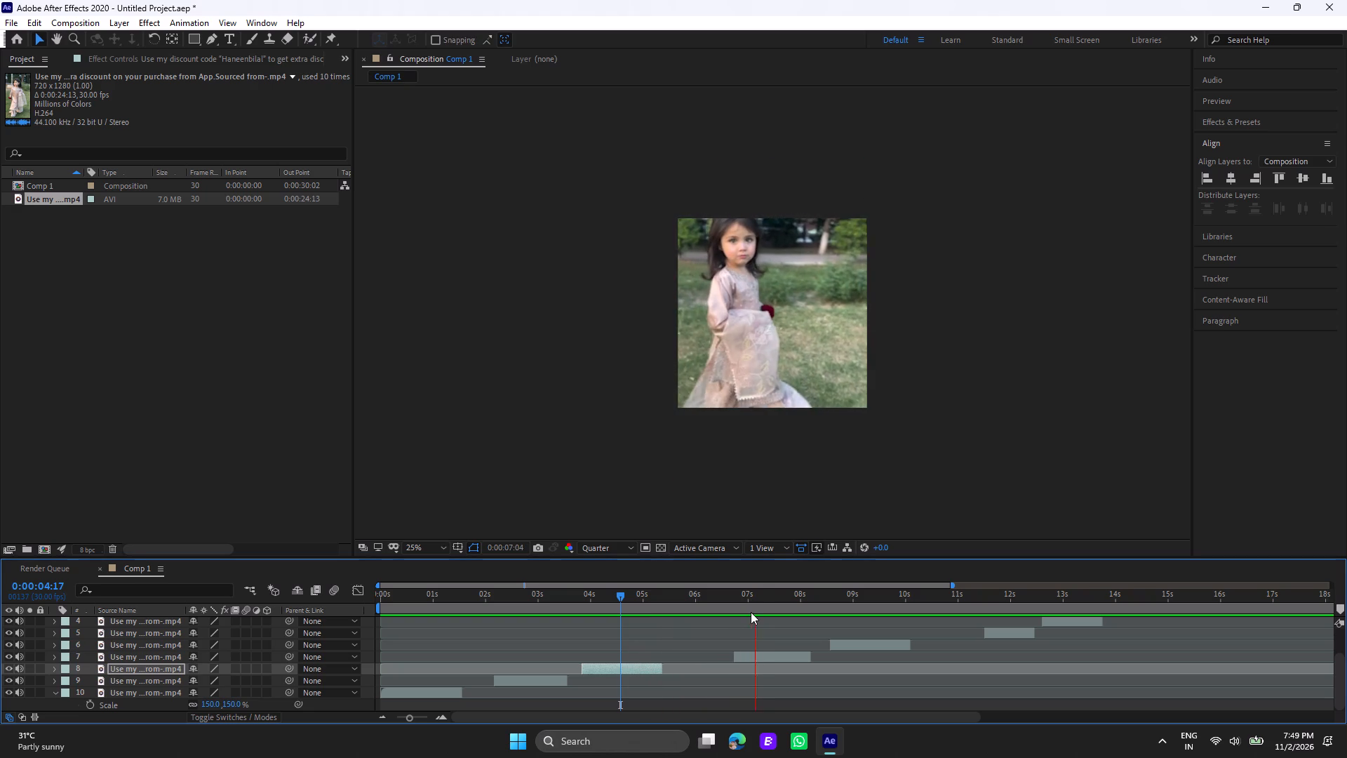
At 0:00:07:07, nudge the fourth video segment down until the girl's whole head is inside the square frame, and preview it.
left_click(760, 654)
key("Down")
key("Down")
key("Down")
key("Down")
key("Down")
key("Down")
key("Down")
key("Down")
key("Down")
key("Down")
key("Down")
key("Down")
key("Down")
key("Down")
key("Down")
key("Down")
key("Down")
key("Down")
key("Down")
key("Down")
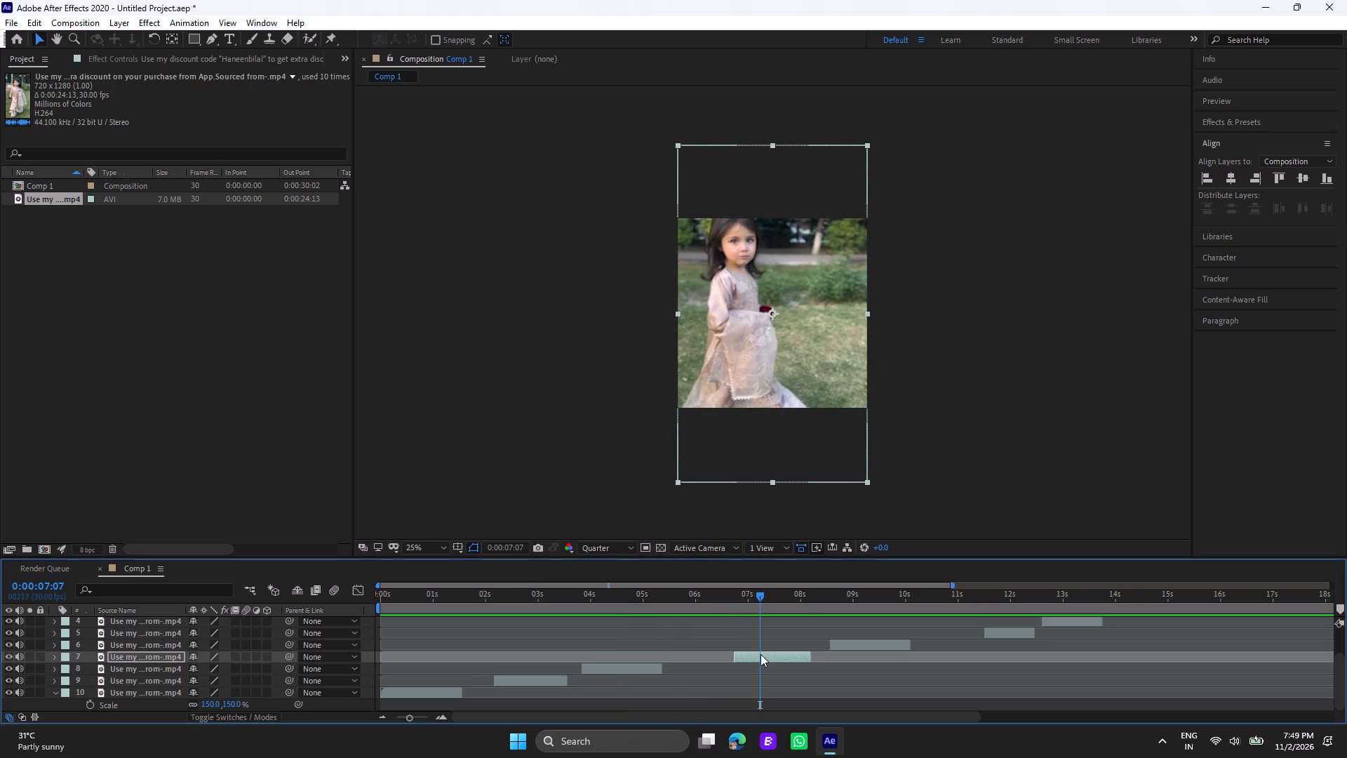
key("Down")
key("Down")
key("Down")
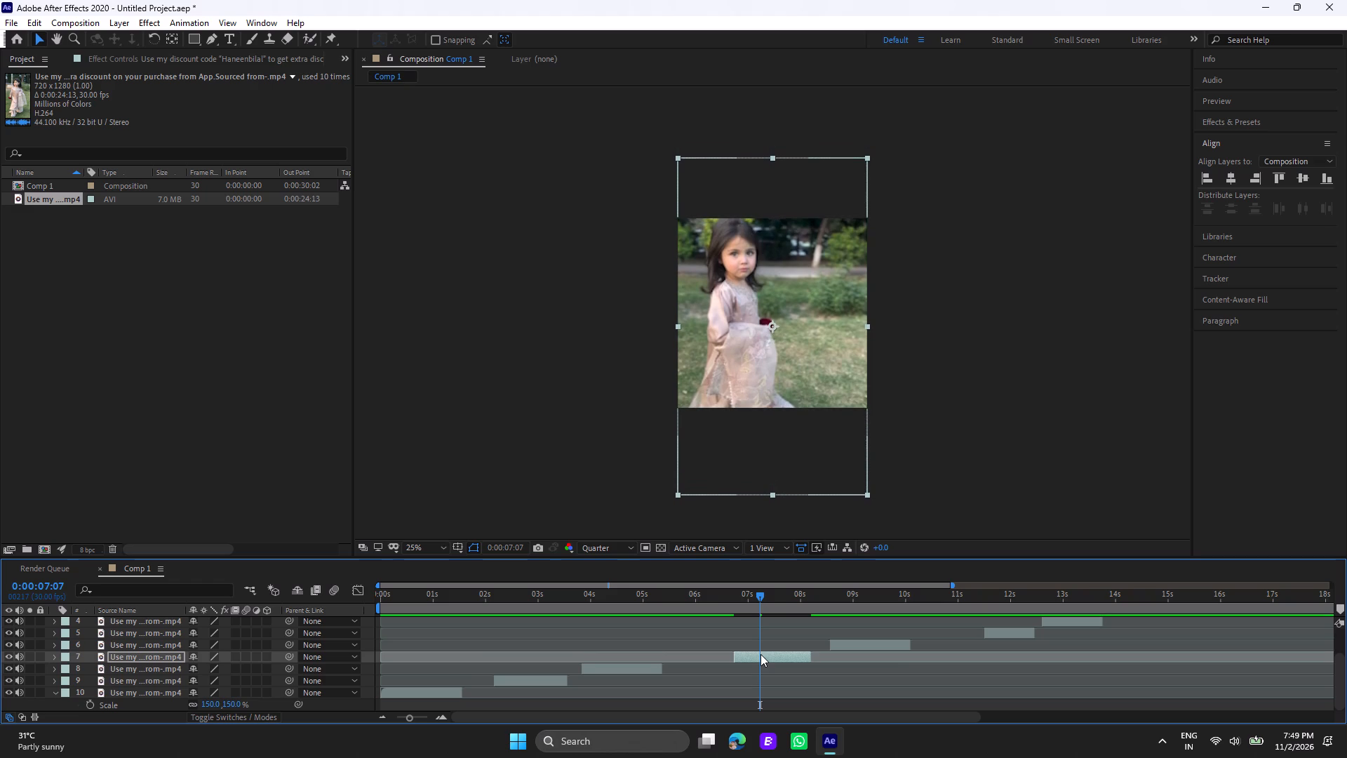
key("Down")
key("Down")
key("Down")
key("Down")
key("Down")
key("Down")
key("Down")
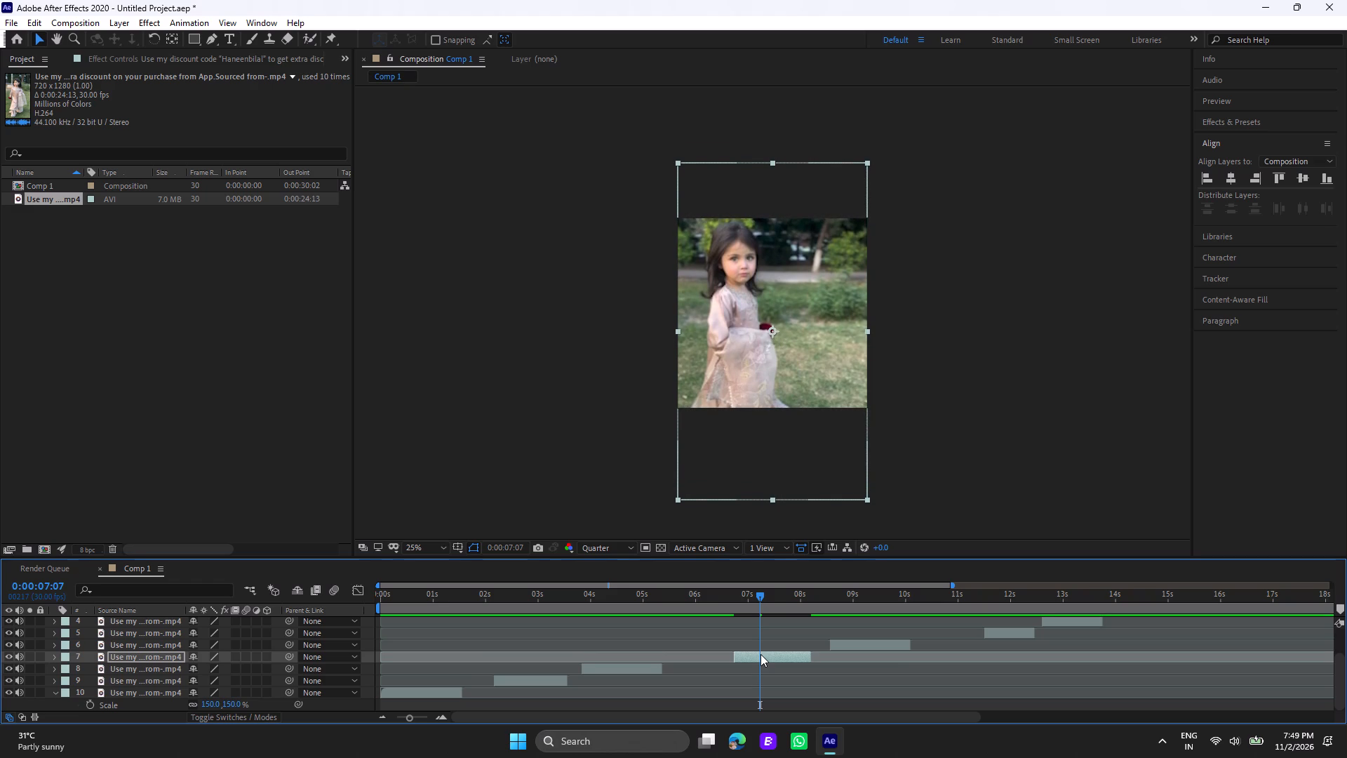
key("Down")
key("space")
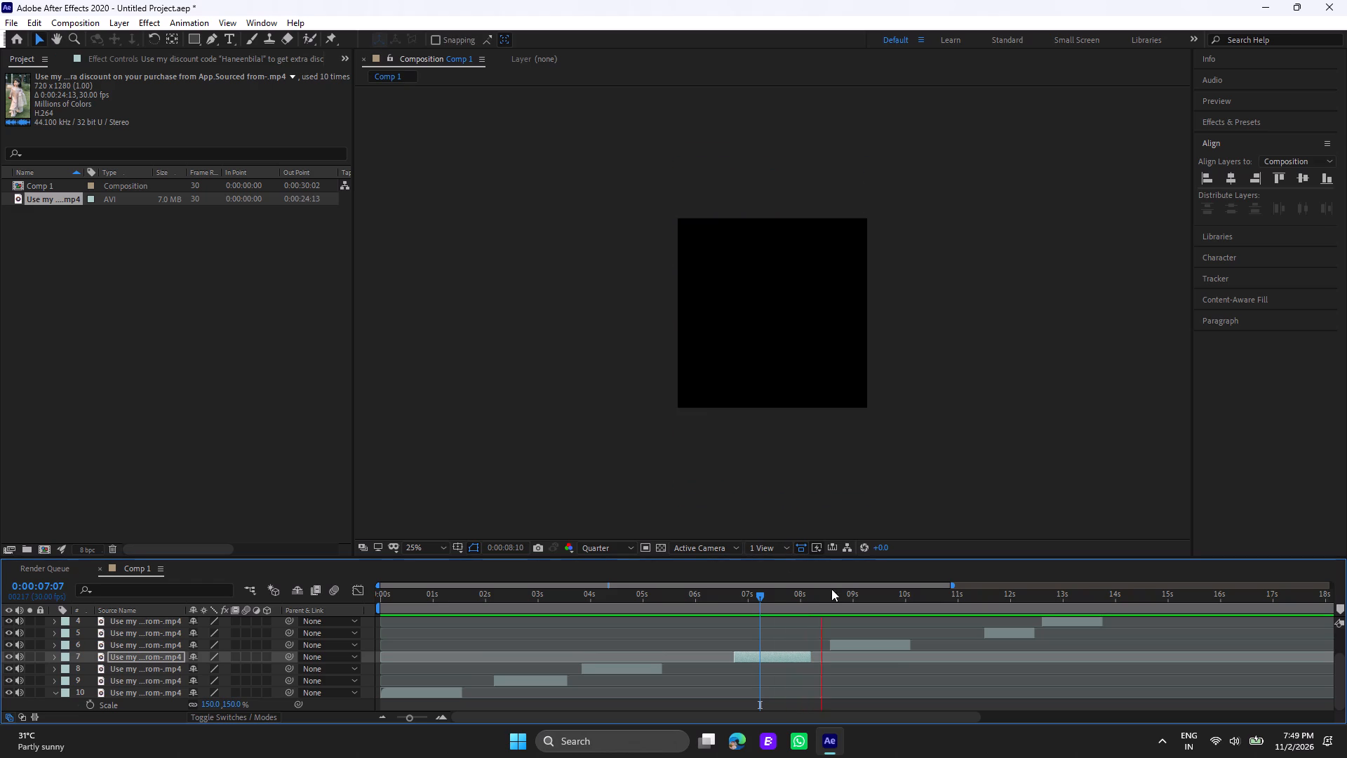
key("space")
At 0:00:09:08, nudge the fifth video segment down until the top of the girl's head sits just inside the square frame.
left_click(866, 644)
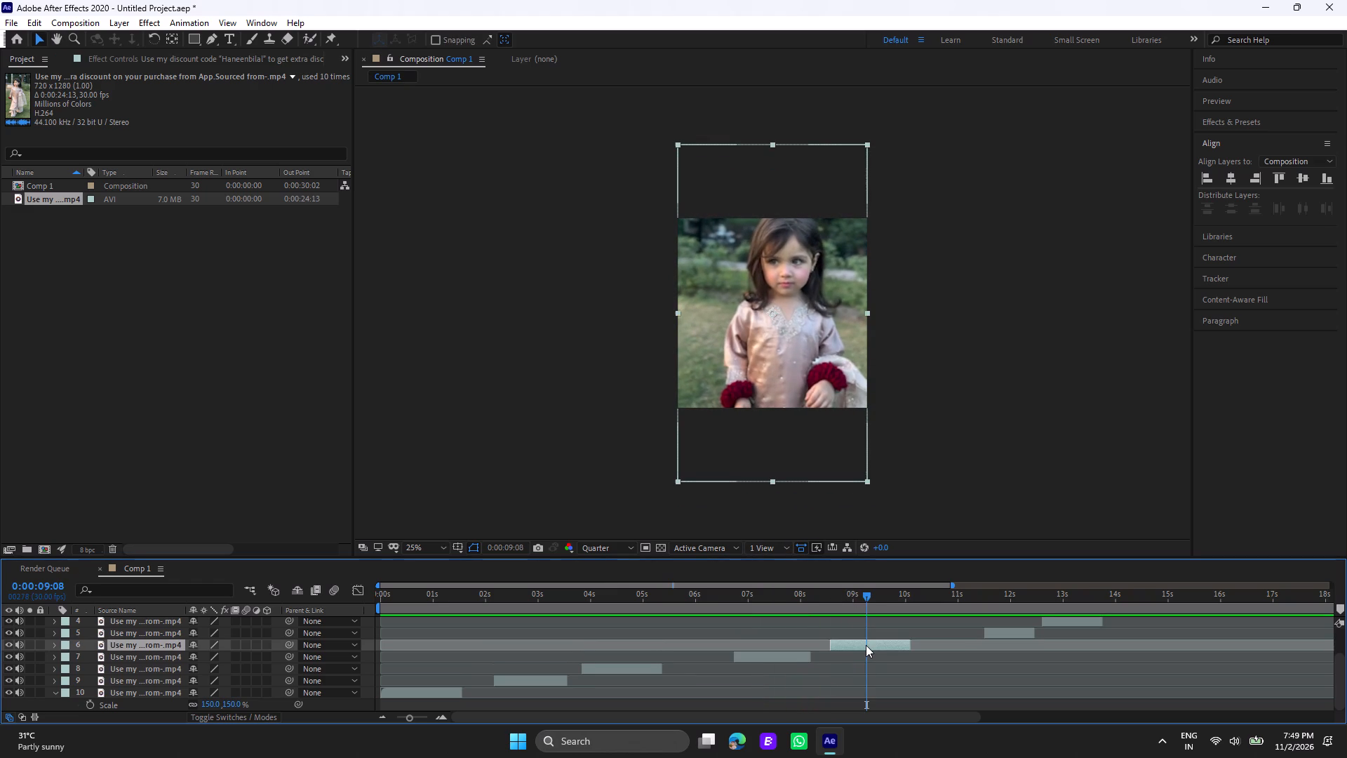
key("Down")
key("Down")
key("Down")
key("Down")
key("Down")
key("Down")
key("Down")
key("Down")
key("Down")
key("Down")
key("Down")
key("Down")
key("Down")
key("Down")
key("Down")
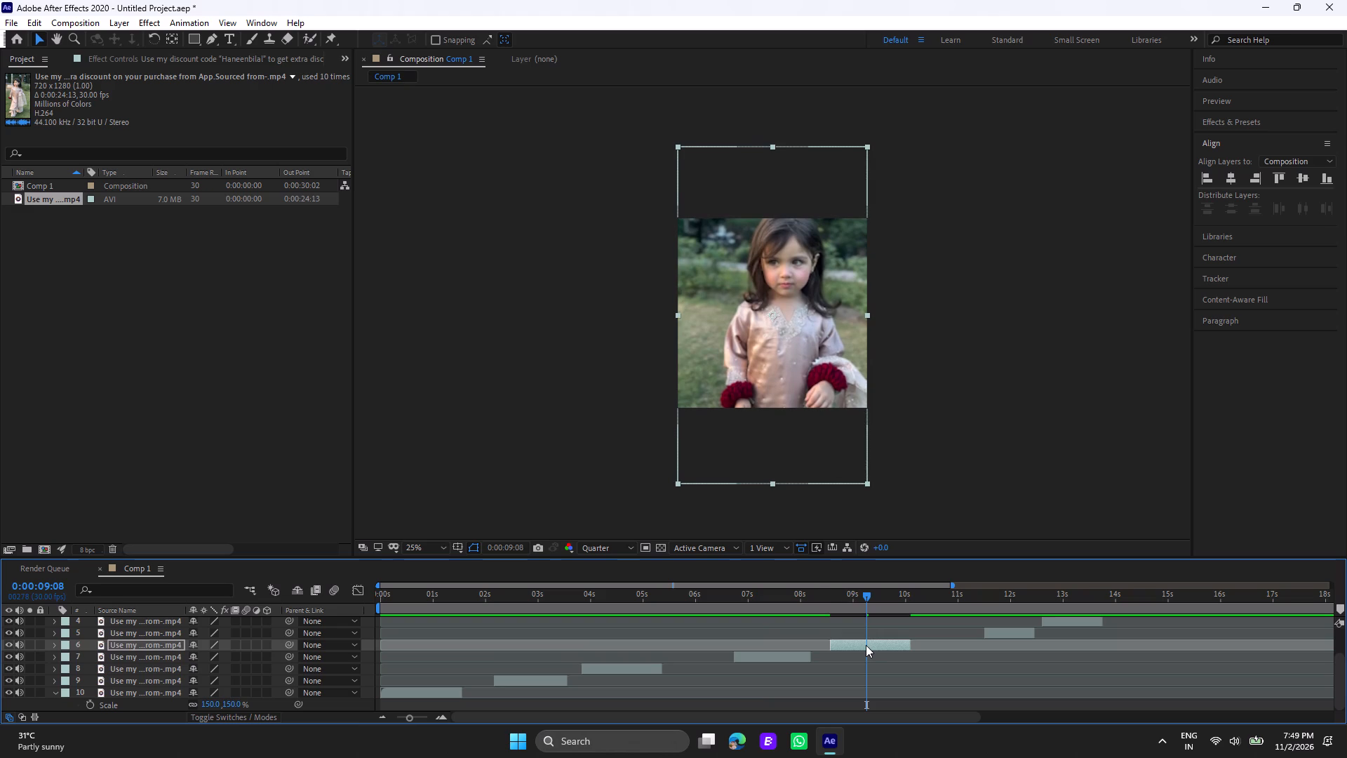
key("Down")
key("Down")
key("Down")
key("Down")
key("Down")
key("Down")
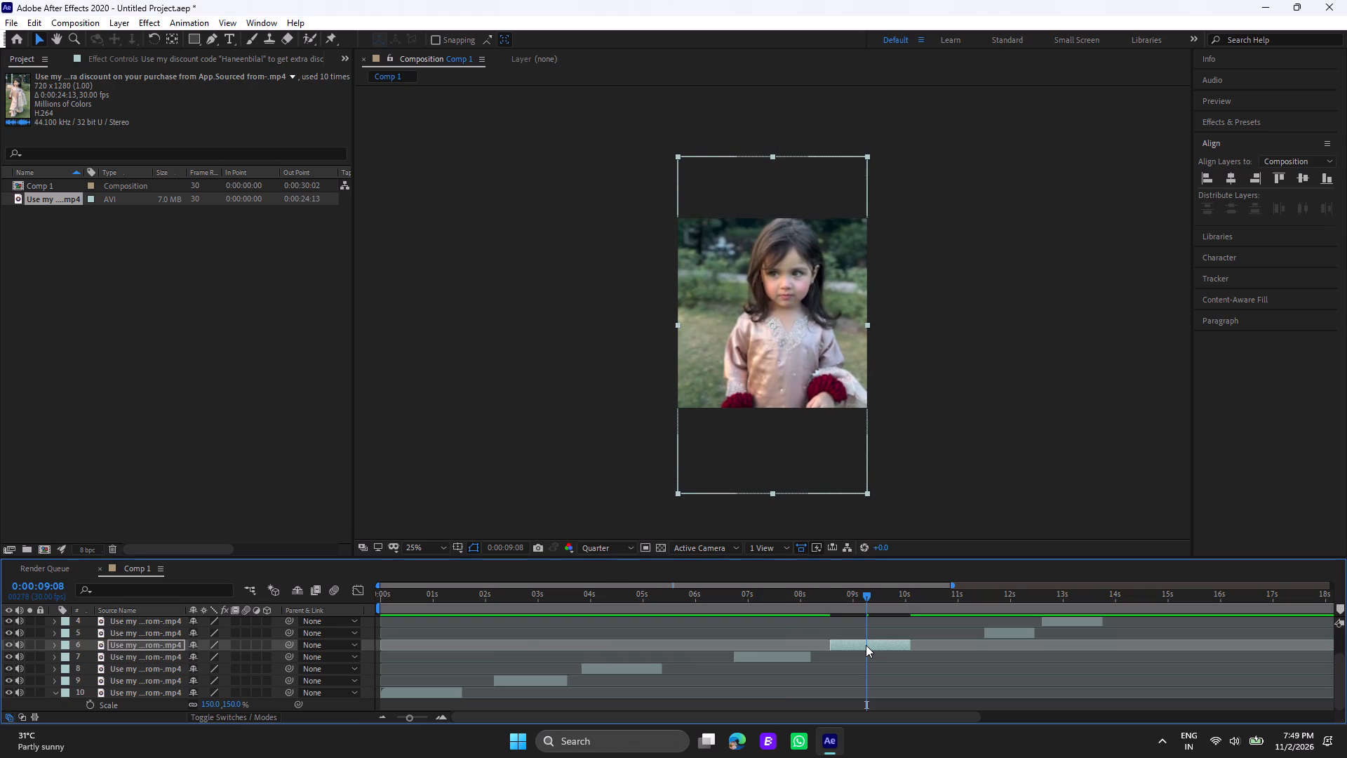
key("Down")
key("Down")
key("Down")
key("Down")
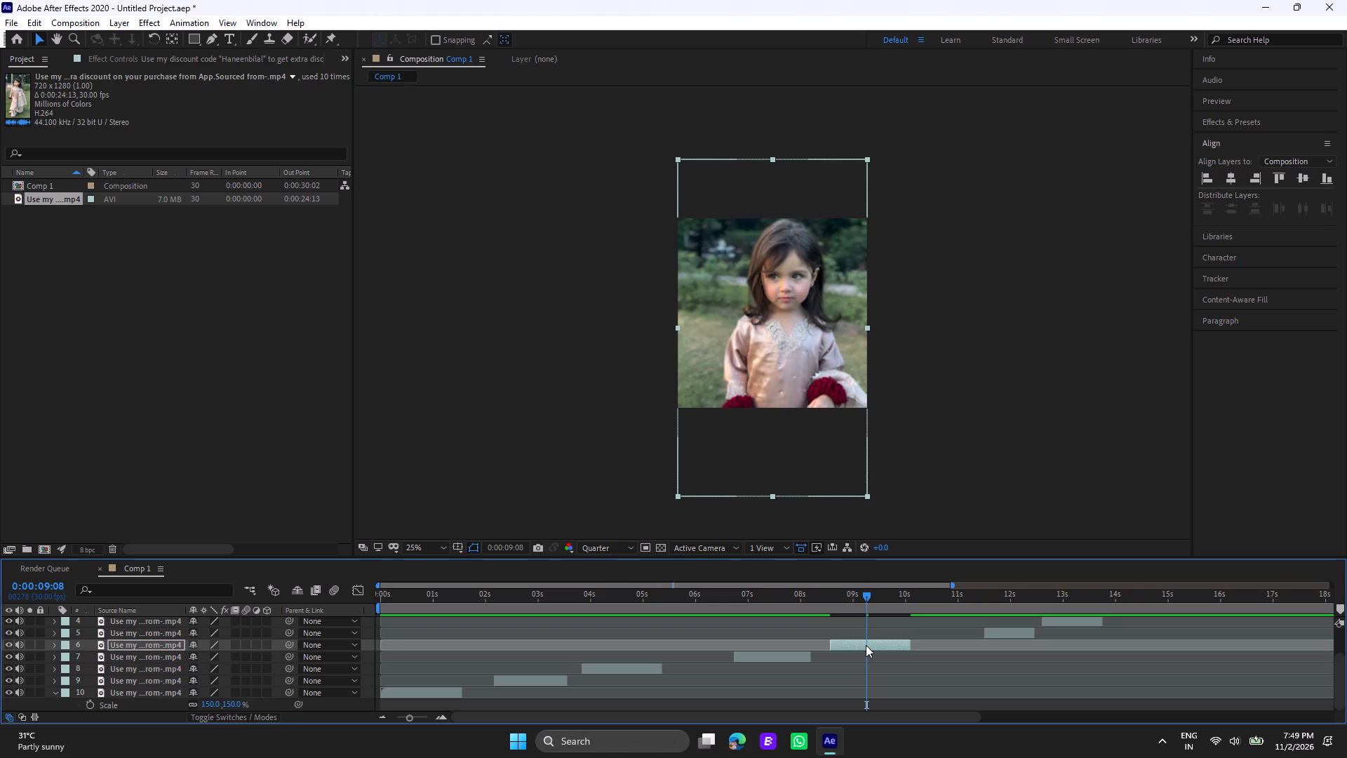
key("Down")
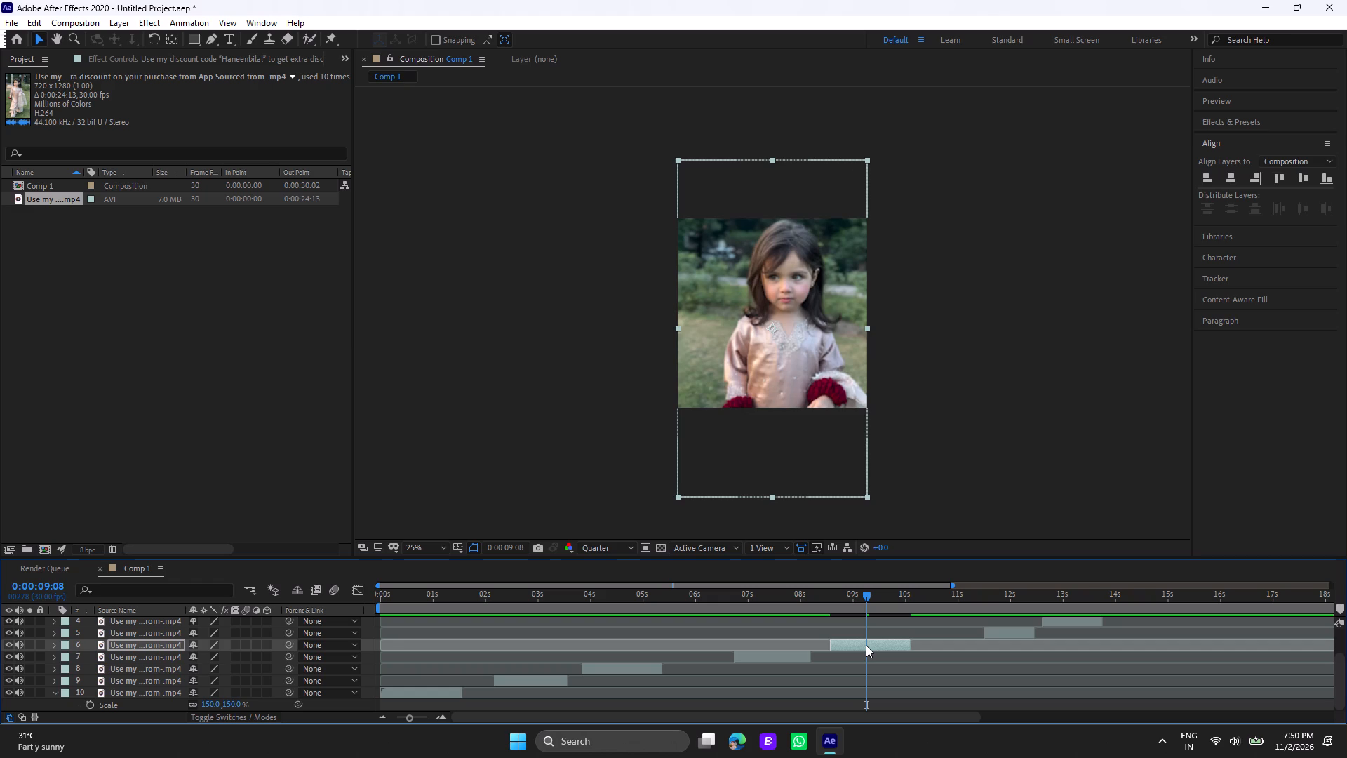
key("Down")
key("Down")
key("Down")
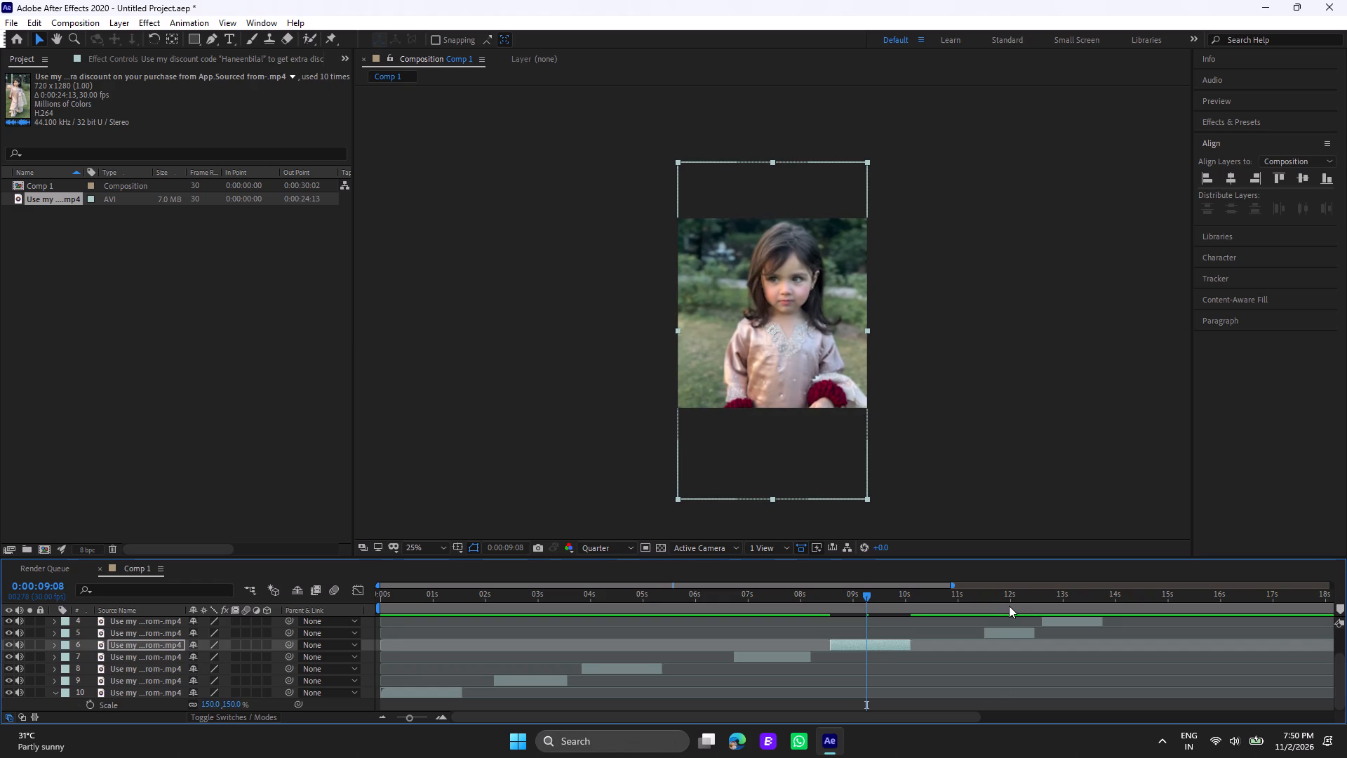
At 0:00:11:24, nudge the sixth video segment down until the girl's whole head sits inside the square frame.
scroll(1001, 627, "up", 2)
left_click(999, 591)
left_click(1010, 671)
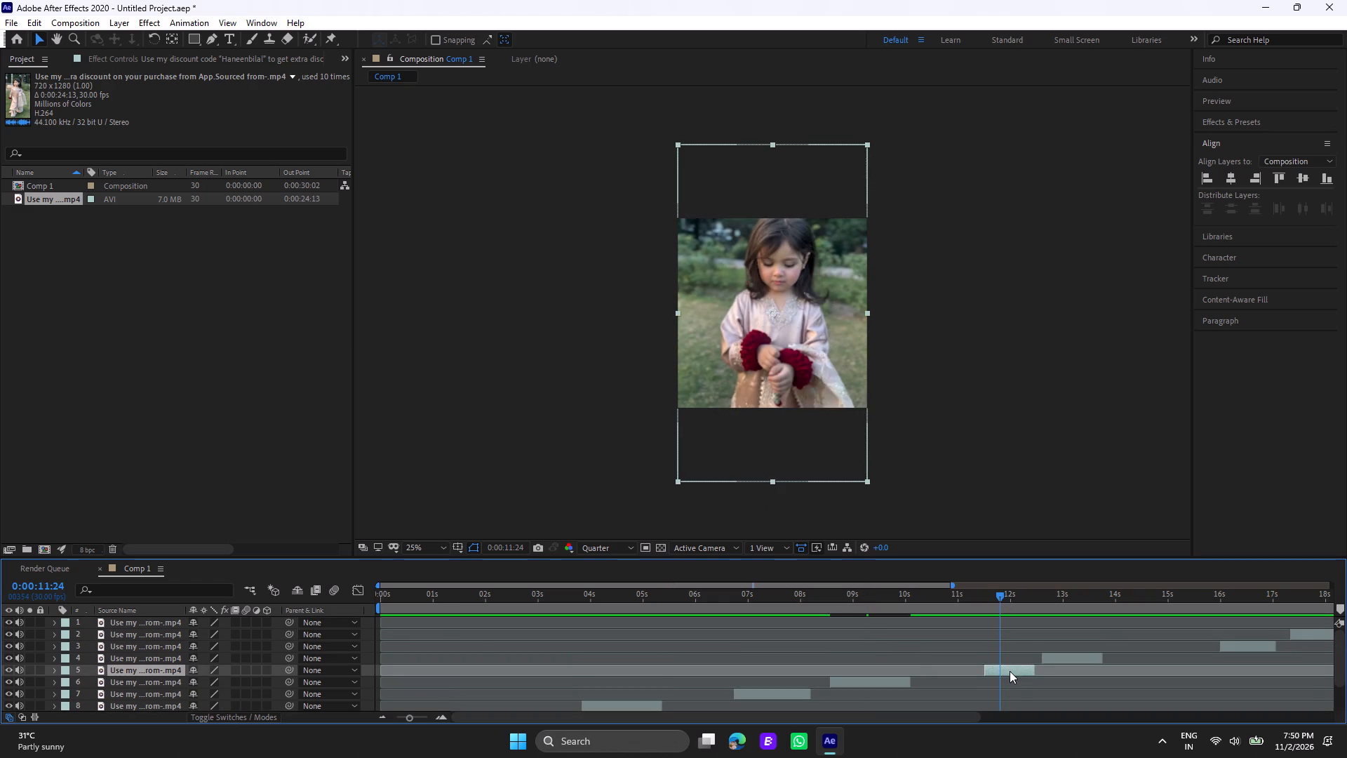
key("Down")
key("Down")
key("Down")
key("Down")
key("Down")
key("Down")
key("Down")
key("Down")
key("Down")
key("Down")
key("Down")
key("Down")
key("Down")
key("Down")
key("Down")
key("Down")
key("Down")
key("Down")
key("Down")
key("Down")
key("Down")
key("Down")
key("Down")
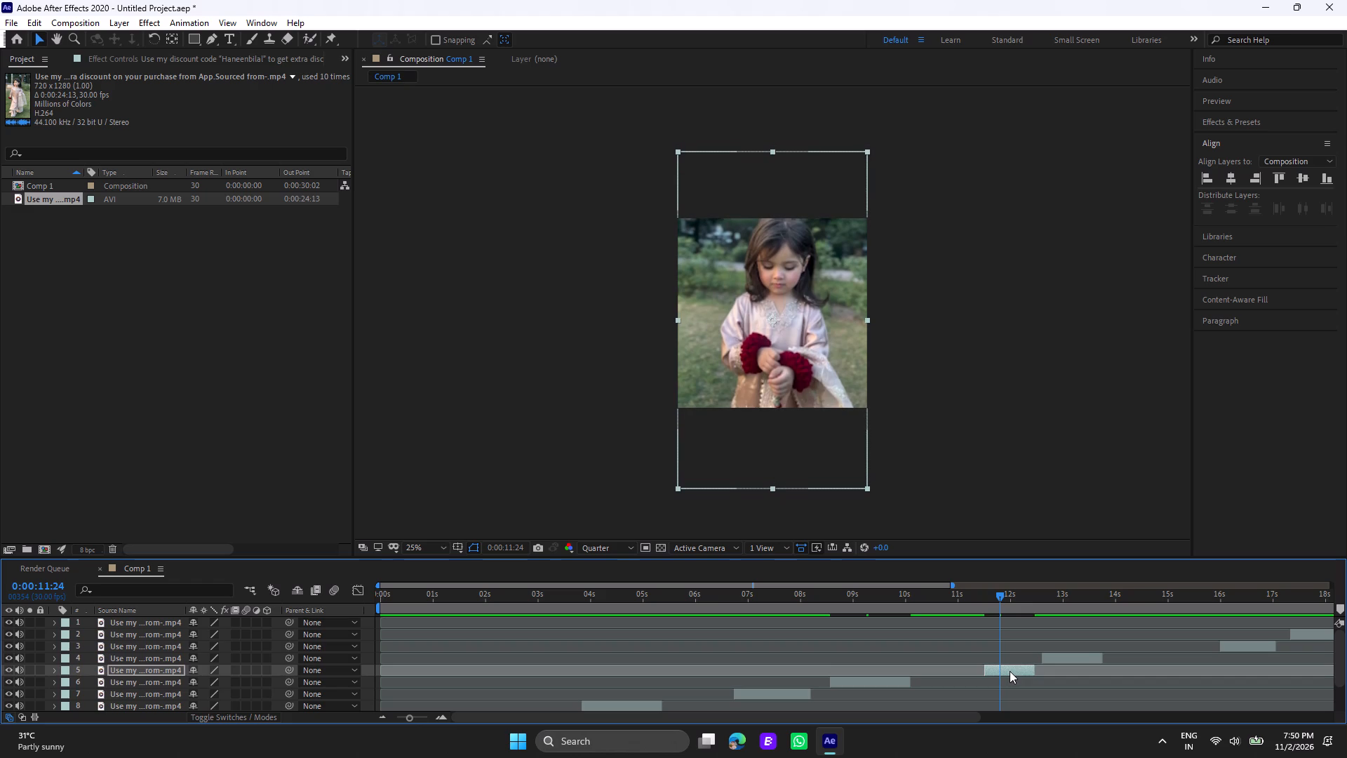
key("Down")
key("Down")
key("Down")
key("Down")
key("Down")
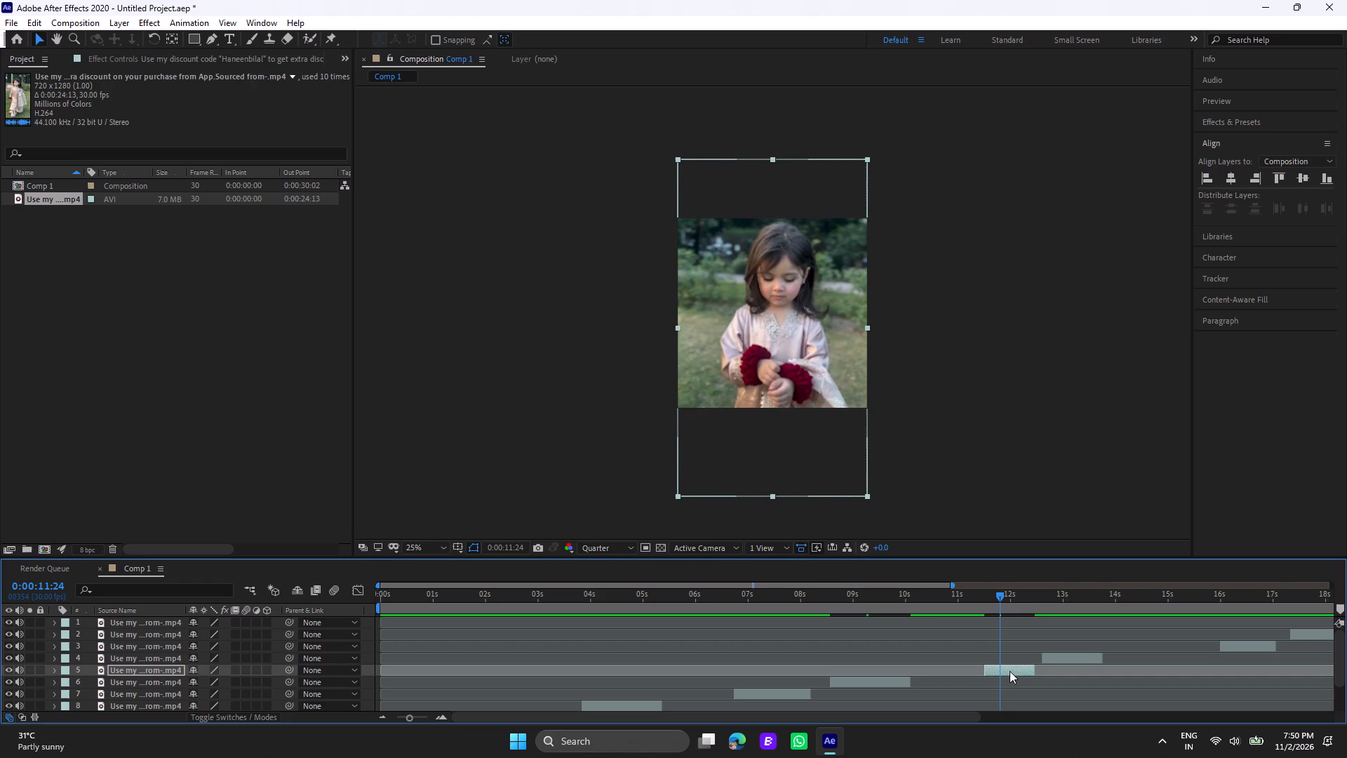
At 0:00:13:06, nudge the seventh video segment very slightly lower in the square frame.
left_click(1073, 603)
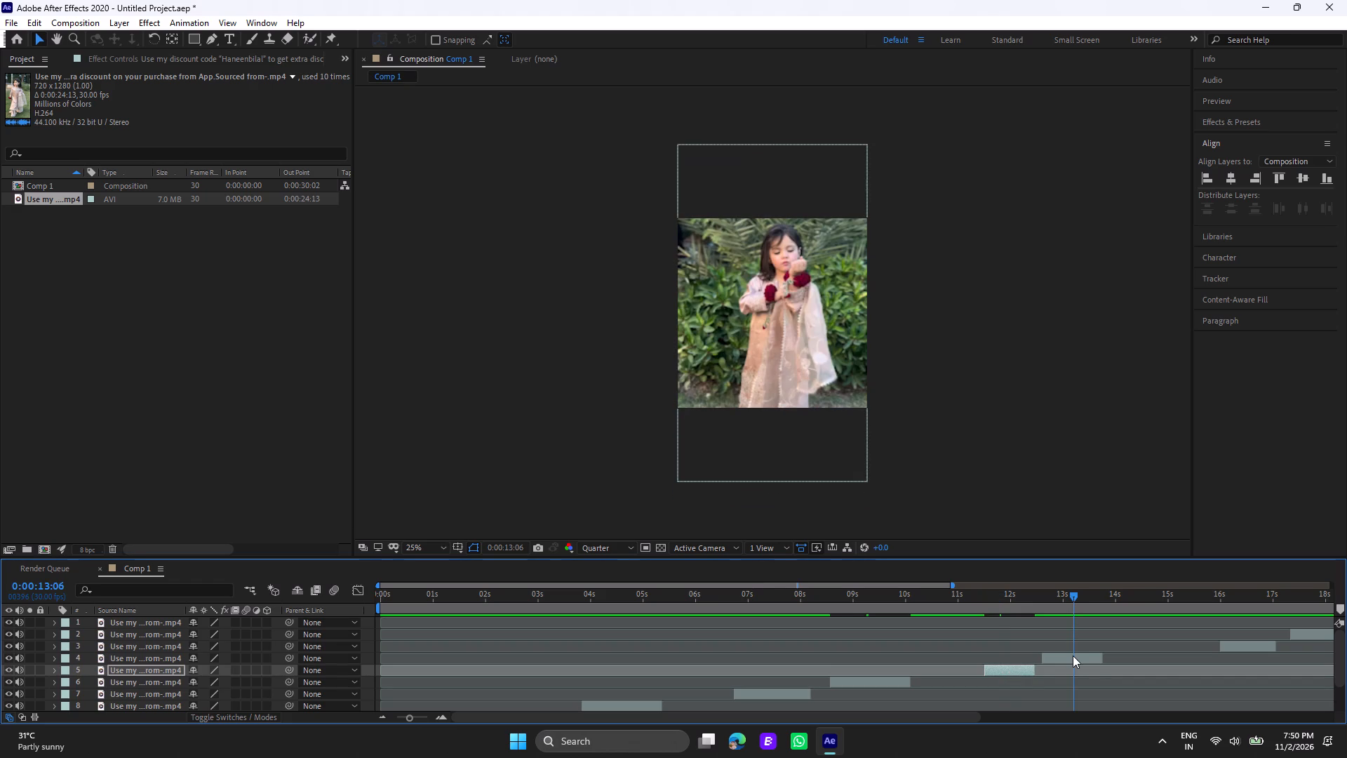
left_click(1073, 656)
key("Down")
key("Down")
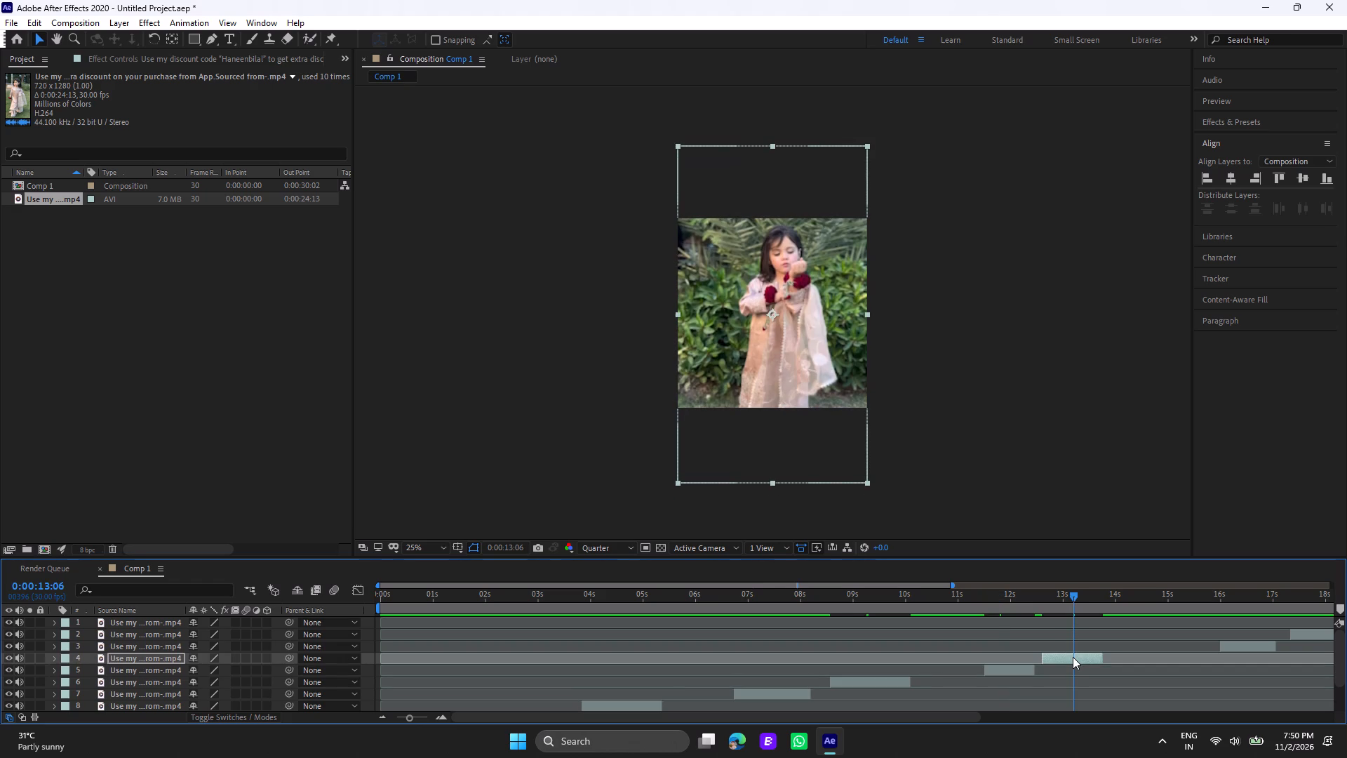
At 0:00:16:17, nudge the eighth video segment down to leave a small gap above the girl's head.
left_click_drag(953, 719, 991, 719)
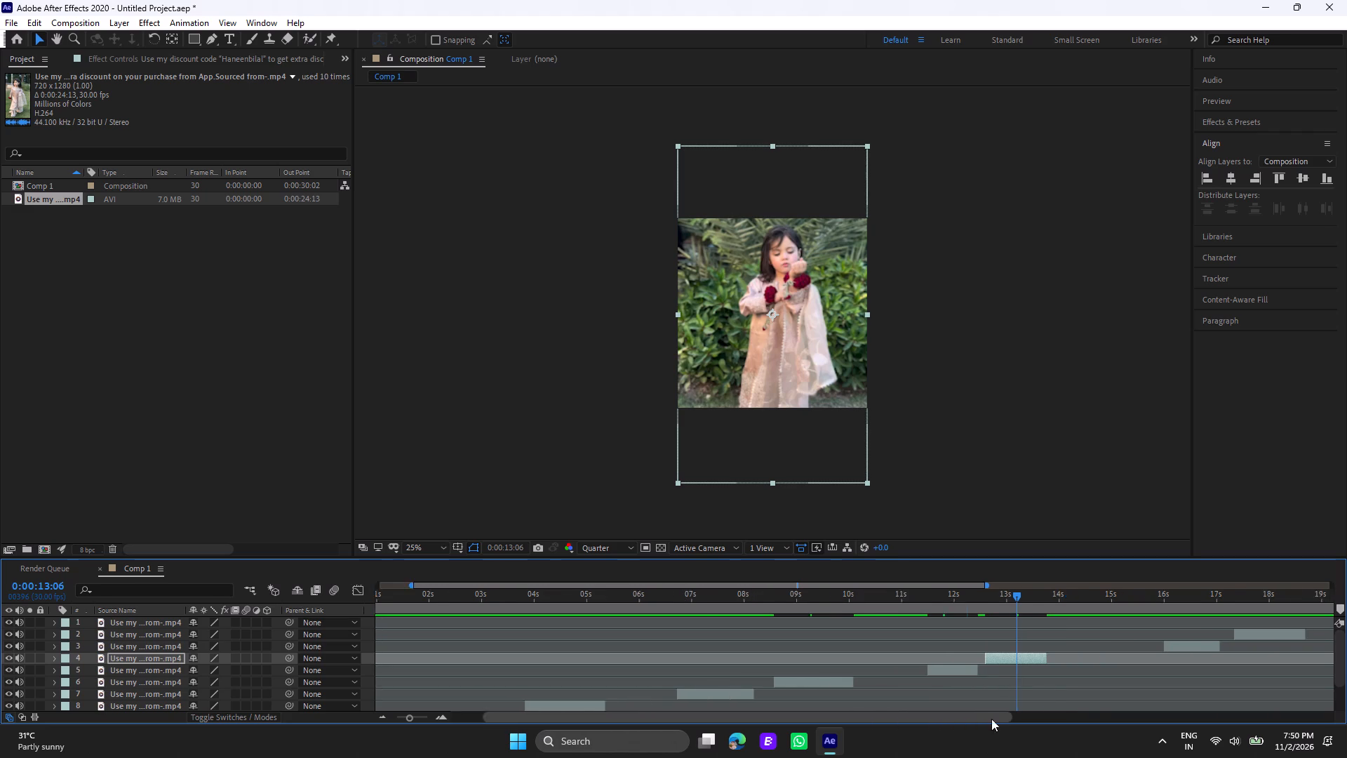
left_click_drag(991, 719, 1083, 719)
left_click(1018, 599)
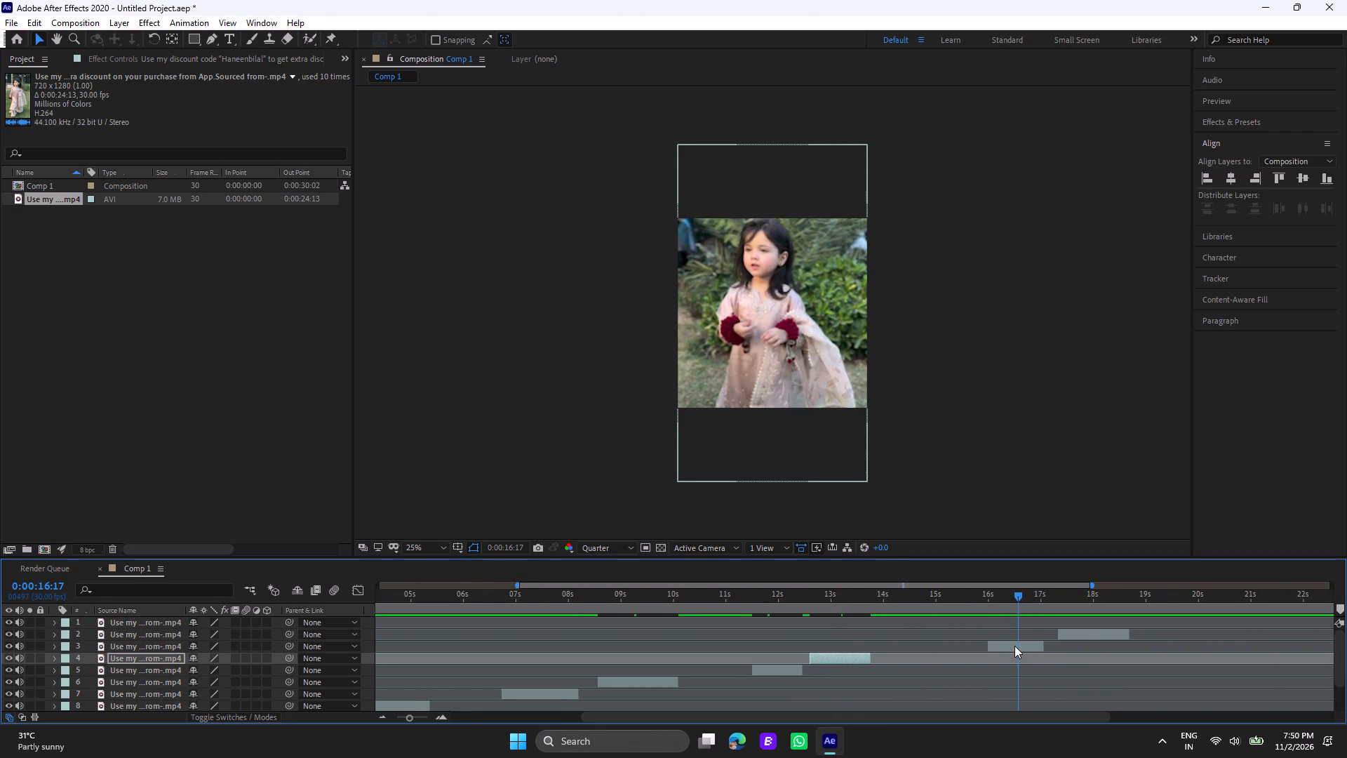
left_click(1014, 646)
key("Down")
key("Down")
key("Down")
key("Down")
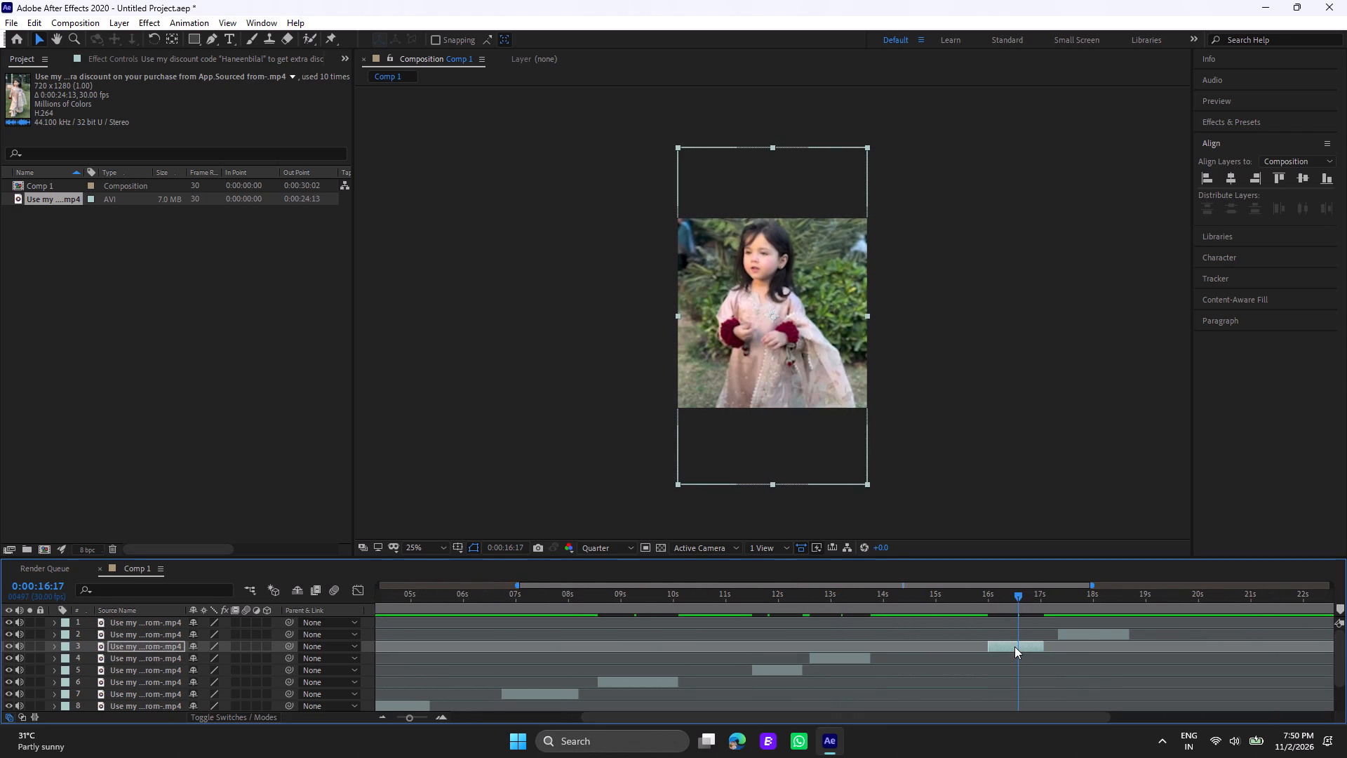
key("Down")
key("Down")
key("Down")
key("Down")
key("Down")
key("Down")
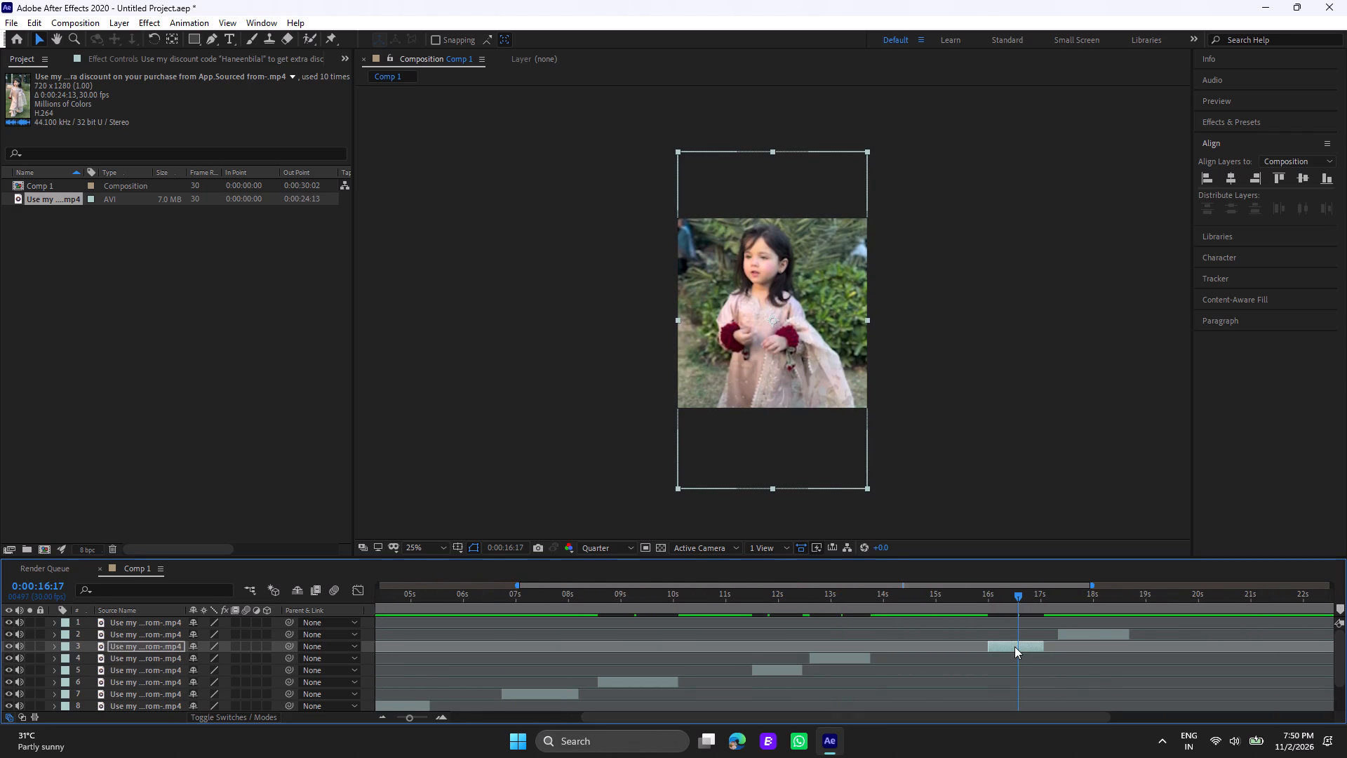
At 0:00:18:02, nudge the ninth video segment very slightly lower in the square frame.
left_click(1097, 596)
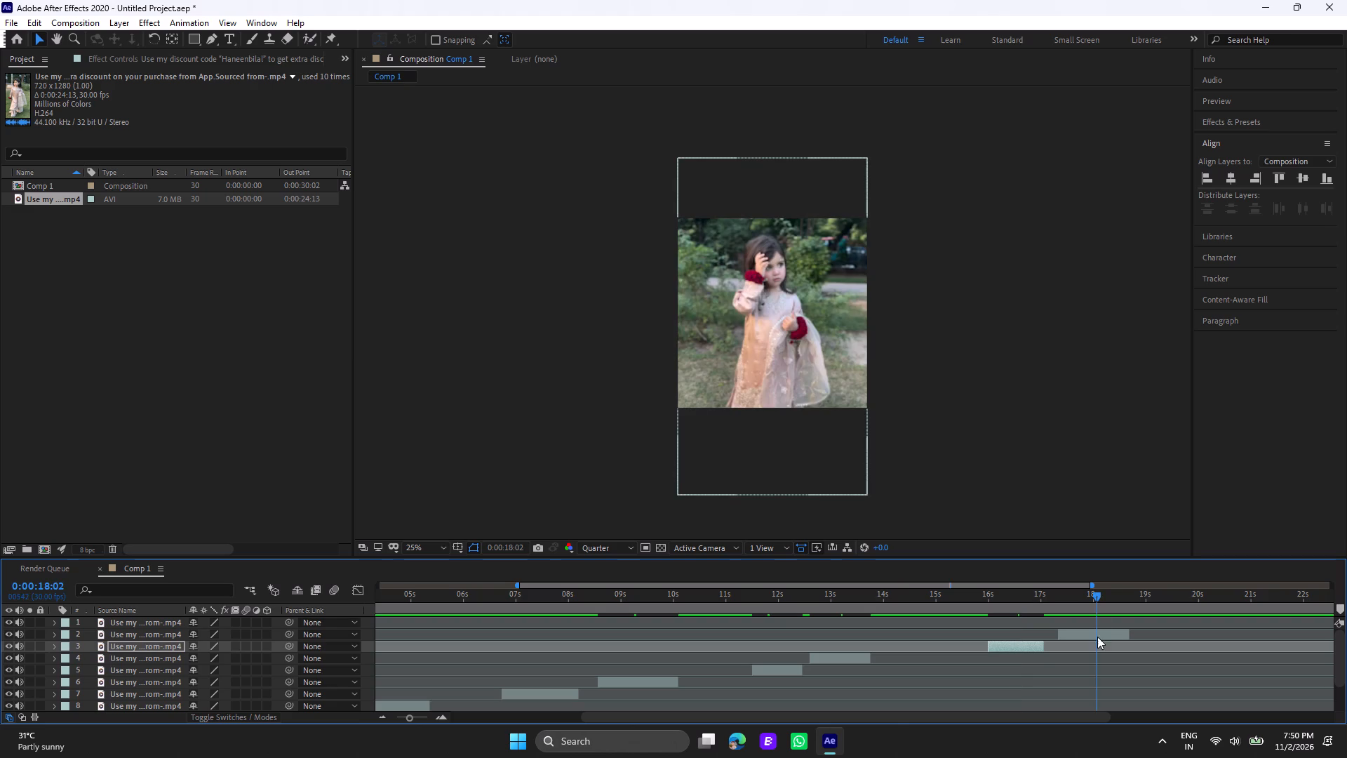
left_click(1098, 634)
key("Down")
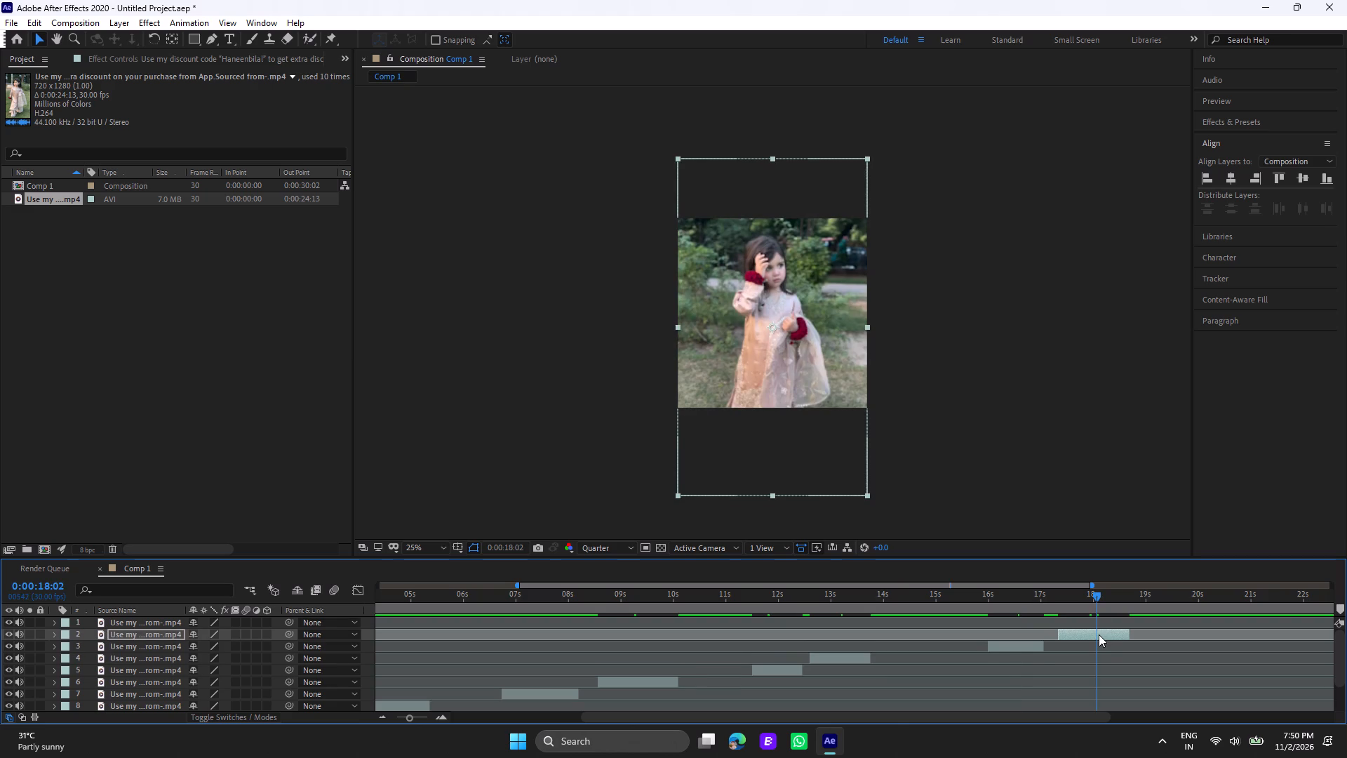
key("Down")
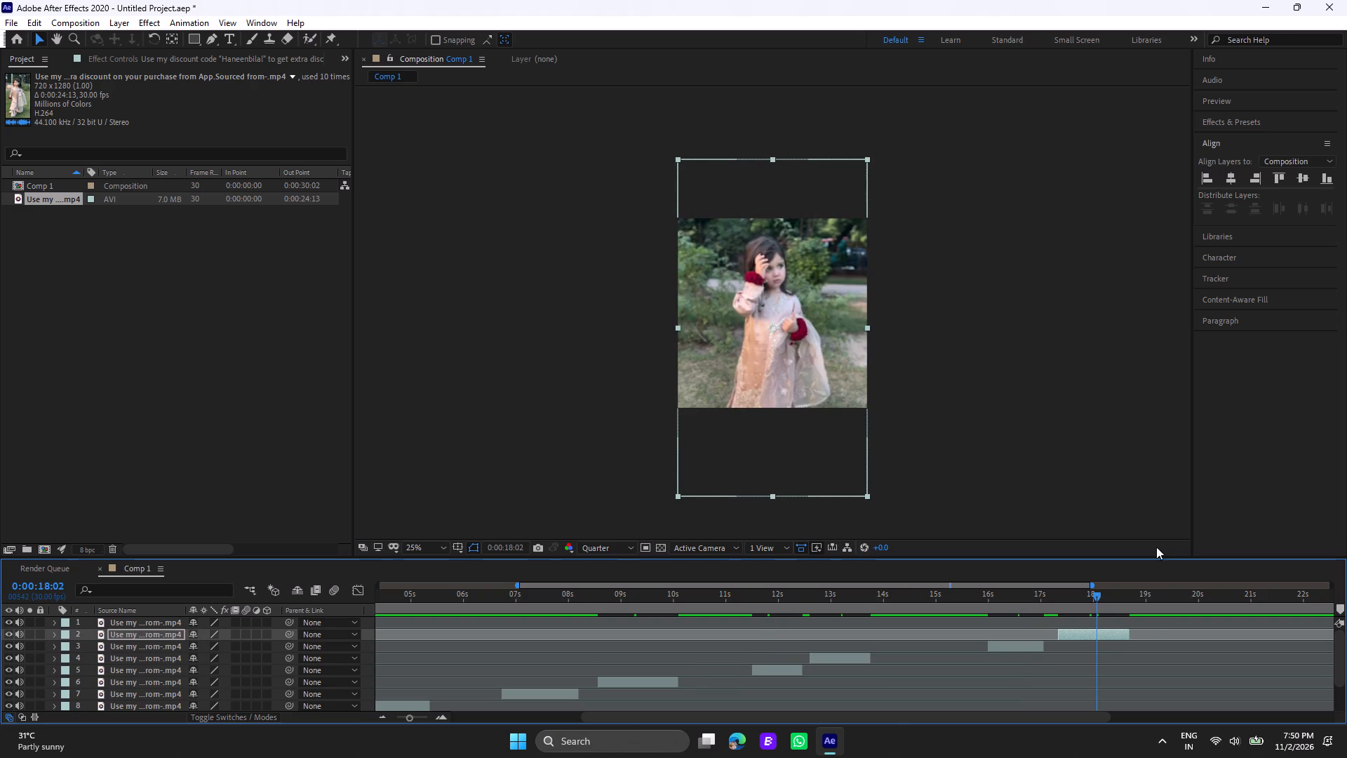
Preview the reframed segments from the start of the composition at 0:00:00:00.
scroll(1152, 625, "up", 3)
scroll(1150, 630, "down", 4)
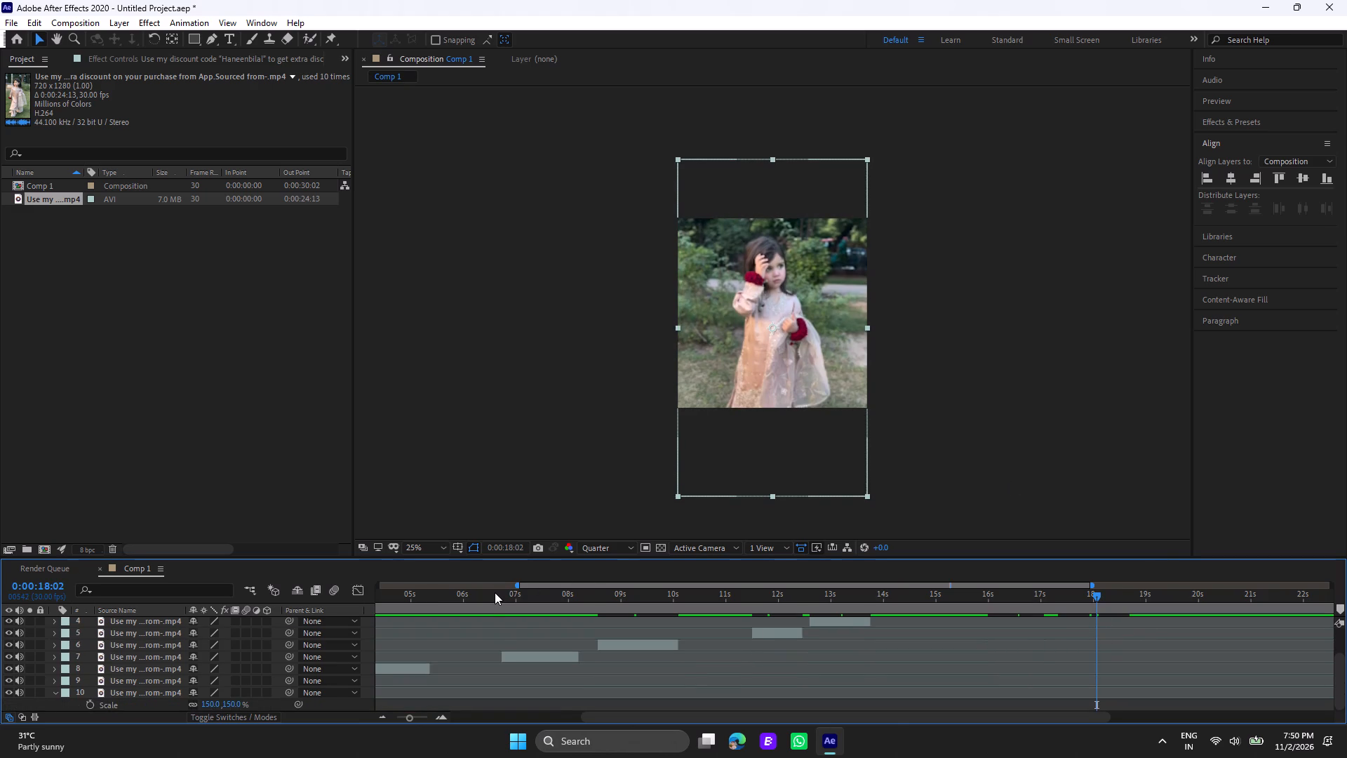
left_click(495, 592)
left_click_drag(495, 592, 184, 639)
key("space")
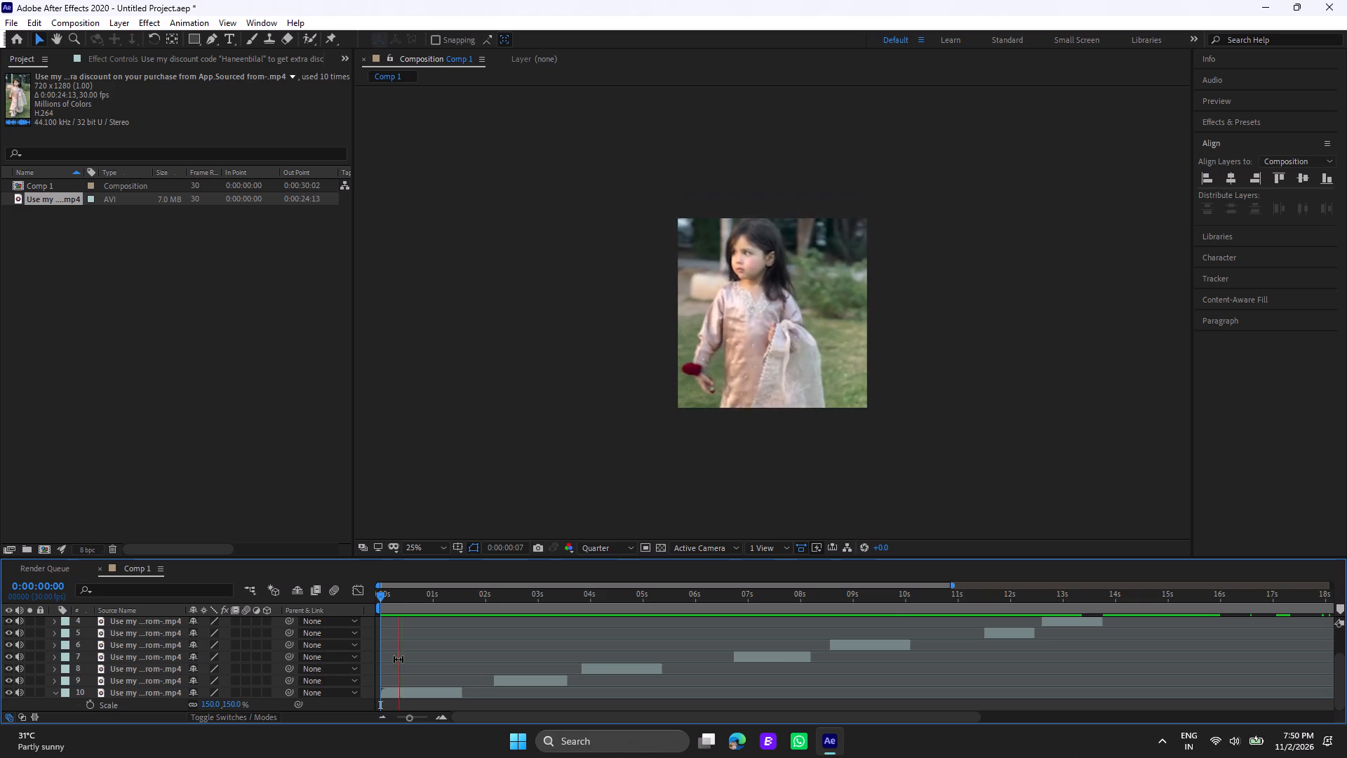
key("space")
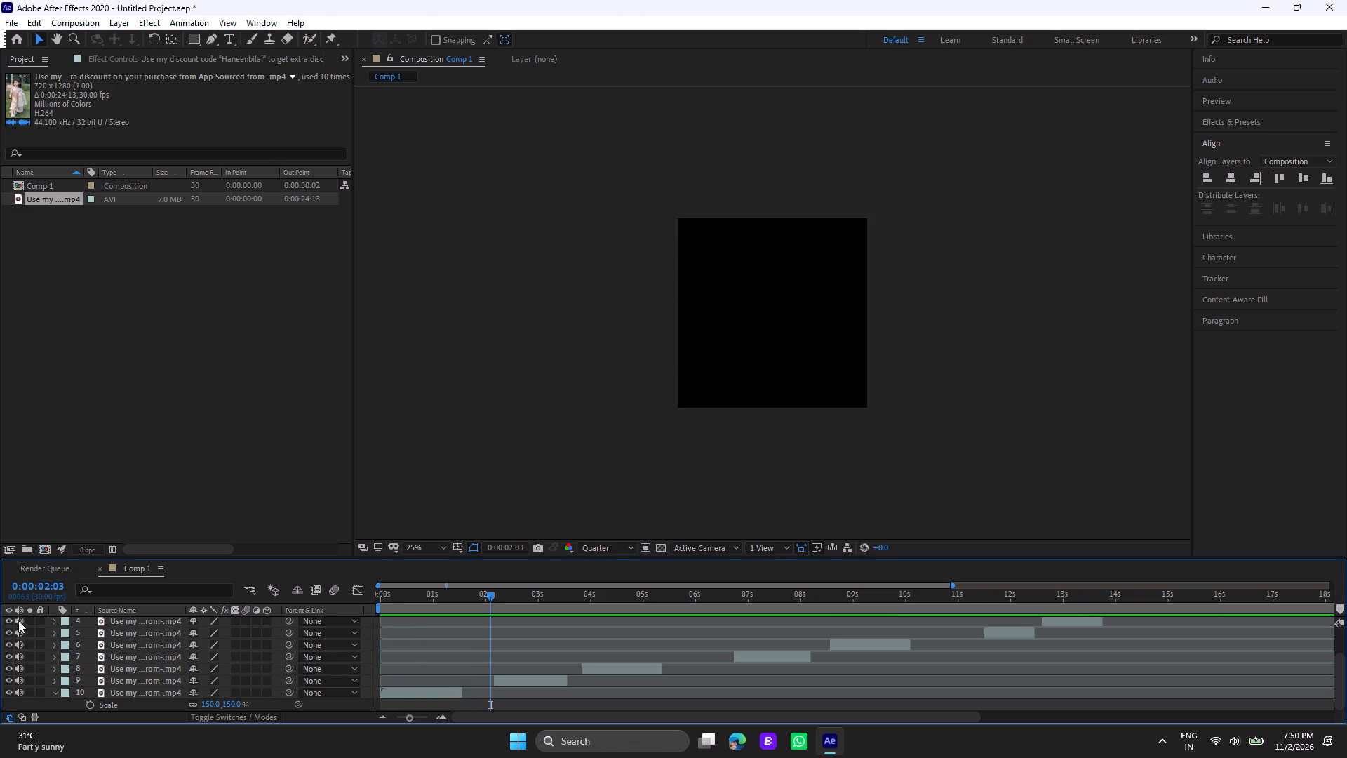
Mute the audio of all ten video segment layers and preview the composition from 0:00:02:03.
left_click(18, 610)
left_click(18, 611)
left_click(18, 611)
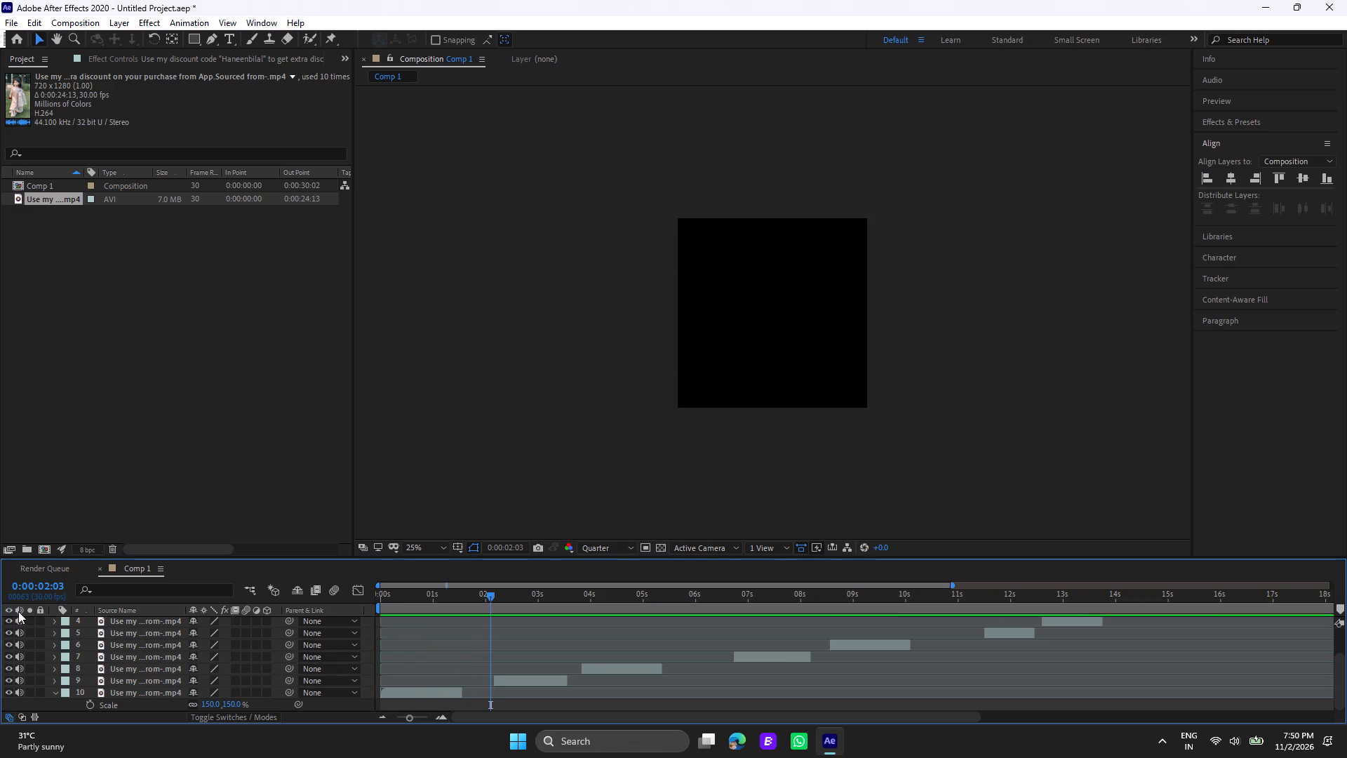
left_click(18, 611)
left_click_drag(20, 616, 20, 640)
left_click_drag(20, 640, 20, 653)
triple_click(20, 623)
left_click_drag(20, 623, 19, 644)
left_click_drag(20, 620, 21, 645)
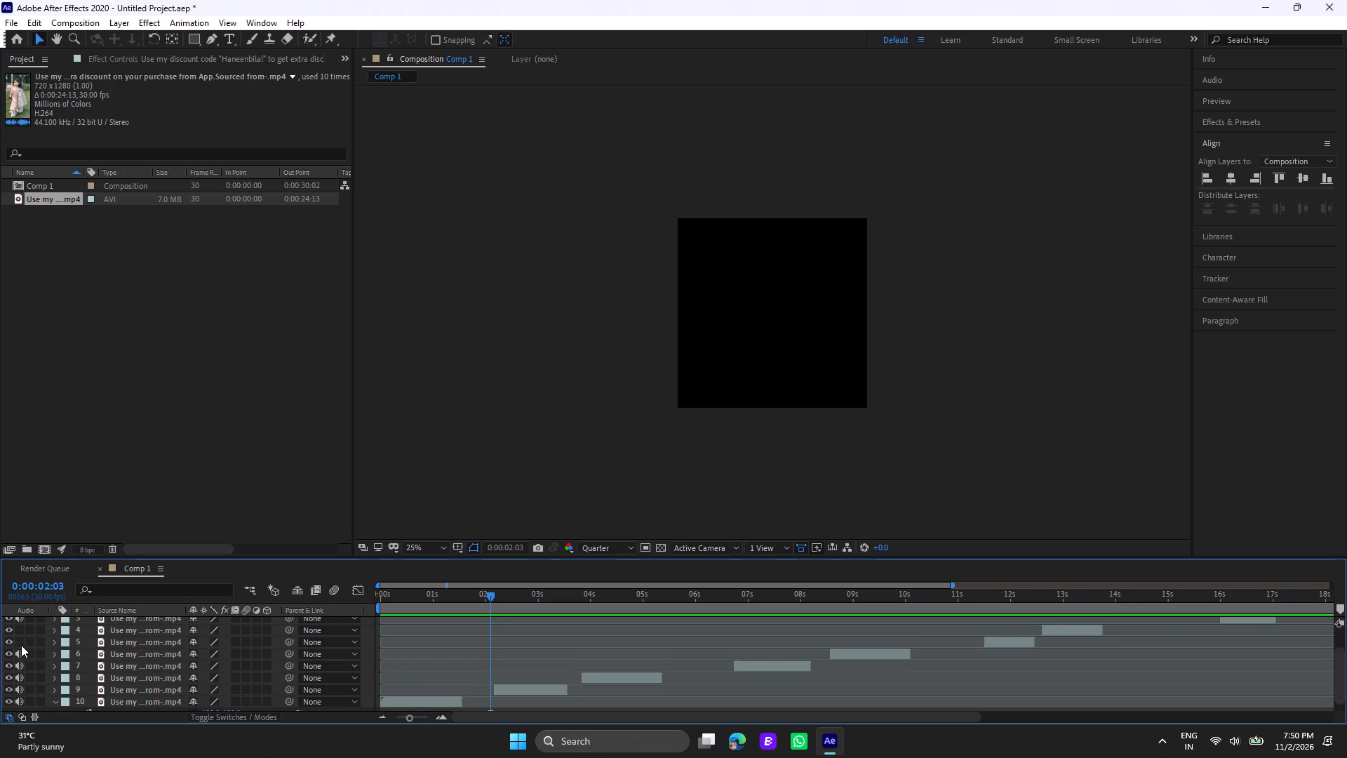
left_click_drag(21, 645, 20, 700)
scroll(20, 696, "up", 2)
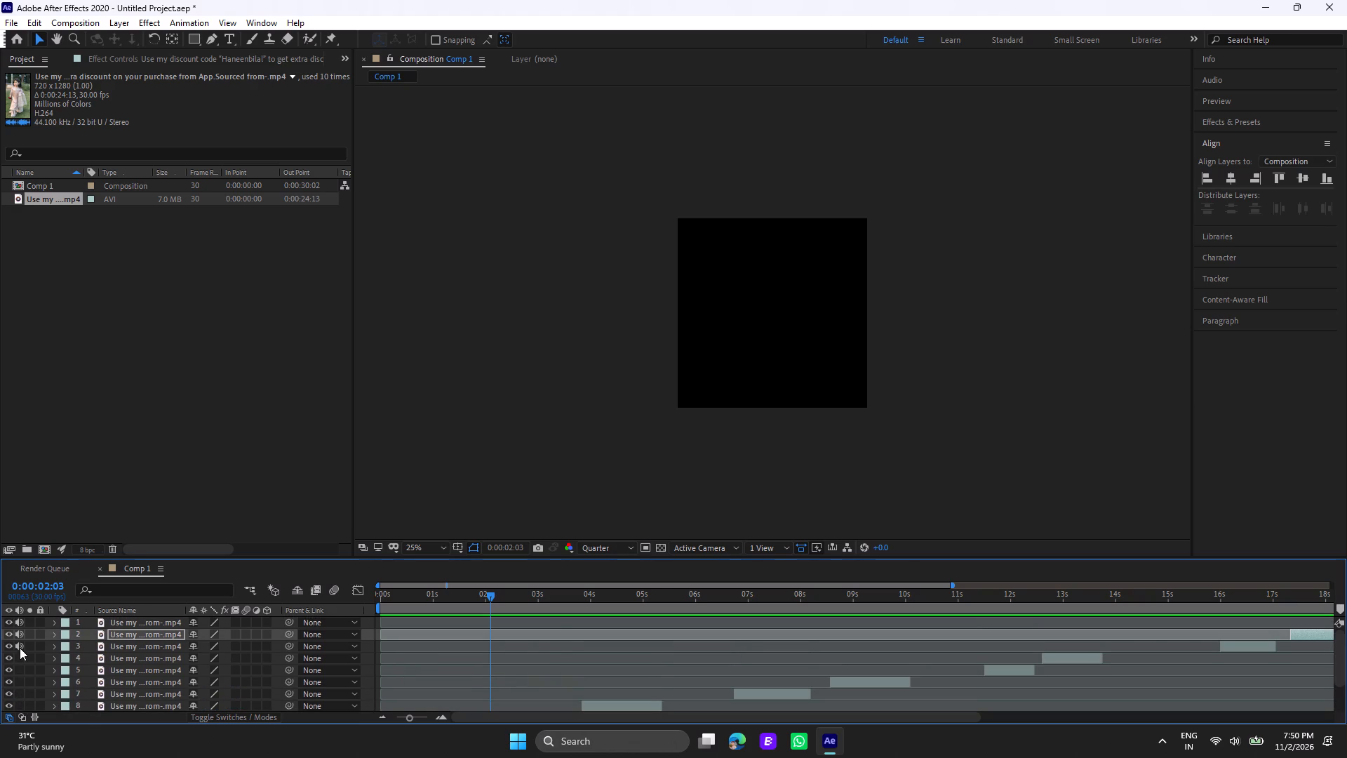
left_click_drag(20, 646, 25, 621)
key("space")
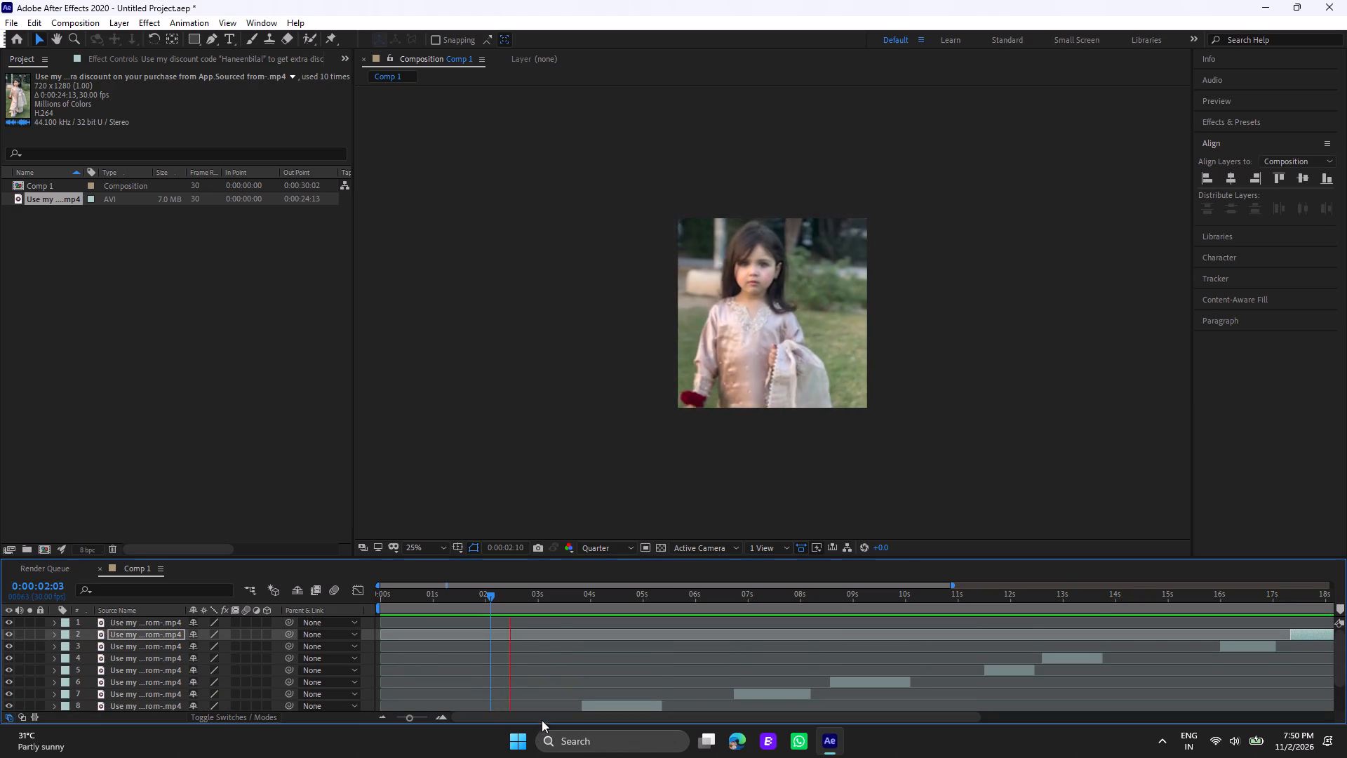
Return the playhead to 0:00:00:00 and import the downloaded MP3 audio file into the project.
scroll(555, 700, "down", 2)
left_click(395, 600)
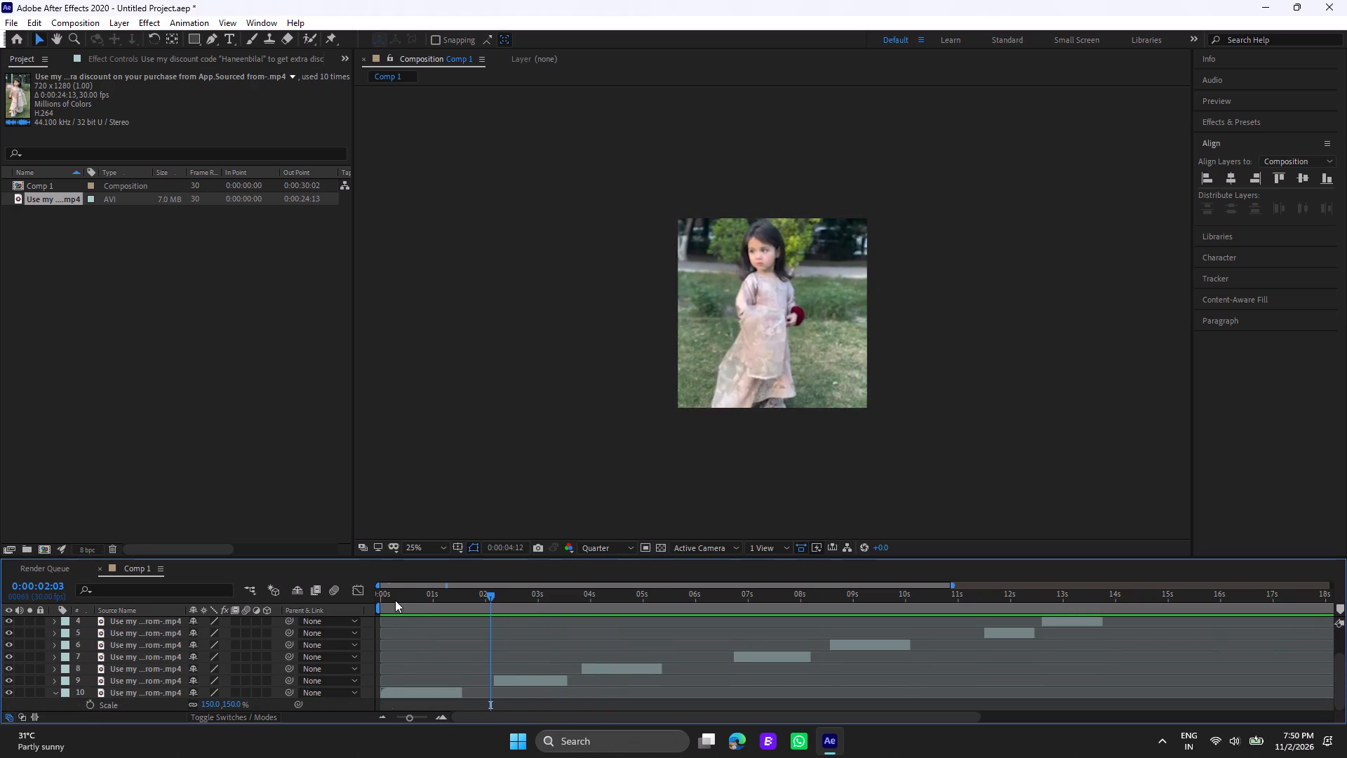
left_click_drag(394, 599, 359, 603)
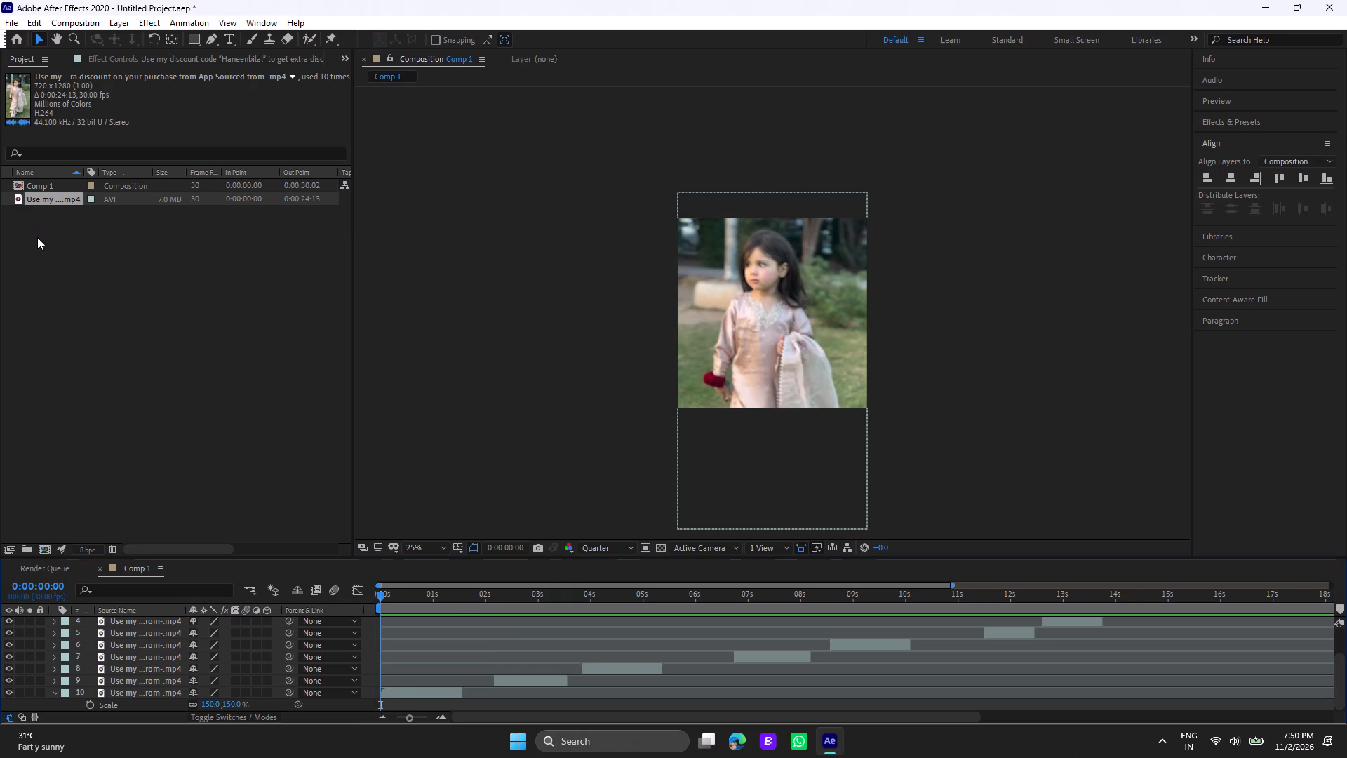
left_click(38, 237)
double_click(36, 227)
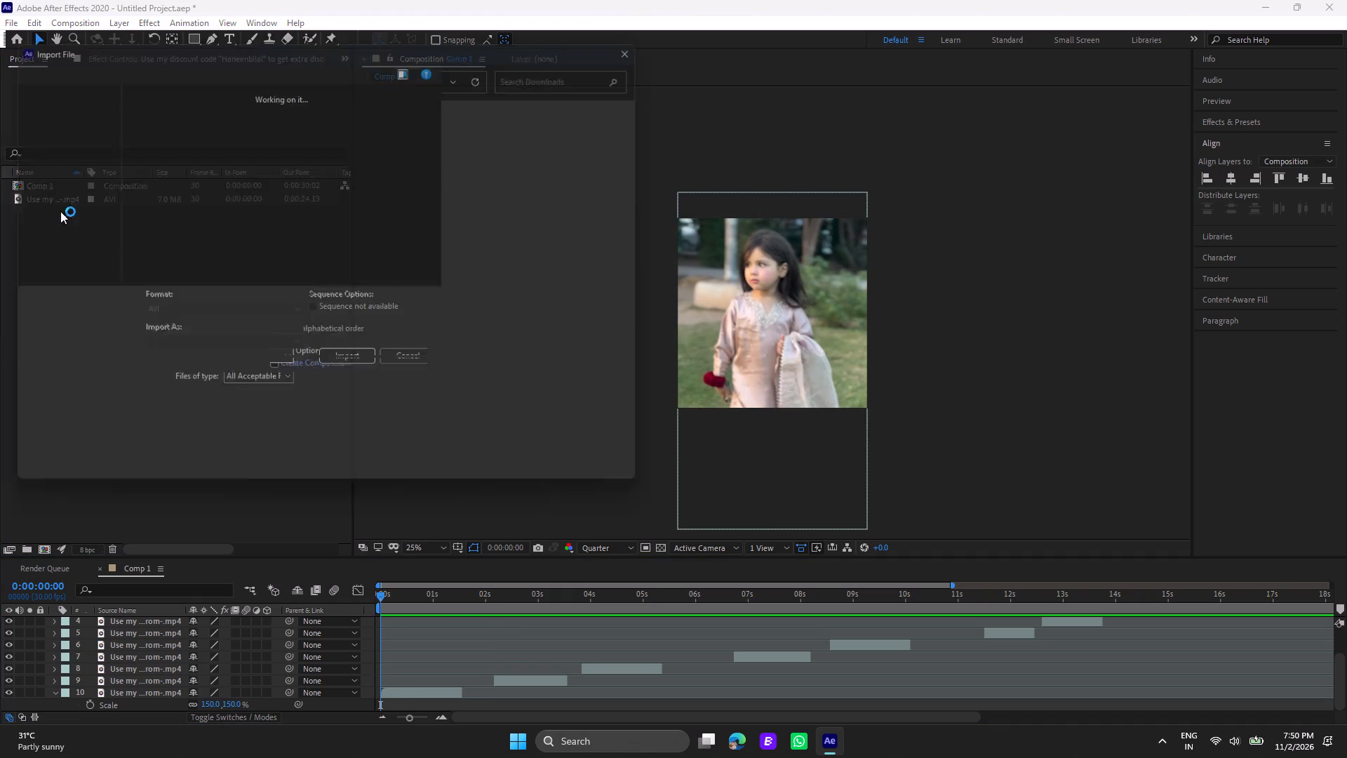
left_click(154, 162)
left_click(546, 478)
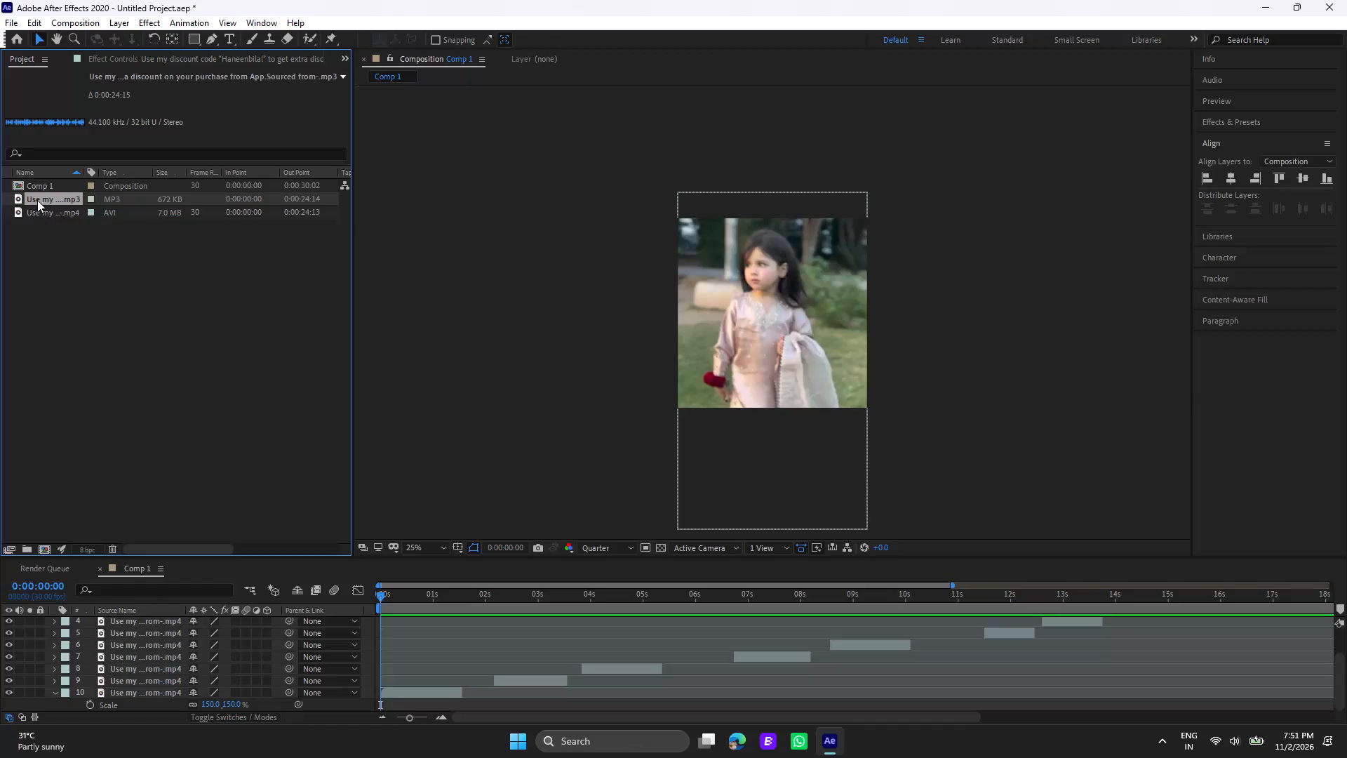
Add the MP3 to Comp 1 as the bottom layer, aligned to start exactly at 0:00:00:00.
left_click_drag(37, 200, 393, 705)
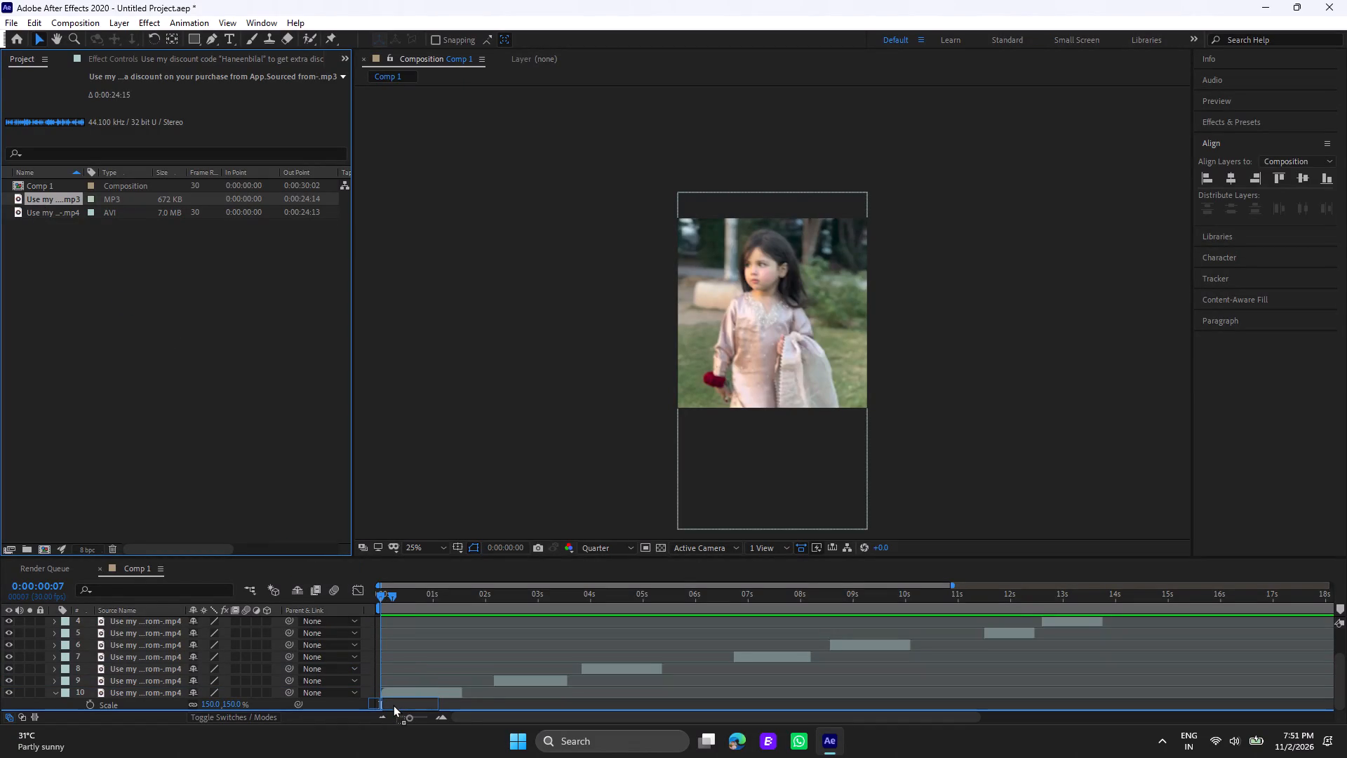
left_click_drag(393, 705, 396, 697)
left_click_drag(410, 705, 396, 705)
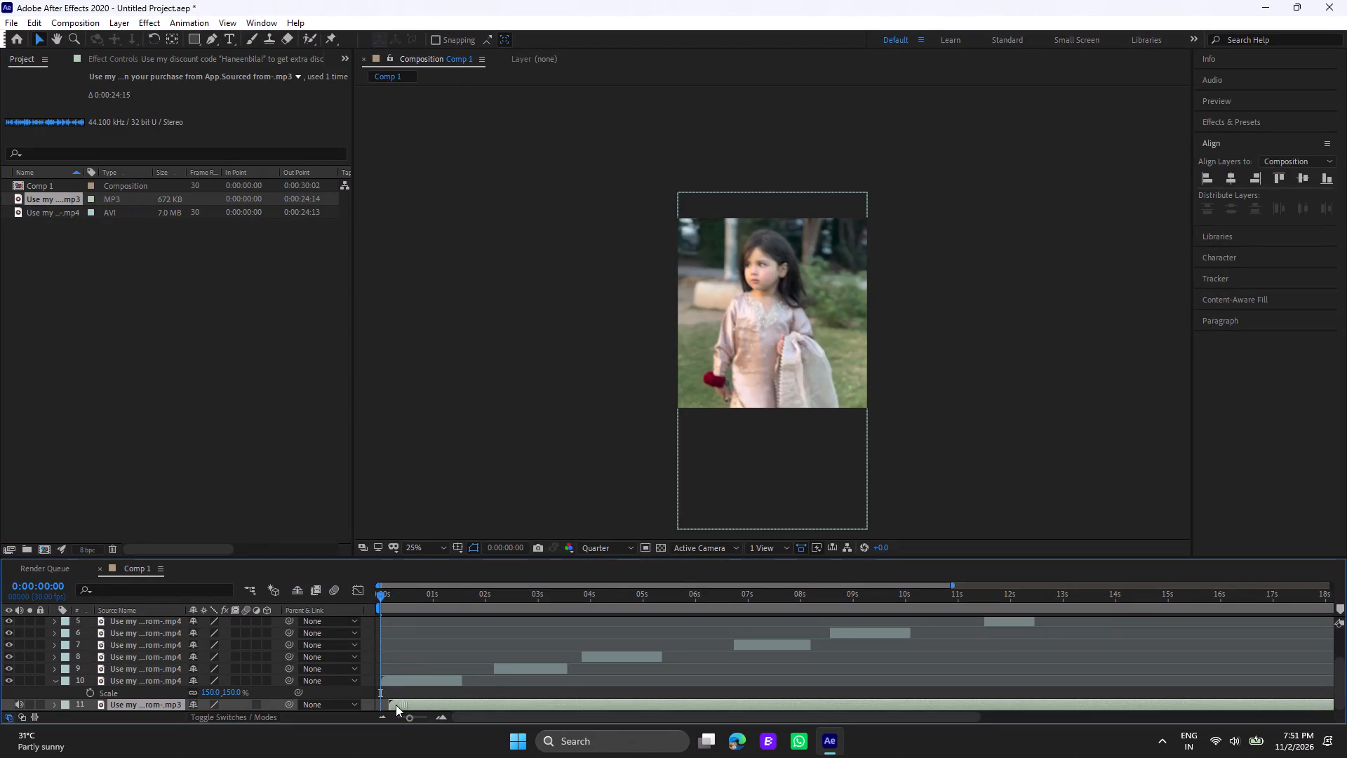
left_click_drag(396, 705, 394, 706)
left_click_drag(413, 718, 452, 719)
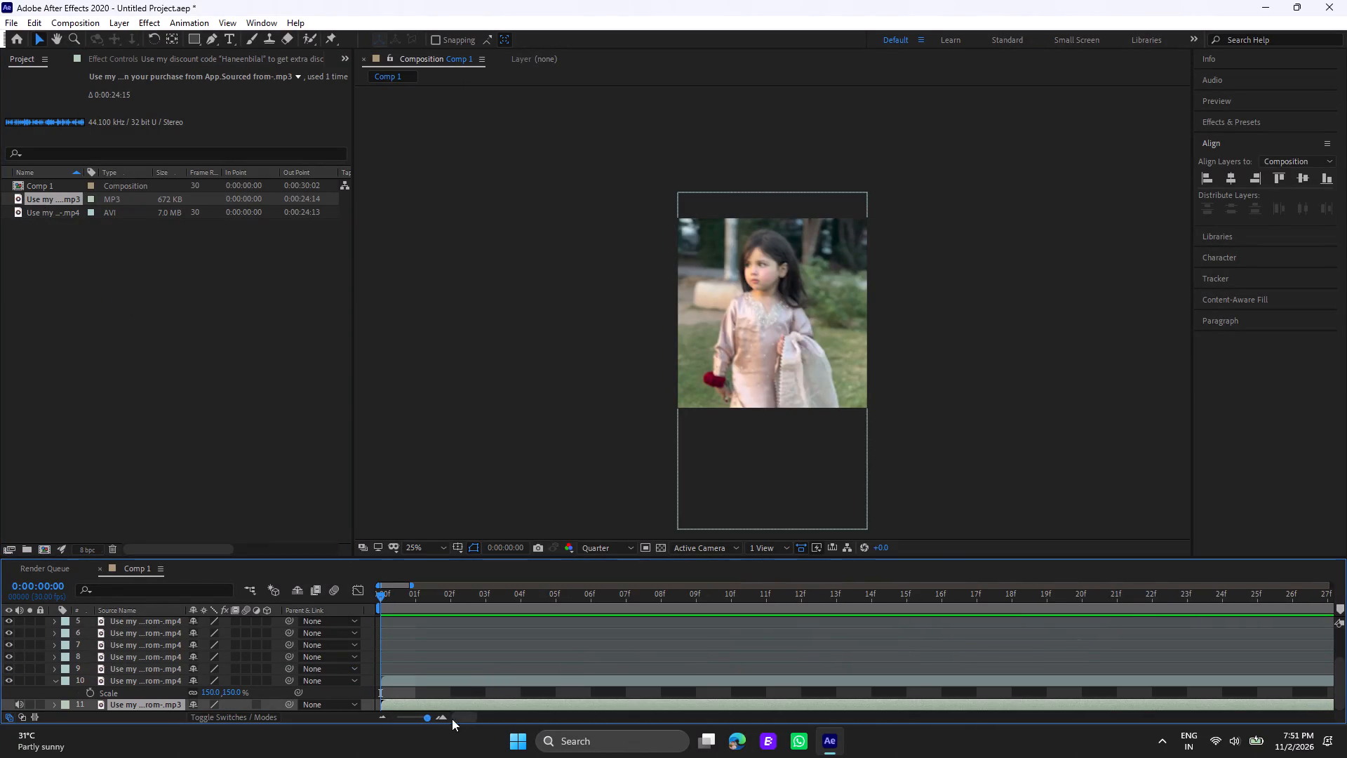
left_click_drag(452, 719, 469, 722)
left_click(420, 703)
Preview the muted video segments with the MP3 music from the start of the composition.
left_click_drag(420, 717, 367, 722)
key("space")
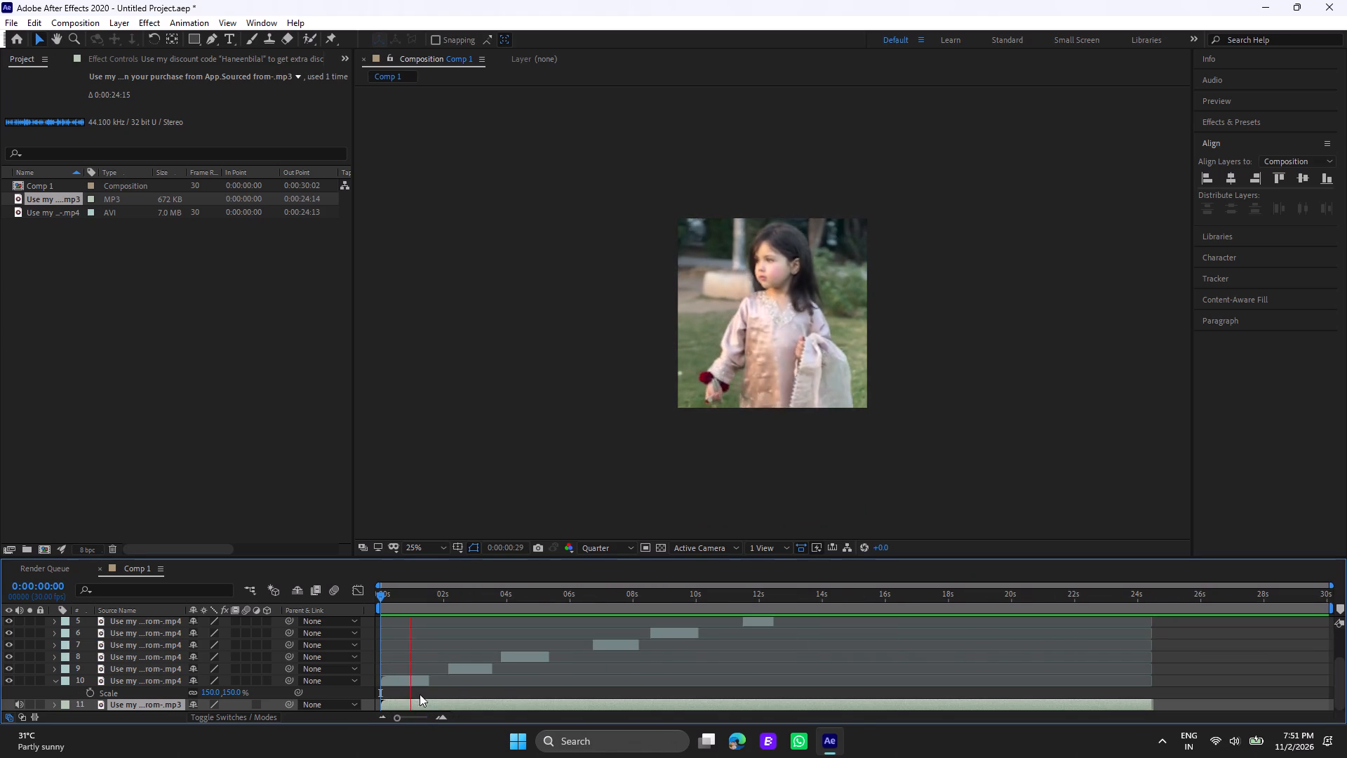
left_click(384, 597)
left_click_drag(384, 598, 367, 598)
key("space")
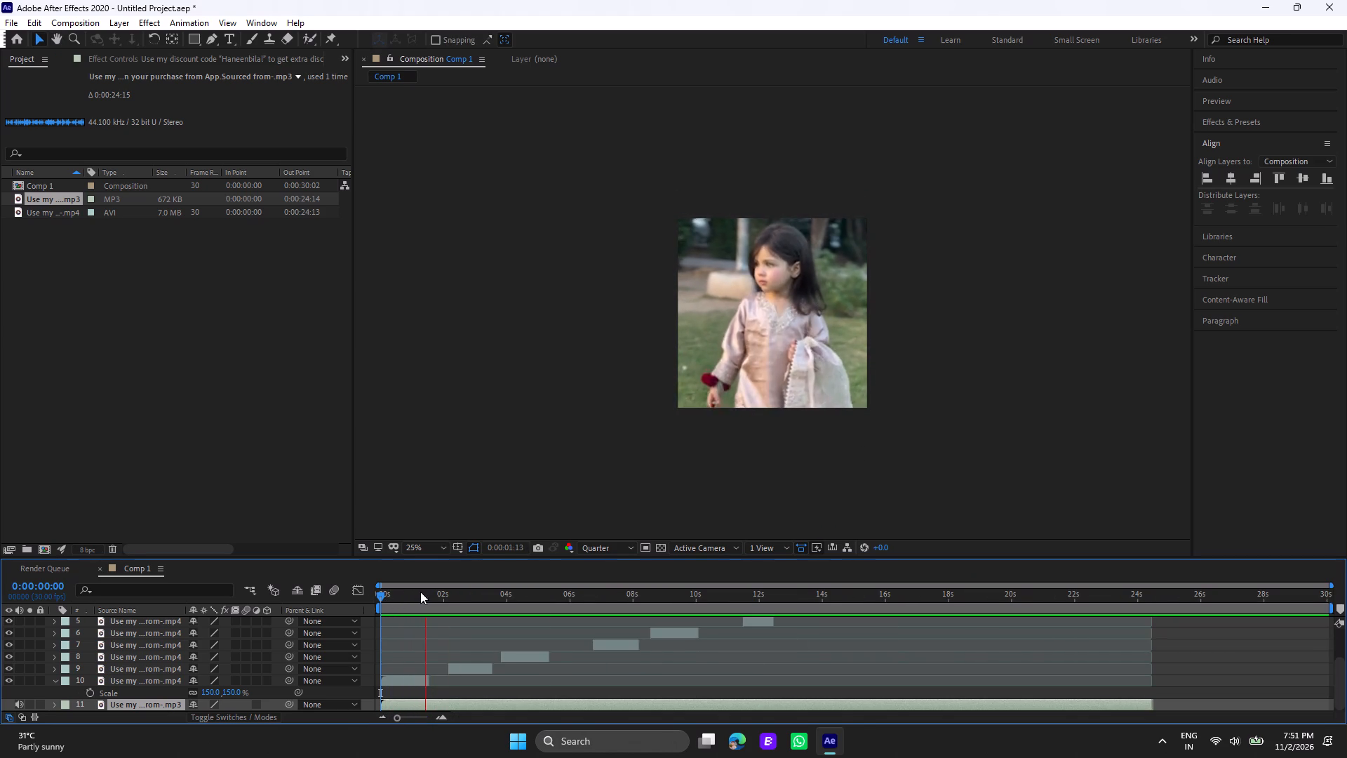
left_click(436, 603)
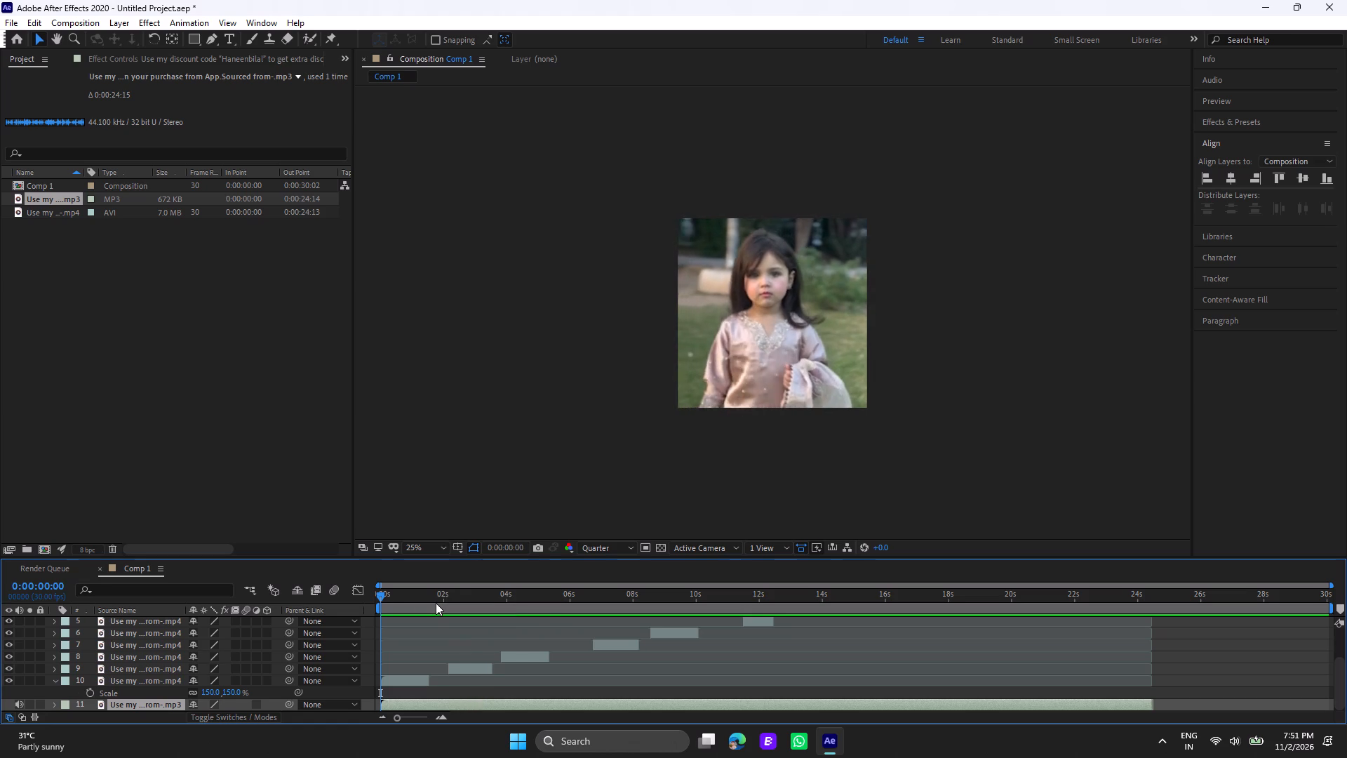
left_click(436, 603)
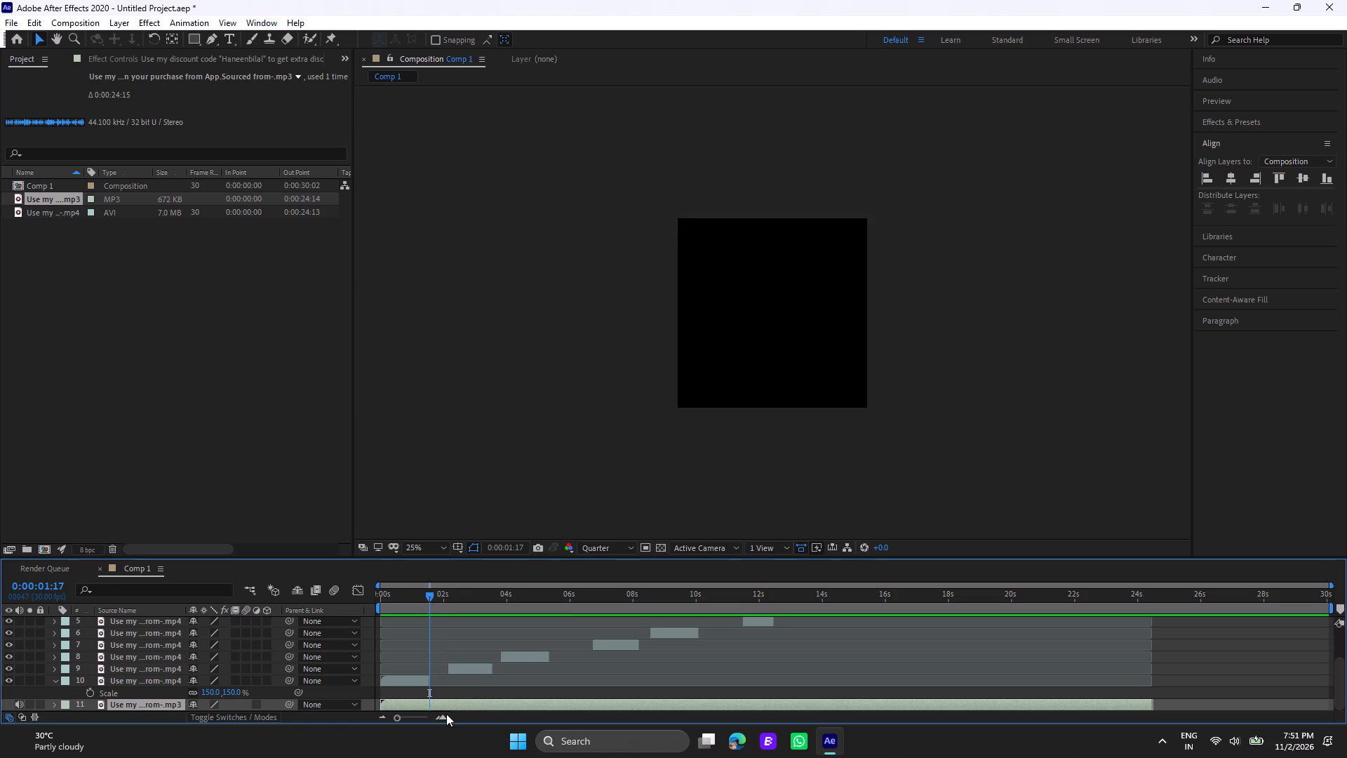
Convert the MP3 layer's audio to keyframes with the Keyframe Assistant.
left_click(449, 703)
type("uu")
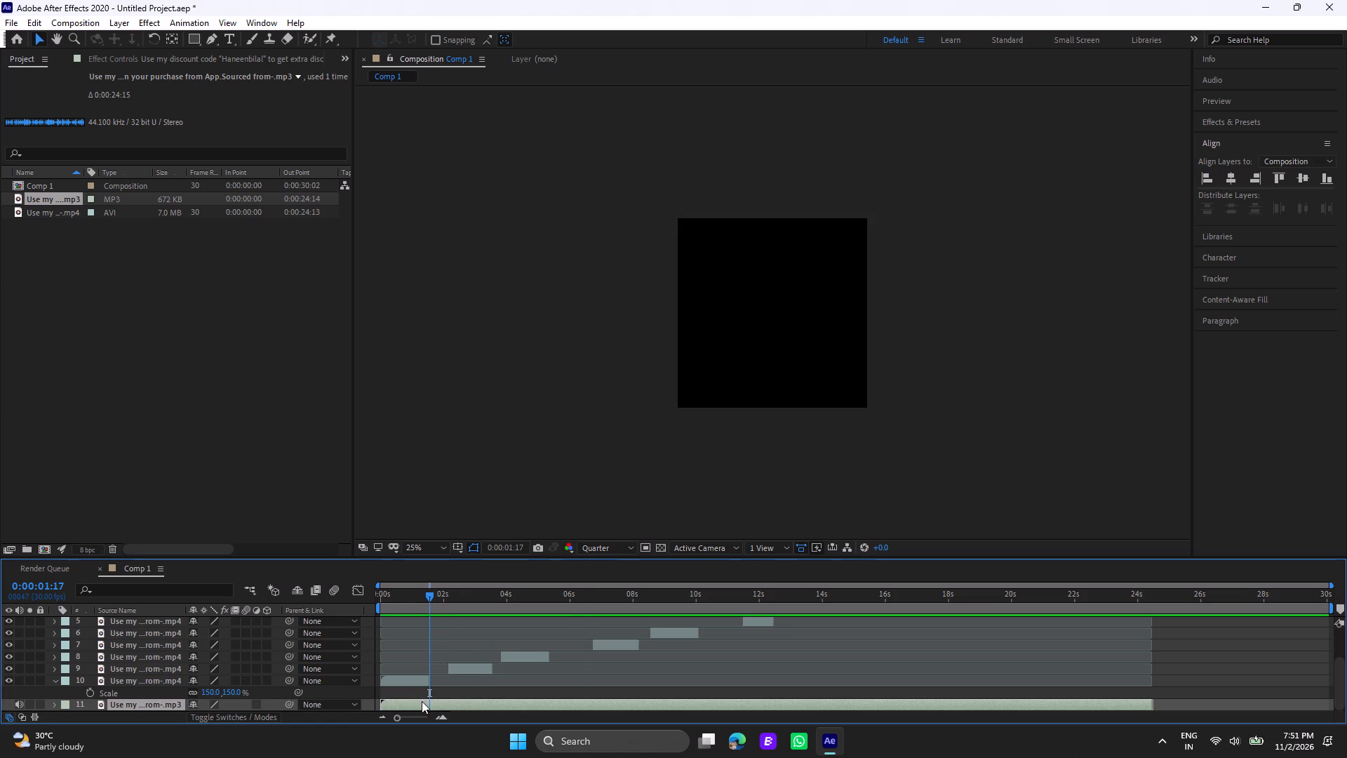
right_click(422, 704)
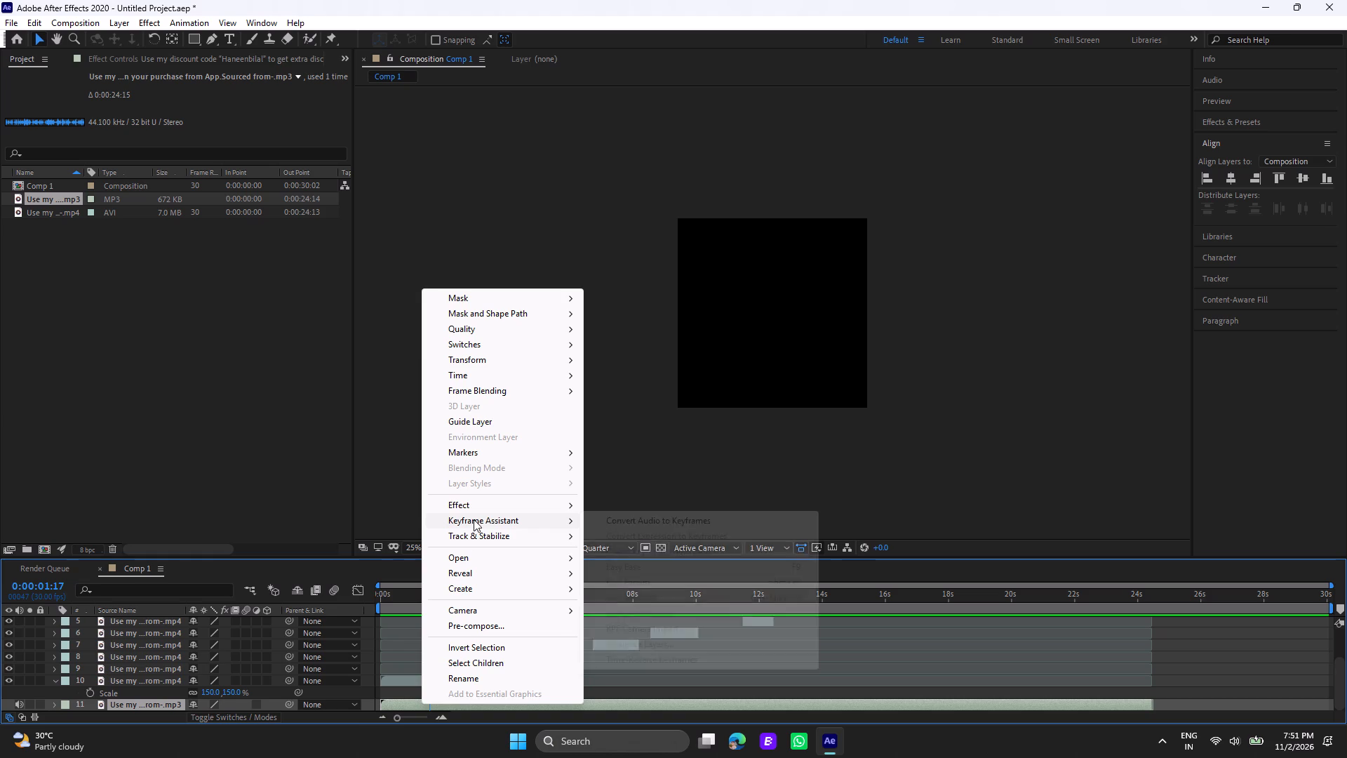
left_click(475, 519)
left_click(617, 518)
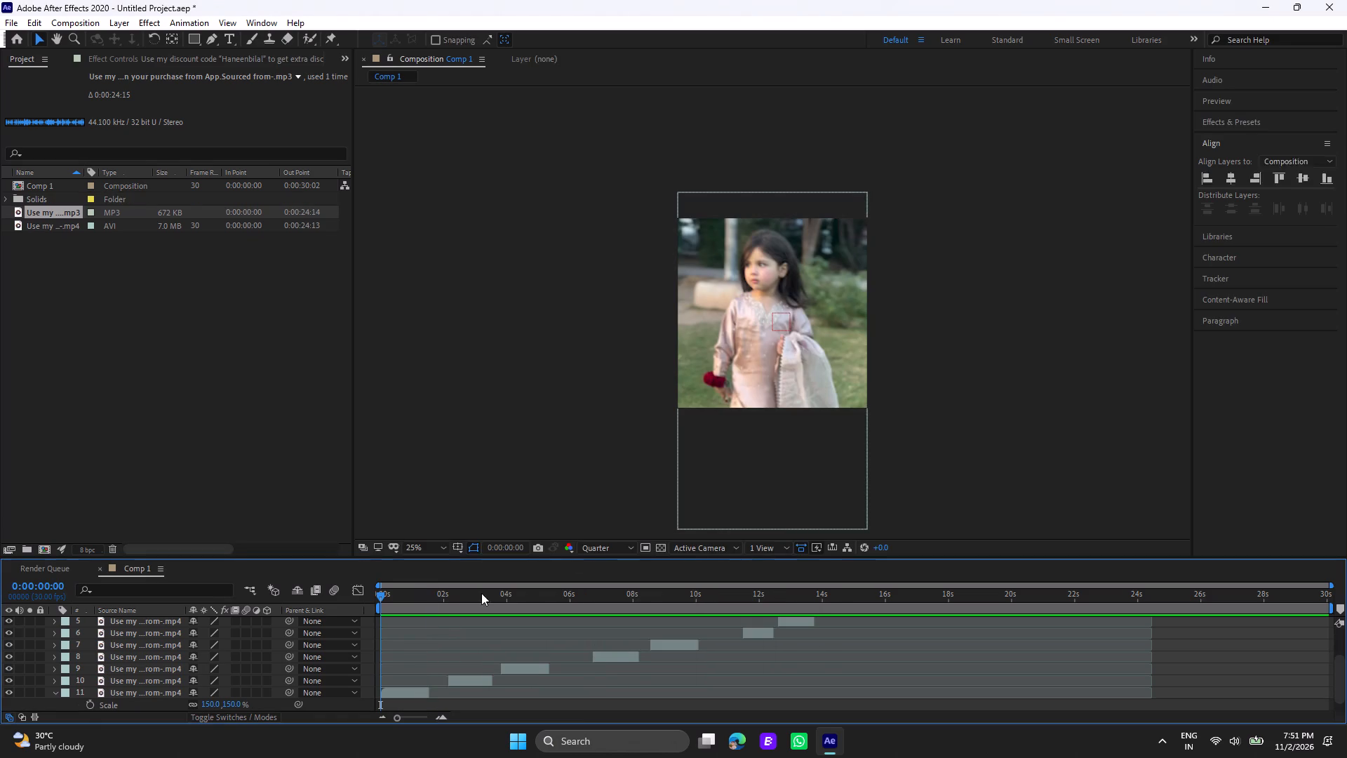
Show the Audio Amplitude layer's Both Channels slider keyframes in the Graph Editor, enlarged to about the first 15 seconds.
scroll(417, 637, "up", 4)
left_click(407, 620)
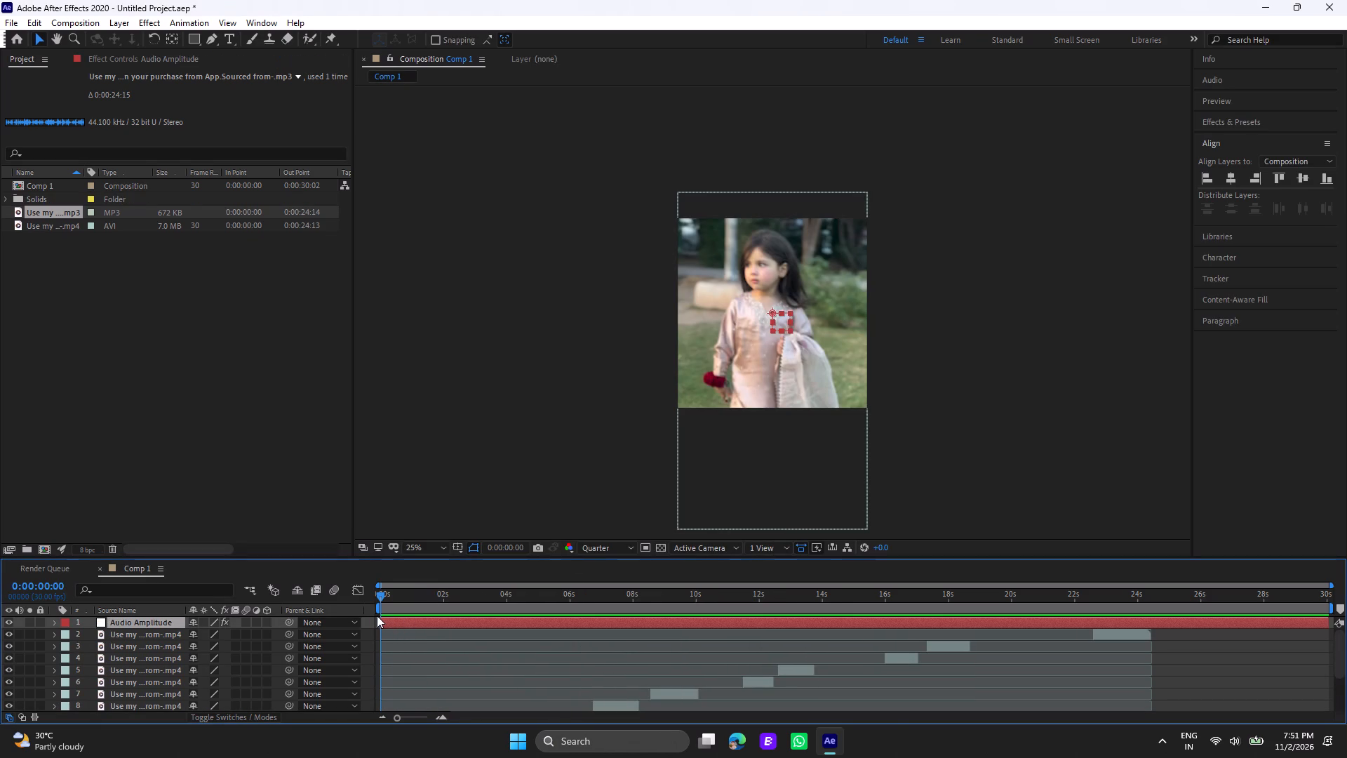
key("u")
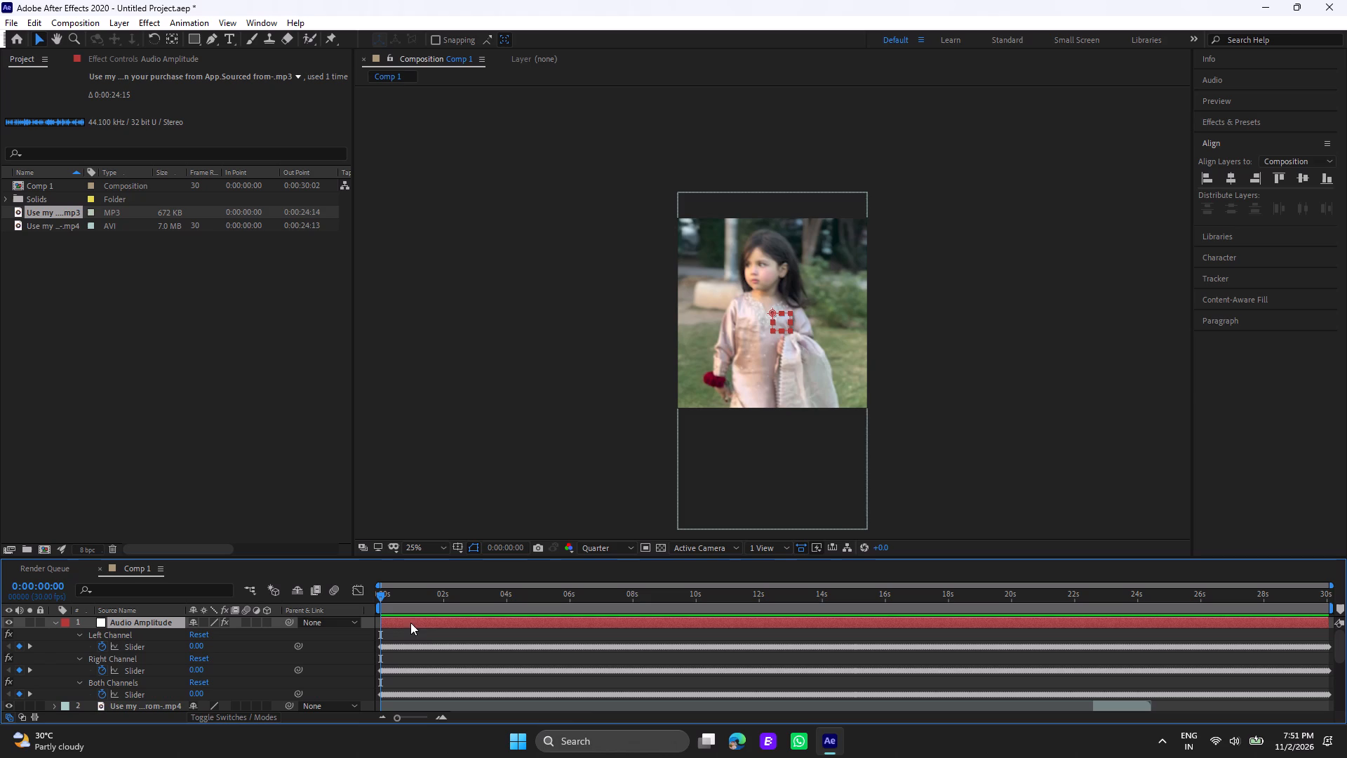
left_click(127, 693)
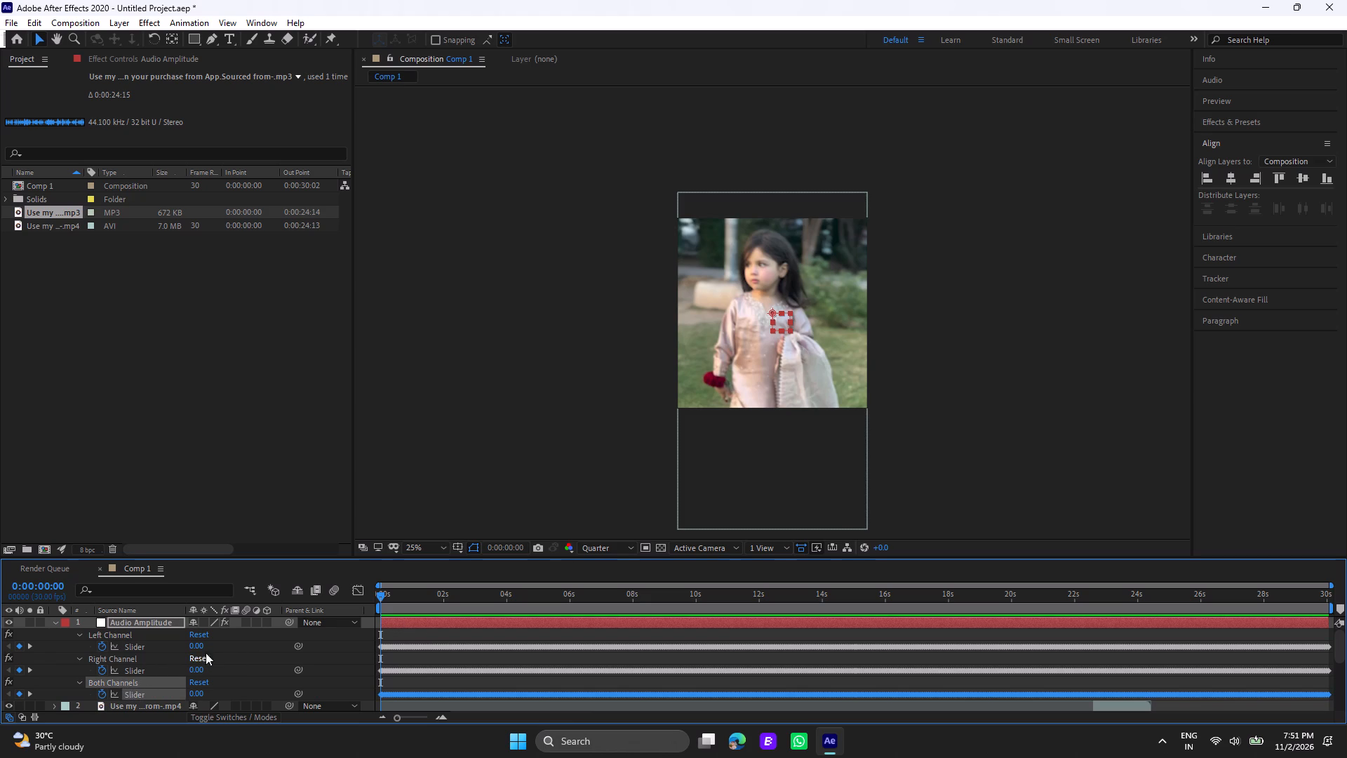
left_click(358, 589)
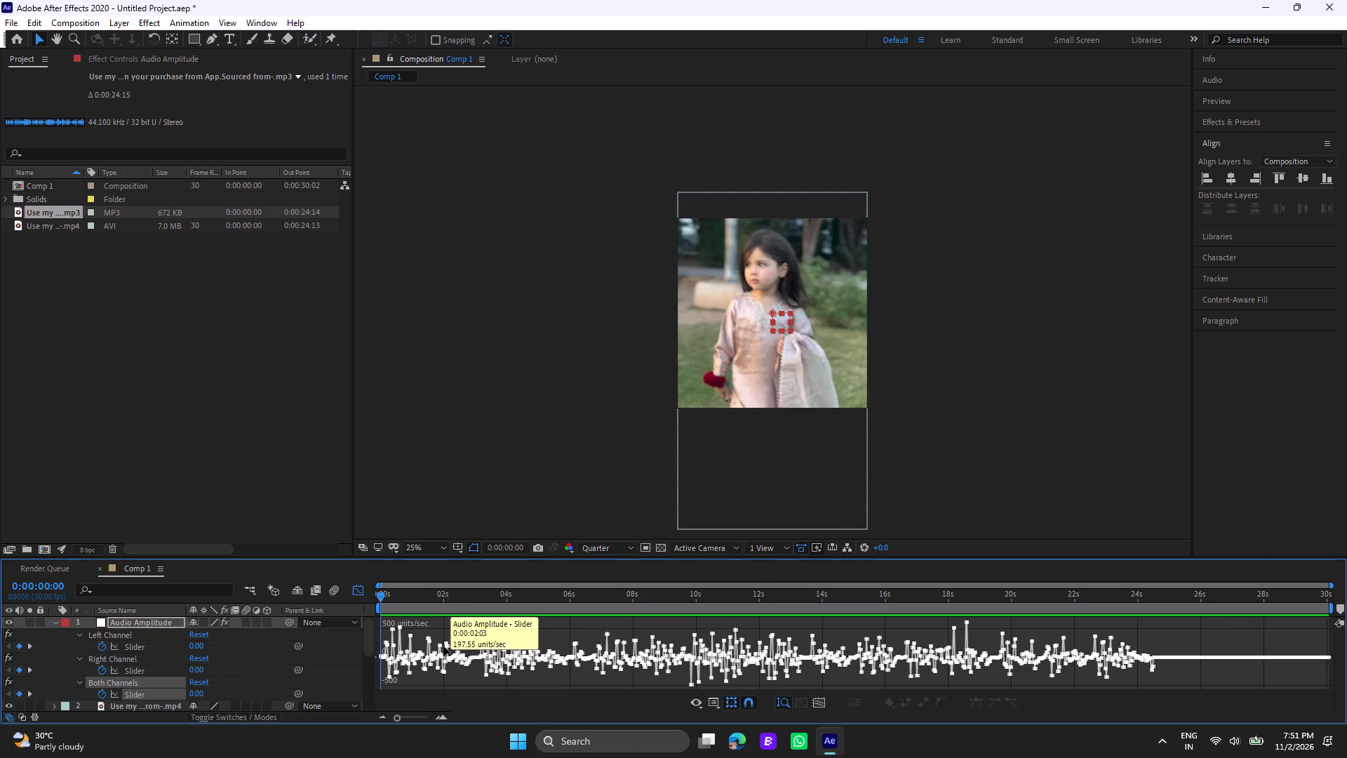
left_click(403, 716)
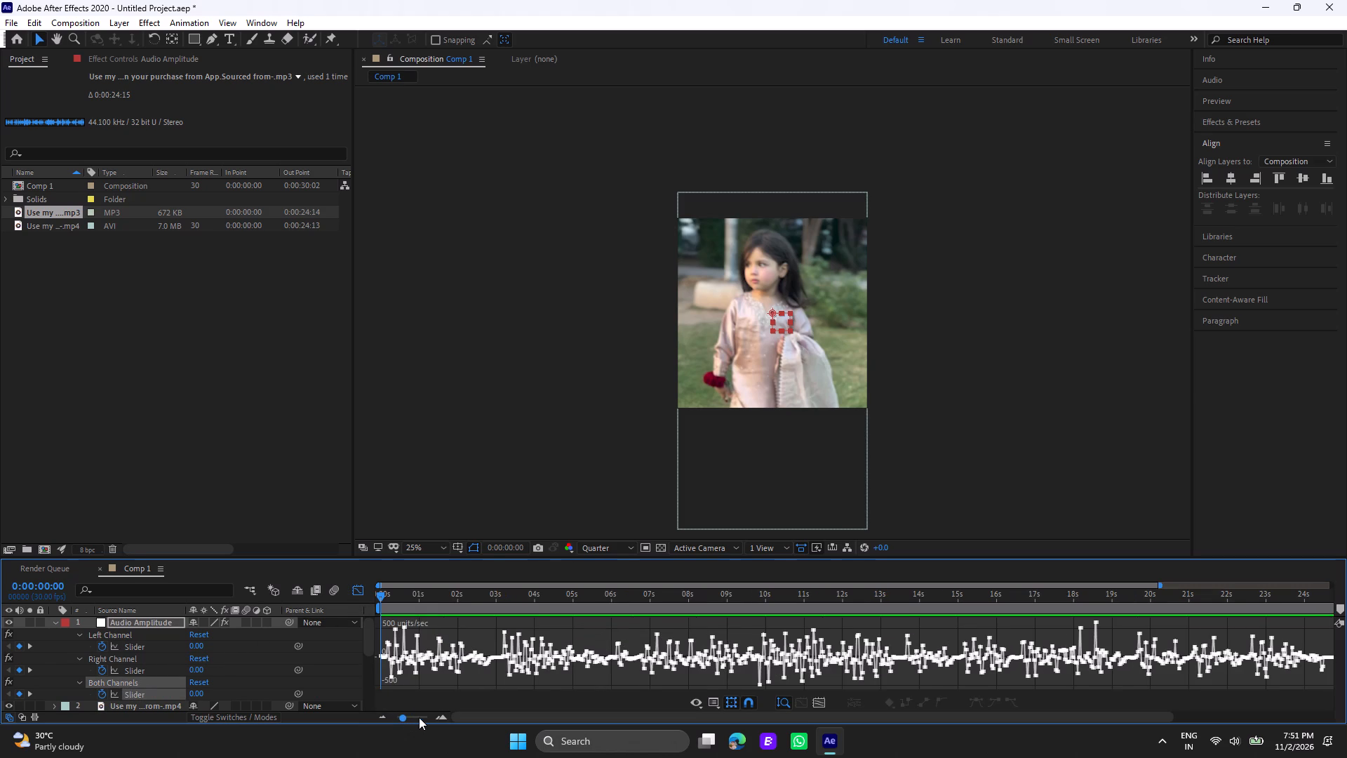
left_click(413, 714)
Play the music from the start of the composition and compare it with the amplitude graph to locate the first major beat.
key("space")
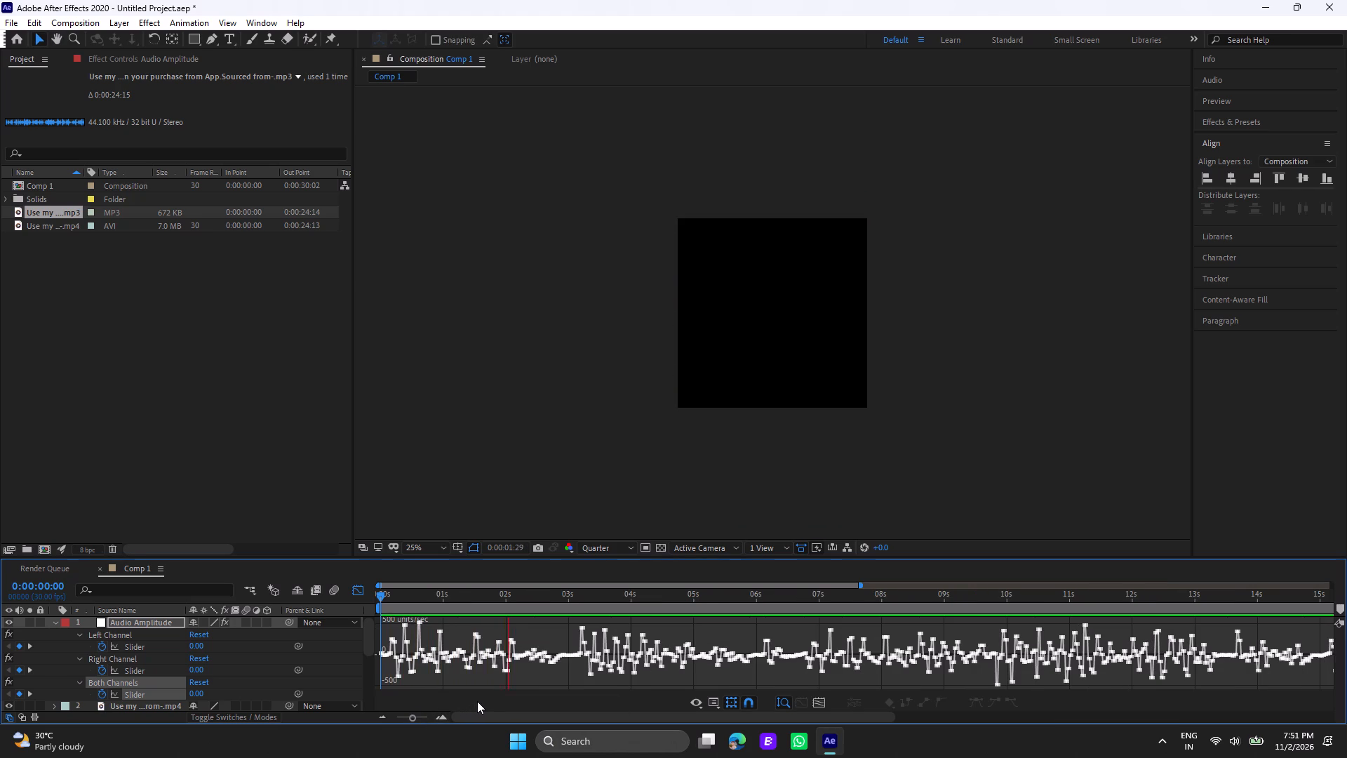
left_click(589, 604)
left_click_drag(589, 604, 551, 607)
key("space")
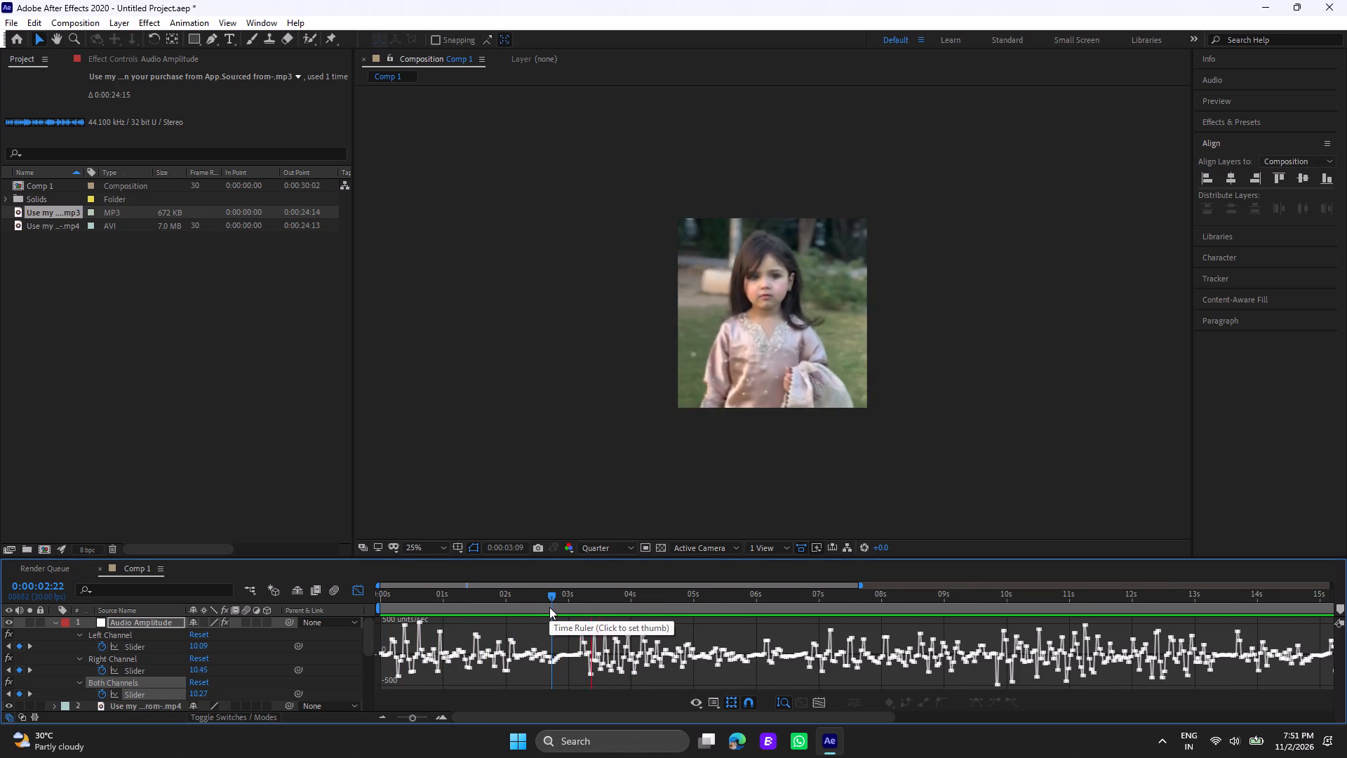
left_click(582, 601)
left_click_drag(582, 601, 370, 625)
key("space")
left_click(398, 601)
left_click_drag(398, 600, 378, 602)
key("space")
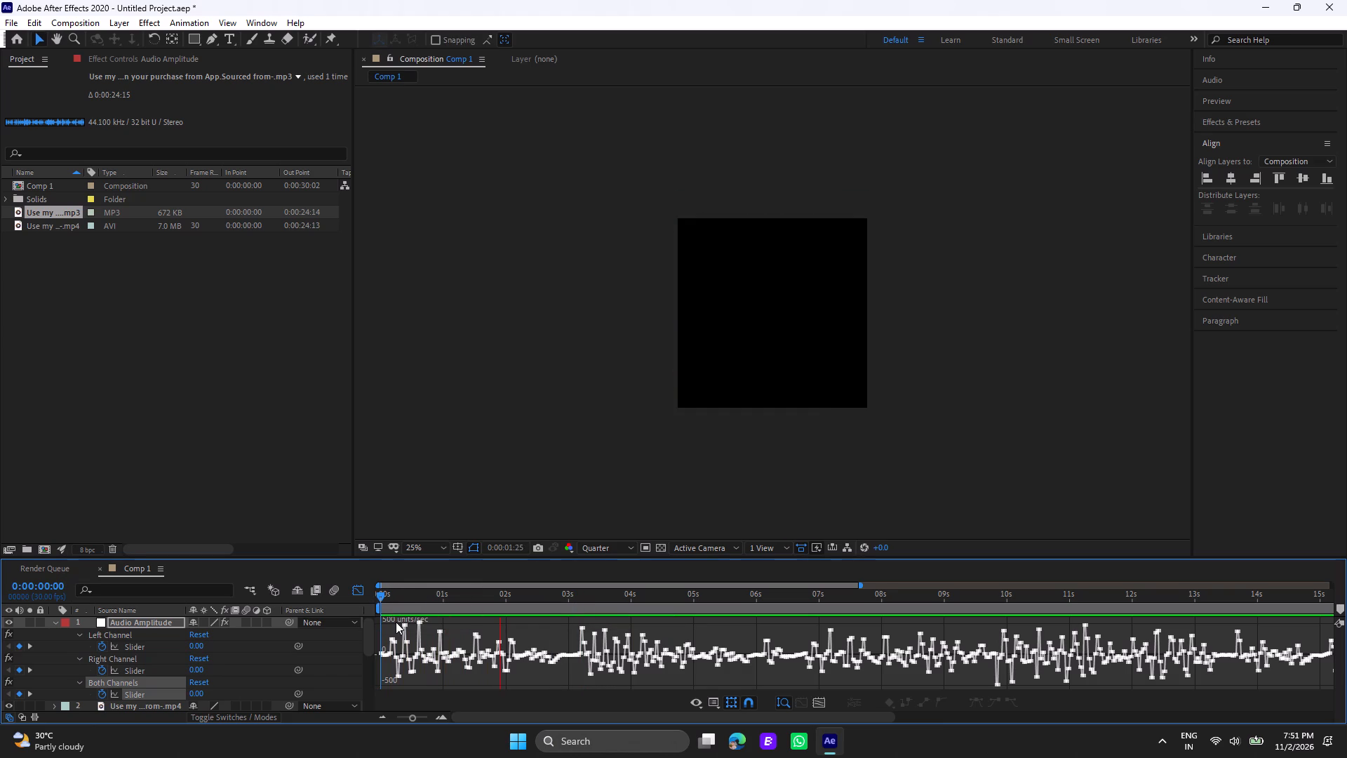
left_click(582, 597)
left_click(582, 597)
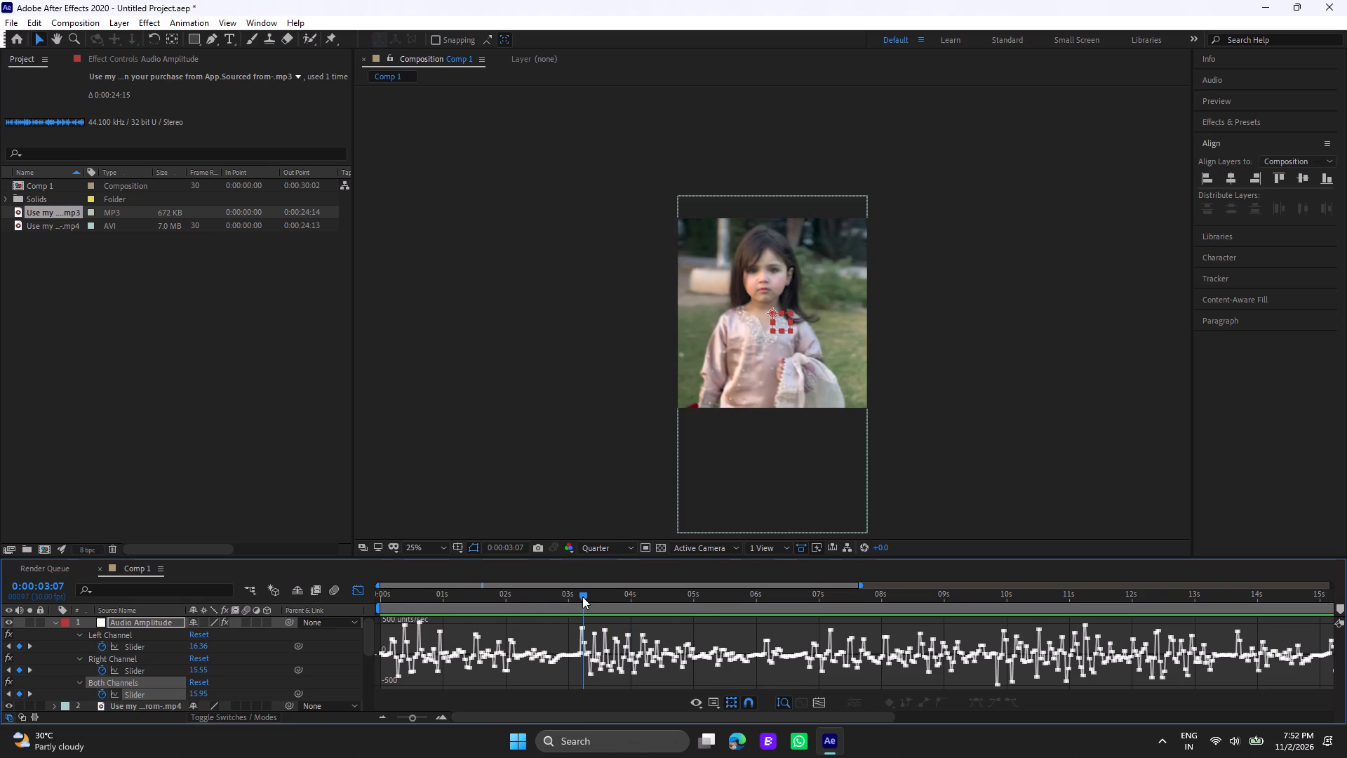
Replay the music from 0:00:02:27 and 0:00:03:04 to pinpoint the beat, and add composition marker 1 at 0:00:03:07.
left_click(562, 594)
key("space")
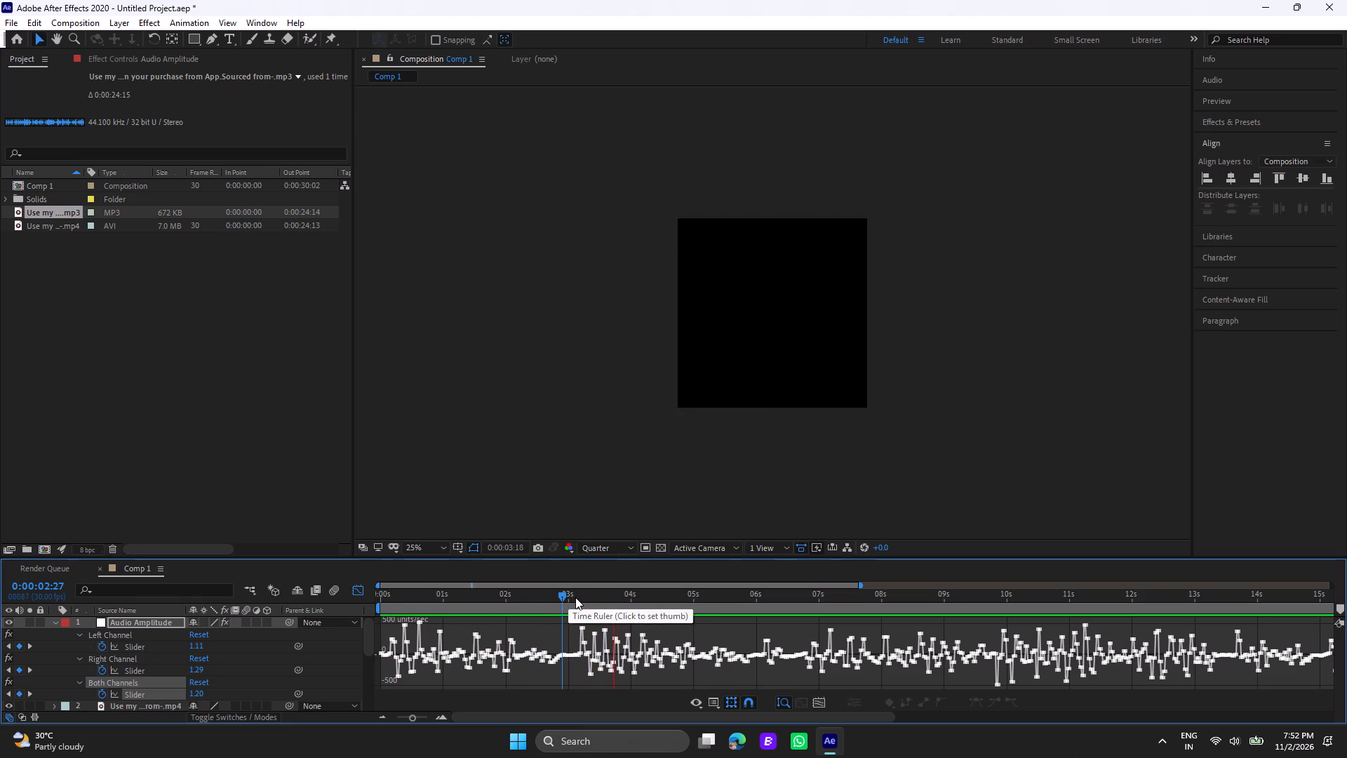
left_click(576, 597)
key("space")
left_click(576, 597)
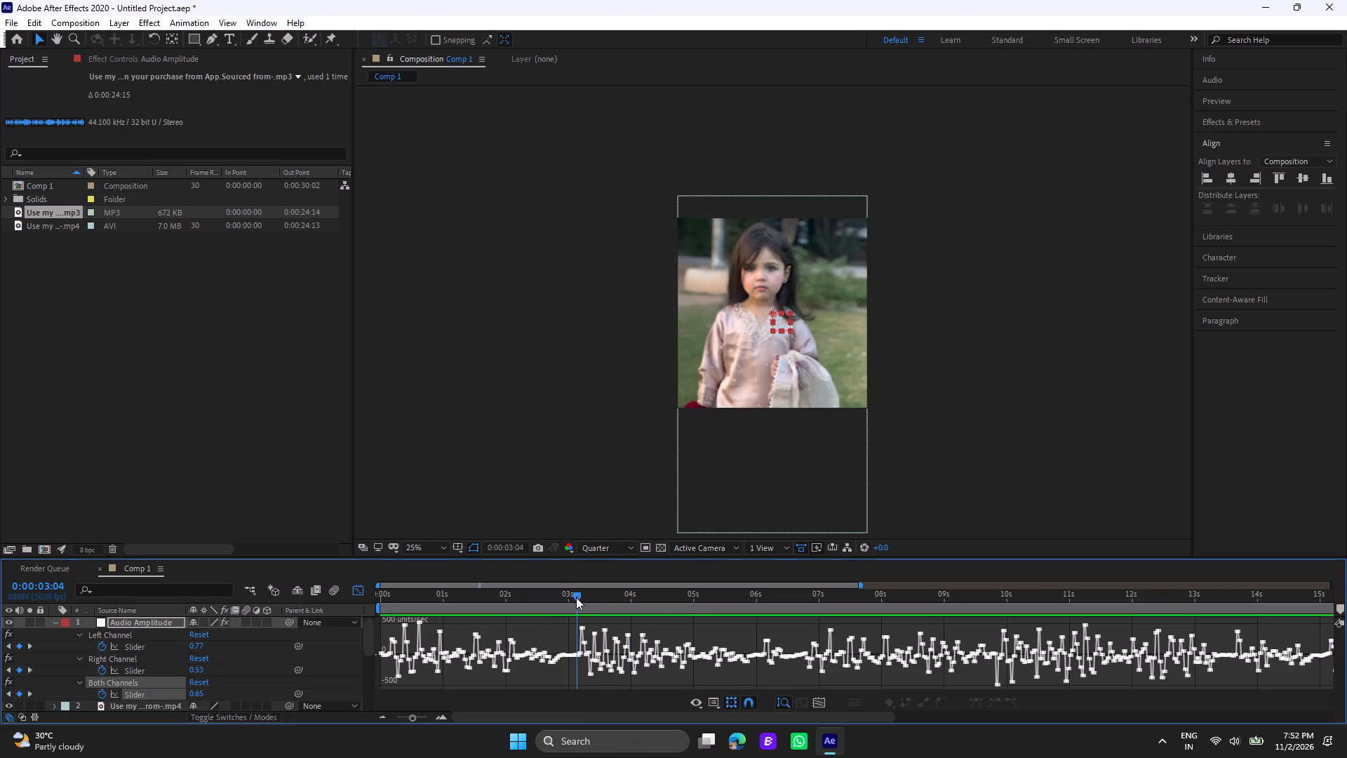
key("space")
left_click(576, 597)
key("space")
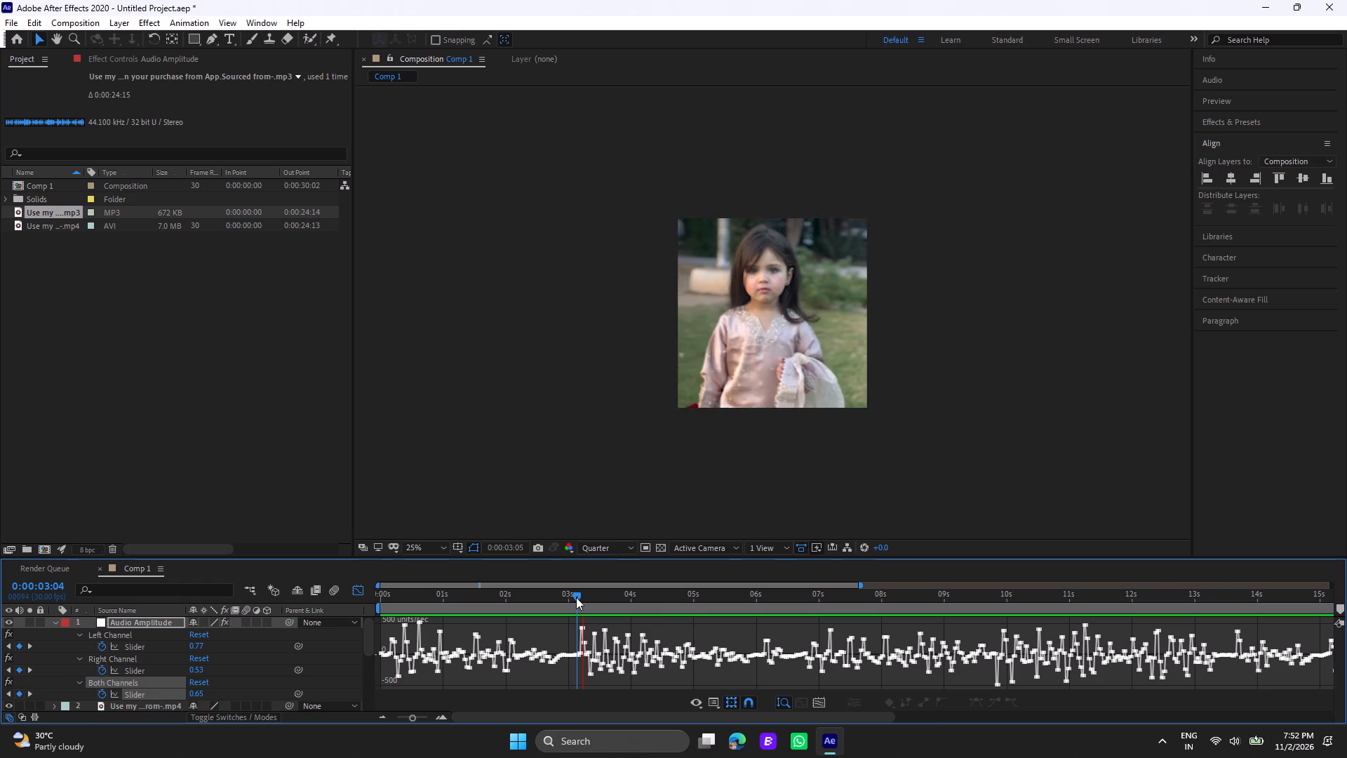
left_click(576, 597)
key("space")
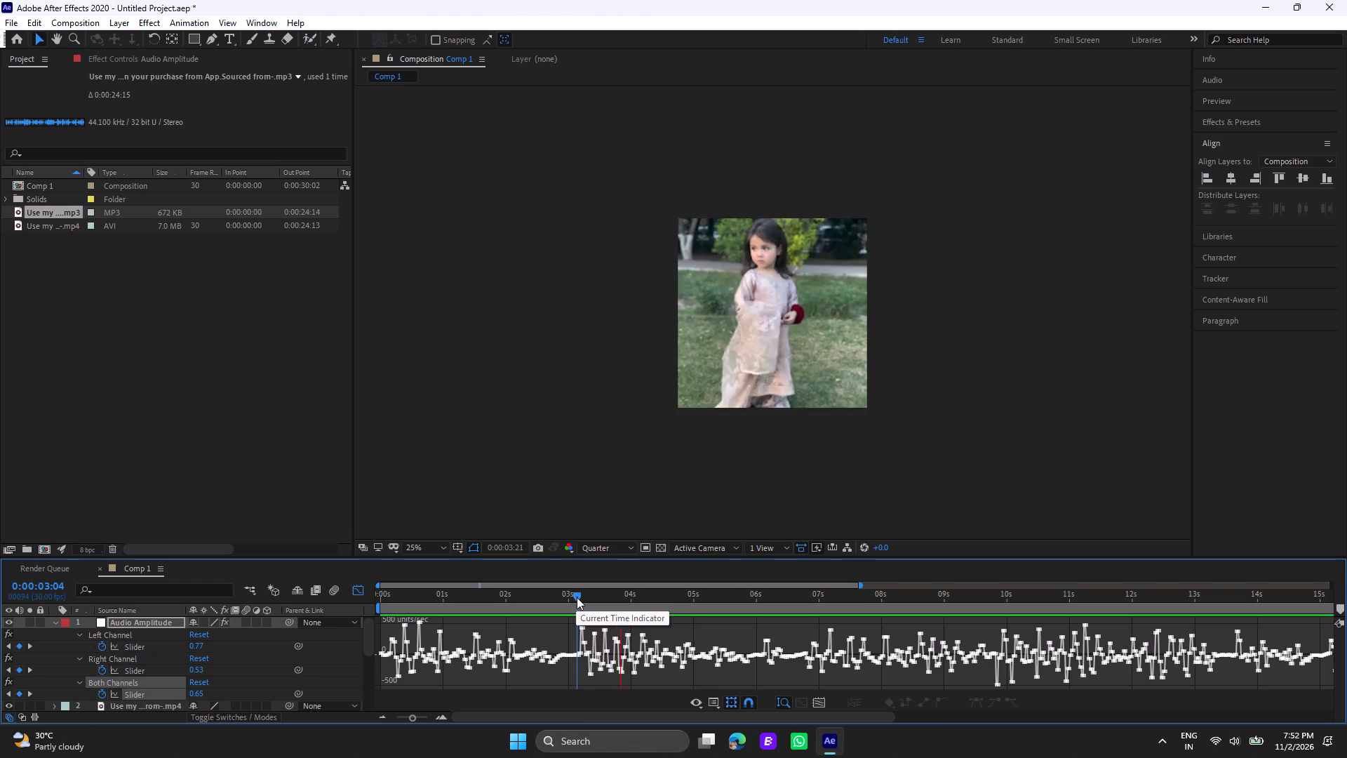
left_click(577, 597)
key("space")
left_click(582, 600)
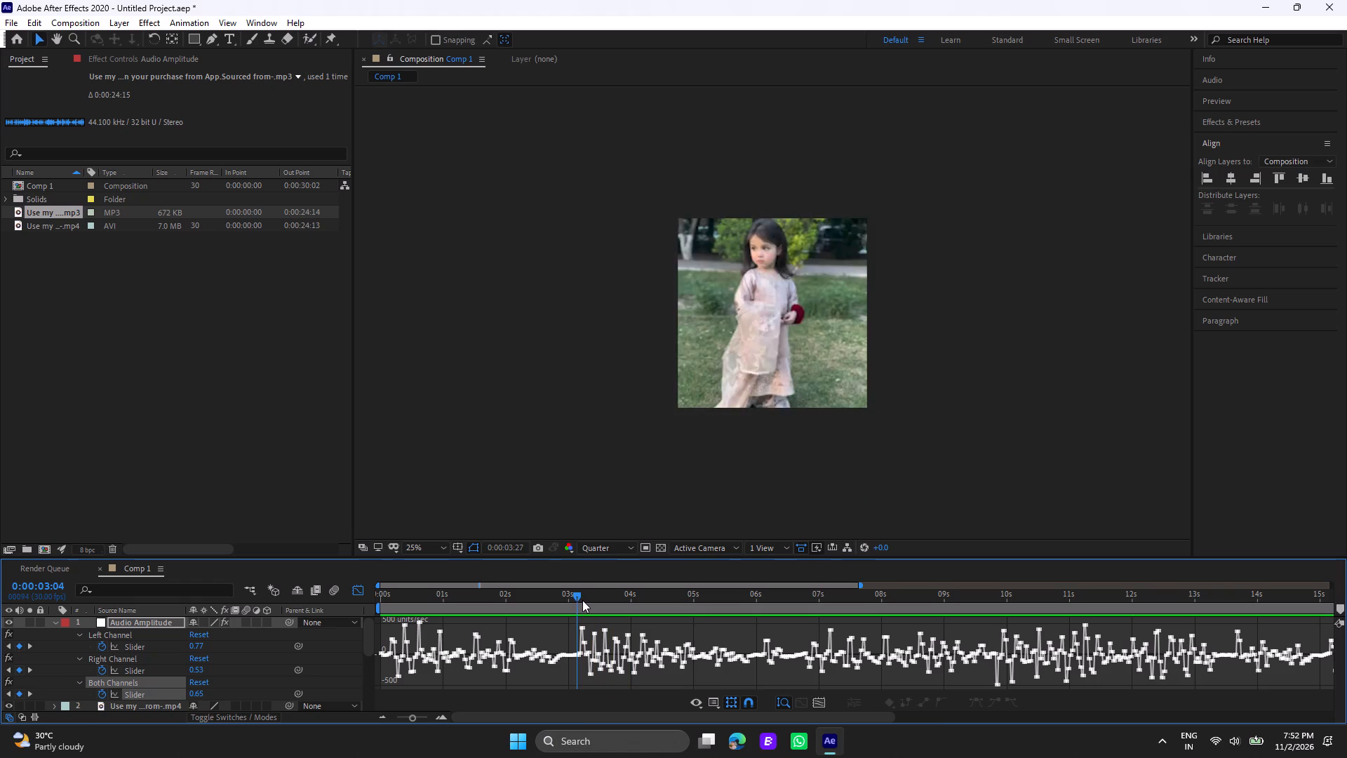
left_click(1342, 609)
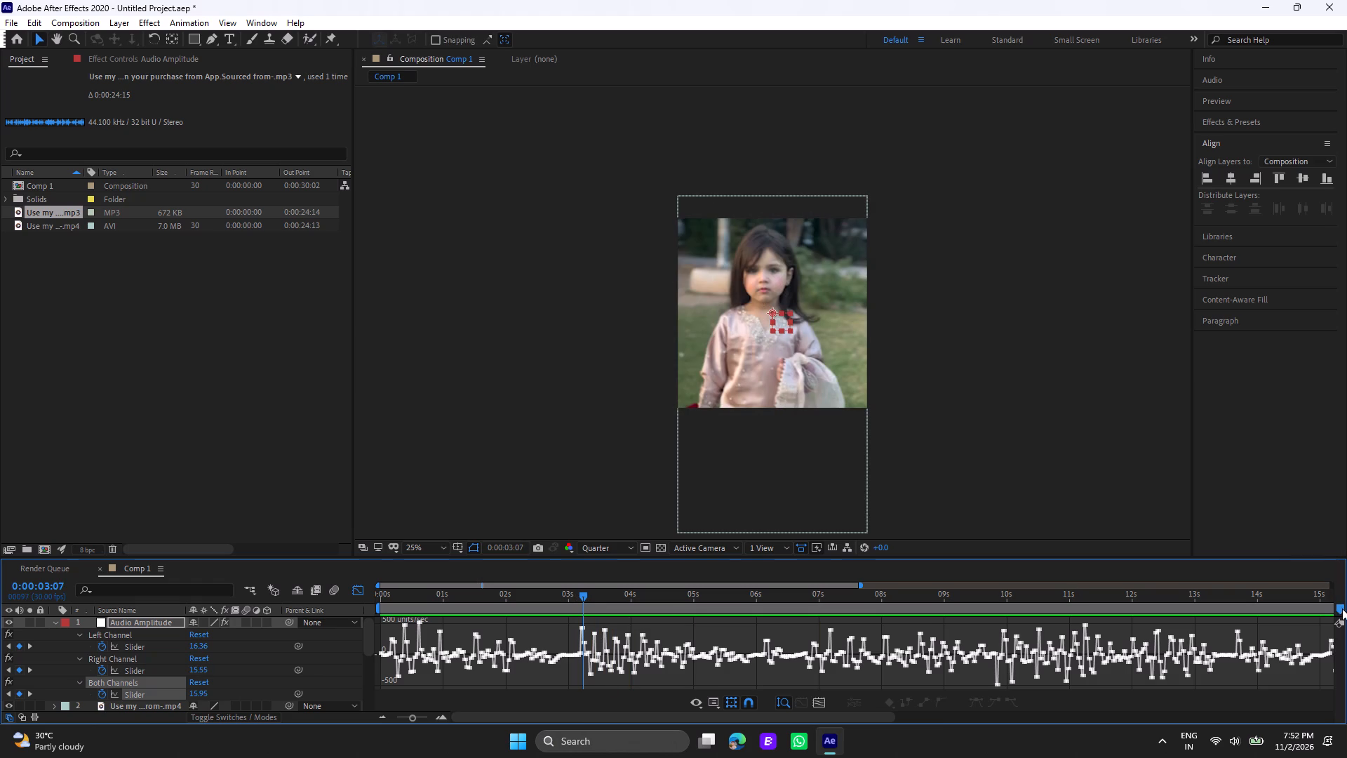
Play on from the first marker to the next beat and add composition marker 2 at 0:00:06:04.
key("space")
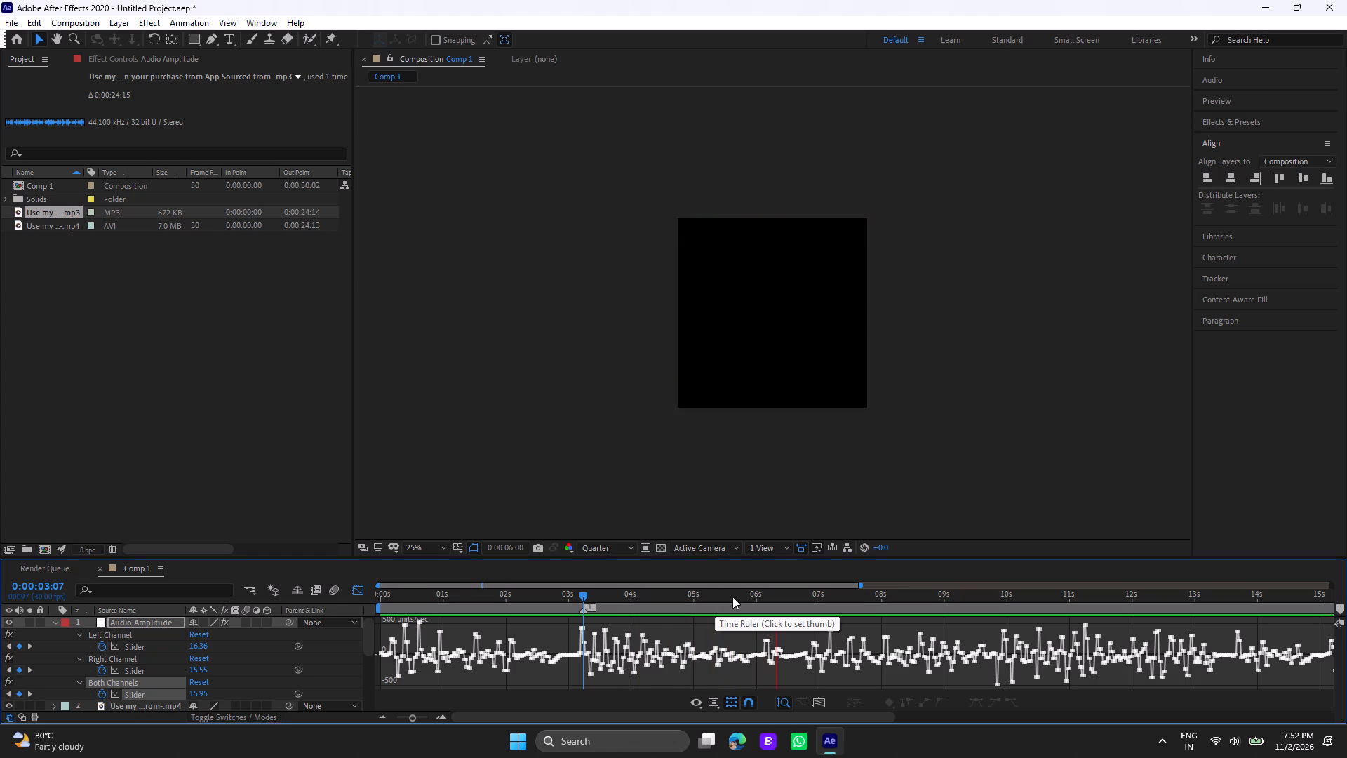
left_click(767, 602)
left_click(767, 602)
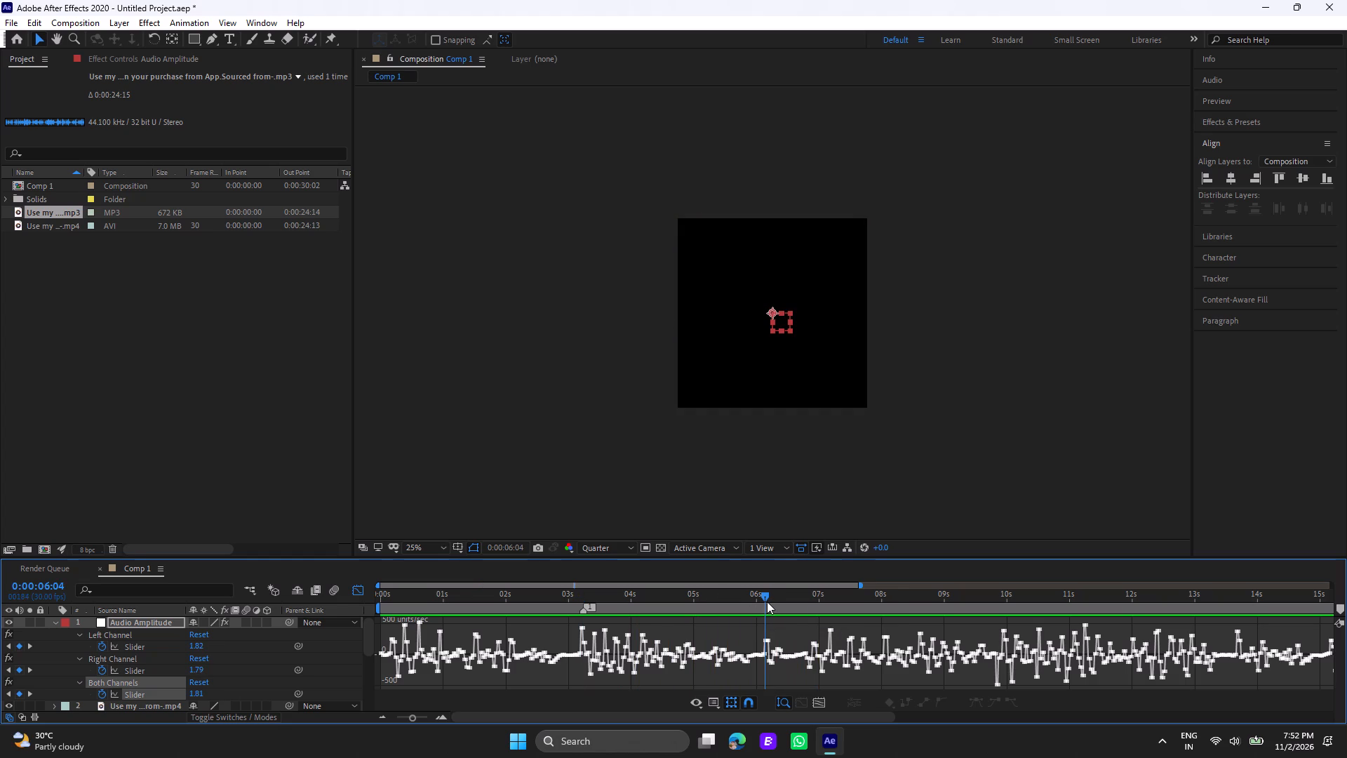
left_click(1340, 613)
Play on from marker 2, replaying from 0:00:06:09 to find the next beat, and add composition marker 3 at 0:00:08:01.
key("space")
left_click(827, 597)
left_click_drag(827, 597, 774, 604)
key("space")
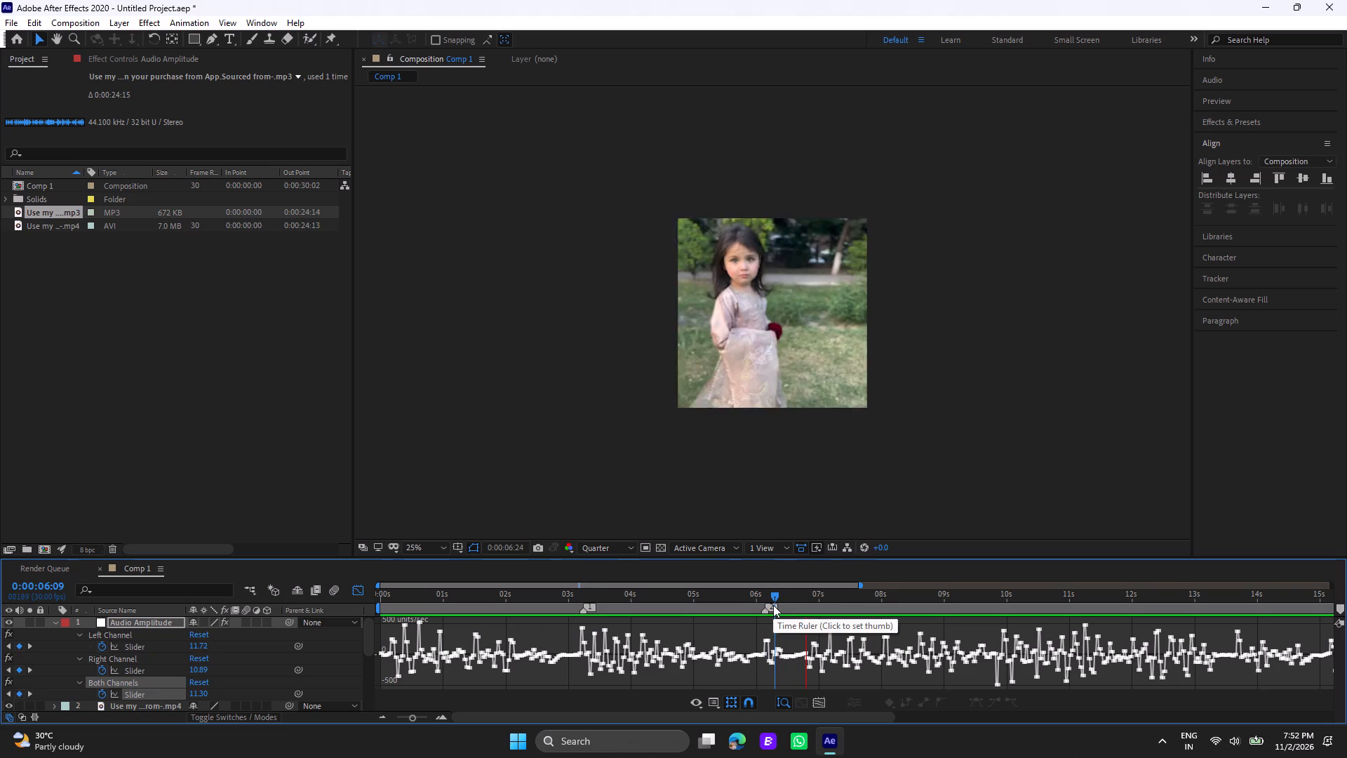
left_click(887, 597)
left_click(886, 607)
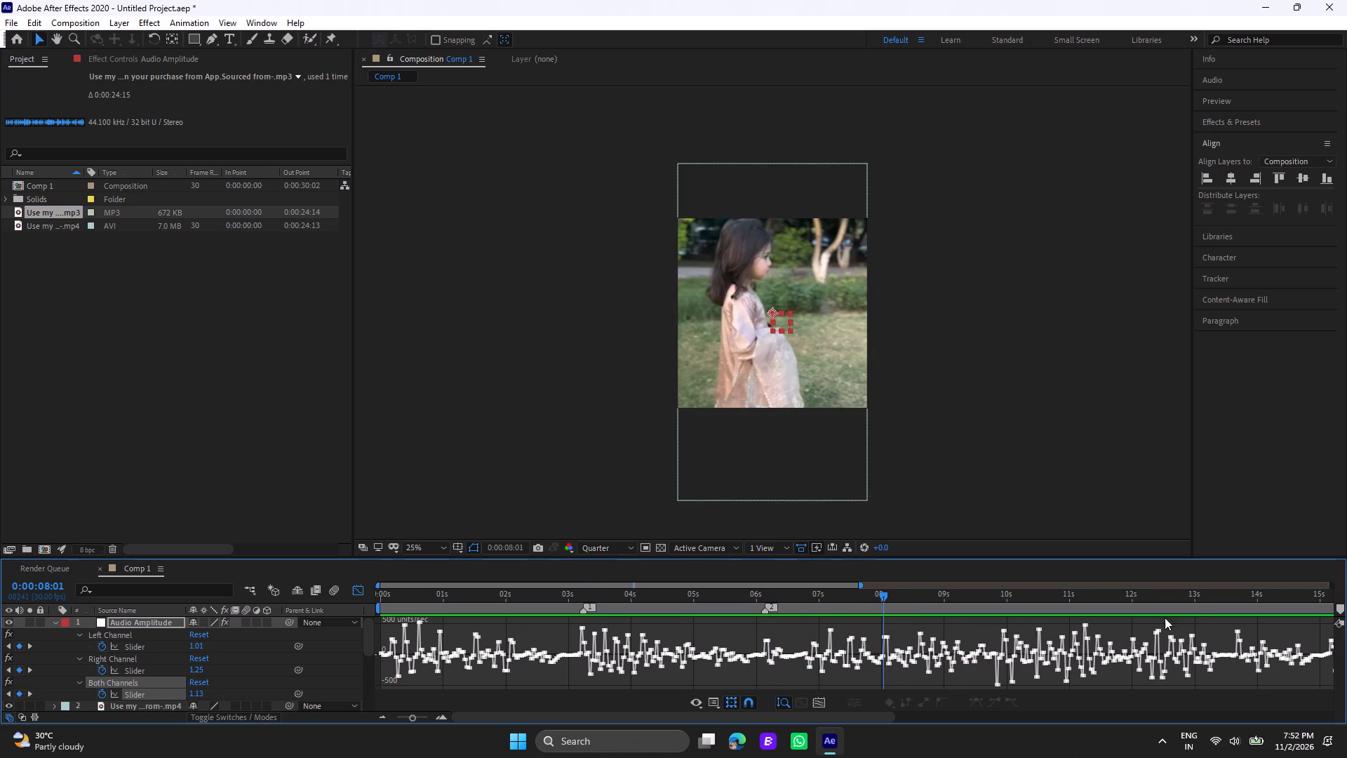
left_click(1335, 609)
Replay the music around the existing markers to find the beat after marker 3, and add composition marker 4 at 0:00:09:17.
key("space")
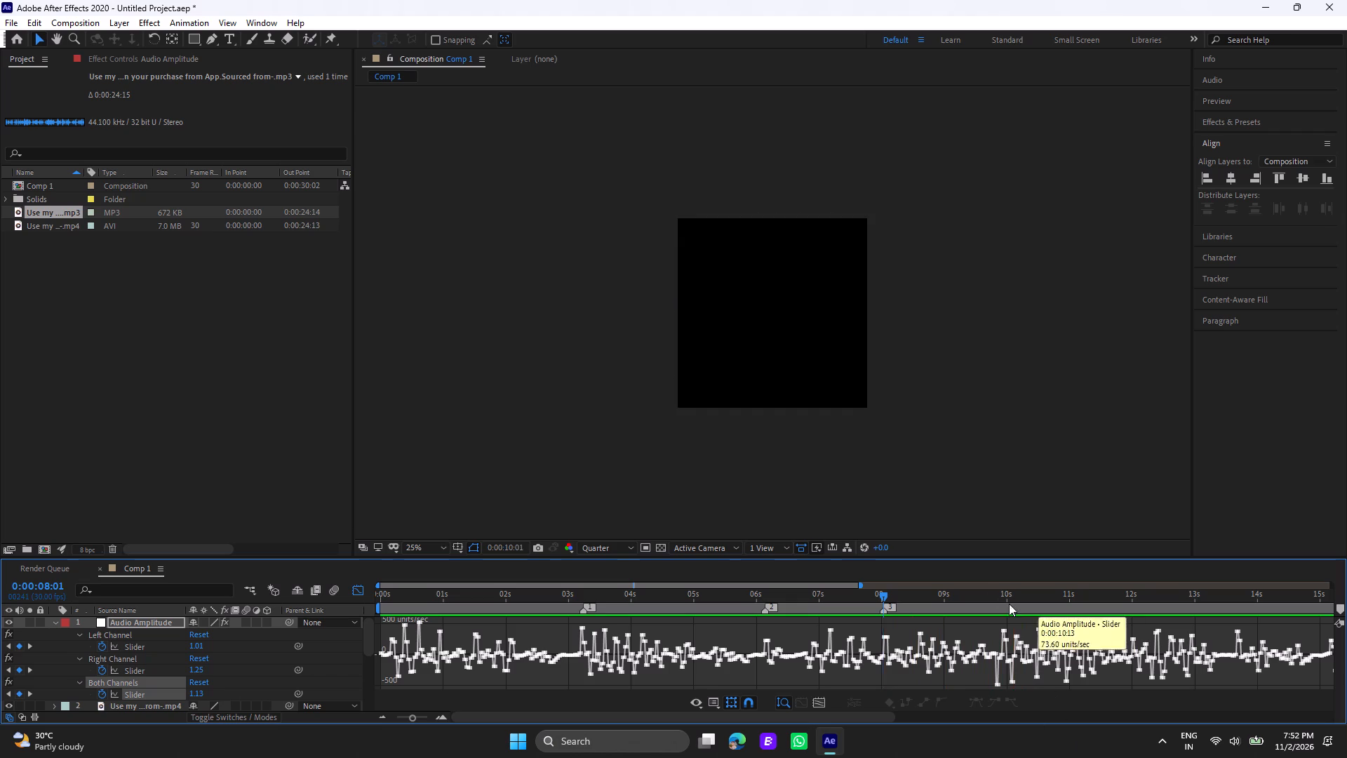
left_click(861, 609)
key("space")
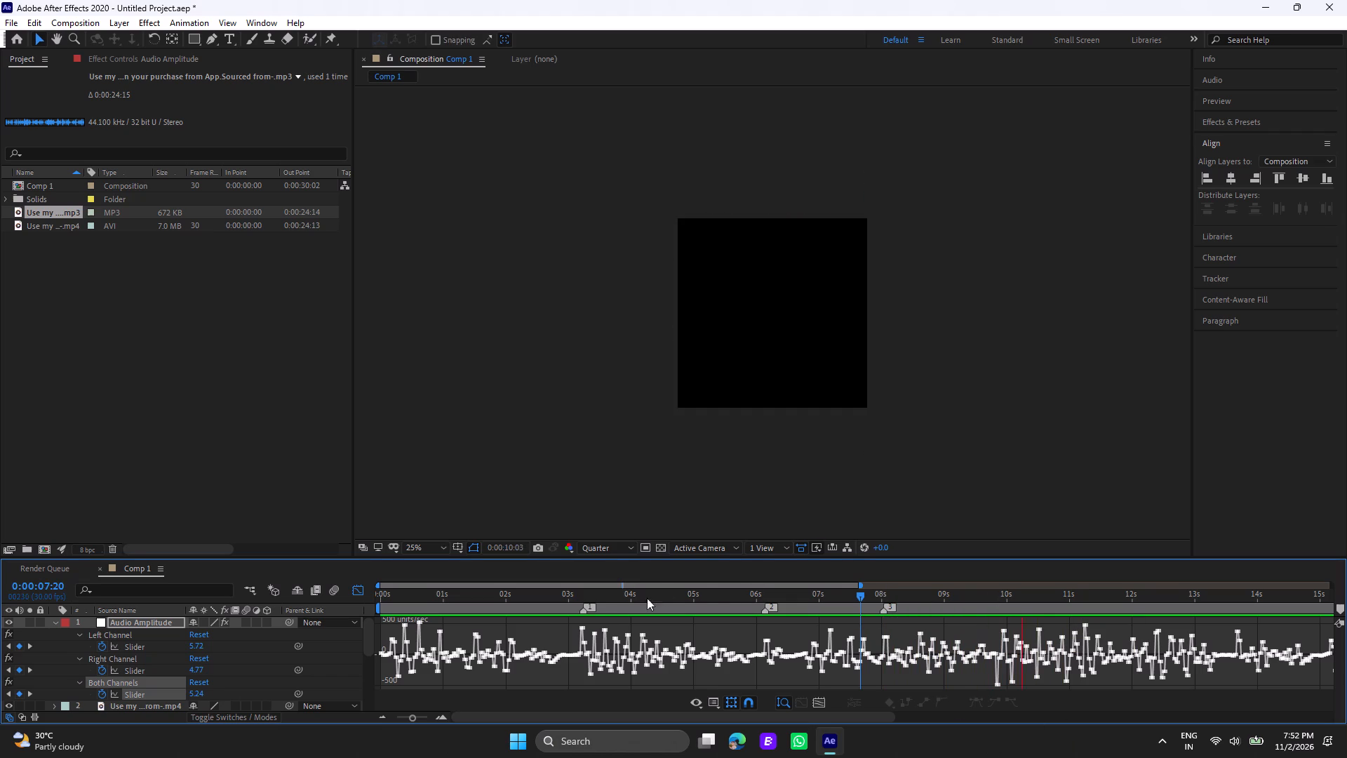
left_click(569, 598)
key("space")
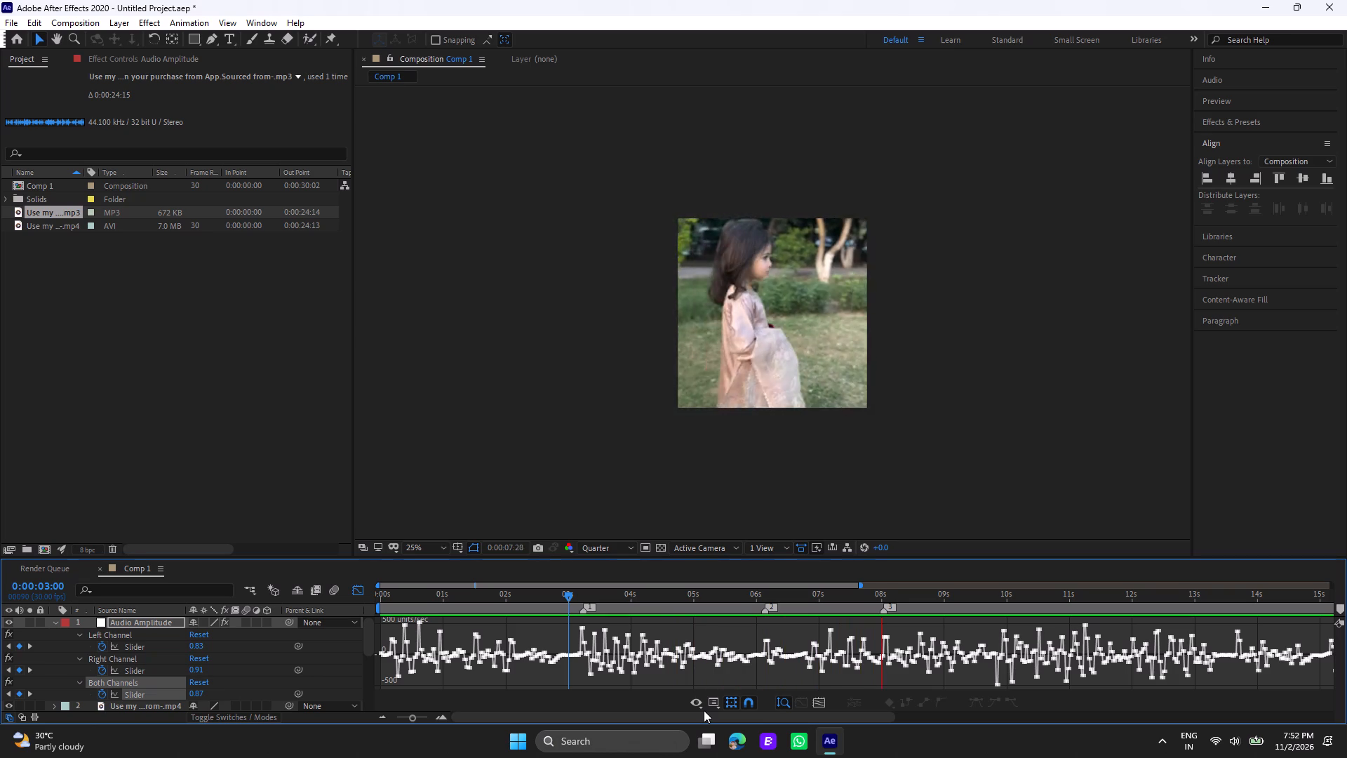
left_click(767, 591)
key("space")
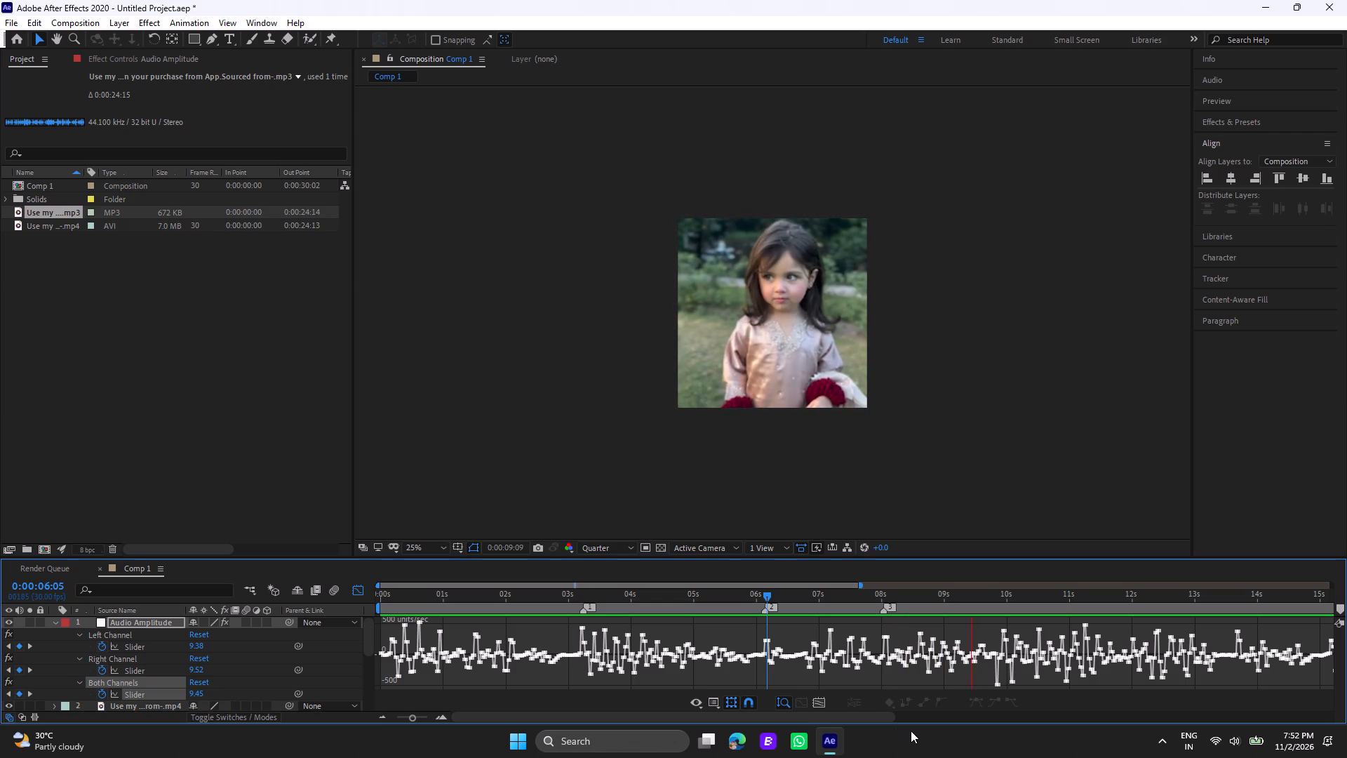
key("space")
double_click(983, 602)
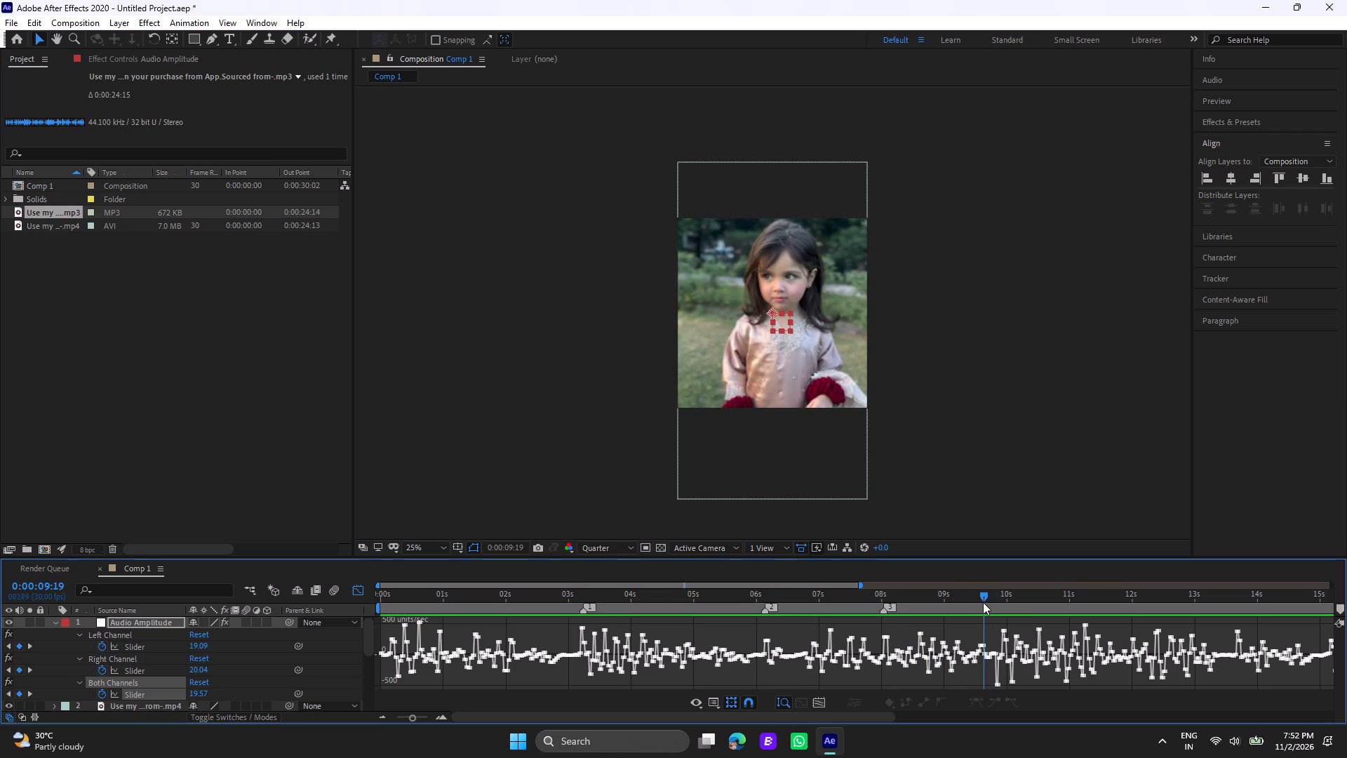
left_click(1340, 604)
Play on from marker 4, replaying from 0:00:10:26, and add composition marker 5 at 0:00:12:00.
key("space")
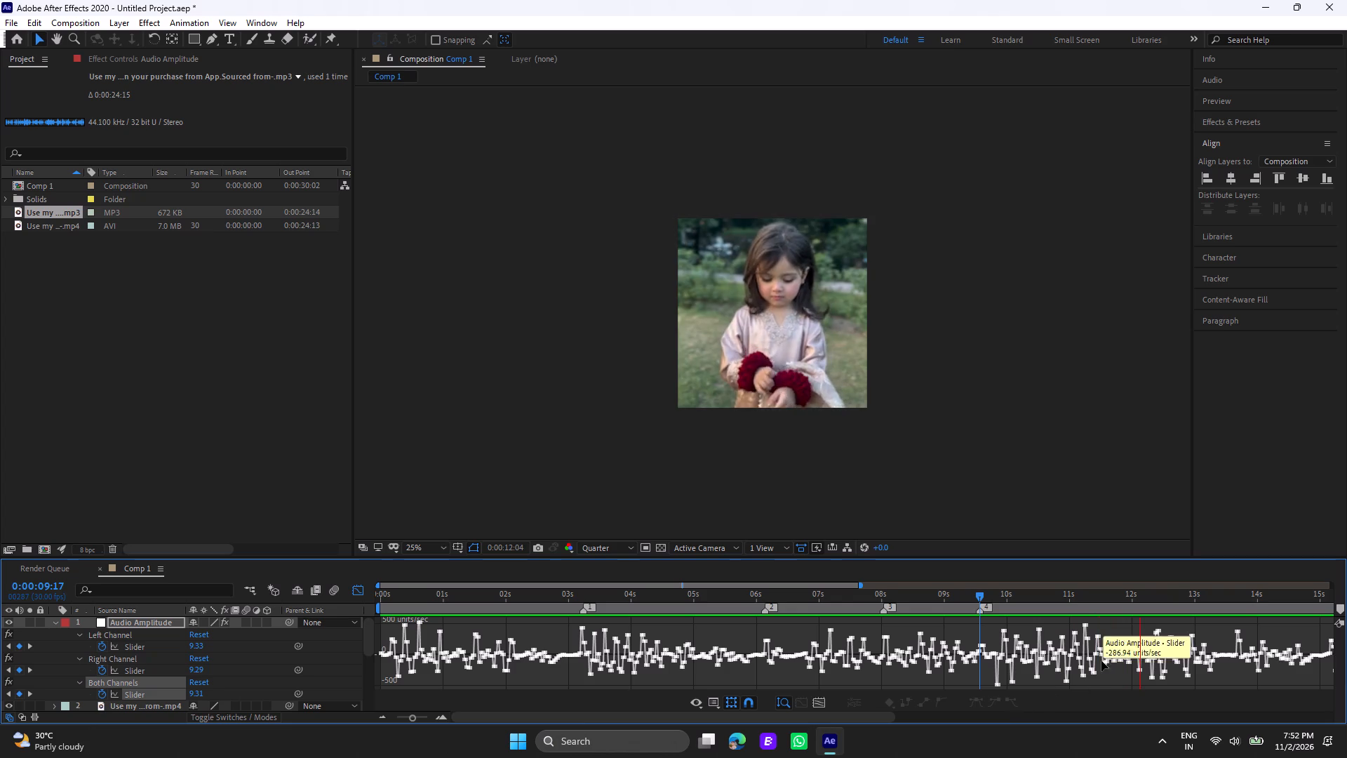
left_click(1061, 594)
key("space")
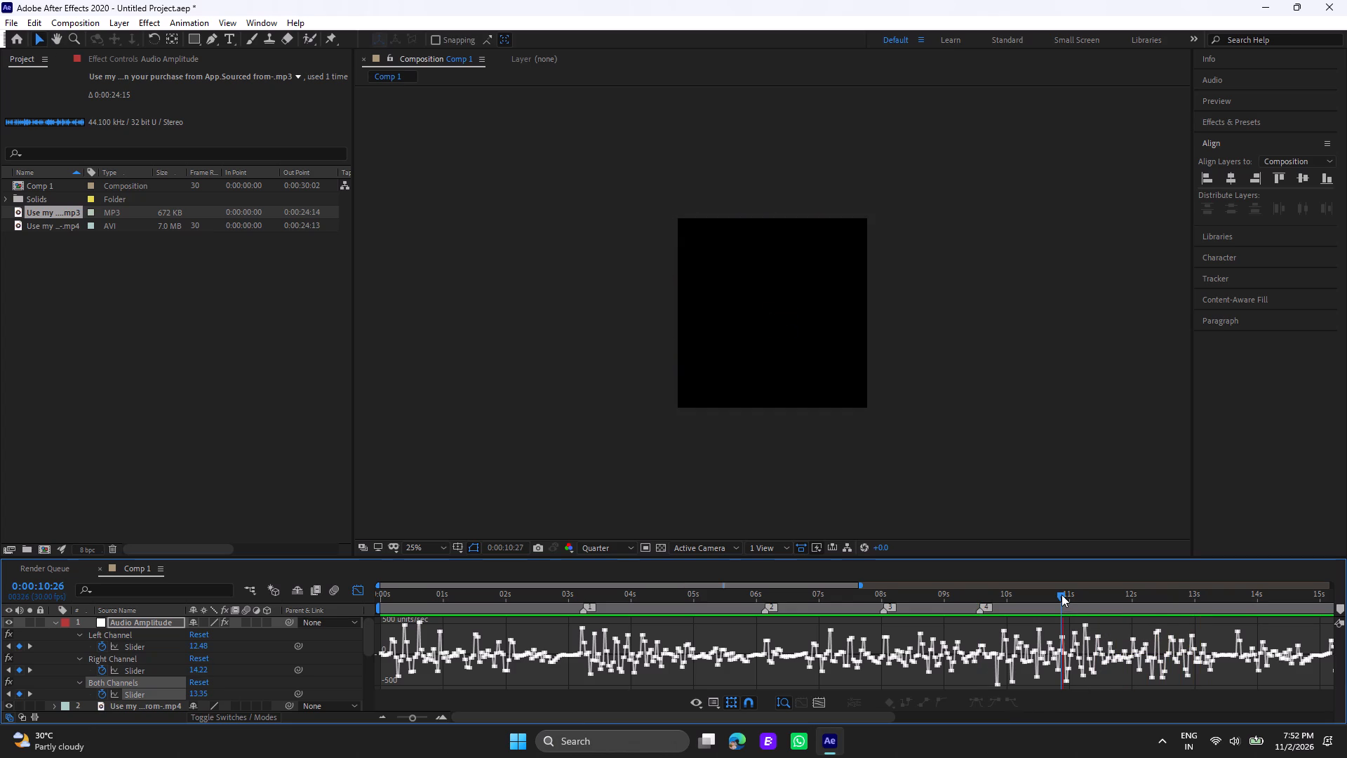
key("space")
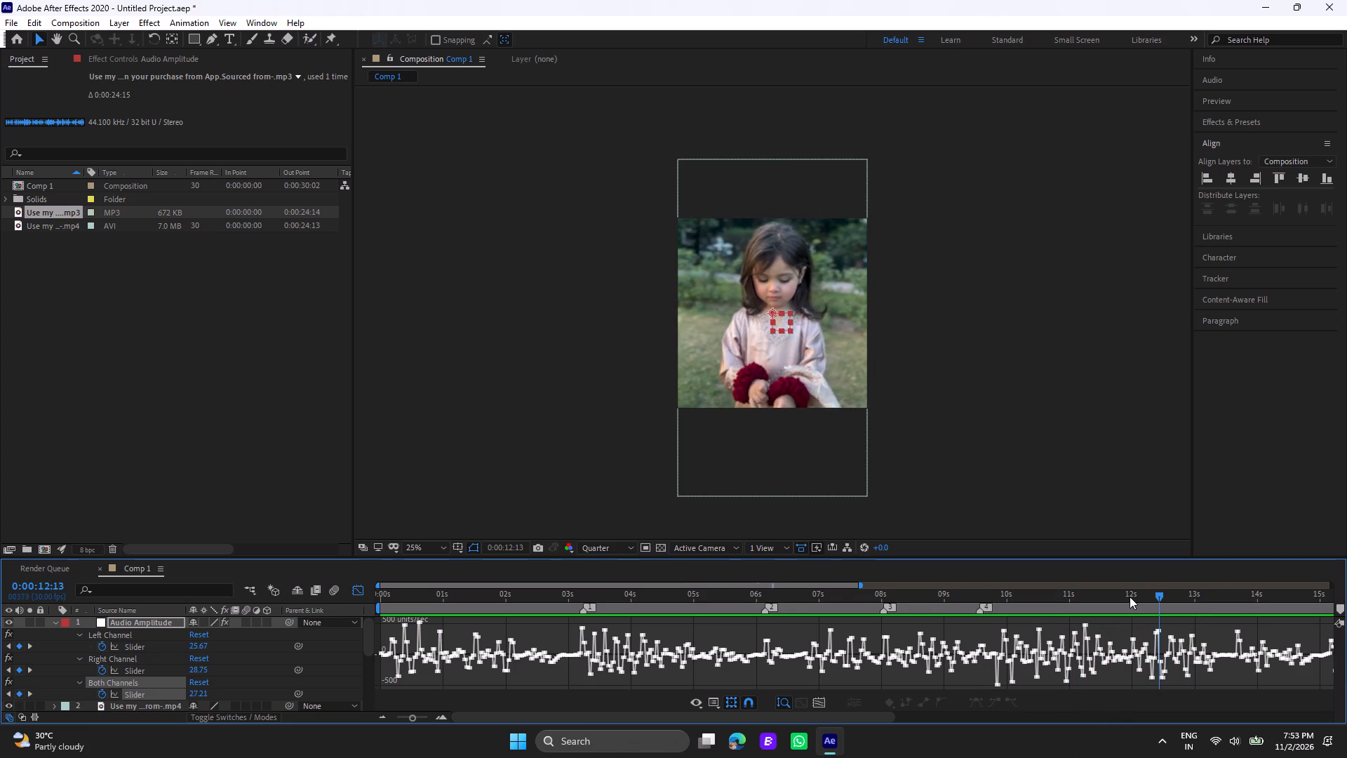
left_click(1130, 597)
left_click(1130, 597)
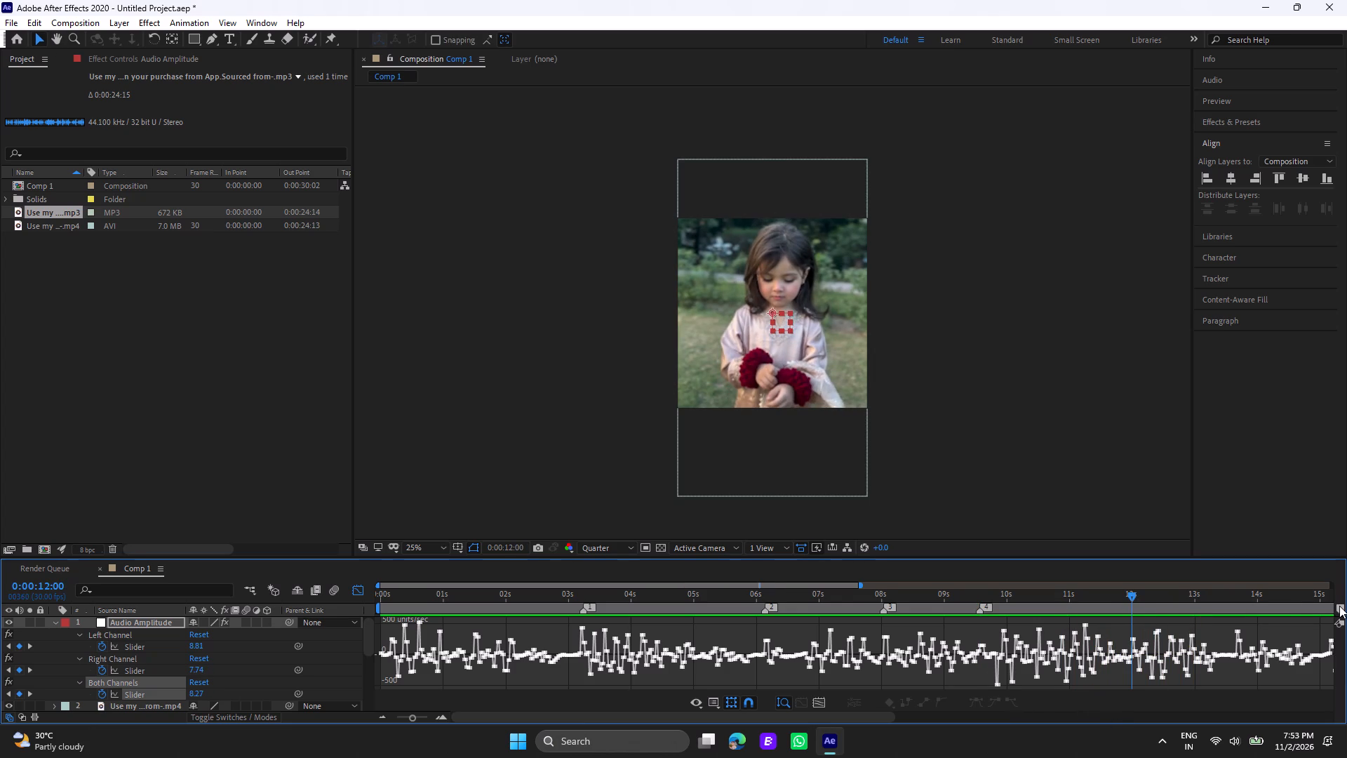
left_click(1339, 606)
Play on from marker 5 to the next beat and add composition marker 6 at 0:00:13:20.
key("space")
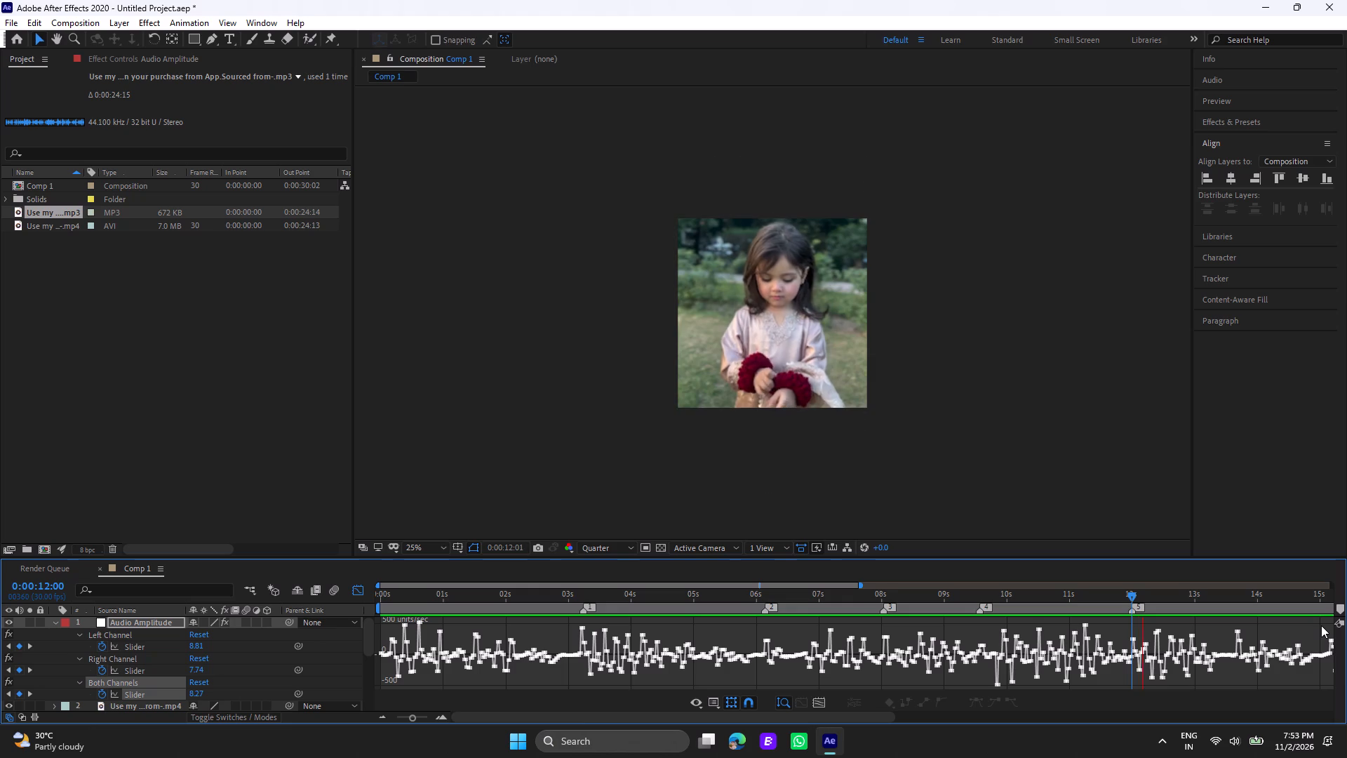
key("space")
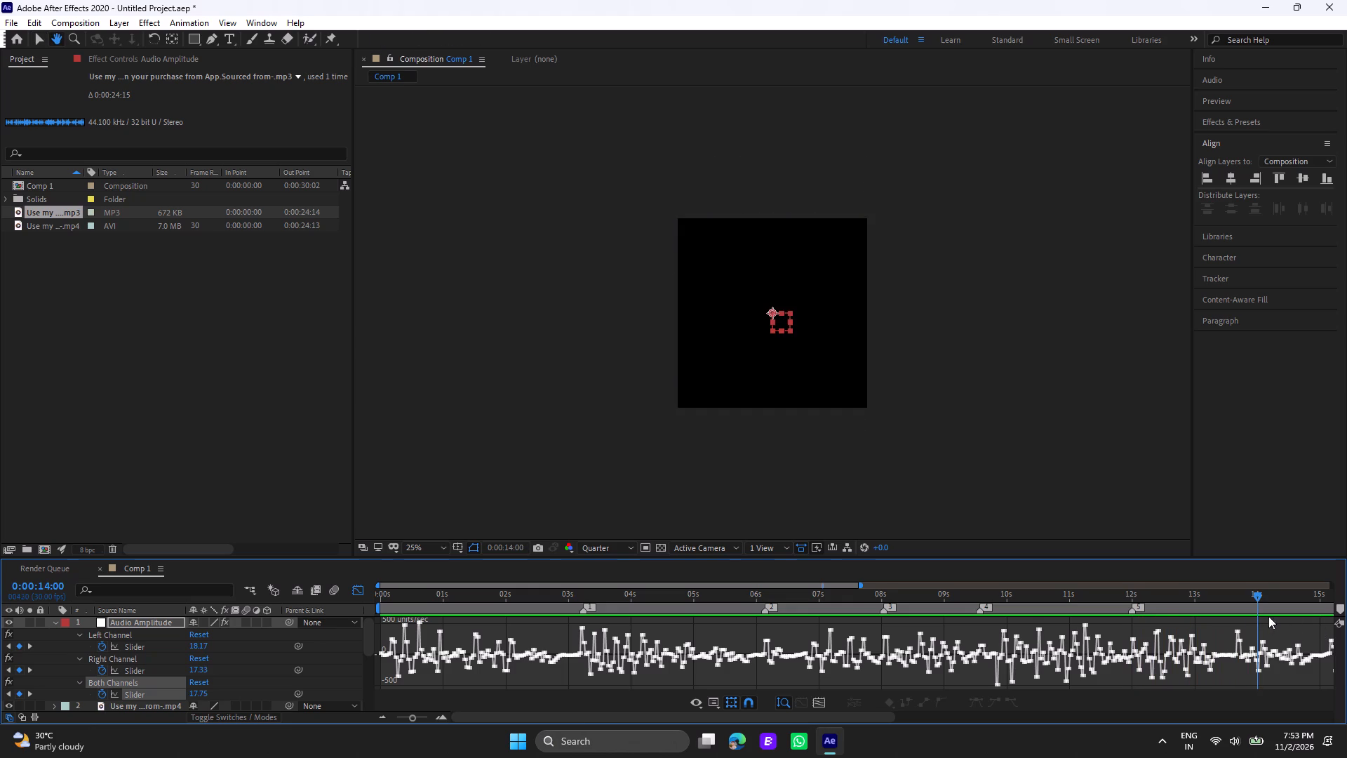
double_click(1240, 600)
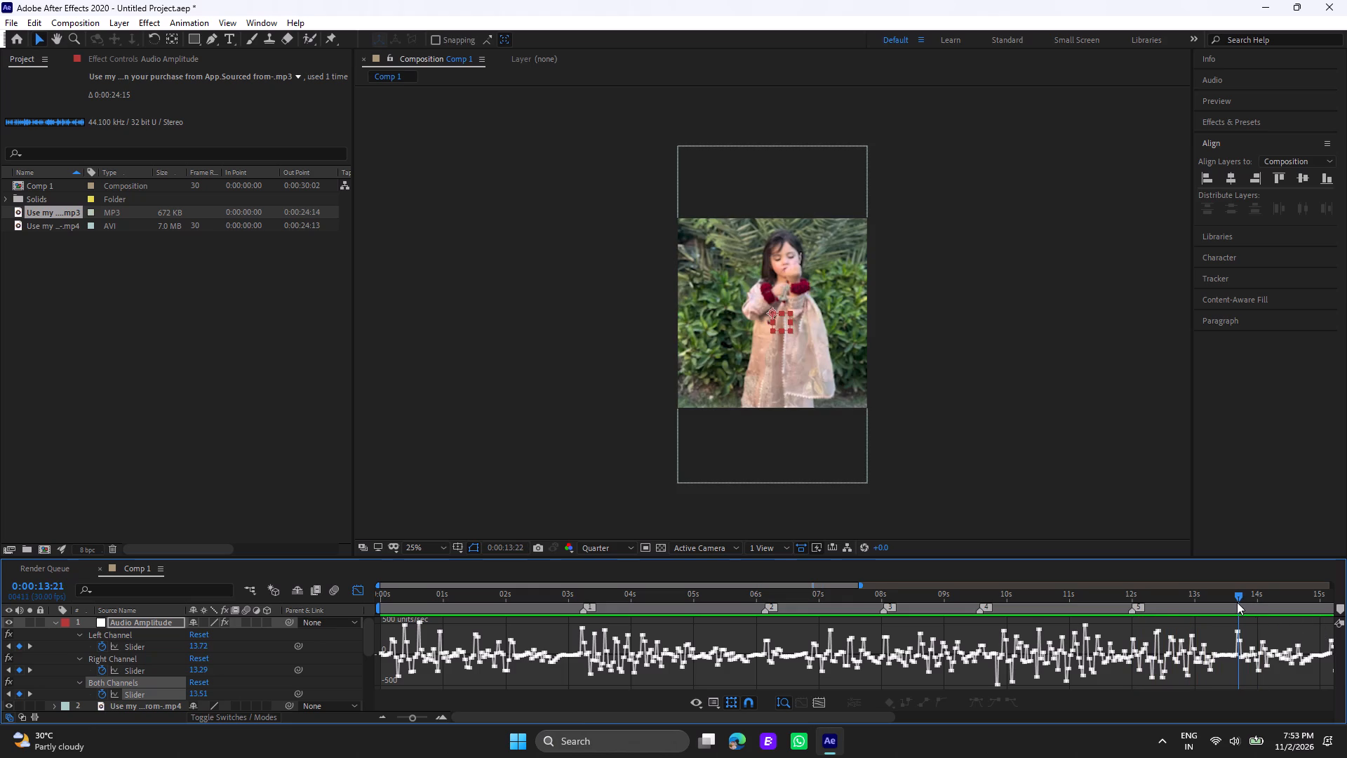
left_click(1338, 609)
Play on from marker 6 to the next beat and add composition marker 7 at 0:00:15:12.
left_click_drag(890, 717, 914, 717)
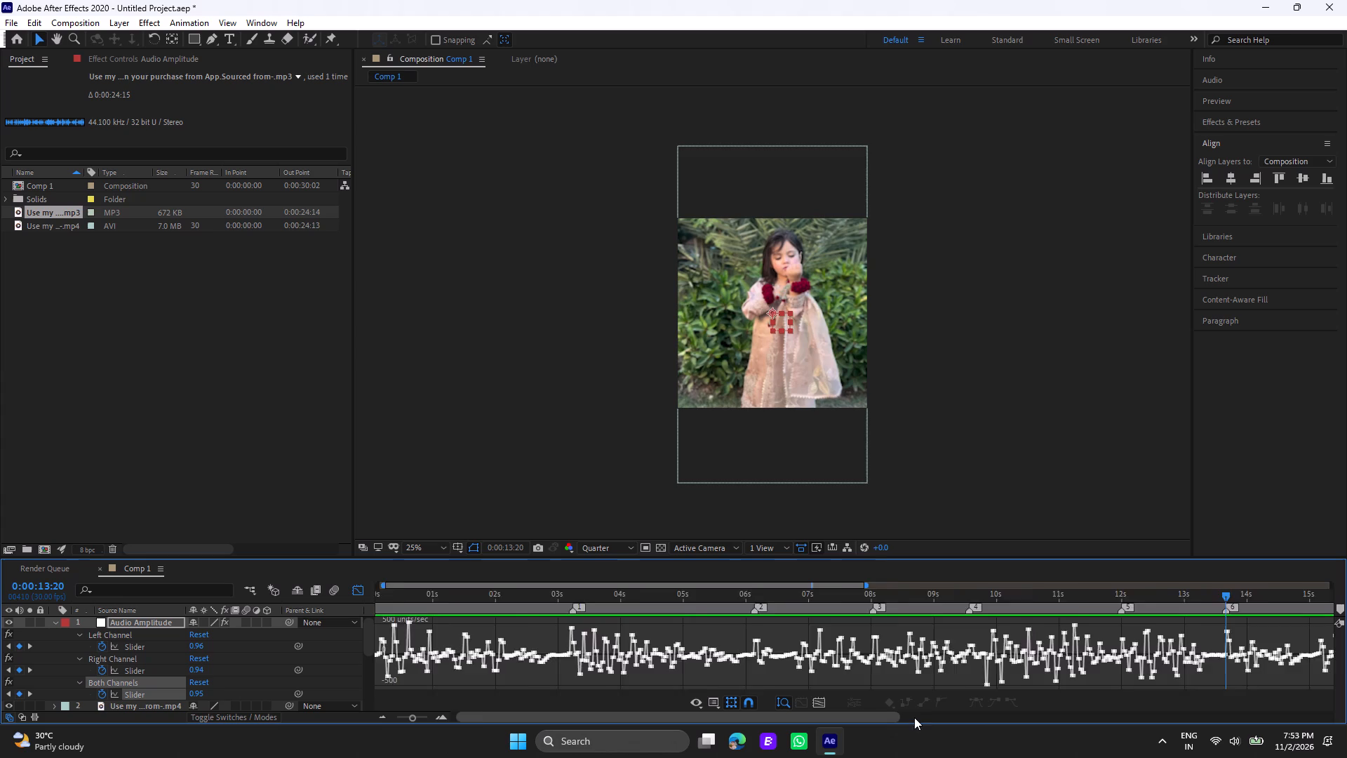
left_click_drag(914, 717, 1141, 719)
key("space")
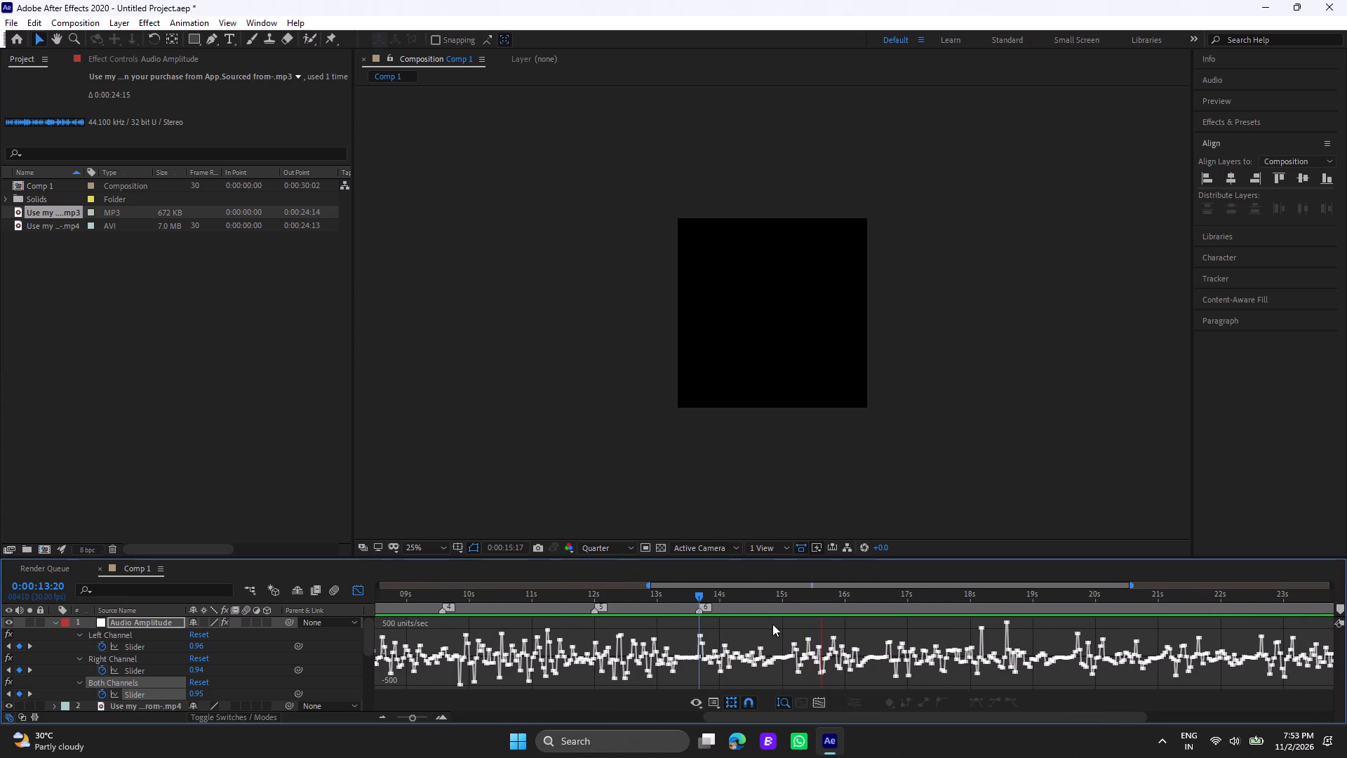
left_click(813, 605)
left_click_drag(813, 606, 806, 608)
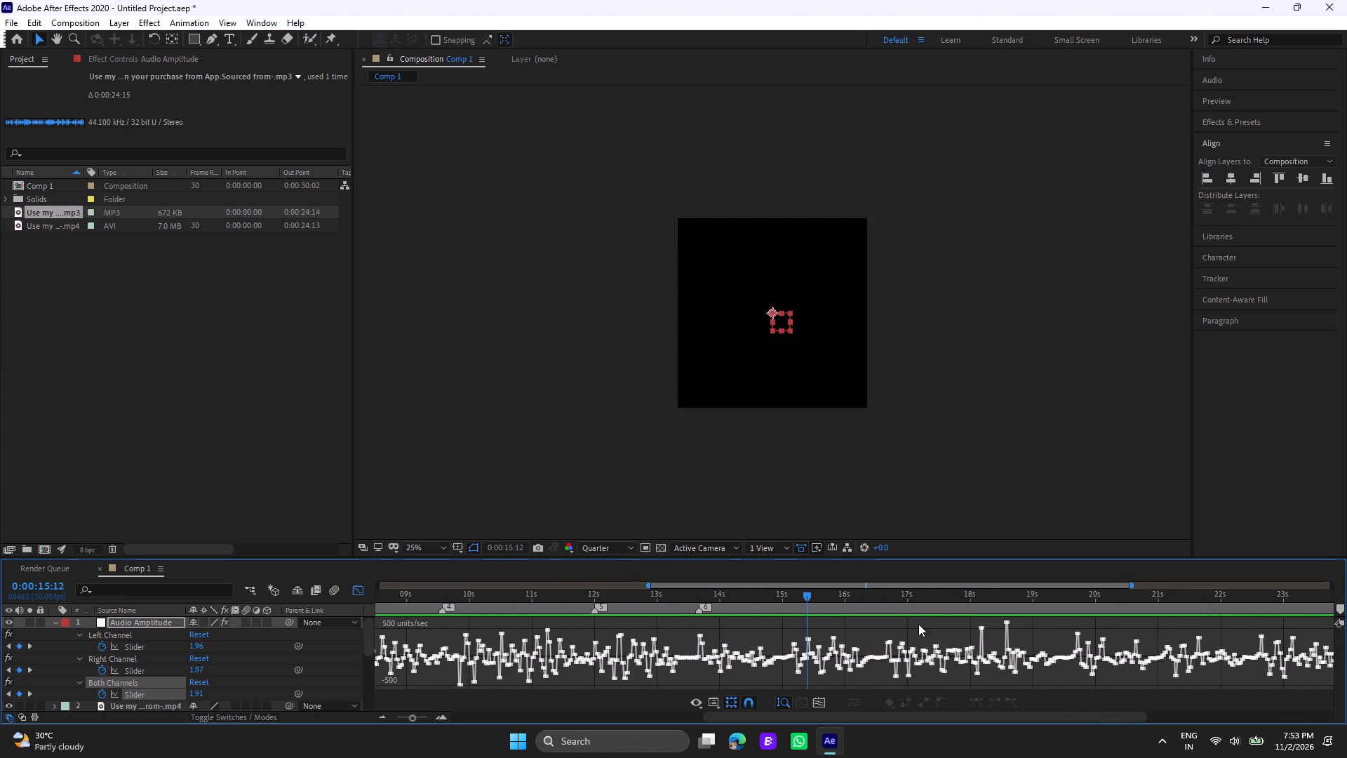
left_click(1339, 608)
Play on from marker 7 to the next beat and add composition marker 8 at 0:00:16:20.
key("space")
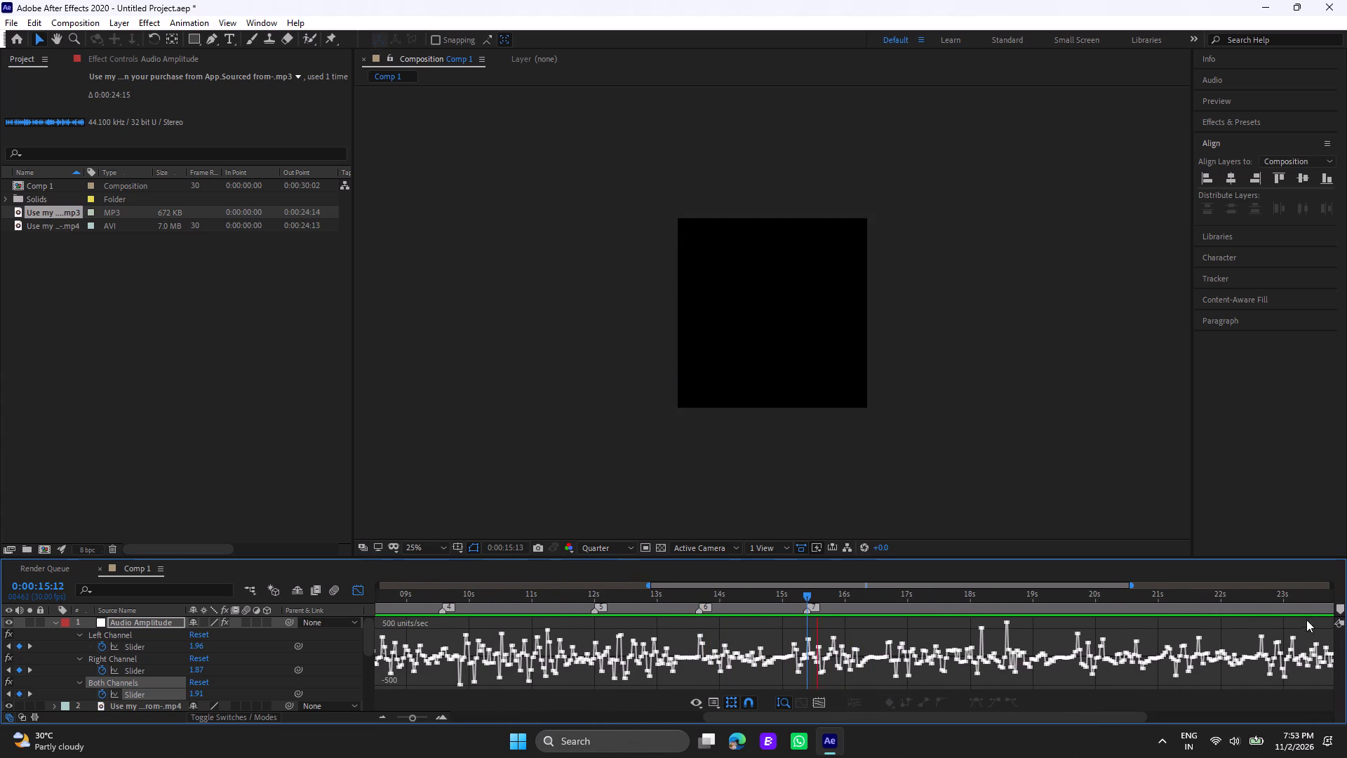
left_click(891, 604)
left_click(891, 604)
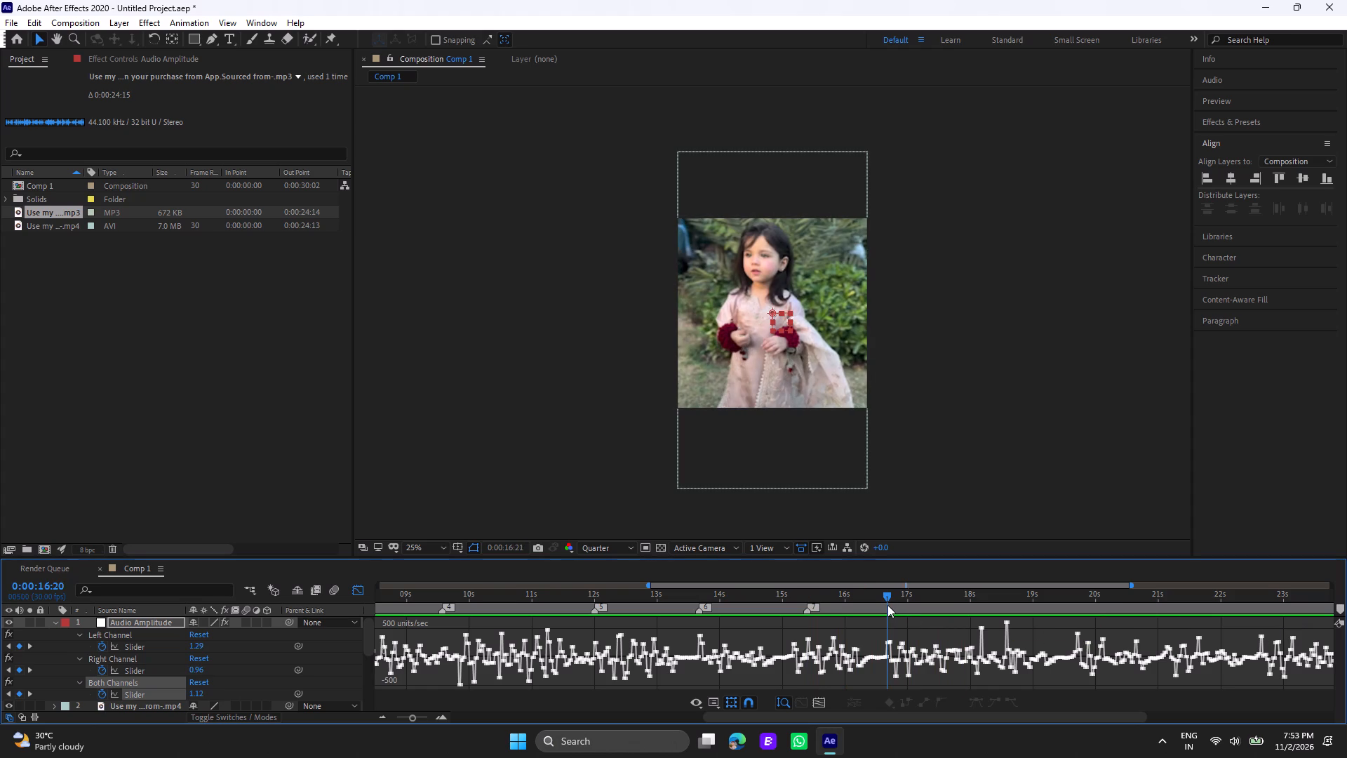
left_click(1339, 610)
Play on from marker 8 to the next beat and add composition marker 9 at the graph peak at 0:00:18:06.
key("space")
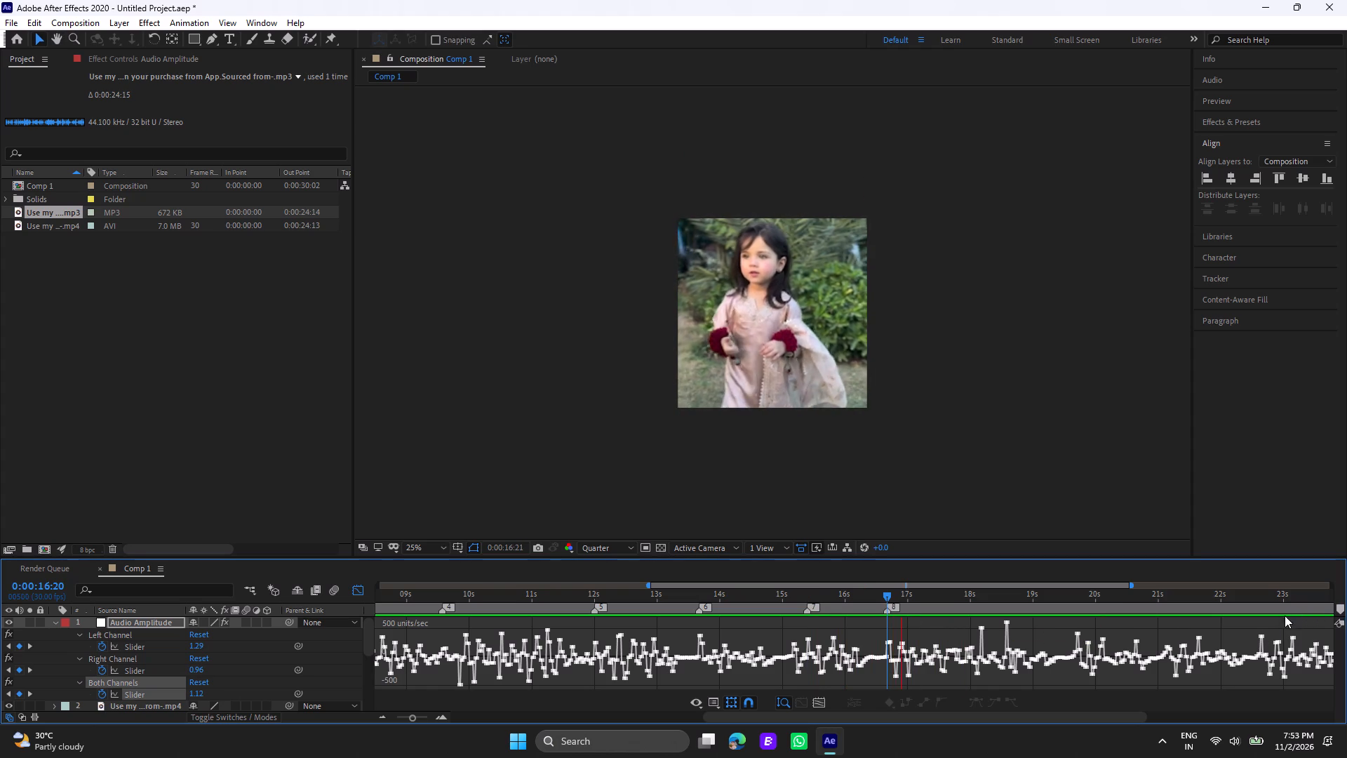
left_click(982, 604)
left_click(1339, 611)
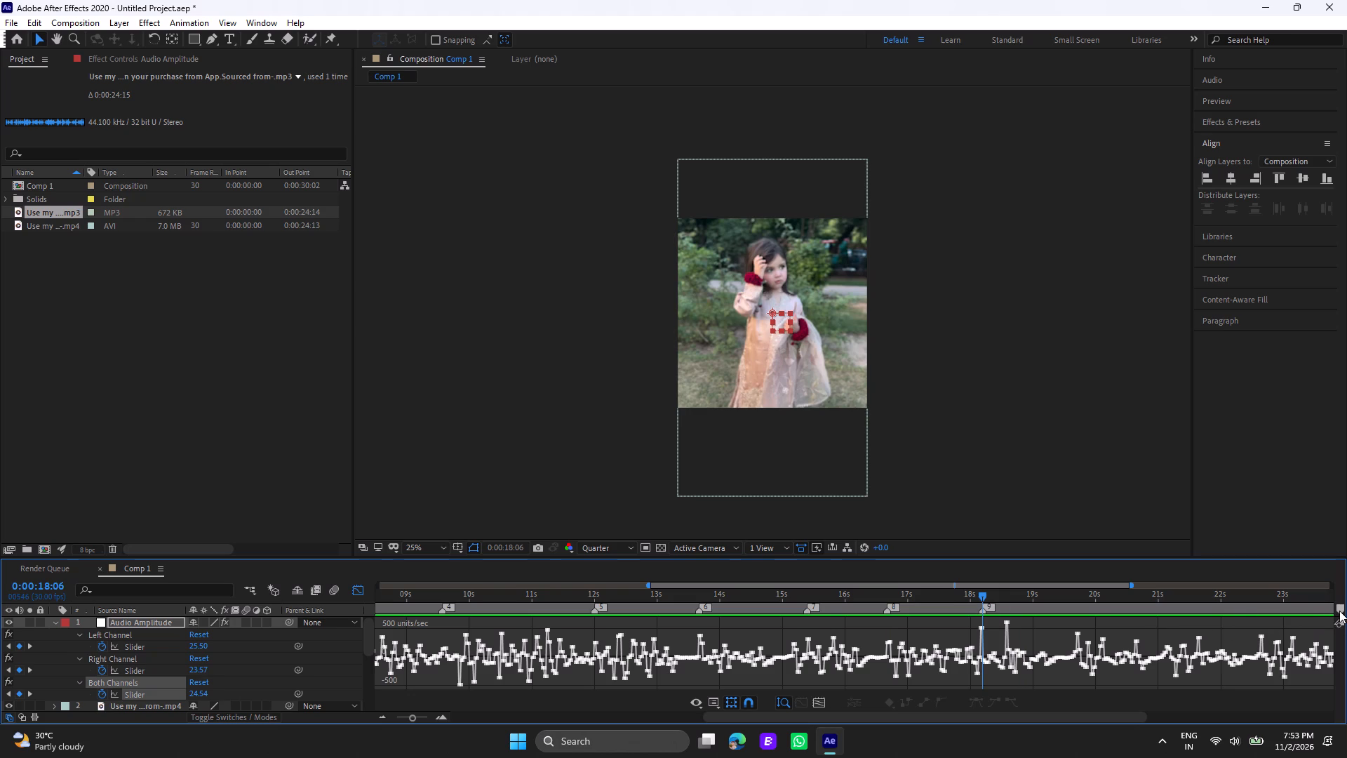
Play on from marker 9 to the next beat and add composition marker 10 at 0:00:19:21.
key("space")
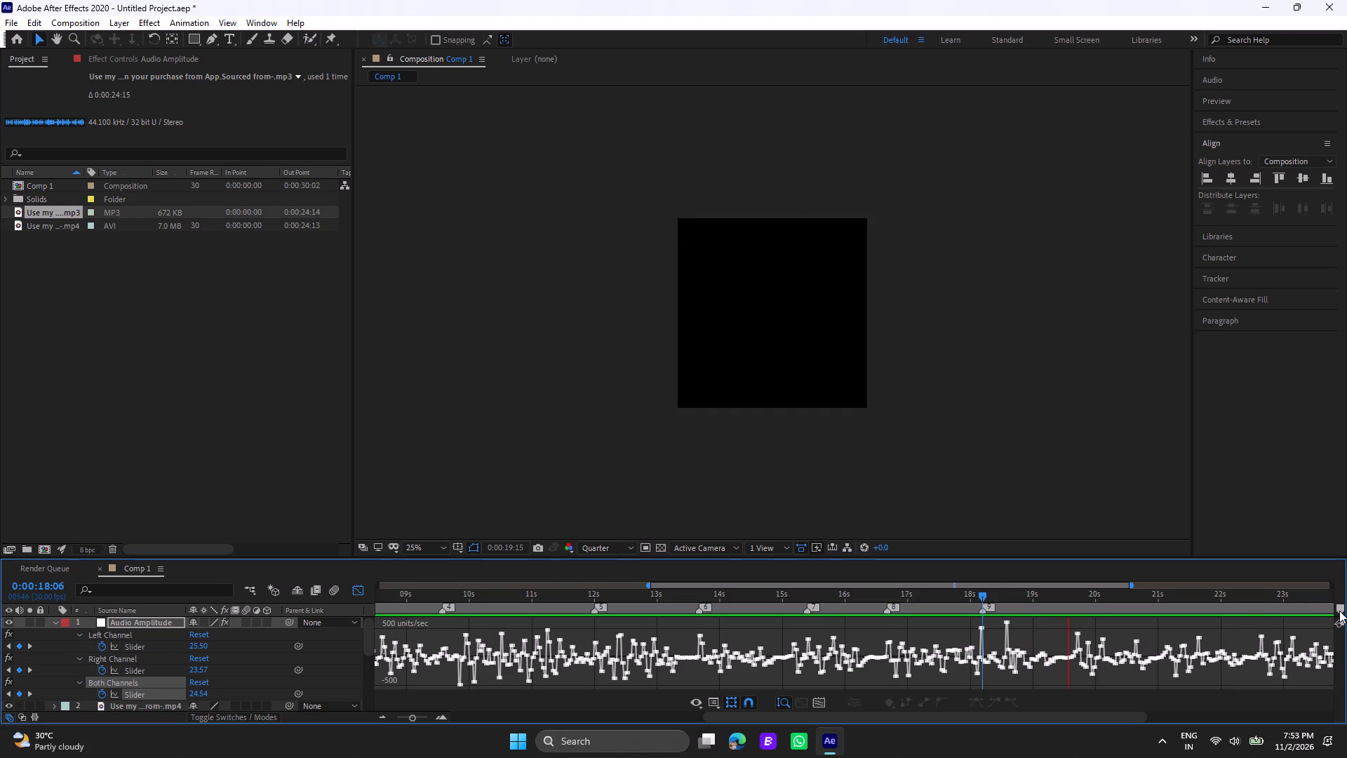
left_click(1078, 609)
left_click(1078, 609)
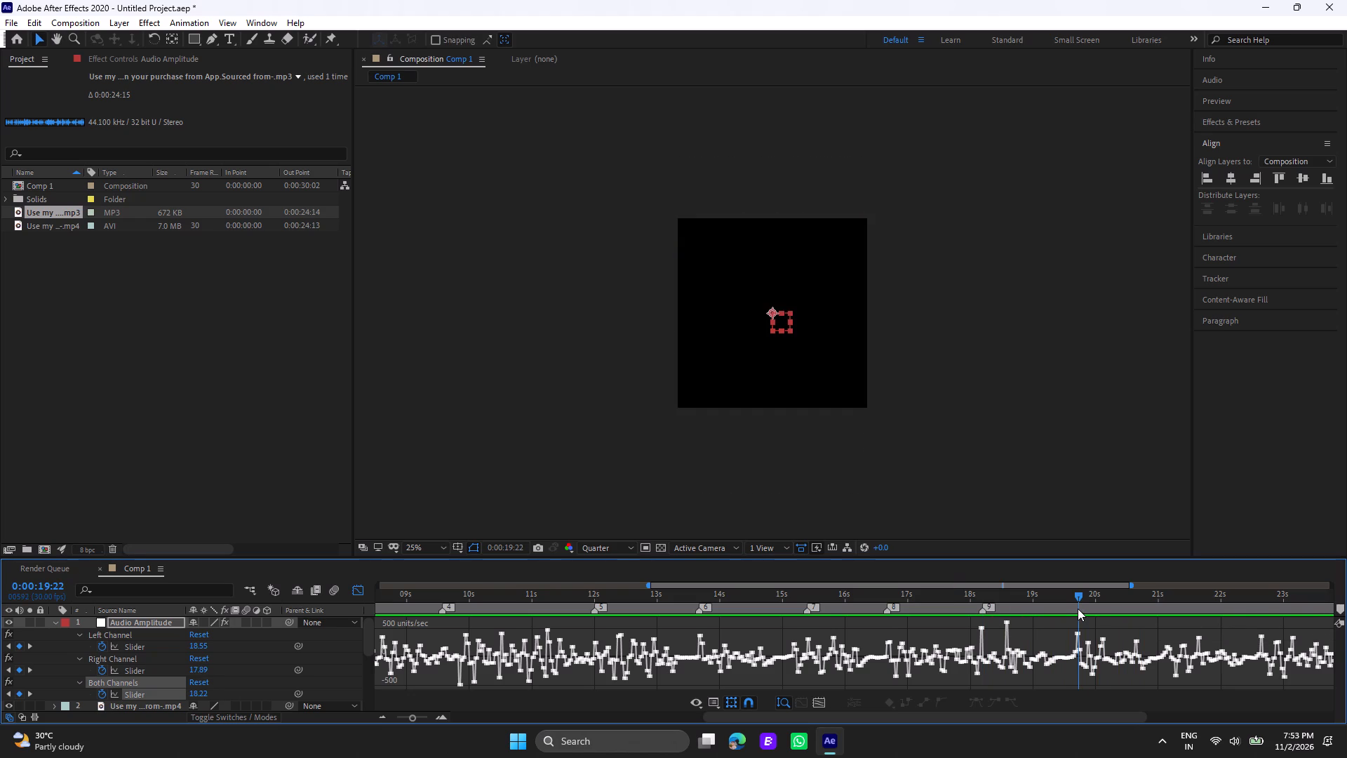
left_click(1337, 607)
Play the music twice from marker 10 to find the next beat, and add composition marker 11 at 0:00:21:04.
key("space")
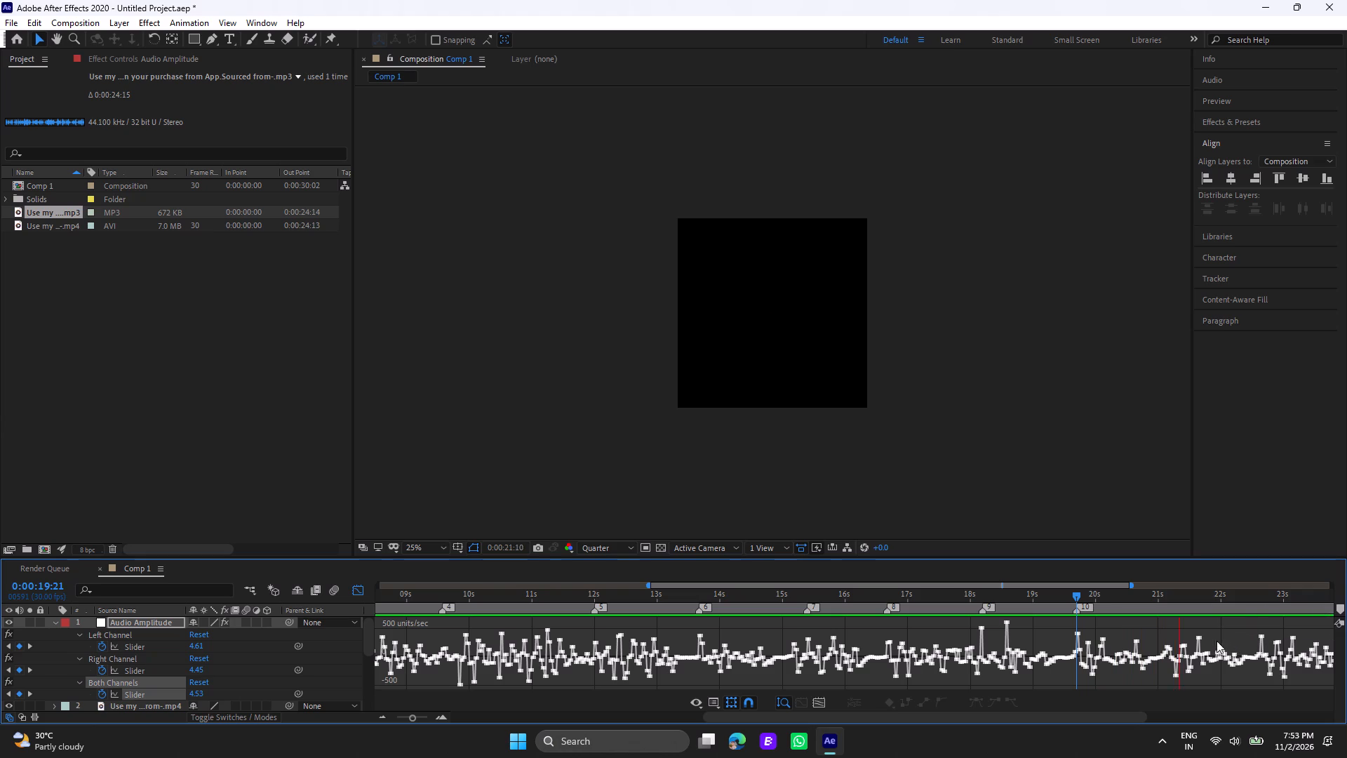
left_click(1075, 596)
key("space")
left_click(1166, 599)
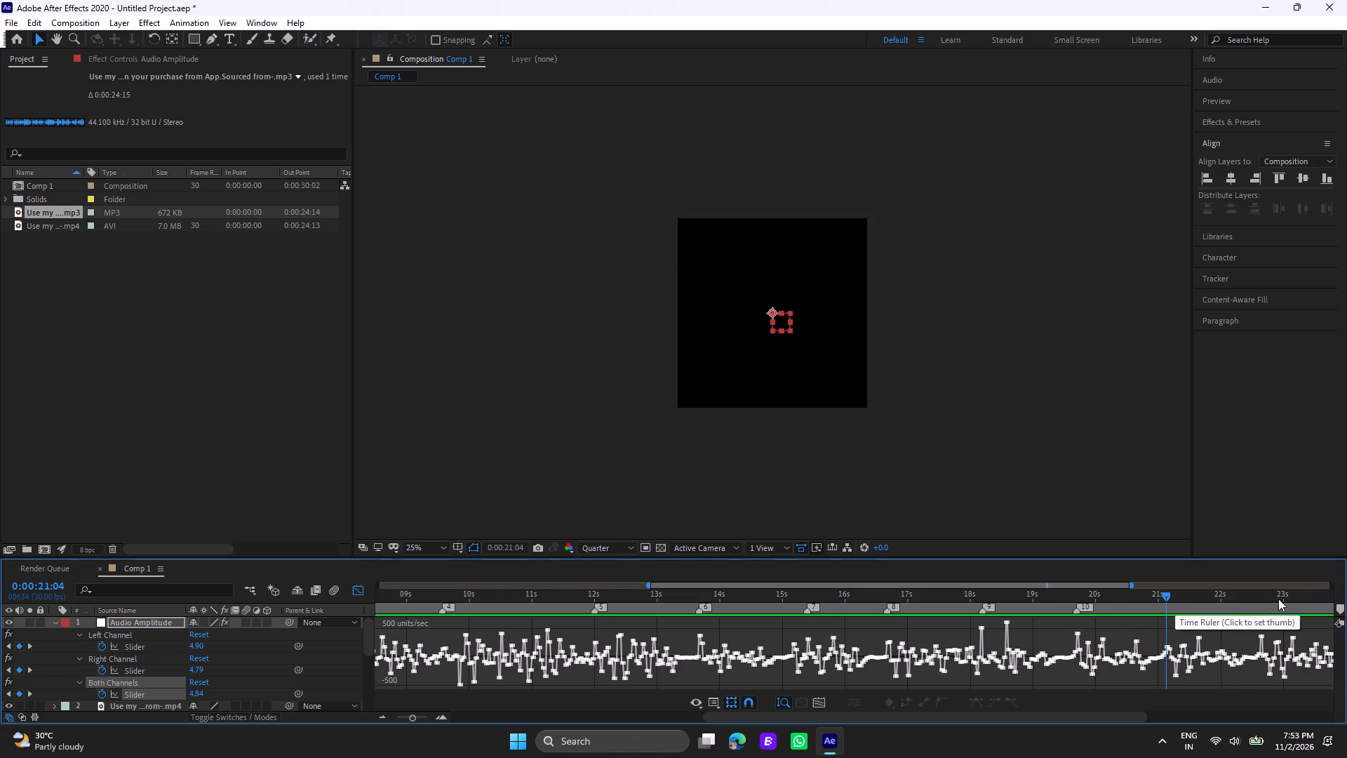
left_click(1339, 607)
Play on from marker 11 to the next beat and add composition marker 12 at 0:00:22:19.
key("space")
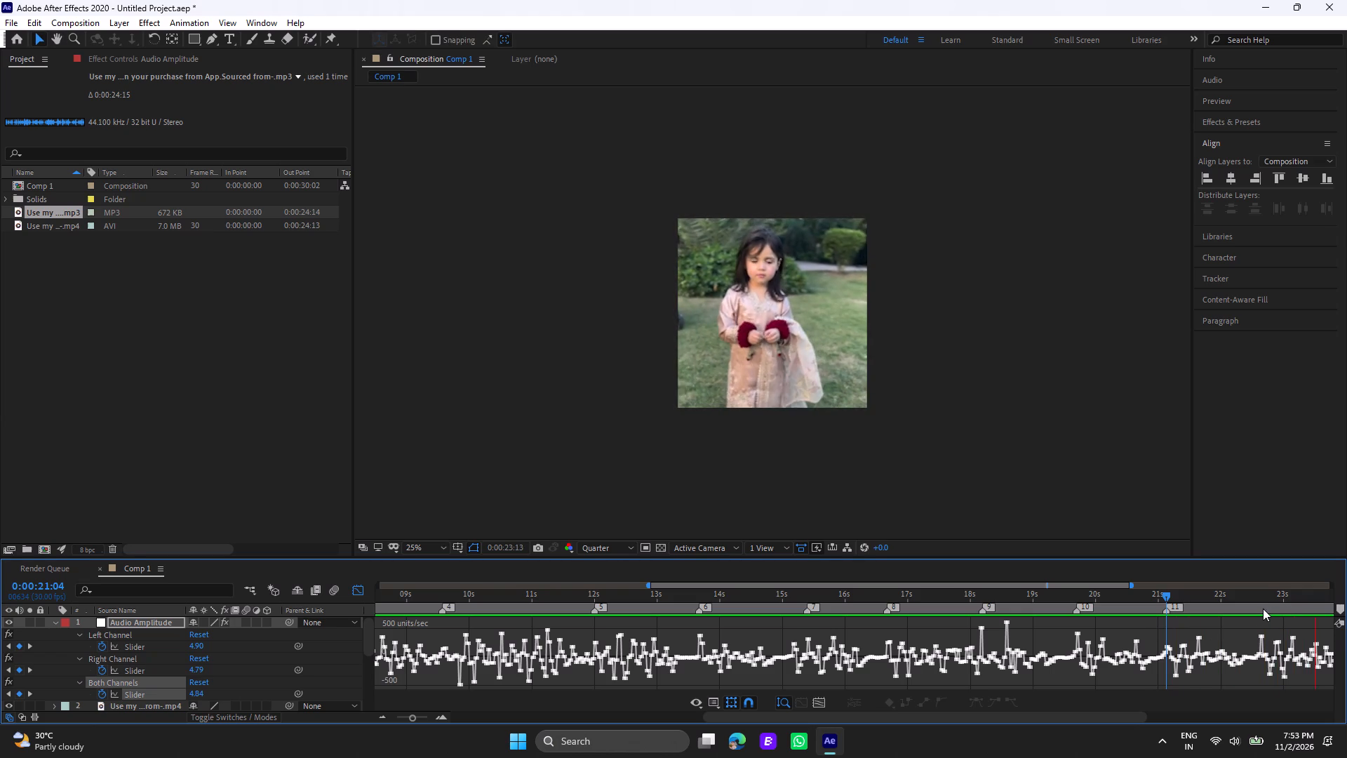
double_click(1263, 609)
left_click(1343, 606)
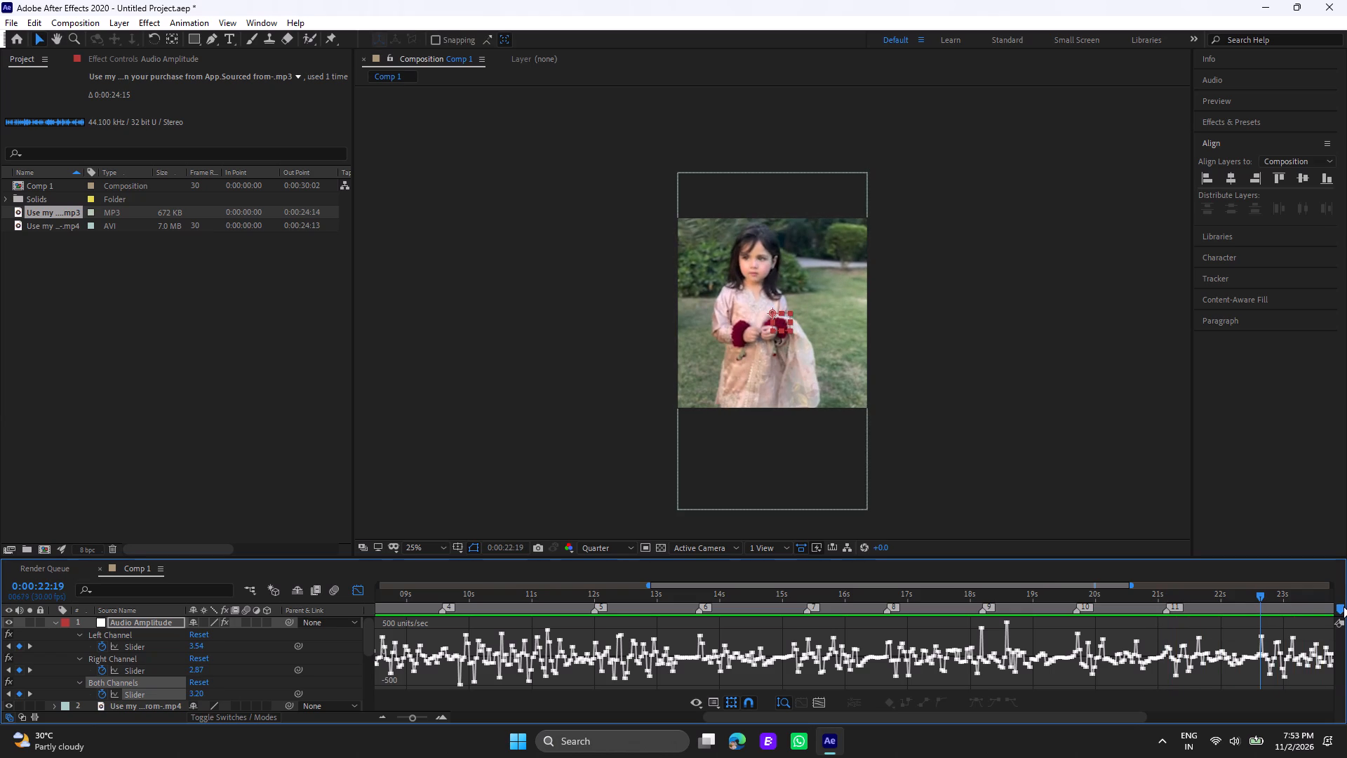
Play the rest of the music past marker 12, return from the Graph Editor to the layer bars, and delete the Audio Amplitude layer.
key("space")
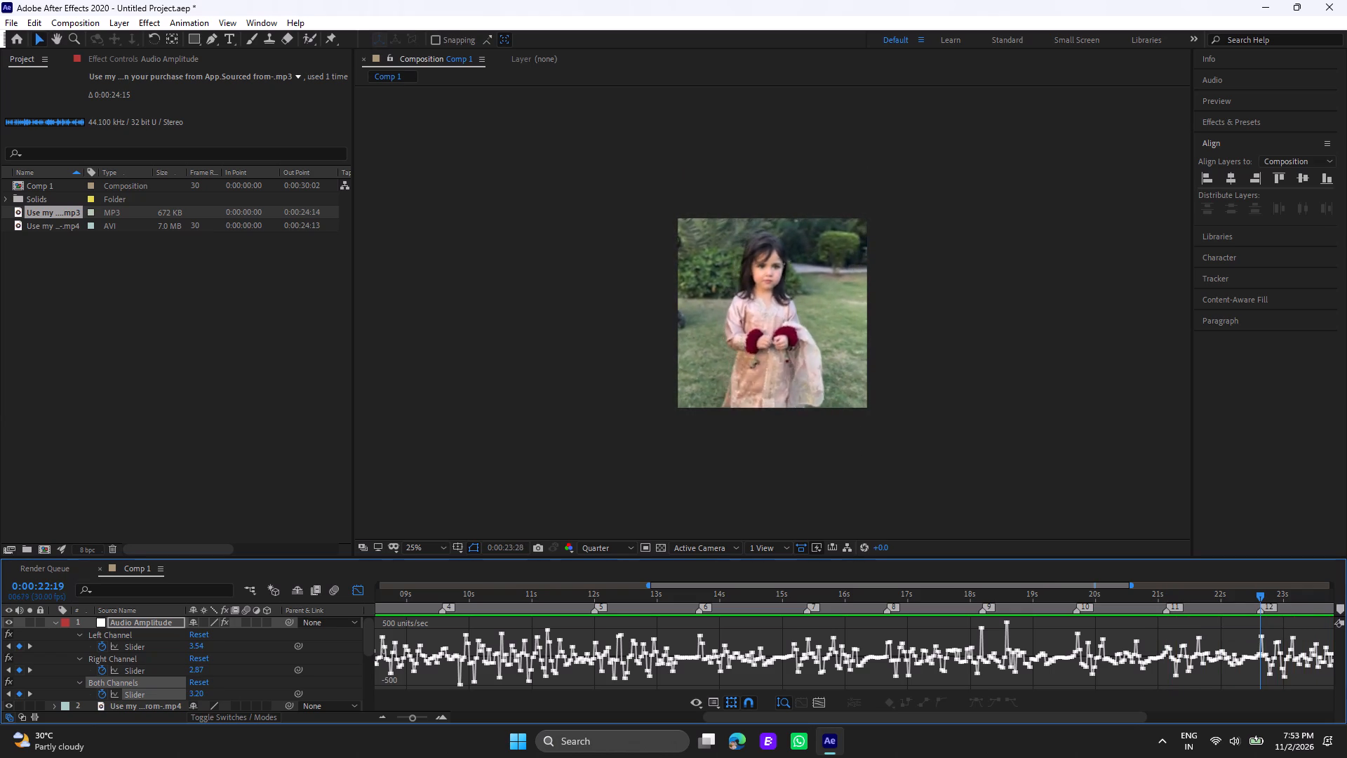
left_click(352, 591)
left_click(412, 623)
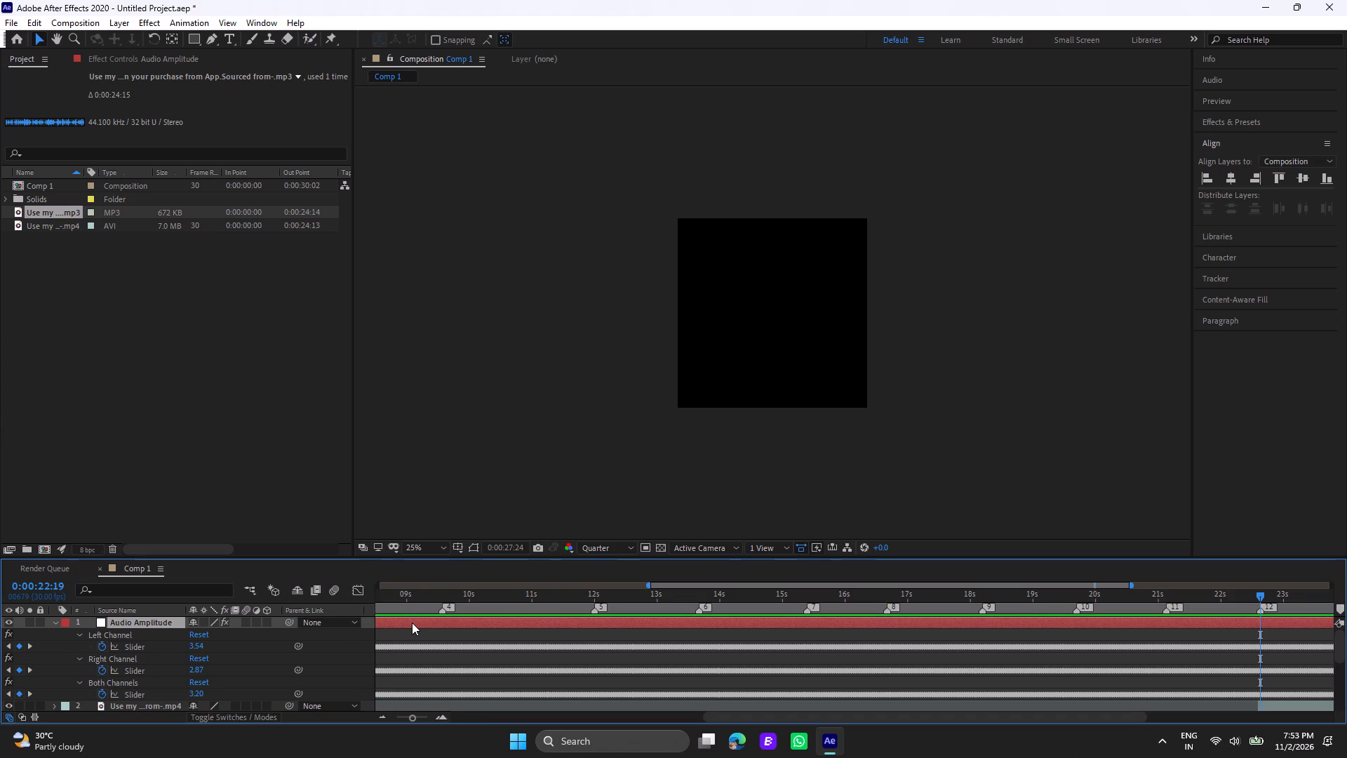
key("Delete")
Play the composition from 0:00:00:00 several times to review the opening video segments against the music and the first beat marker.
left_click(406, 597)
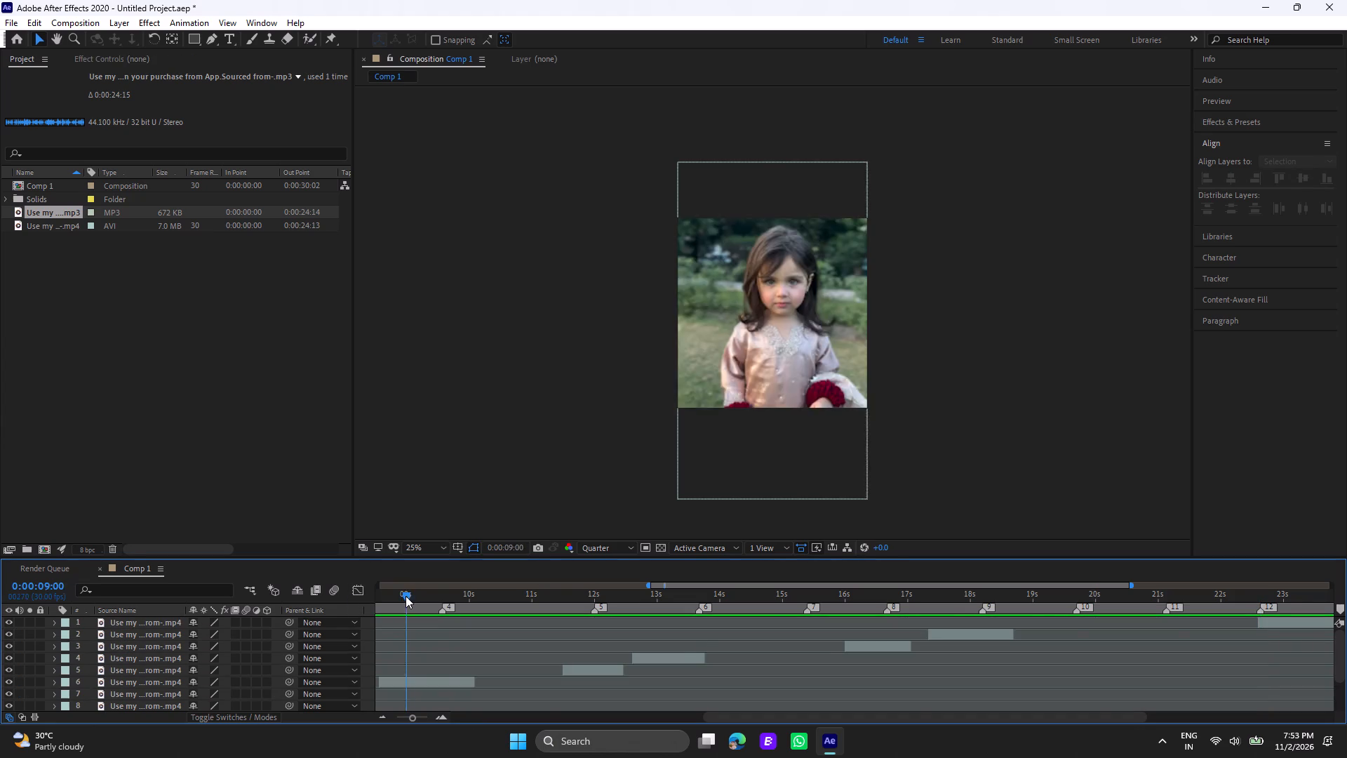
left_click_drag(406, 596, 177, 640)
scroll(460, 639, "down", 2)
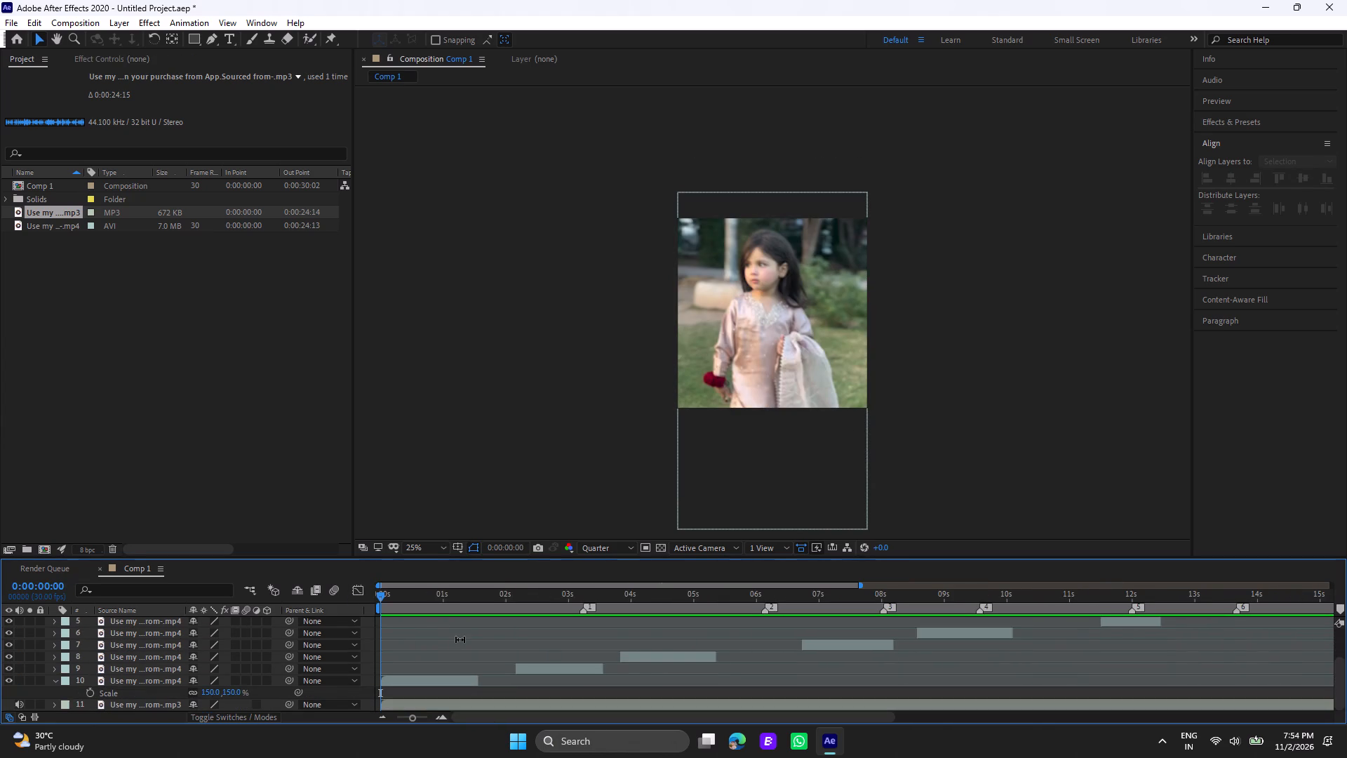
key("space")
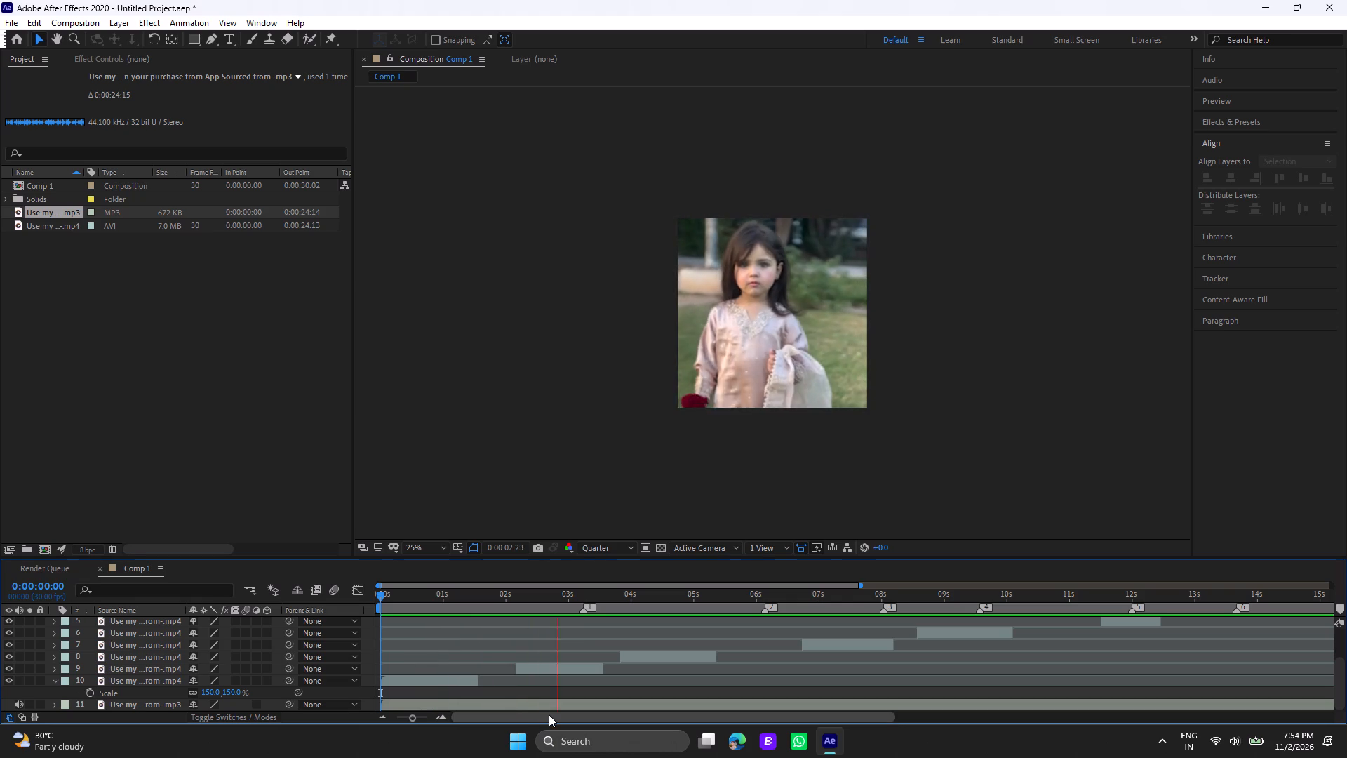
left_click(467, 605)
key("space")
key("space")
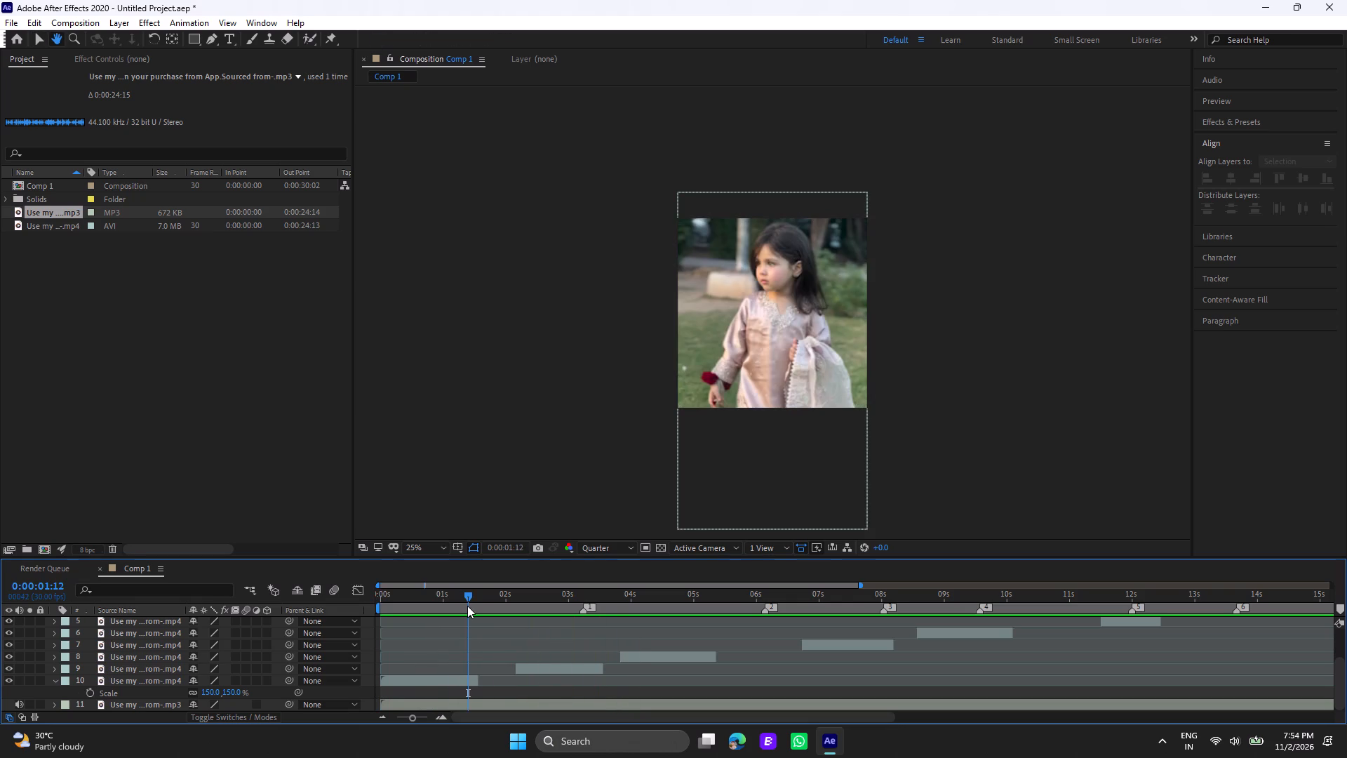
left_click(417, 594)
left_click_drag(417, 594, 347, 618)
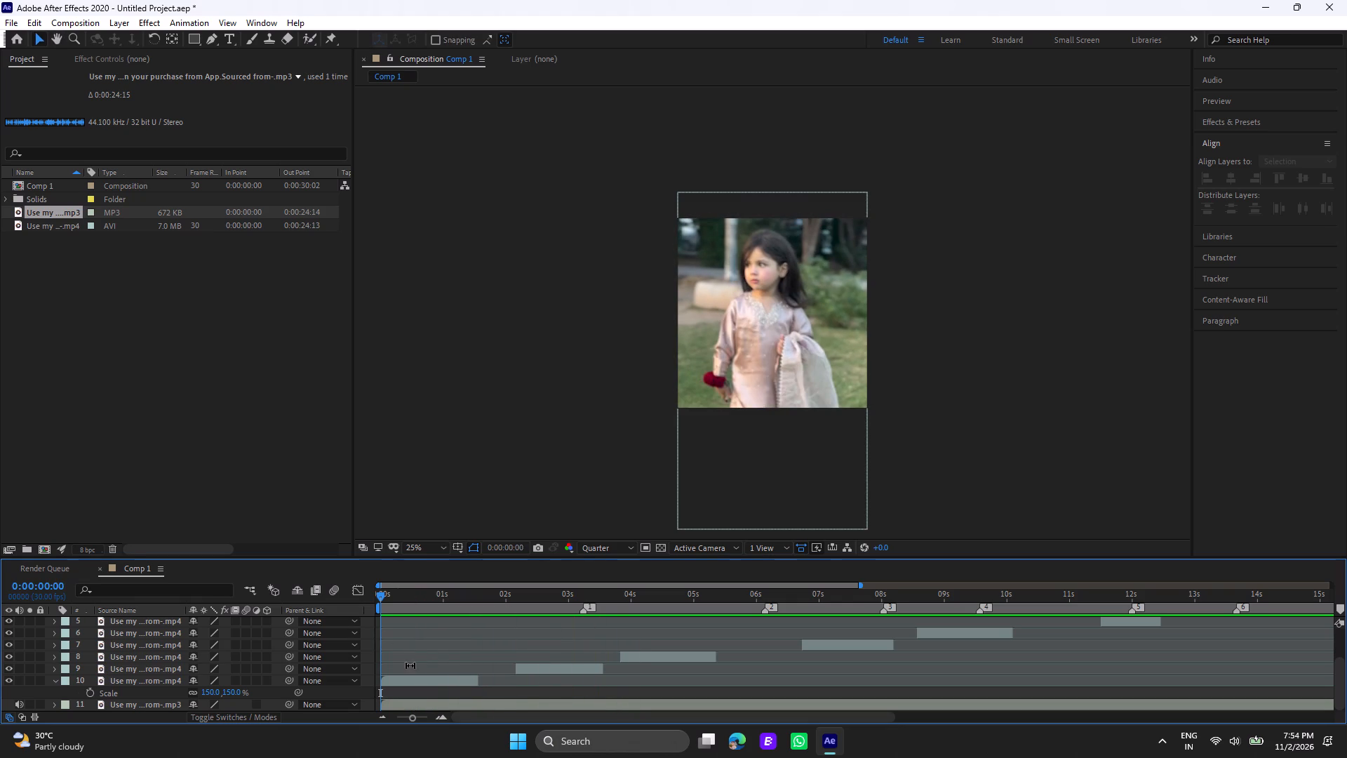
left_click(415, 681)
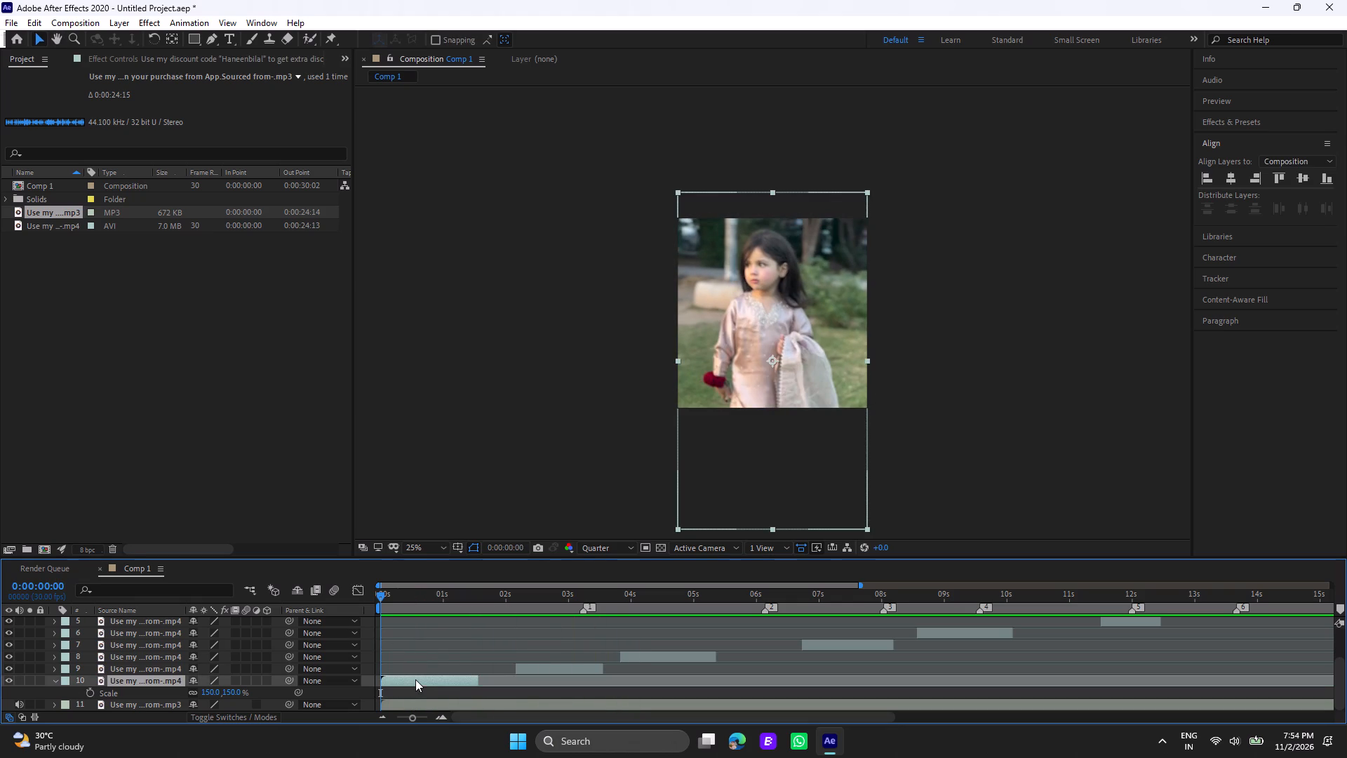
key("space")
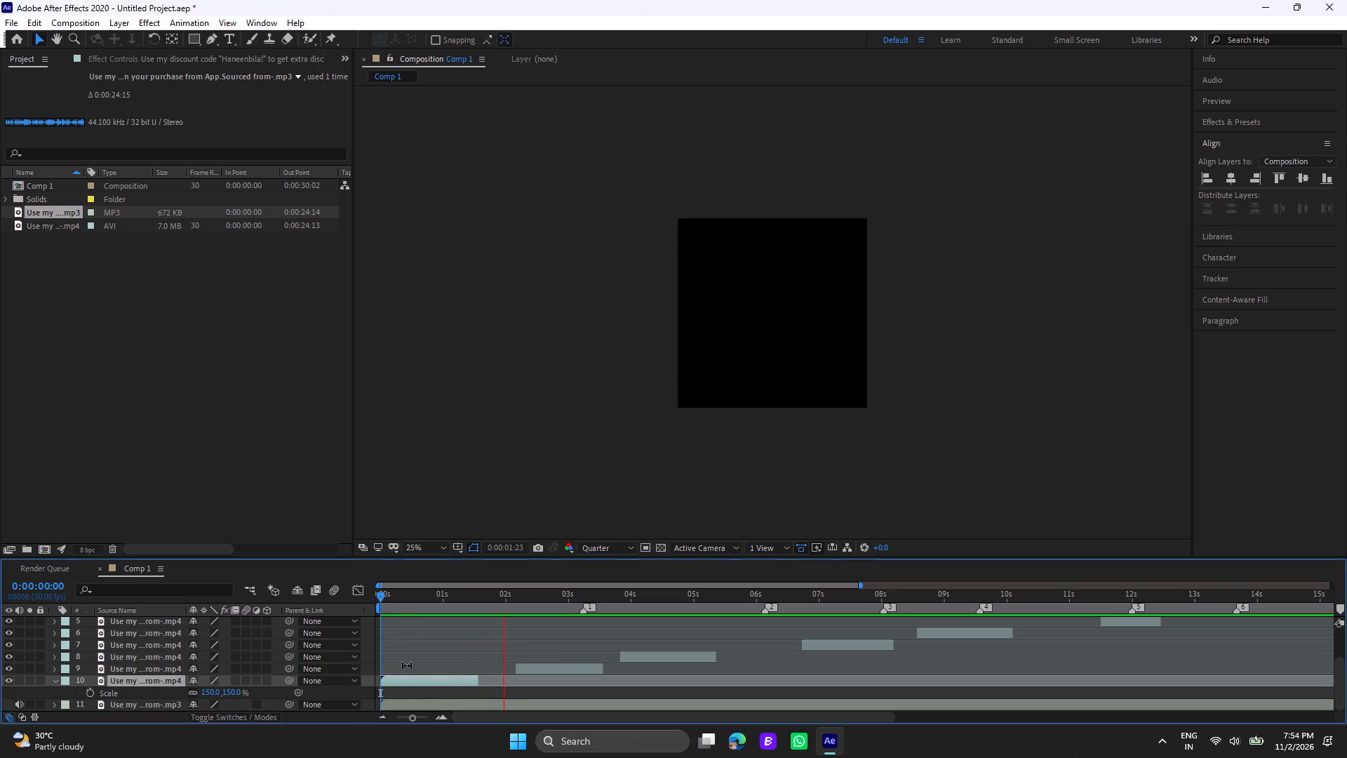
left_click(382, 596)
left_click_drag(382, 596, 368, 598)
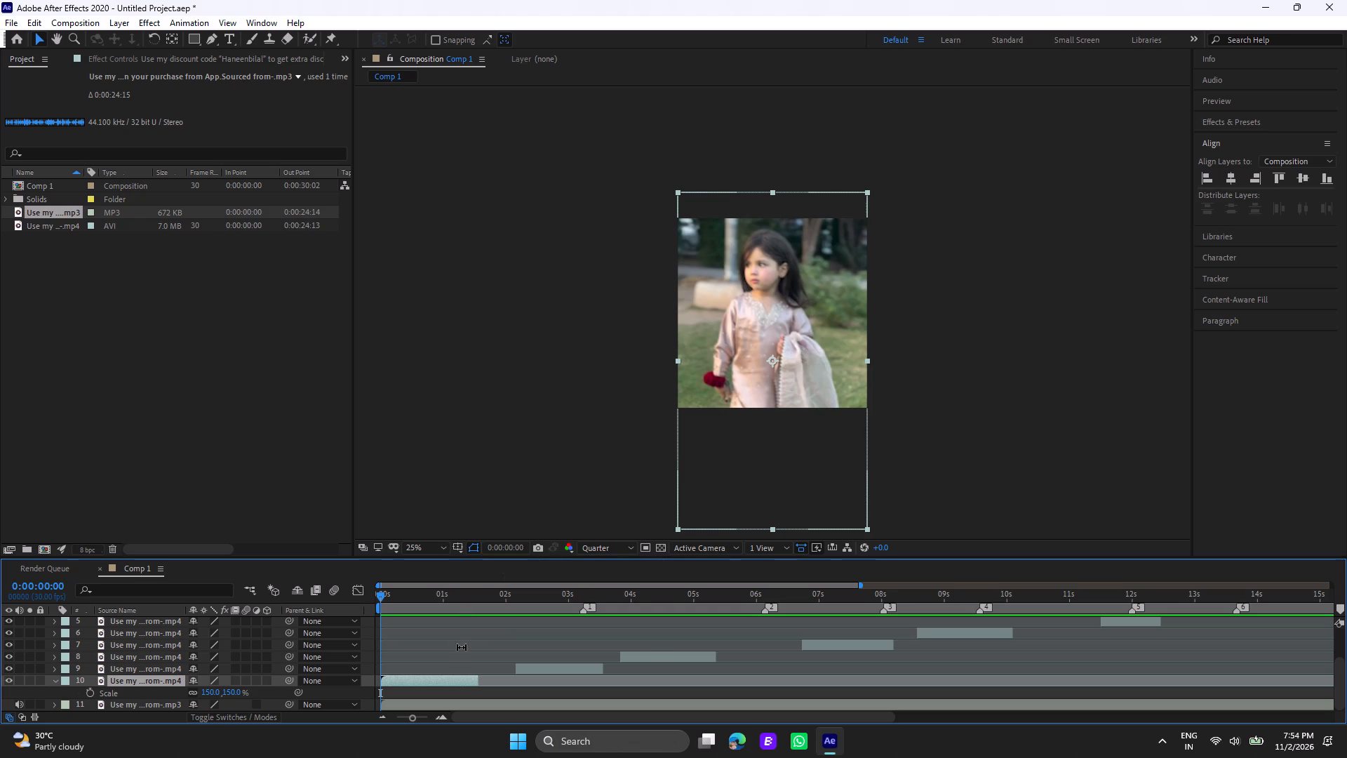
key("space")
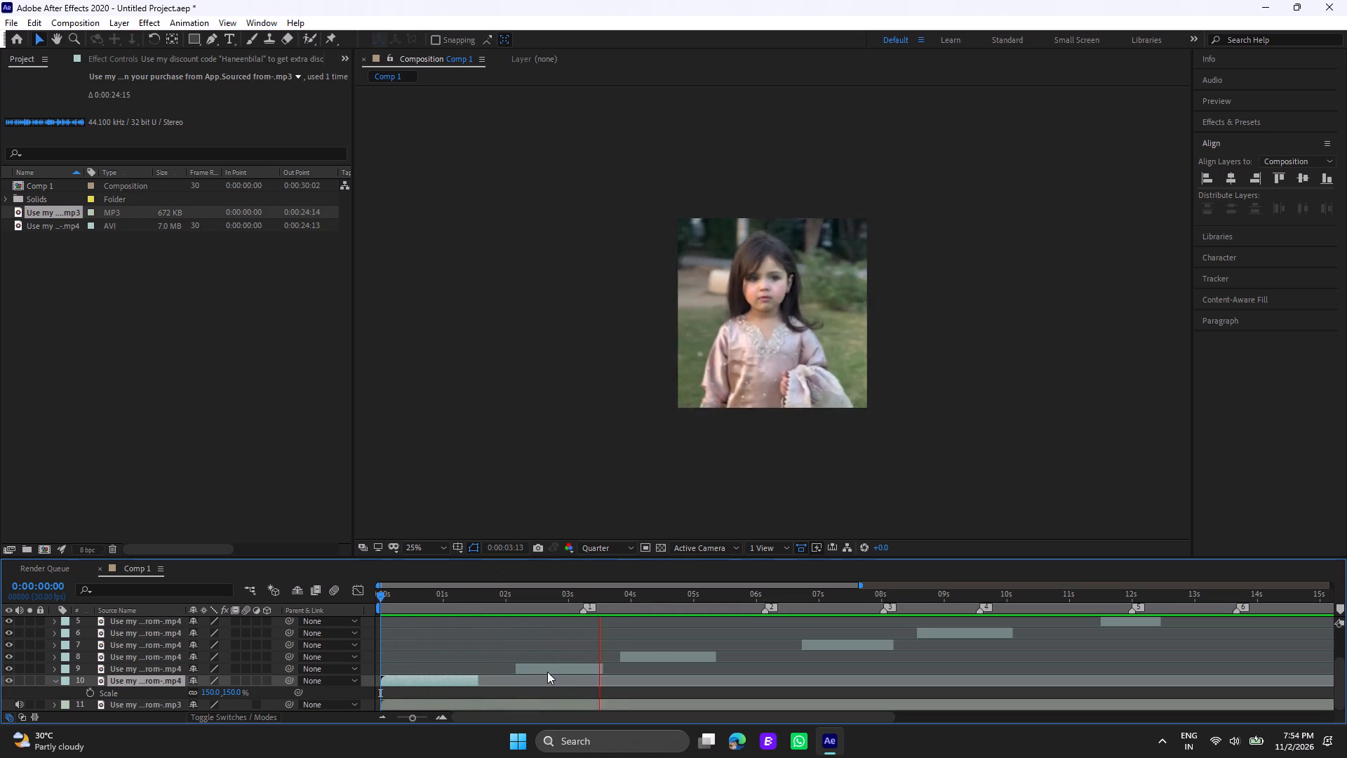
Shift the layer 9 video segment so it starts at marker 1, 0:00:03:07, and play on from there.
left_click_drag(551, 670, 615, 674)
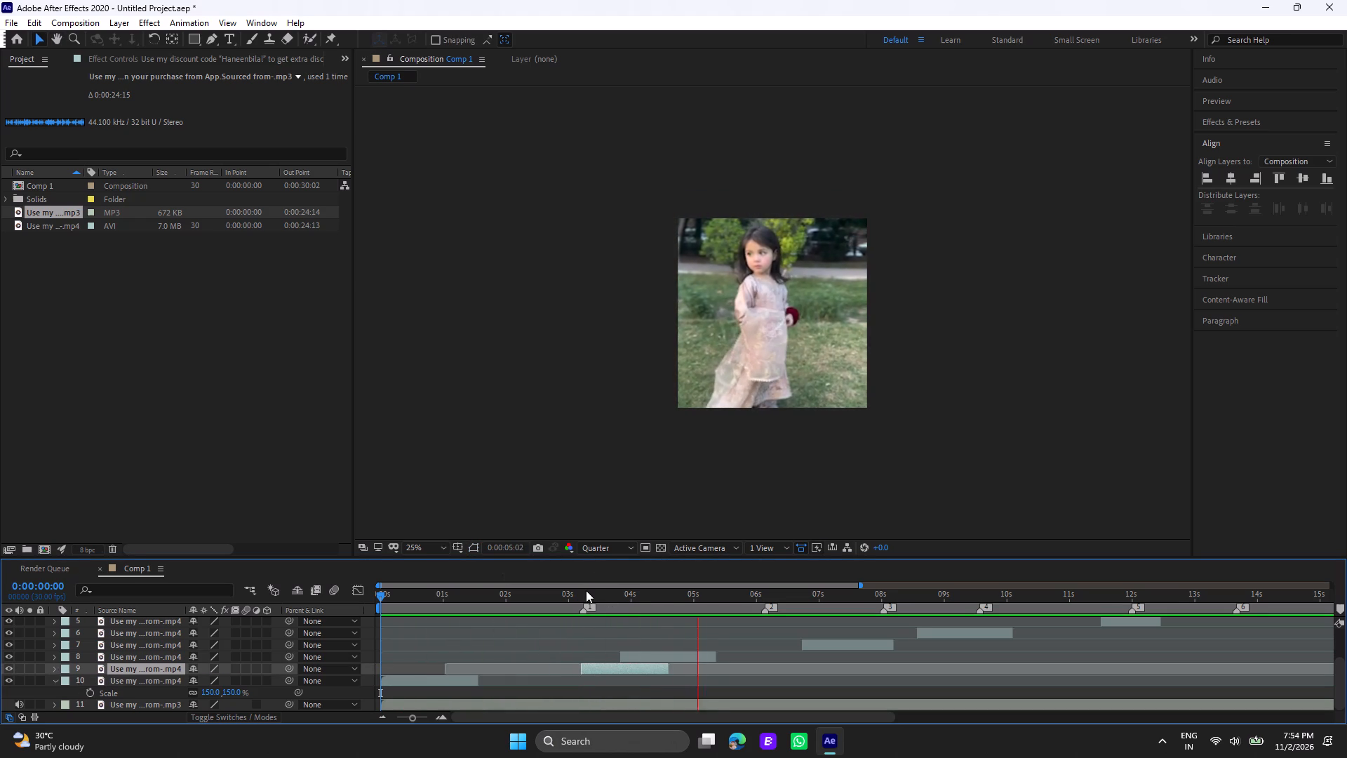
left_click(583, 590)
left_click(601, 672)
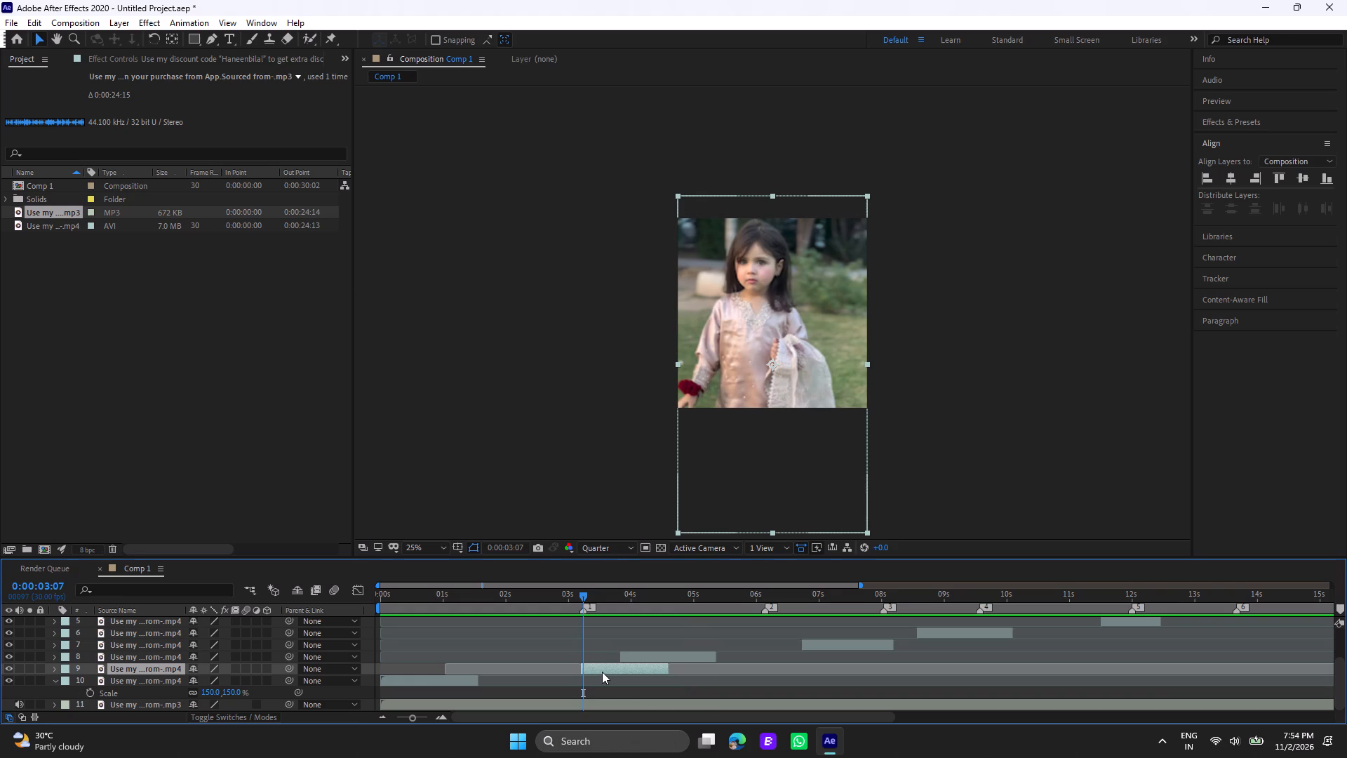
key("space")
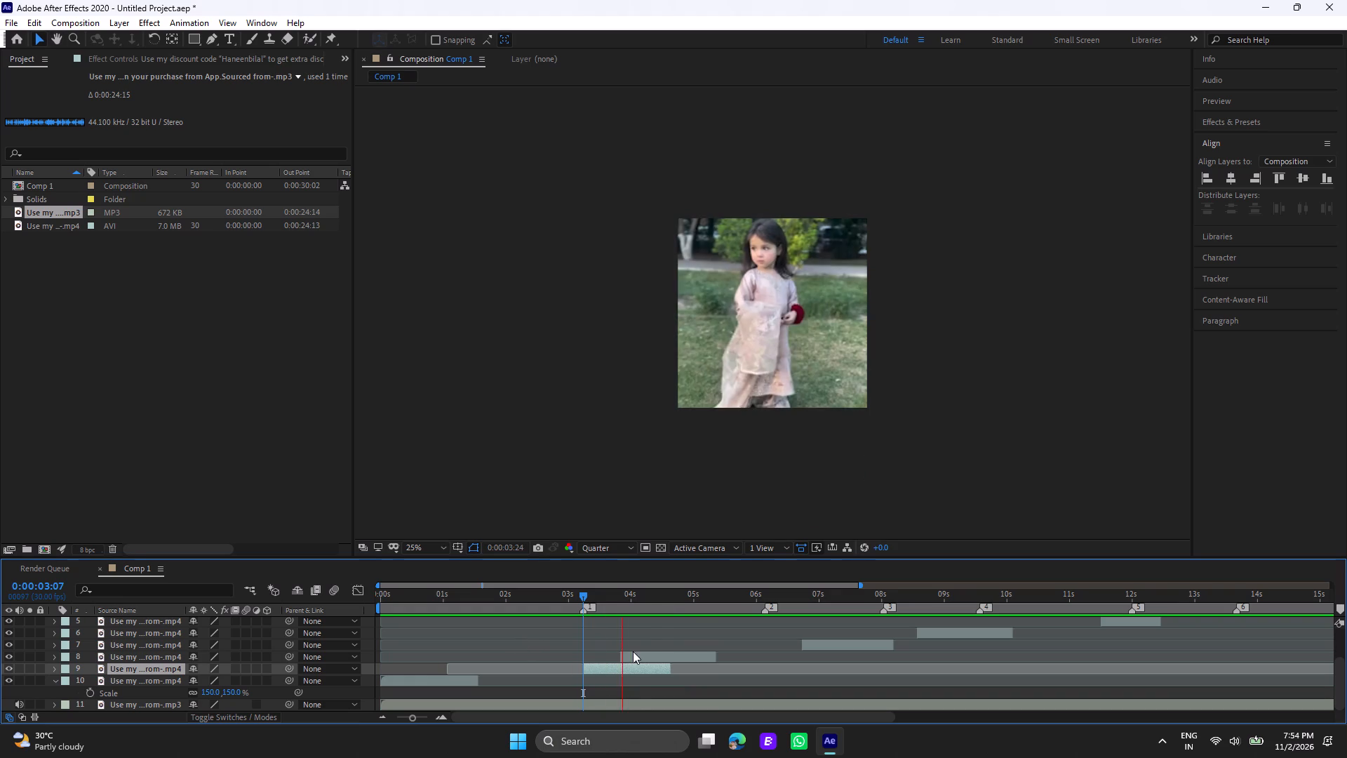
Shift the layer 8 video segment so it starts at marker 2, 0:00:06:04.
left_click_drag(643, 653, 784, 656)
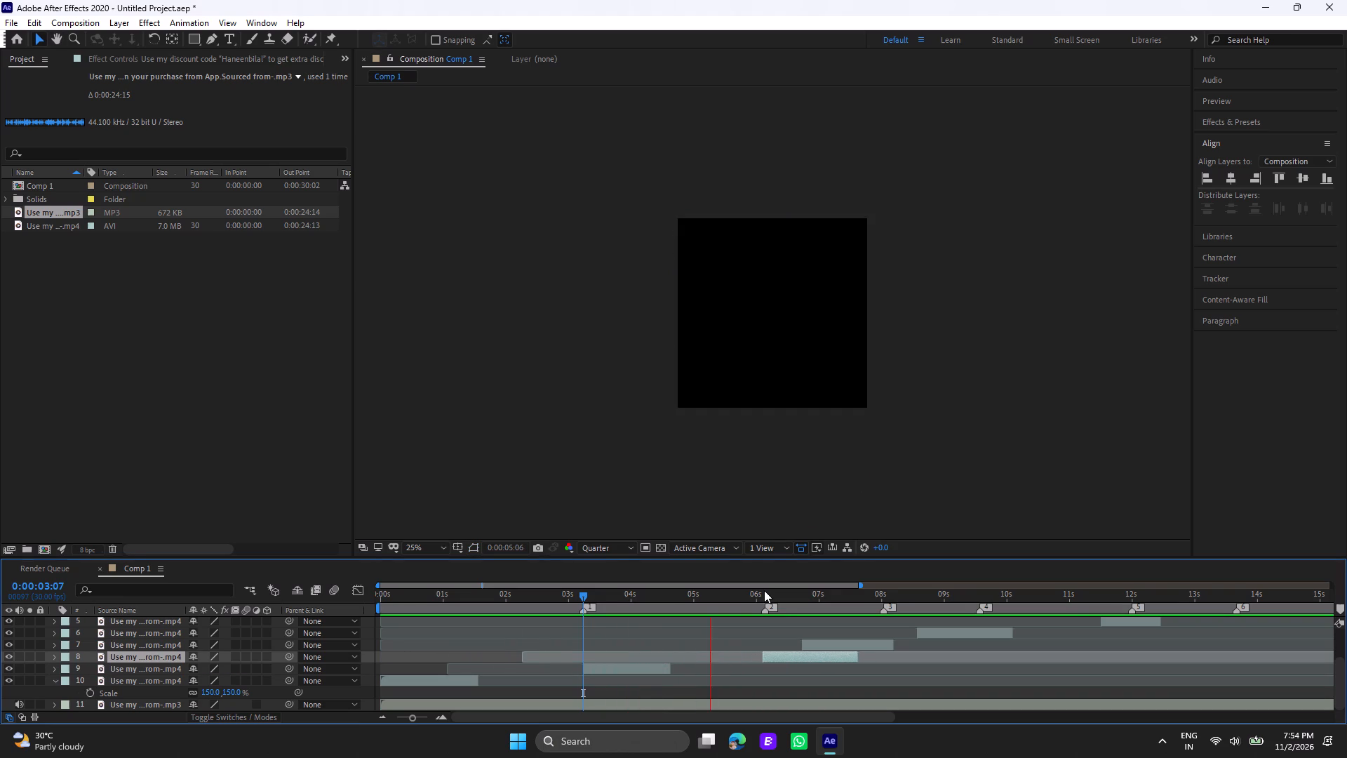
left_click(765, 593)
left_click(779, 653)
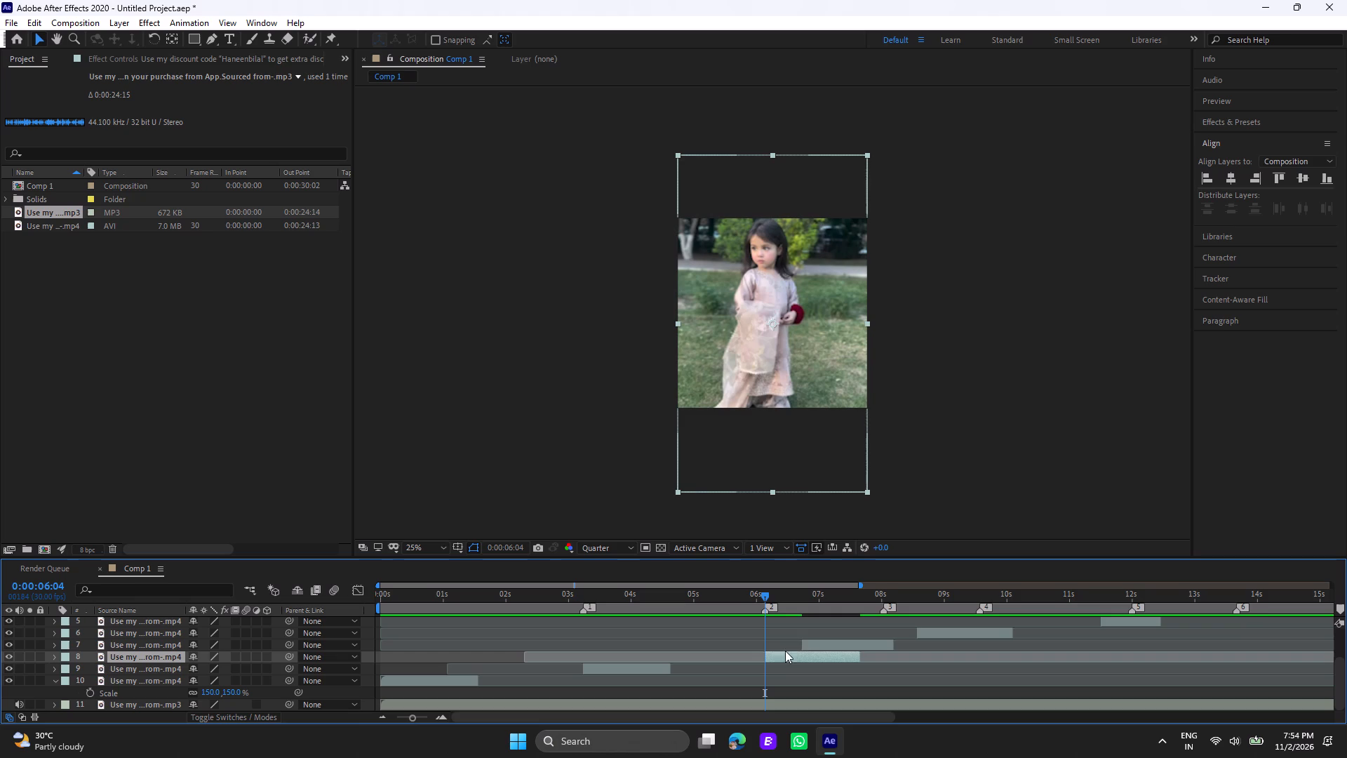
Shift the layer 7 video segment so it starts at marker 3, 0:00:08:01.
left_click(884, 593)
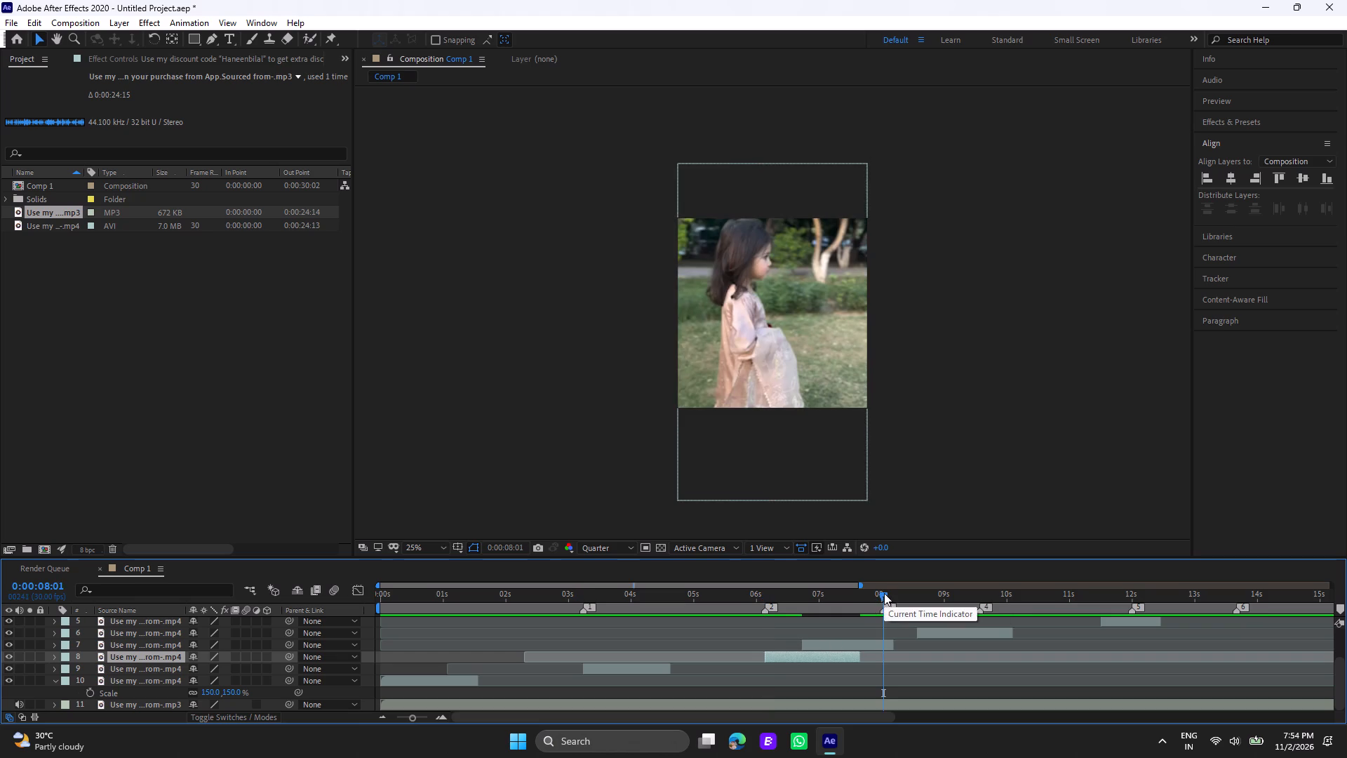
left_click_drag(864, 644, 927, 644)
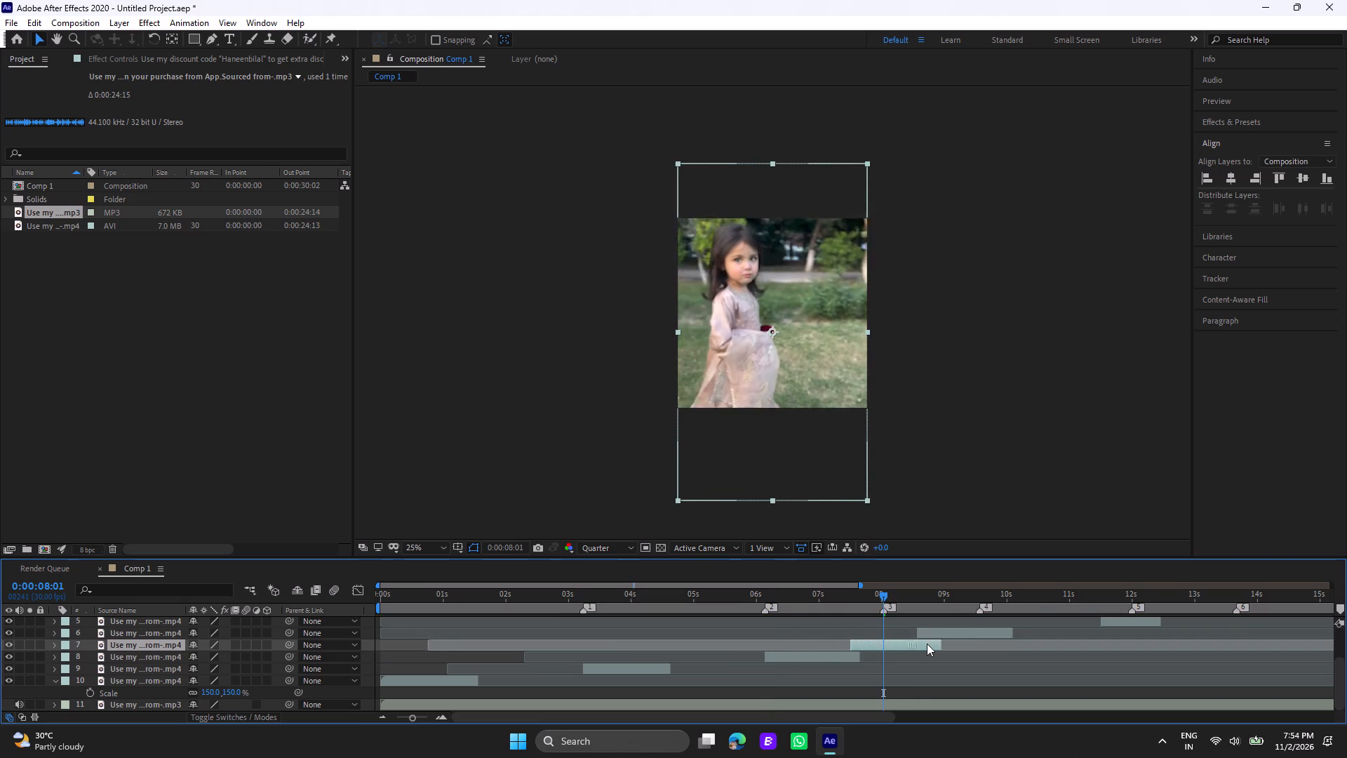
left_click_drag(927, 644, 945, 649)
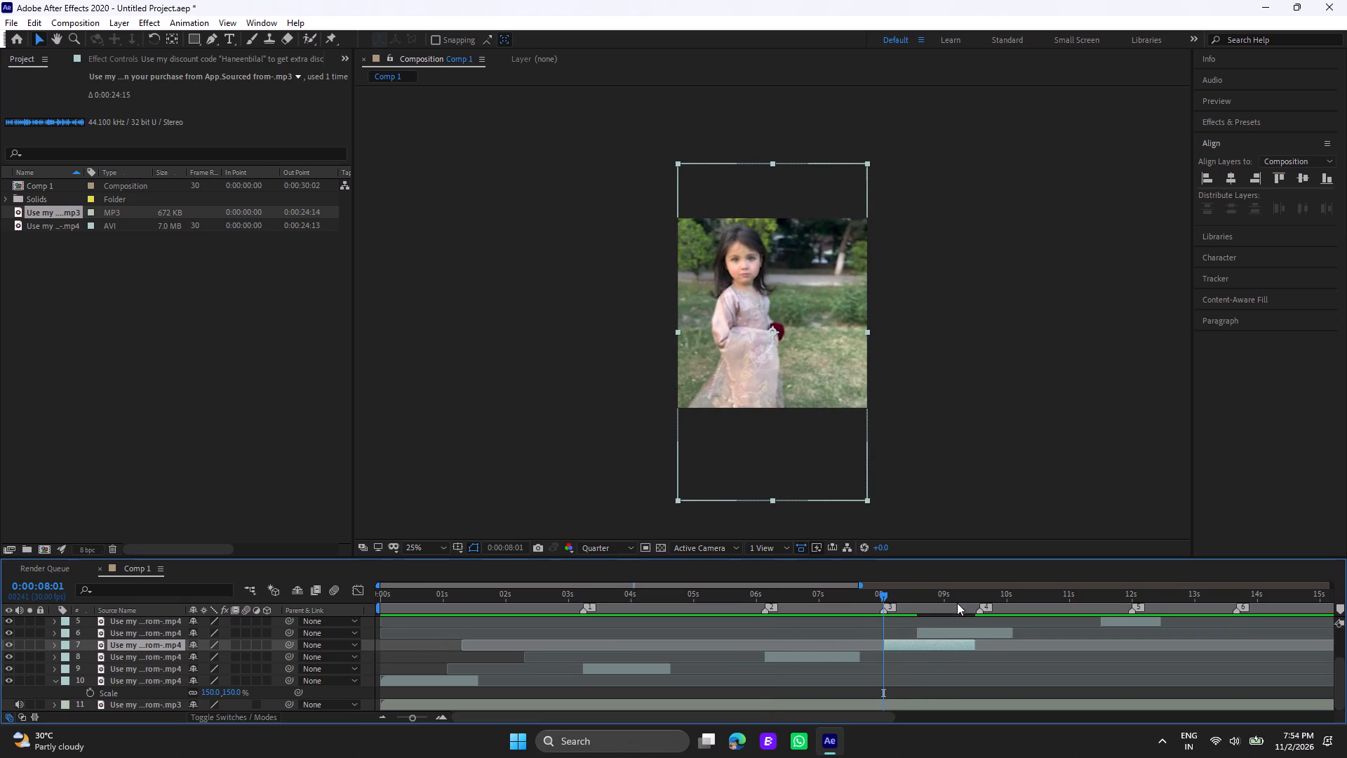
Shift the layer 6 video segment so it starts at marker 4, 0:00:09:17.
left_click(981, 594)
left_click(981, 594)
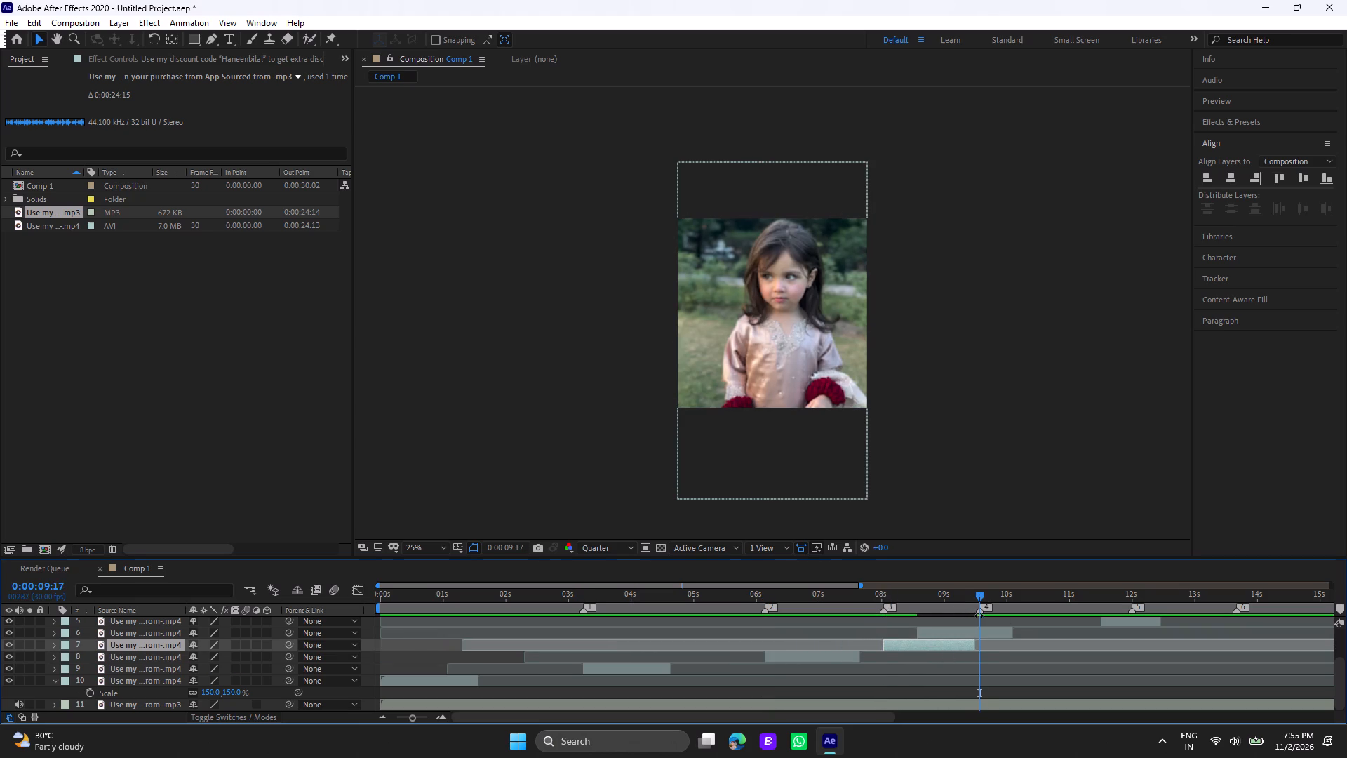
left_click_drag(959, 632, 1017, 632)
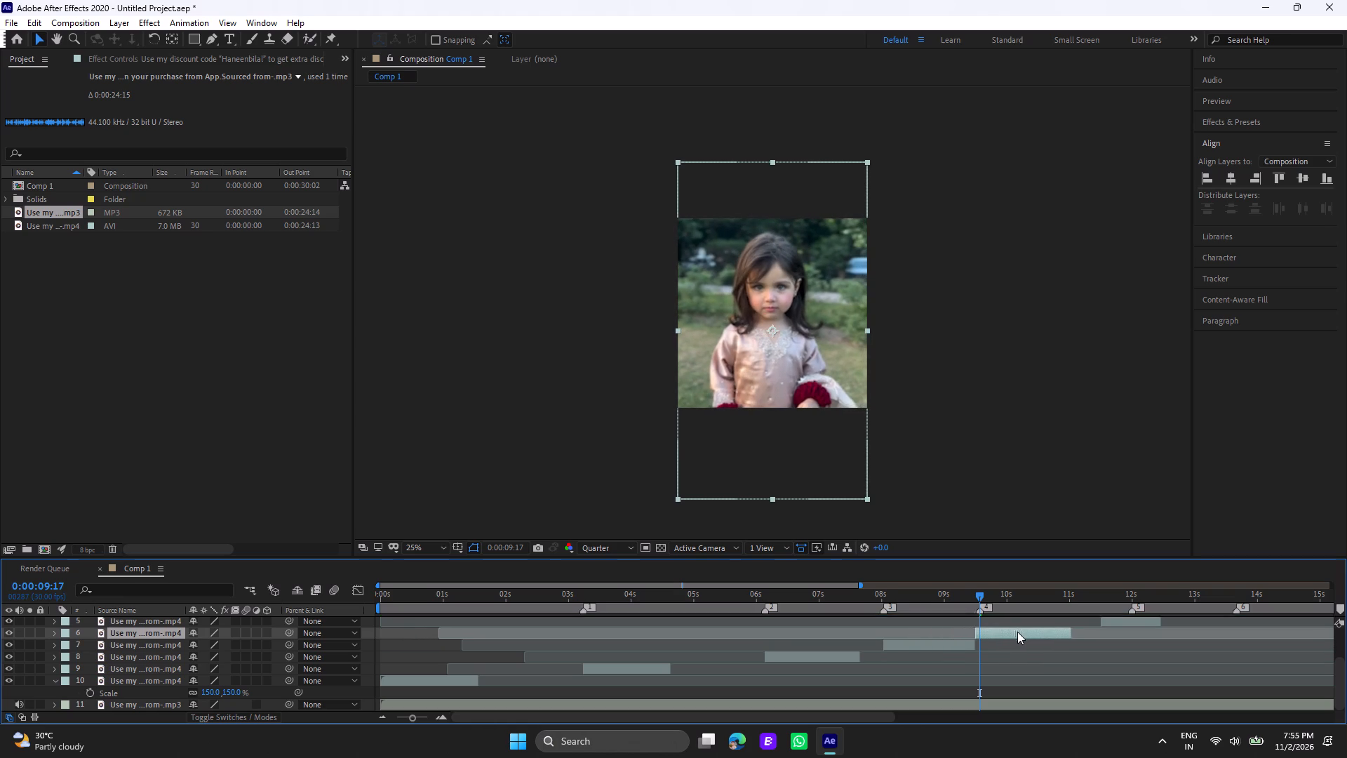
left_click_drag(1017, 632, 1022, 633)
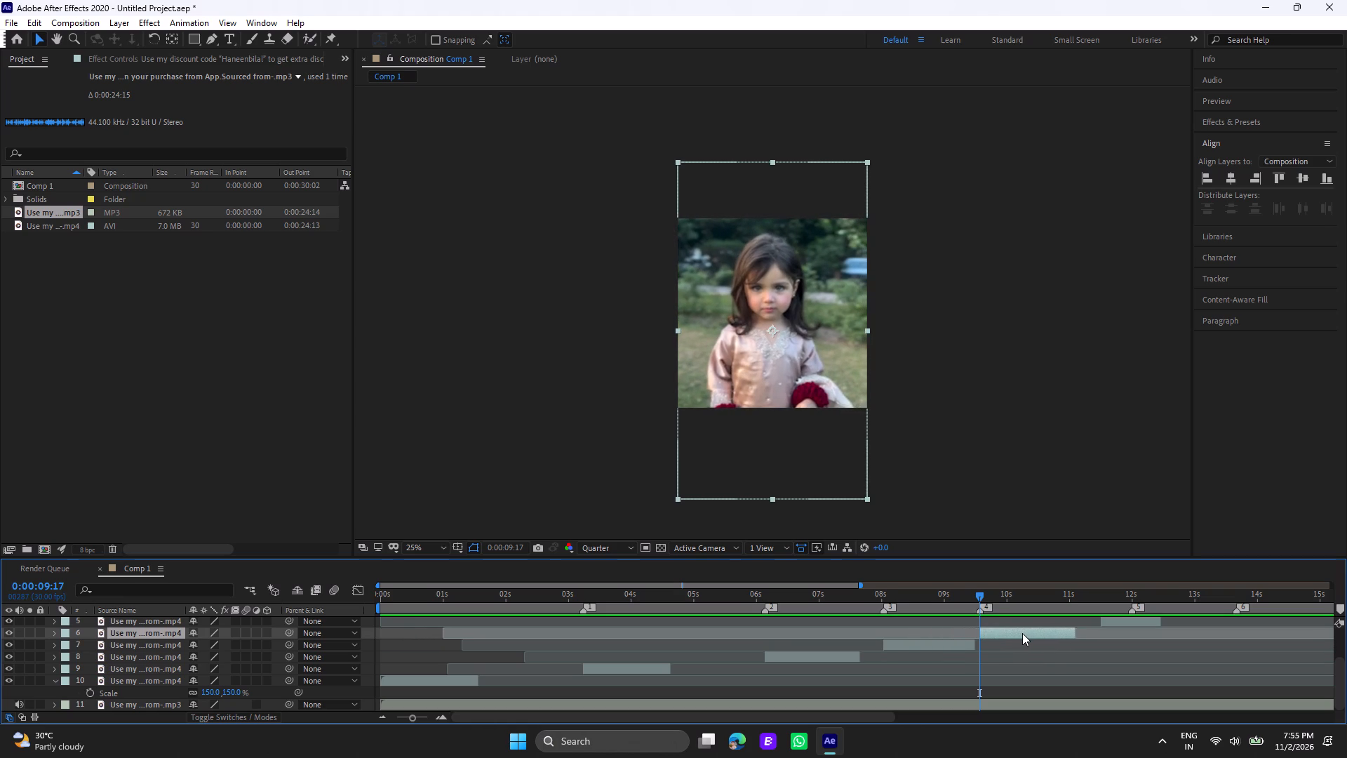
Shift the layer 5 video segment so it starts at marker 5, 0:00:12:00.
left_click(1131, 593)
left_click_drag(1113, 623, 1140, 627)
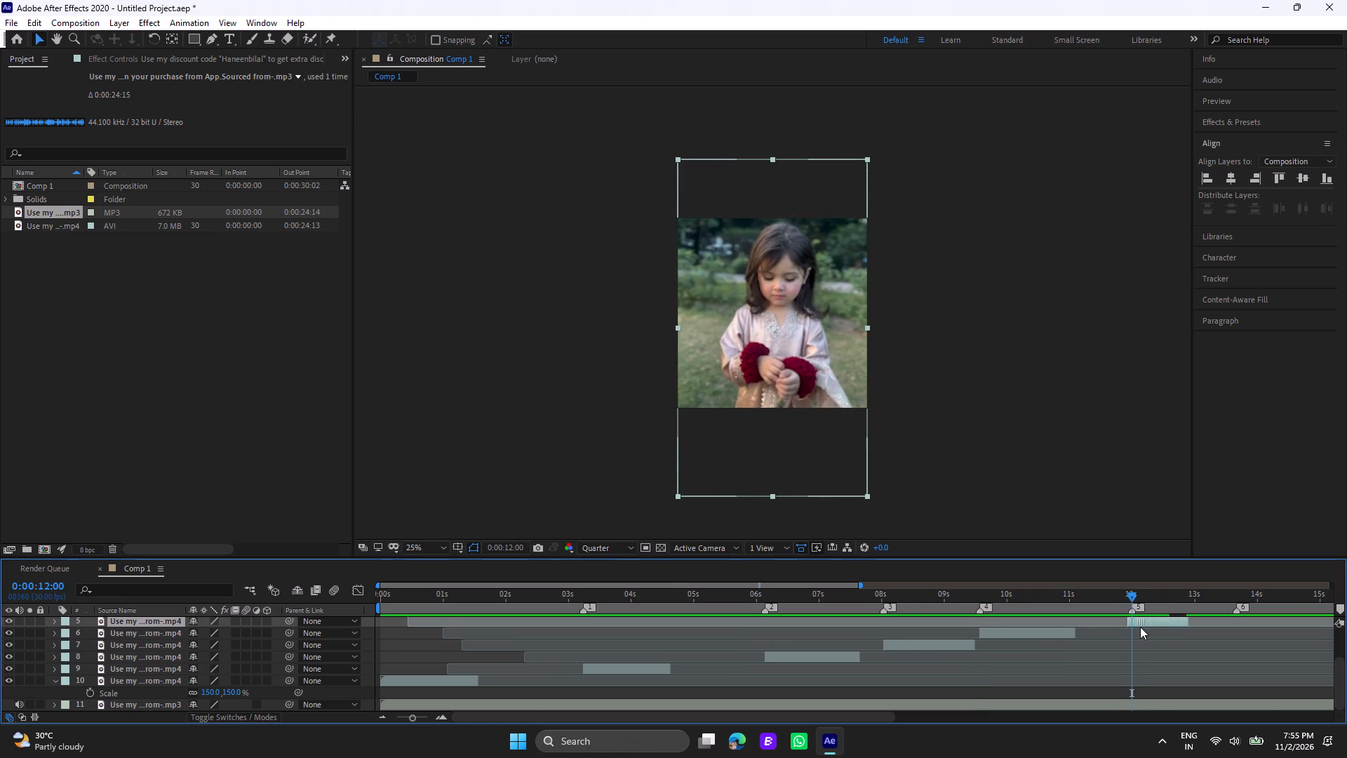
left_click_drag(1140, 627, 1144, 629)
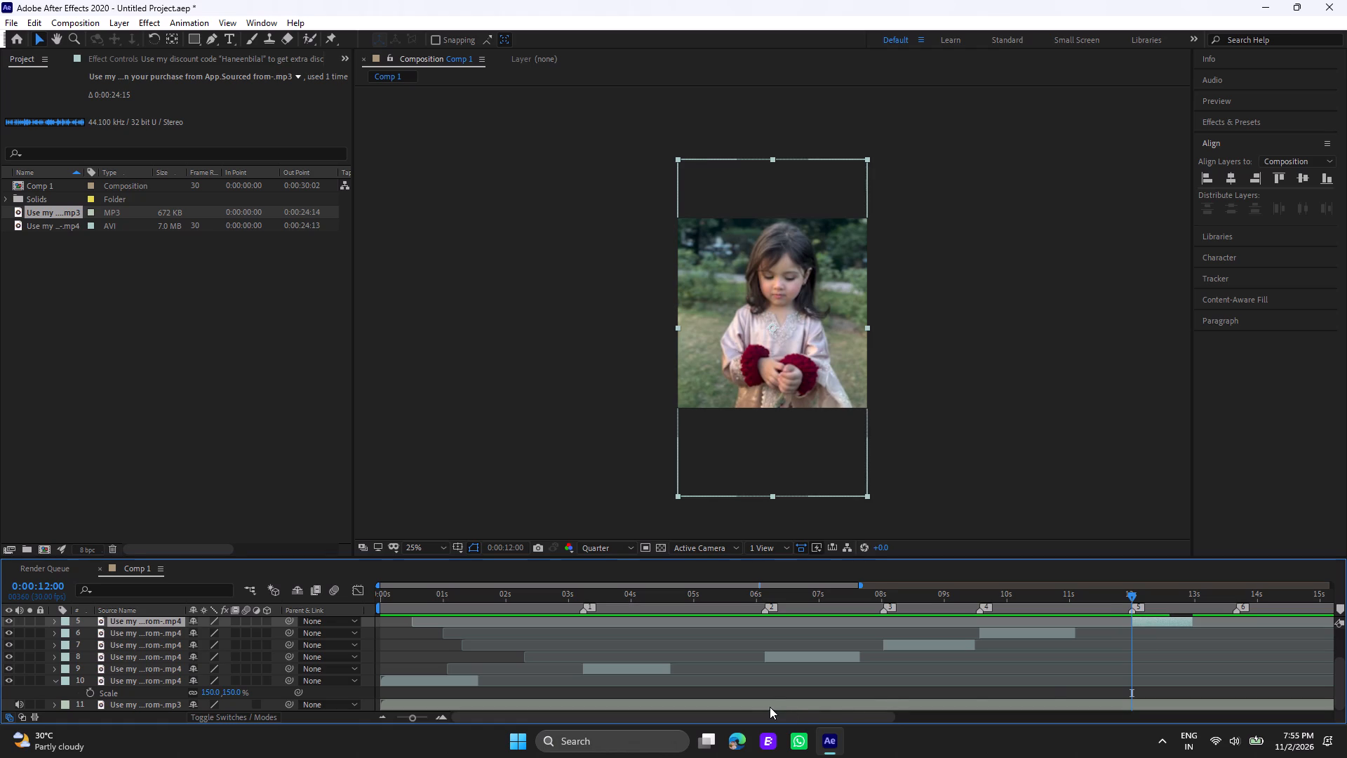
Shift the layer 4 video segment so it starts at marker 6, and check its start with the playhead at 0:00:13:20.
left_click_drag(775, 717, 970, 720)
scroll(844, 661, "up", 1)
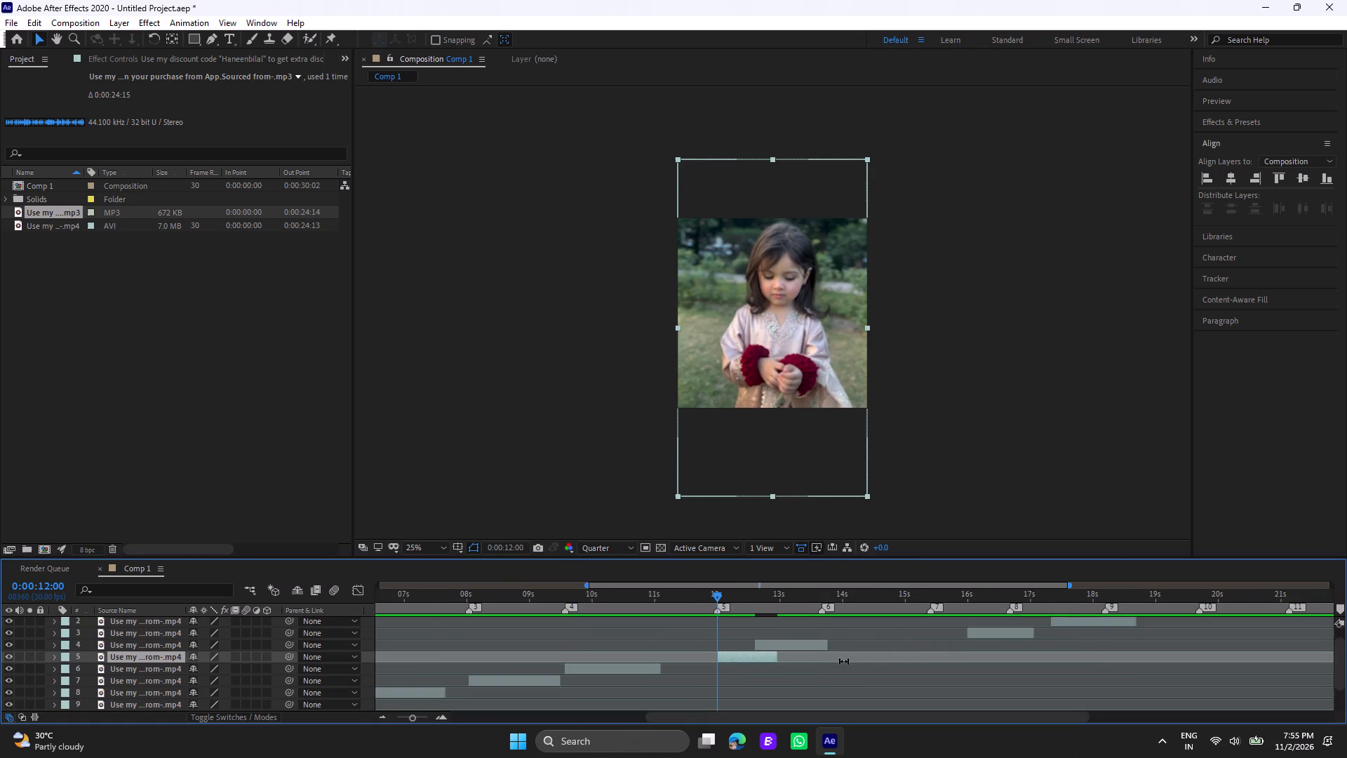
scroll(844, 661, "up", 1)
left_click_drag(798, 658, 865, 657)
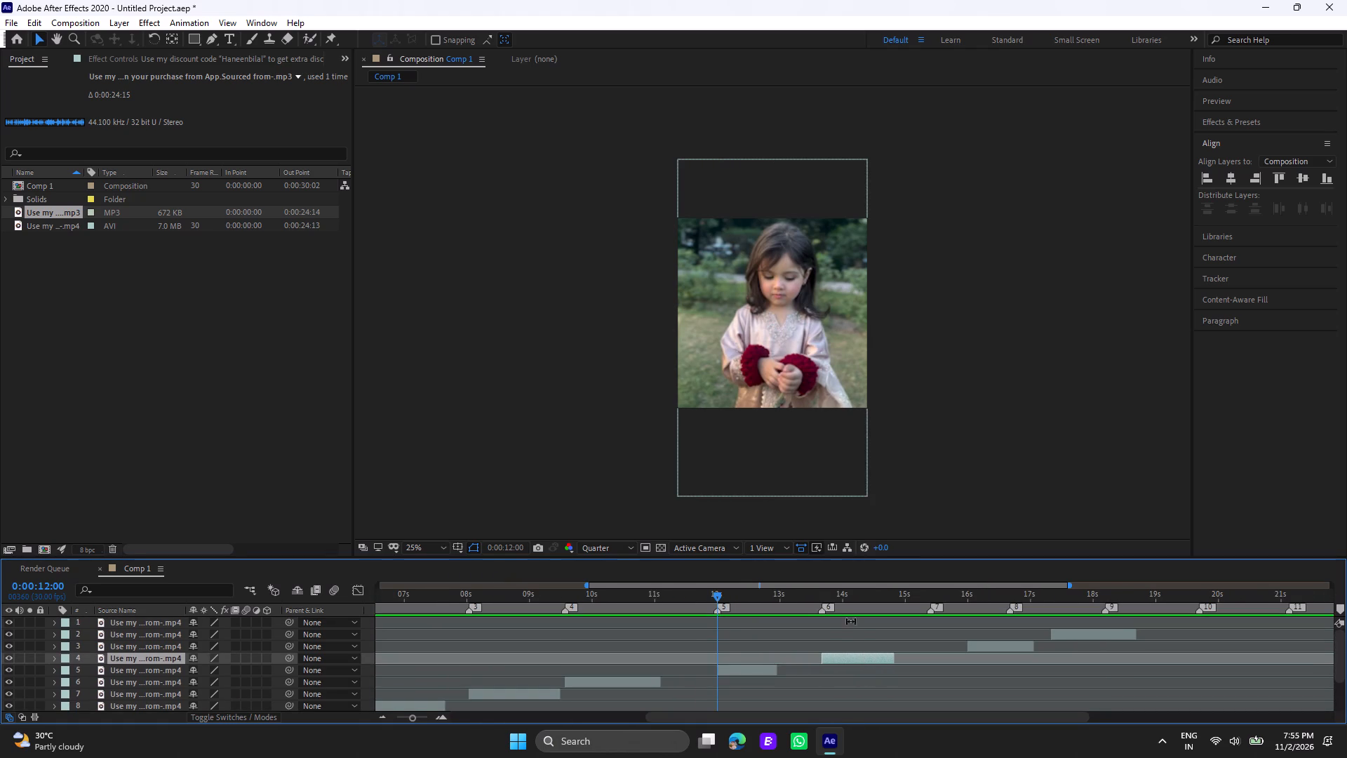
left_click(819, 589)
left_click(819, 588)
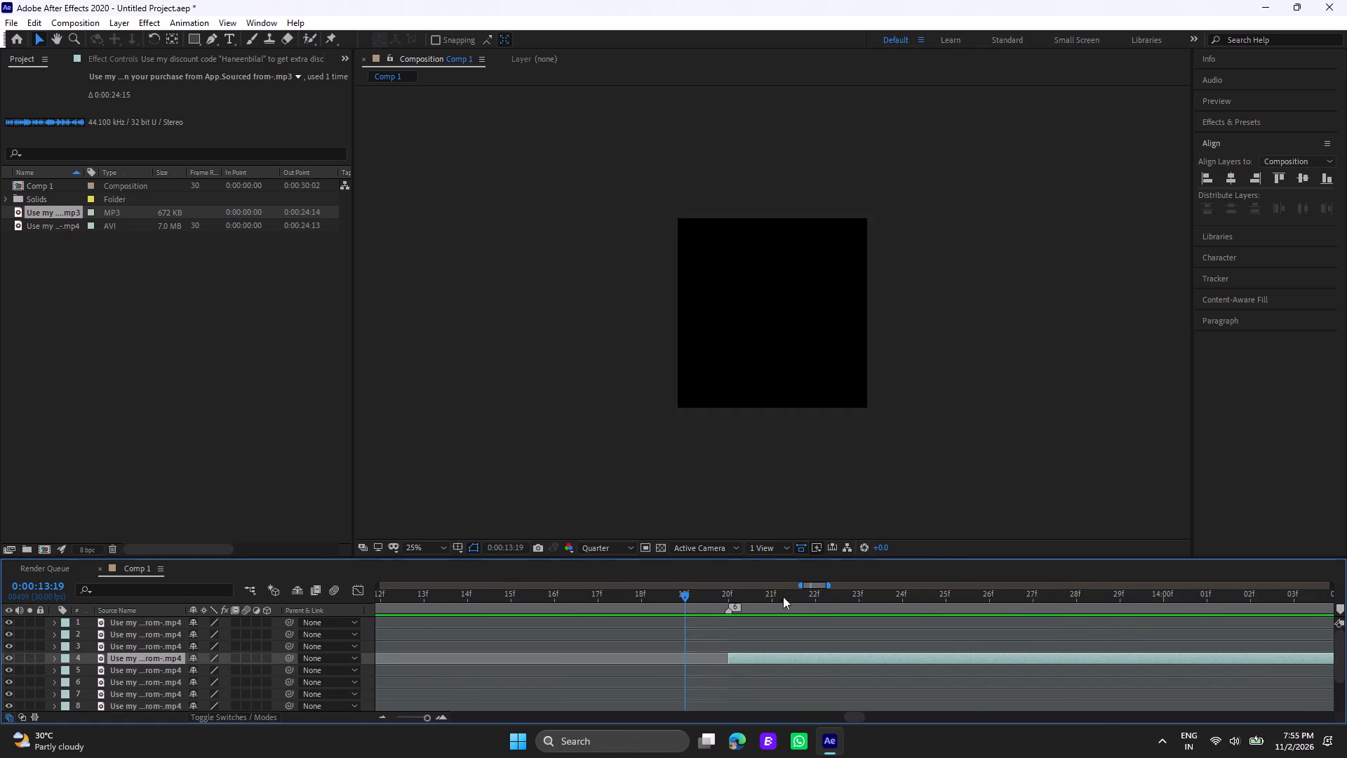
left_click_drag(429, 714, 427, 714)
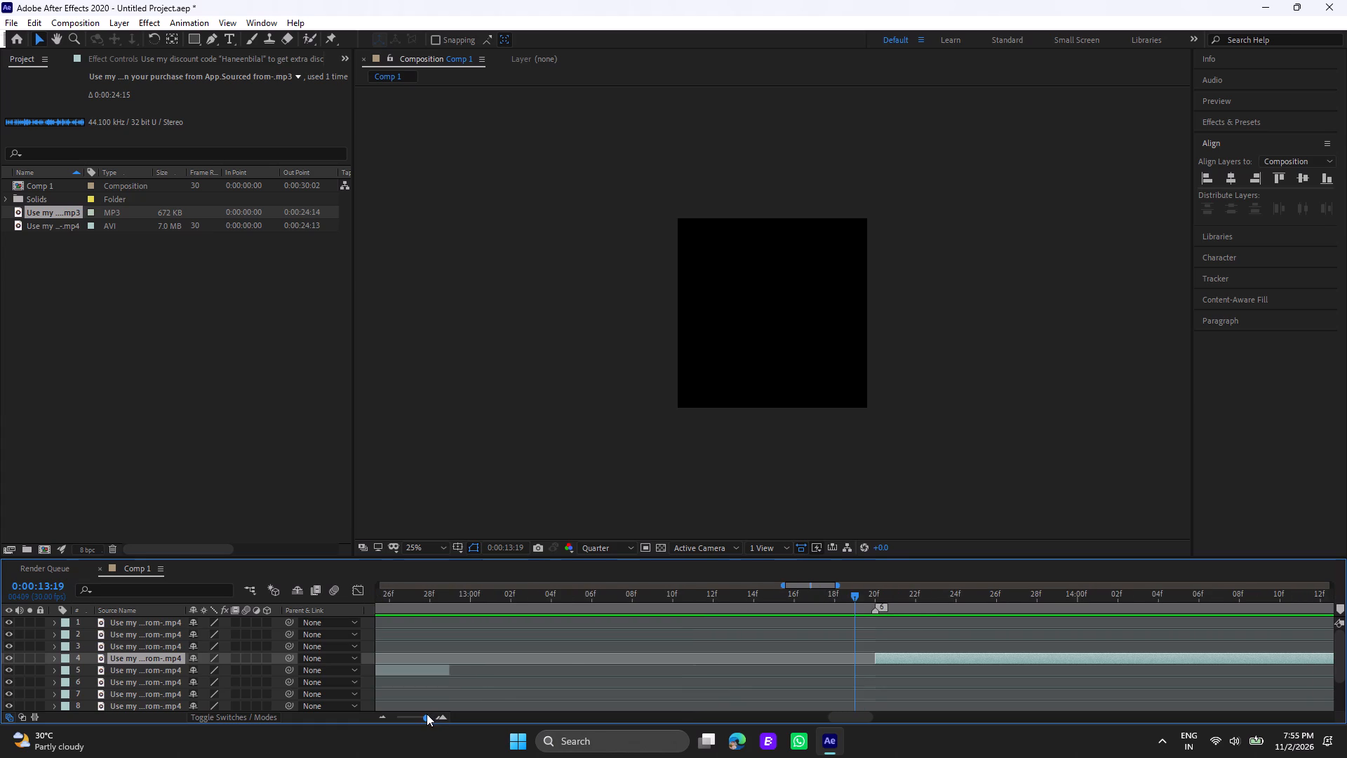
left_click_drag(427, 714, 422, 713)
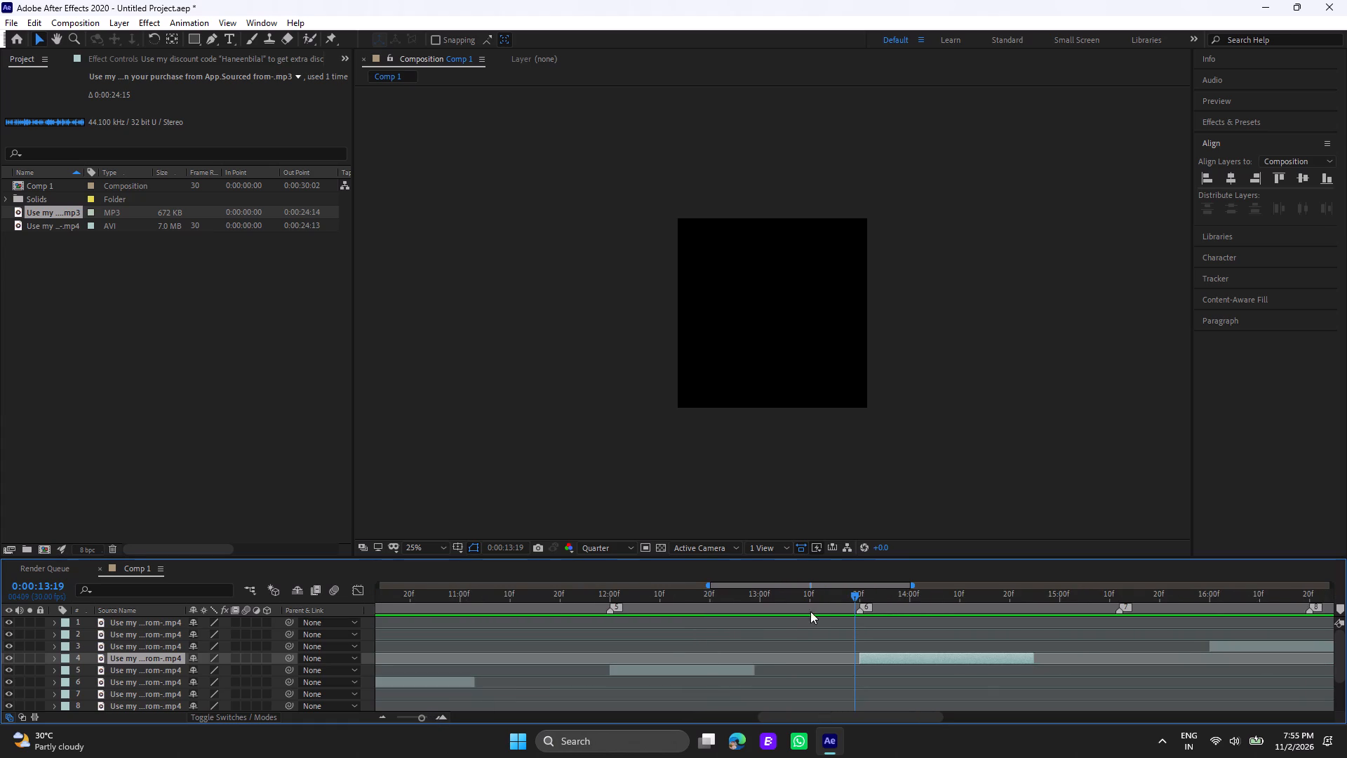
left_click(859, 591)
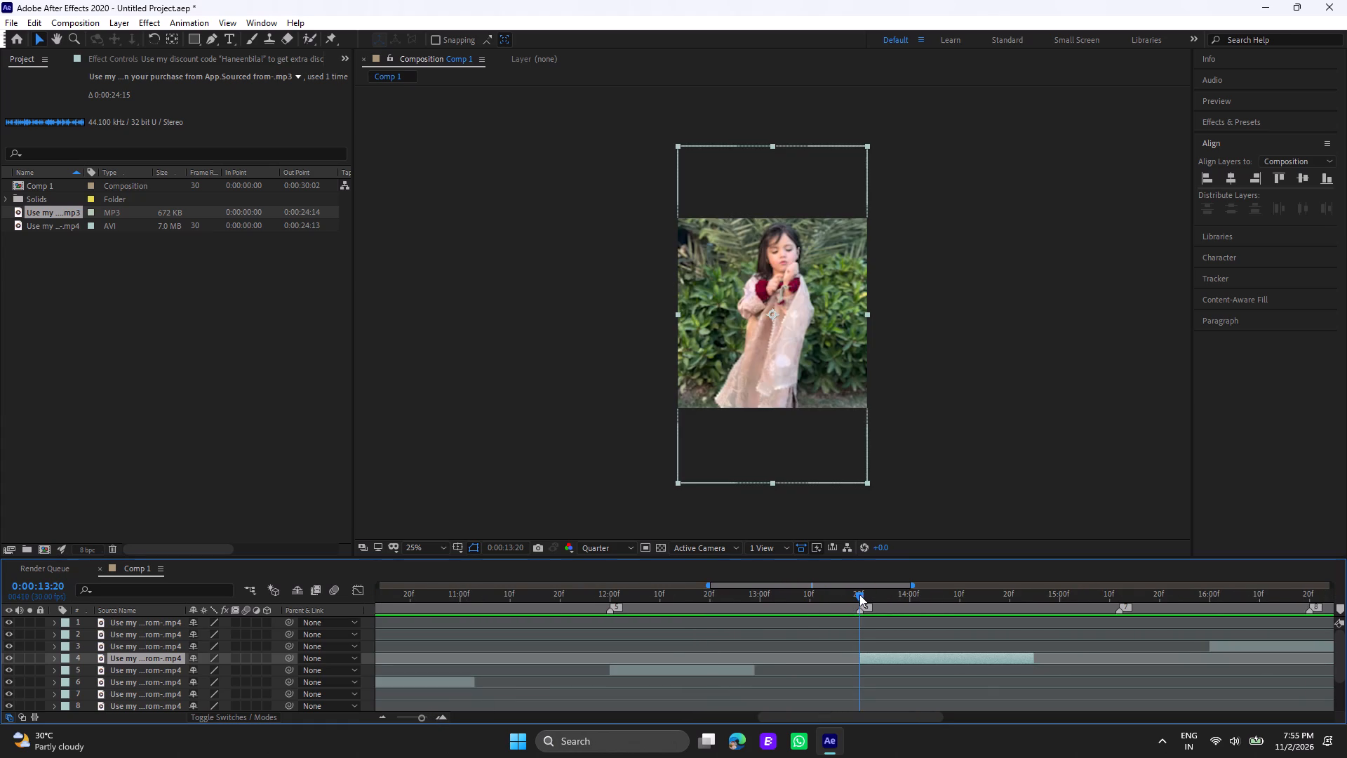
left_click(878, 658)
Shift the layer 3 video segment earlier so it starts at marker 7, 0:00:15:12.
left_click(1118, 590)
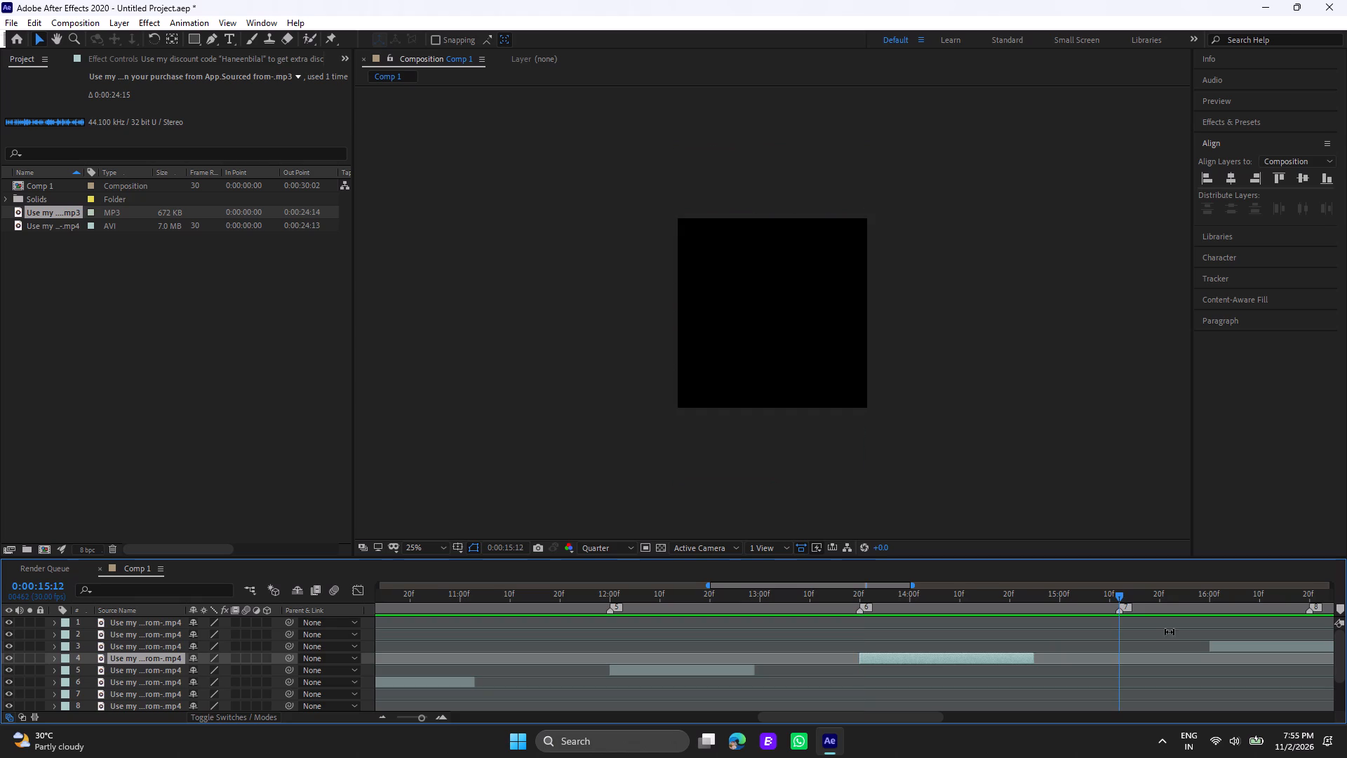
left_click_drag(1230, 644, 1143, 645)
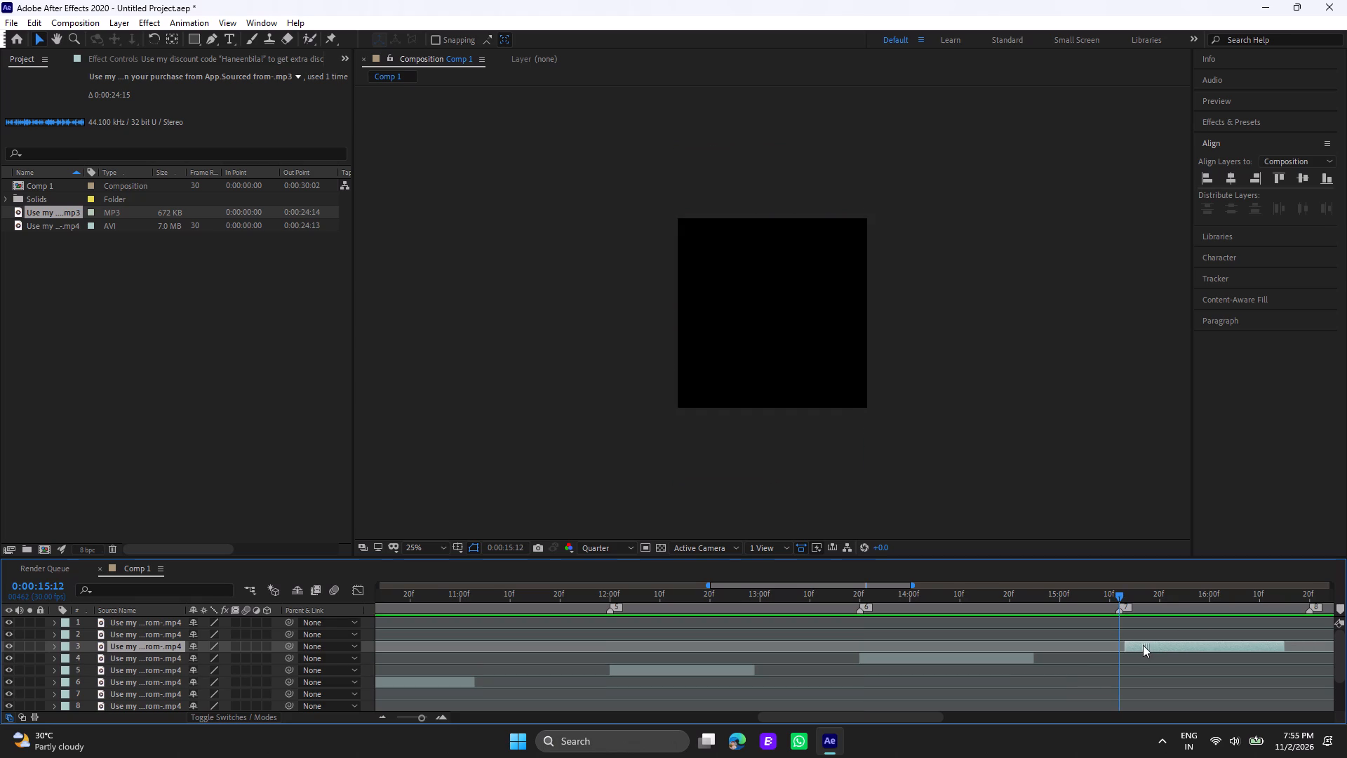
left_click_drag(1143, 645, 1139, 645)
Shift the layer 2 video segment earlier so it starts at marker 8, and align its start with the playhead at 0:00:16:20.
left_click_drag(918, 719, 1026, 720)
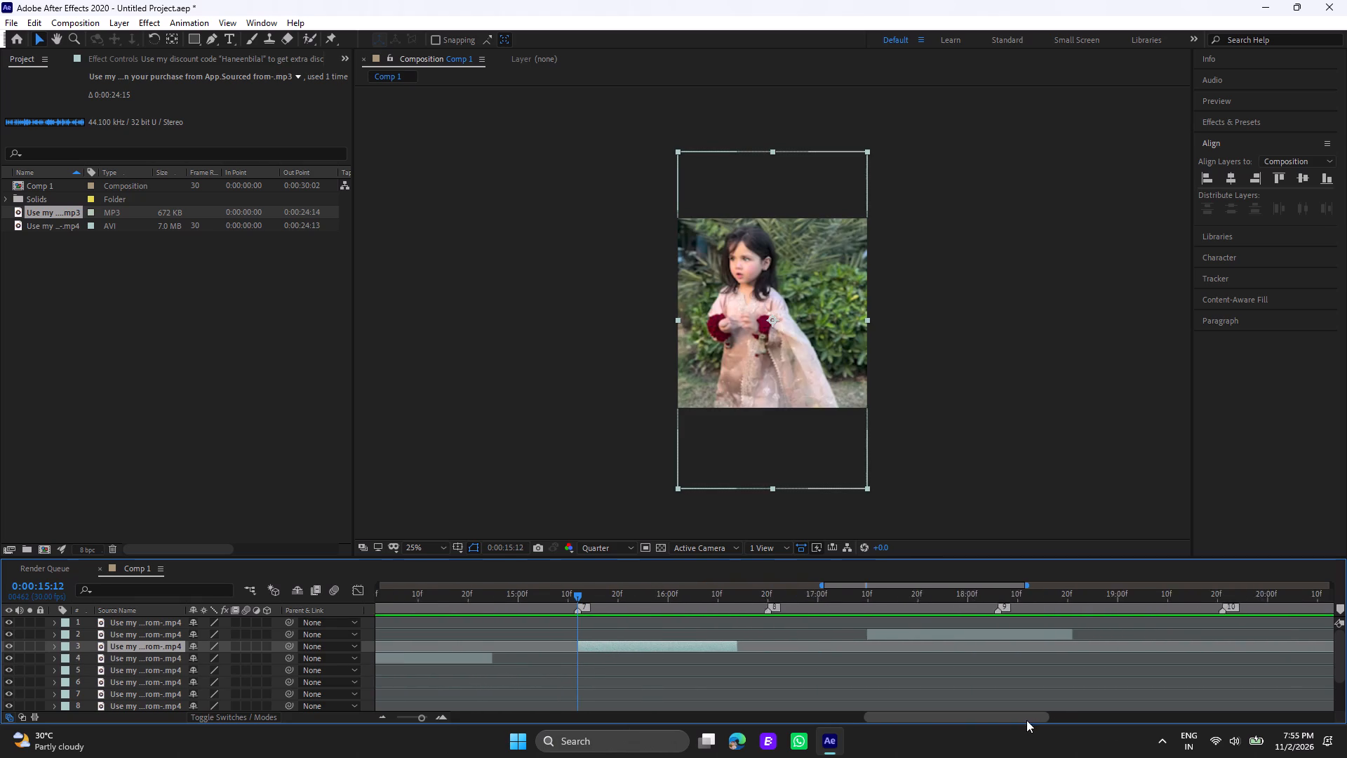
left_click_drag(1026, 720, 1028, 720)
left_click_drag(897, 636, 800, 637)
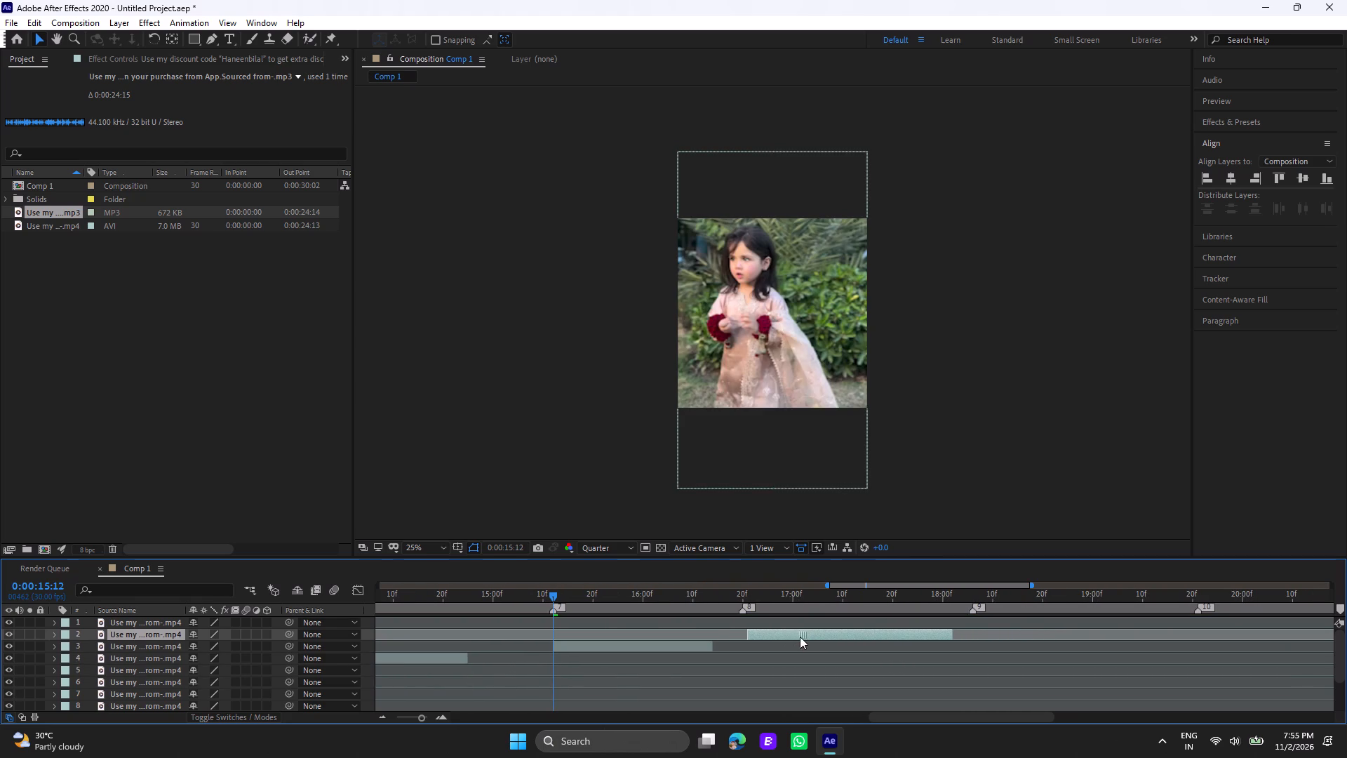
left_click_drag(800, 637, 793, 638)
left_click(740, 594)
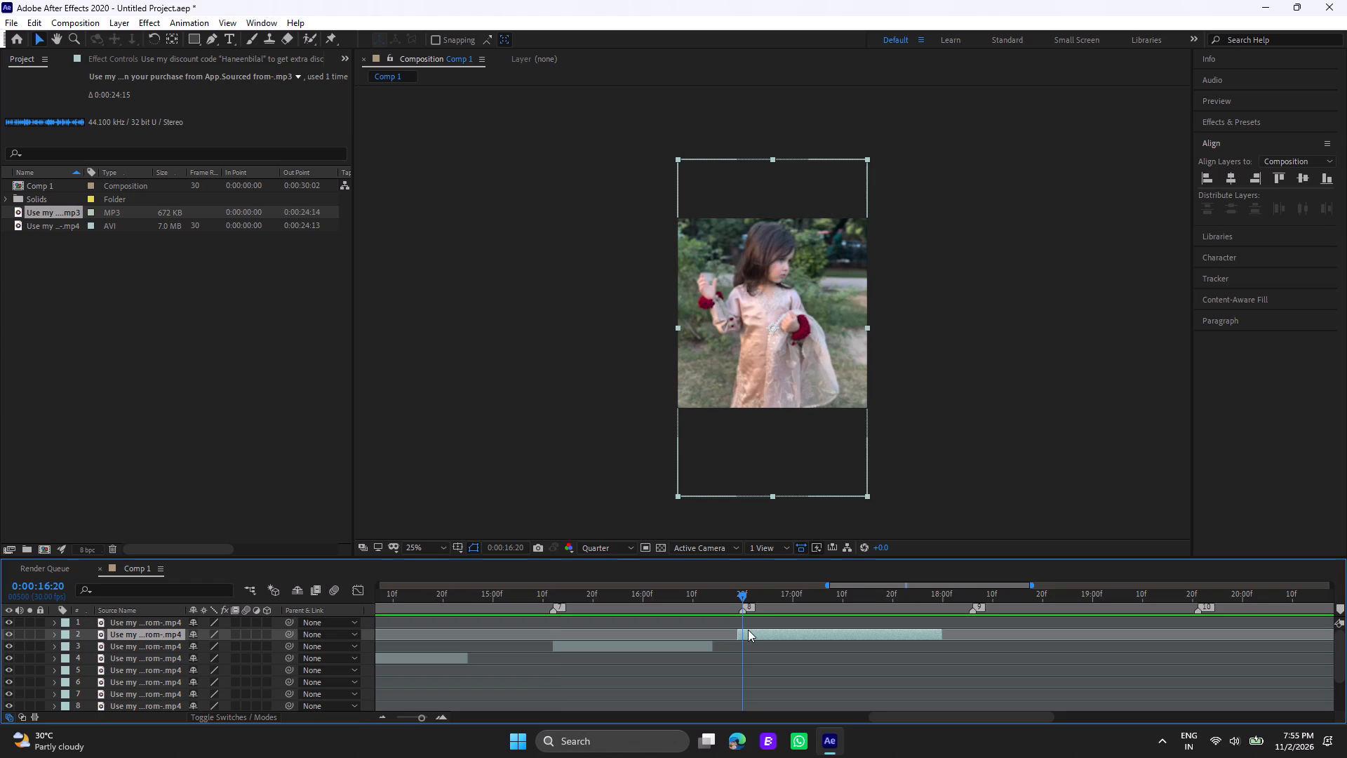
left_click_drag(758, 634, 764, 637)
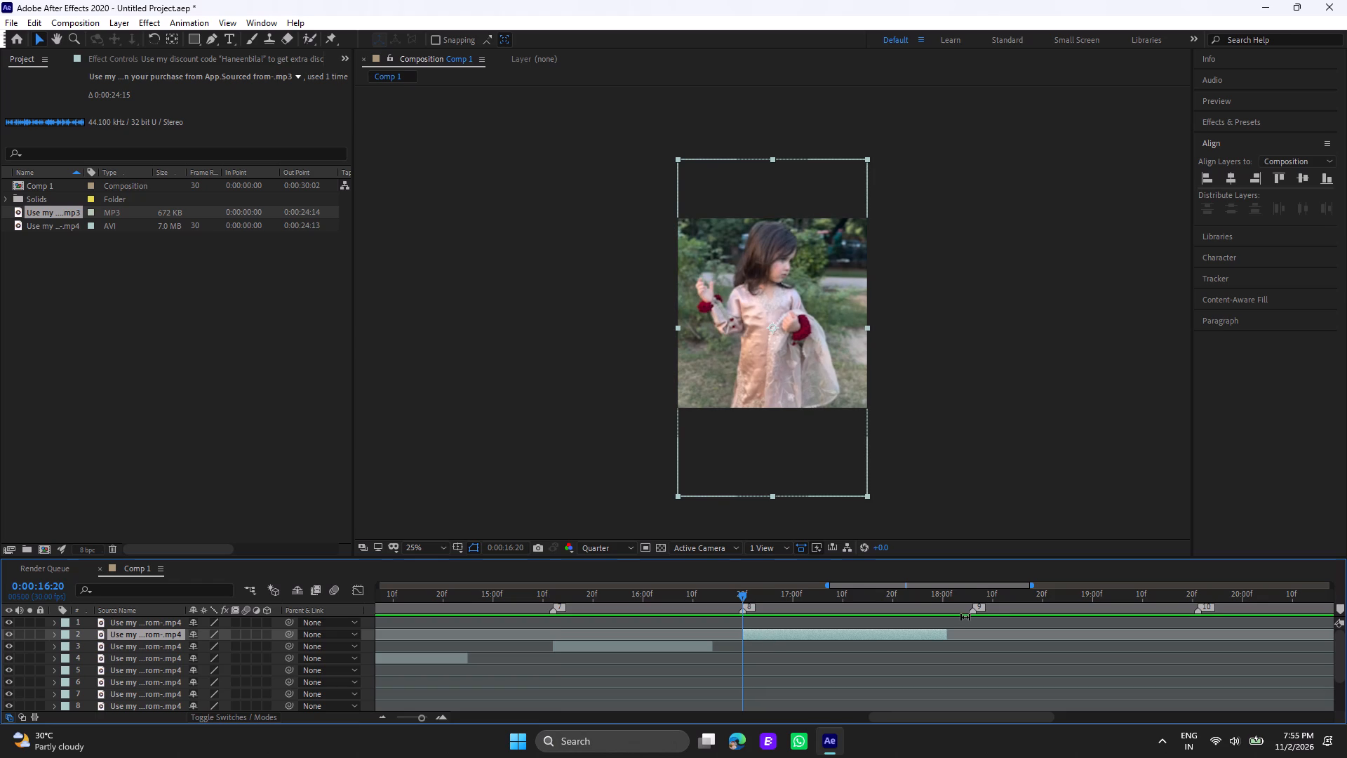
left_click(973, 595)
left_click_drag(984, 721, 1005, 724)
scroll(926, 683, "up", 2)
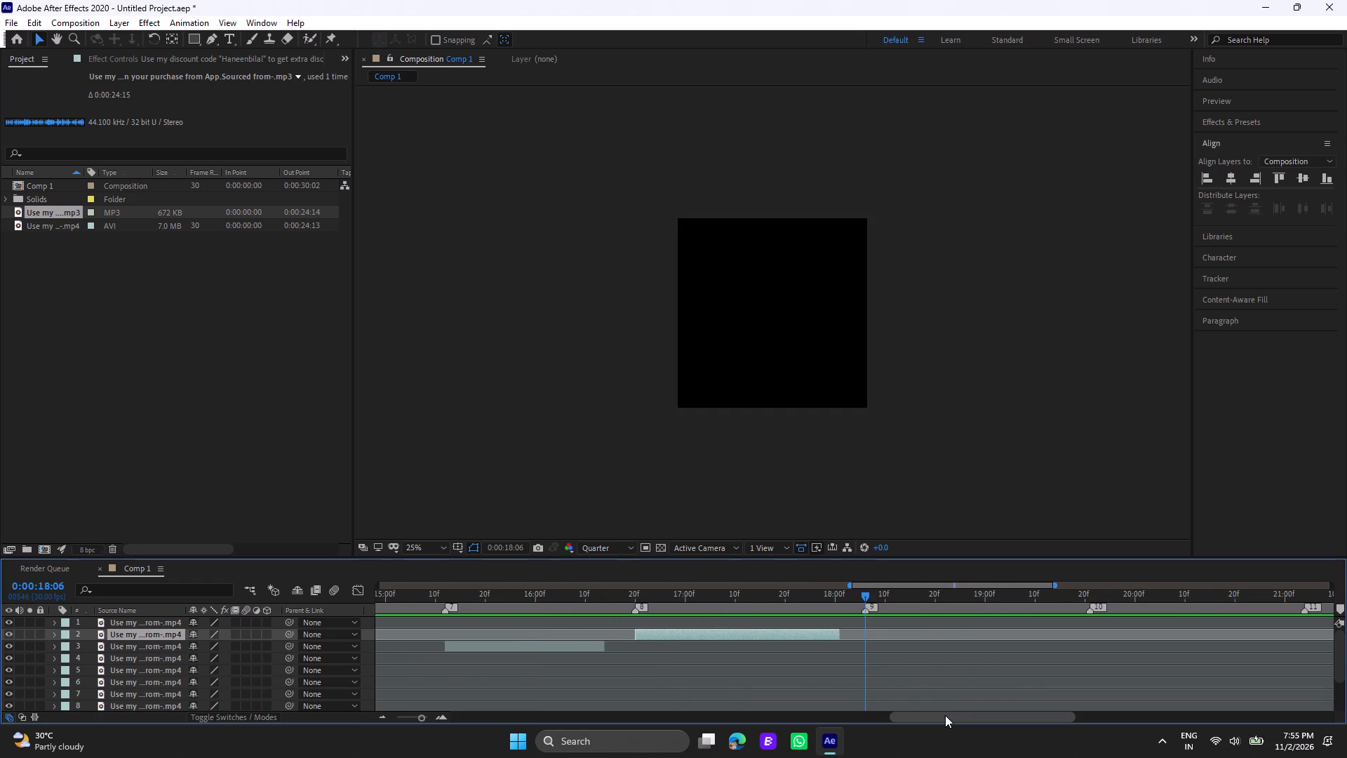
Zoom the timeline out to cover most of the edit and preview it from 0:00:00:00.
left_click_drag(945, 715, 909, 720)
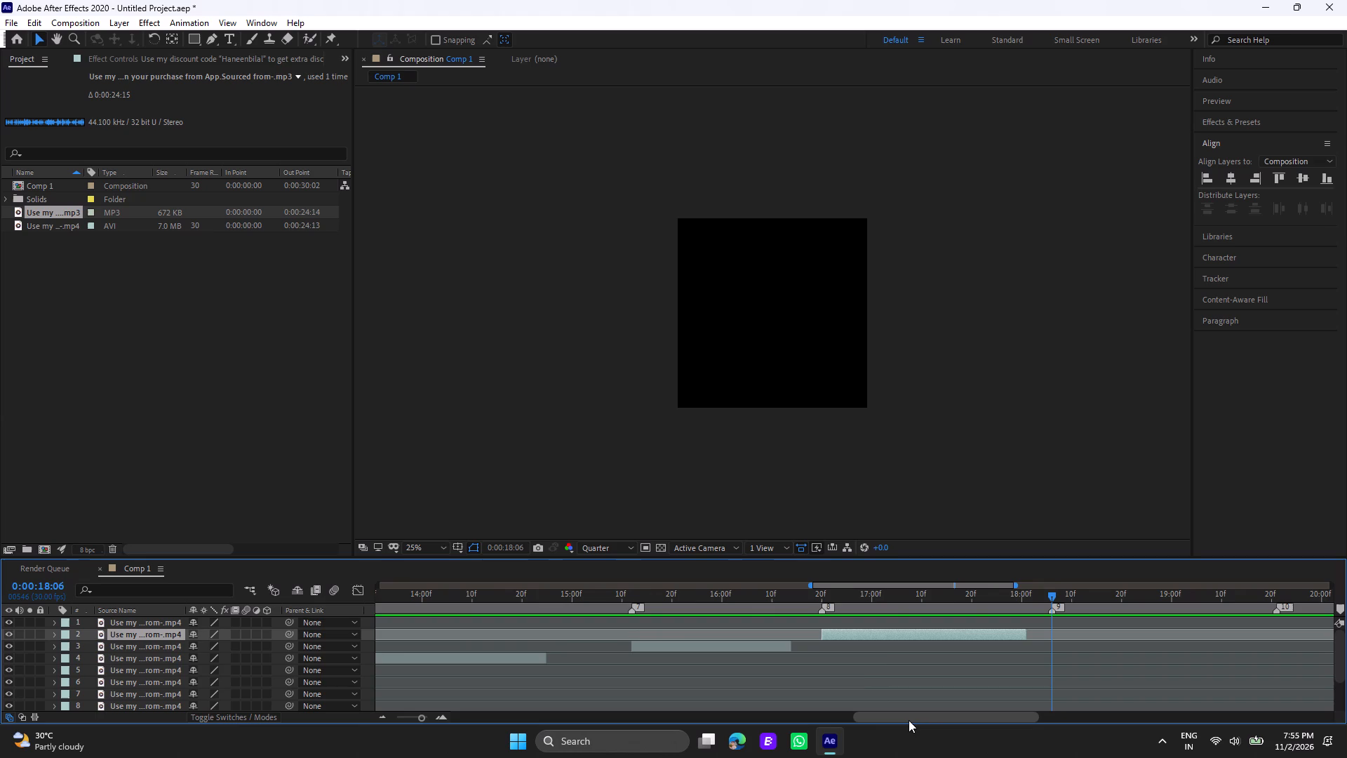
left_click_drag(909, 720, 507, 726)
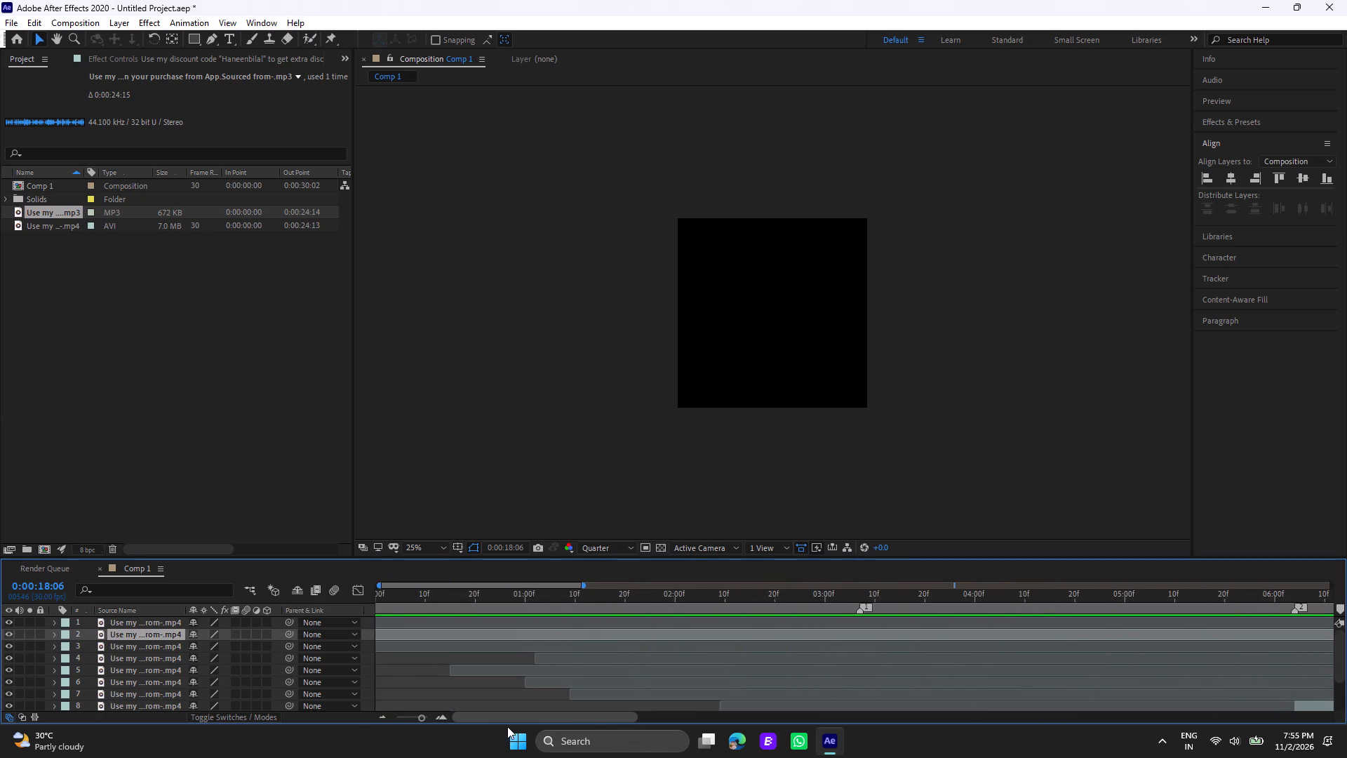
left_click_drag(507, 726, 477, 730)
scroll(544, 651, "down", 3)
scroll(568, 646, "up", 1)
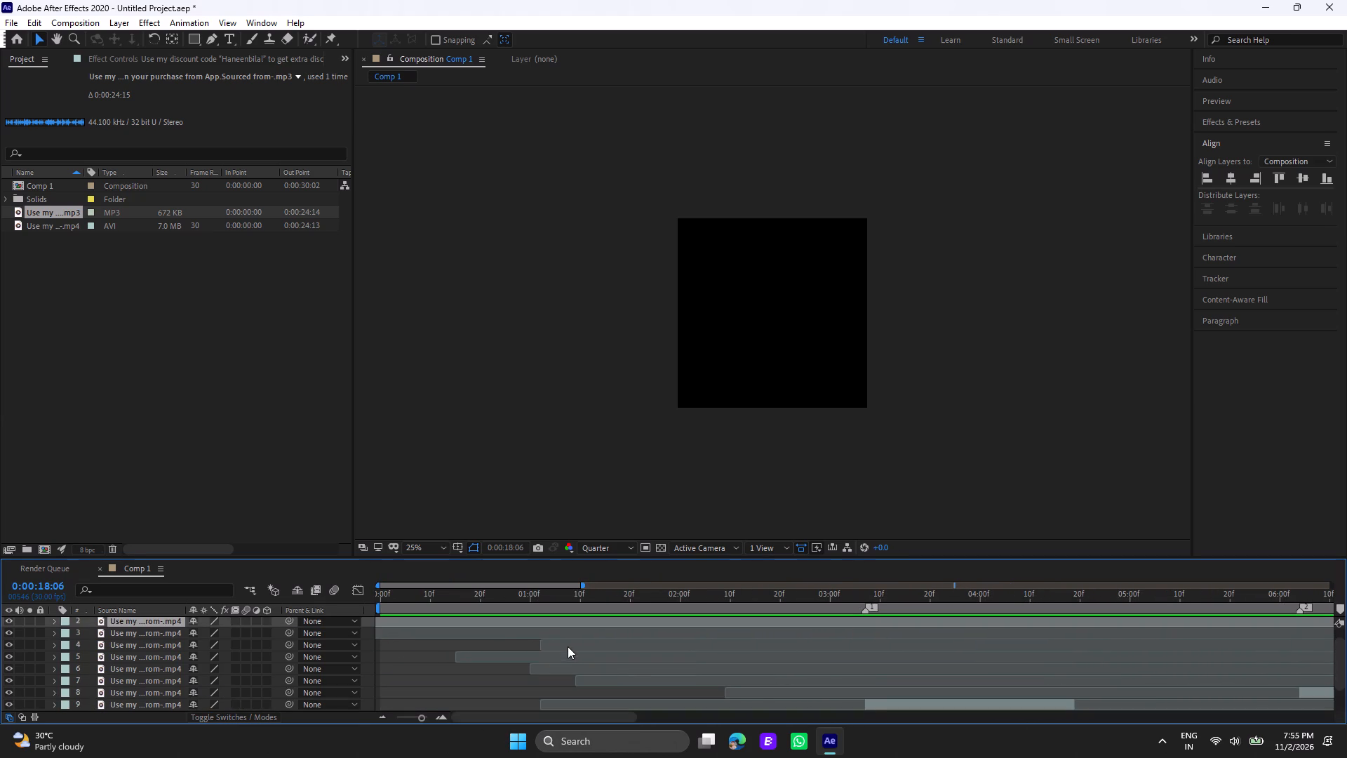
scroll(568, 646, "down", 2)
left_click_drag(417, 715, 408, 715)
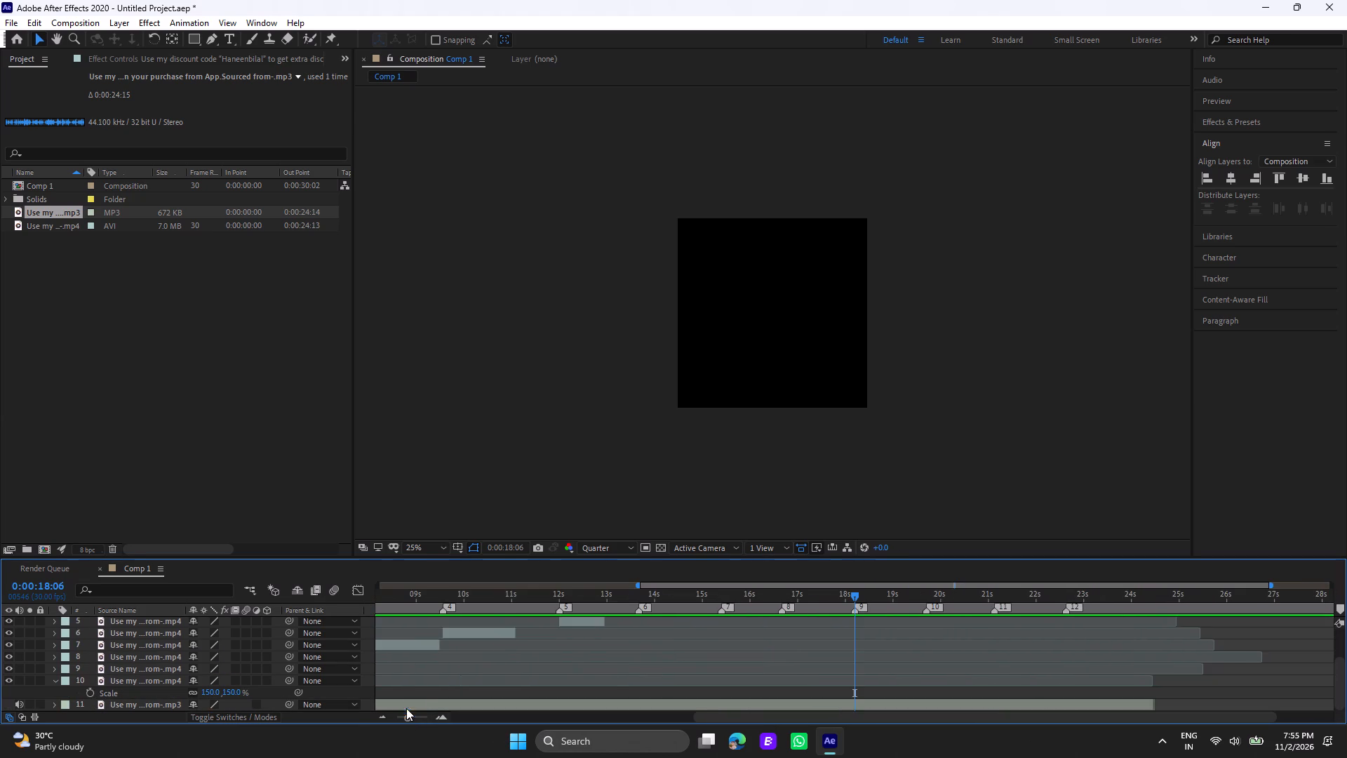
left_click_drag(707, 714, 497, 724)
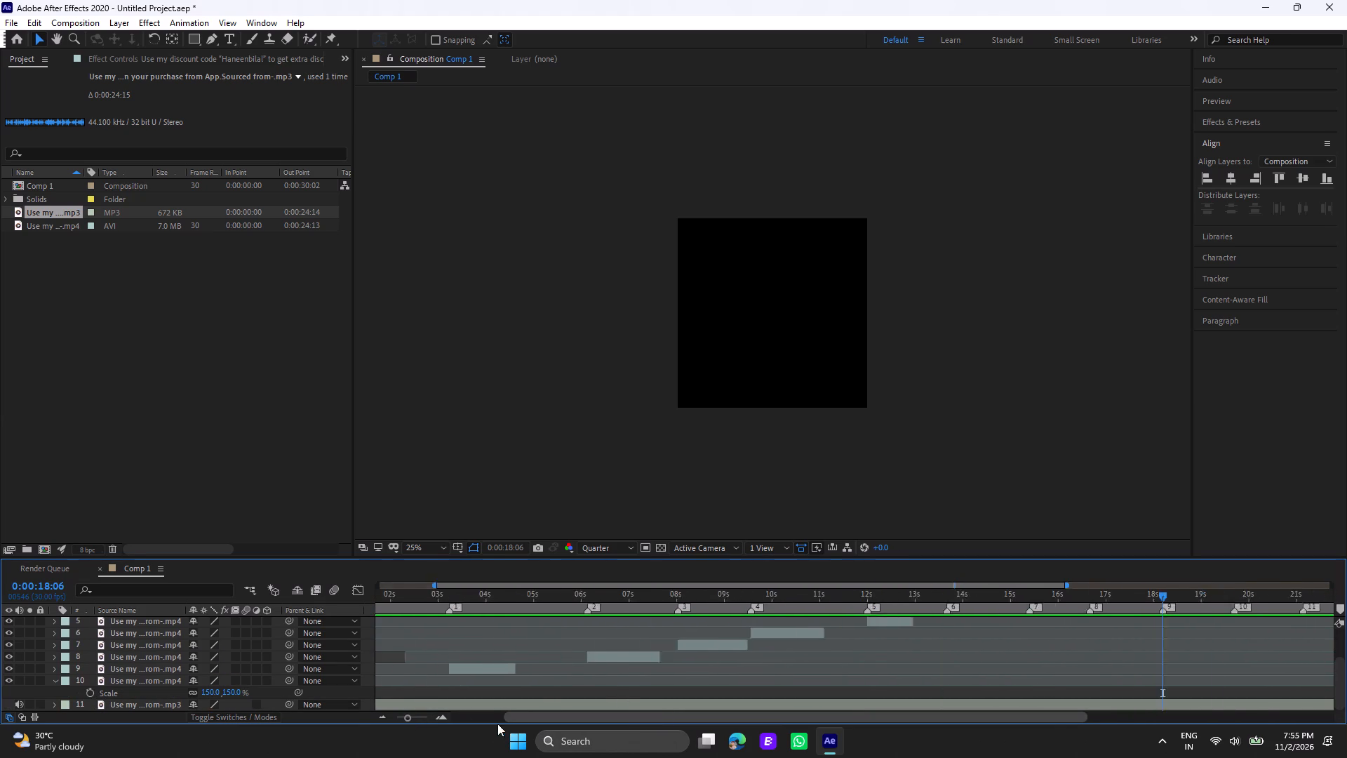
left_click_drag(497, 724, 389, 729)
left_click(418, 587)
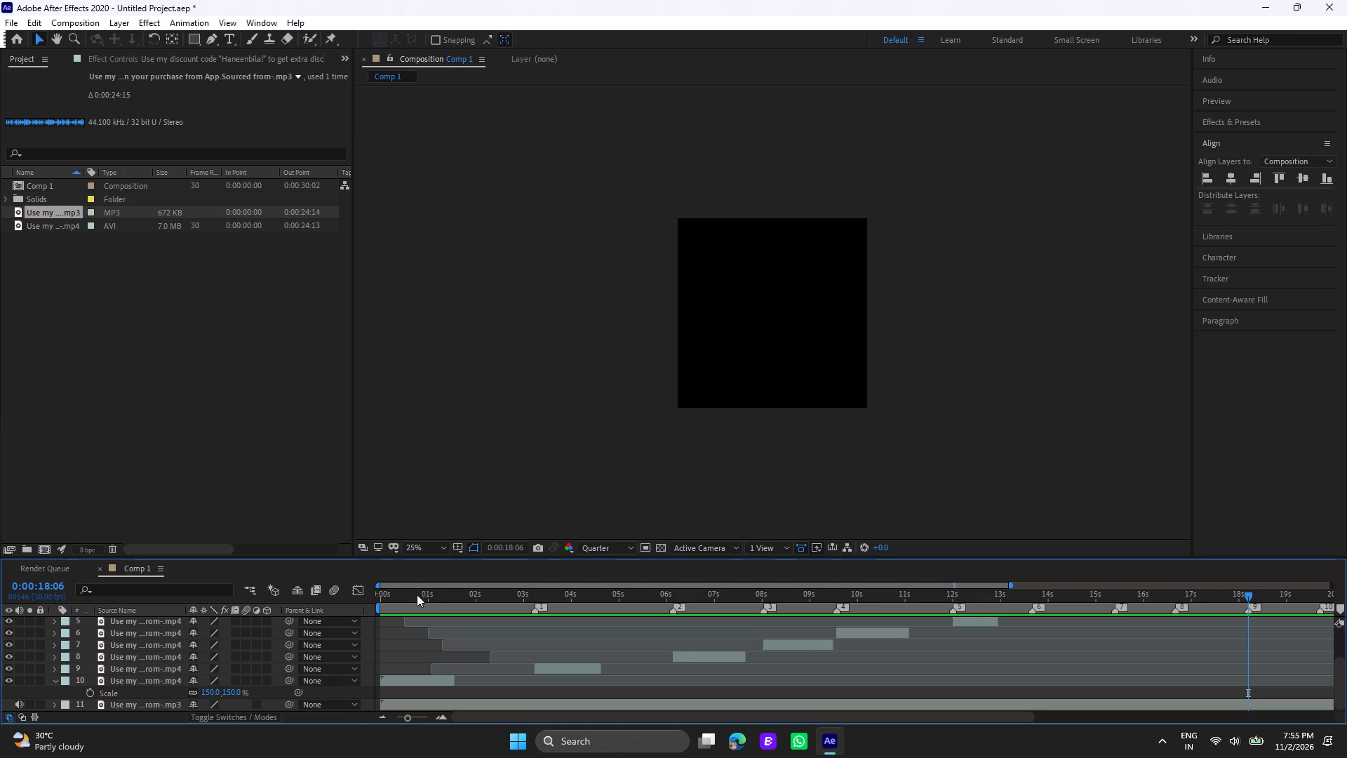
left_click(417, 595)
left_click_drag(415, 595, 377, 604)
key("space")
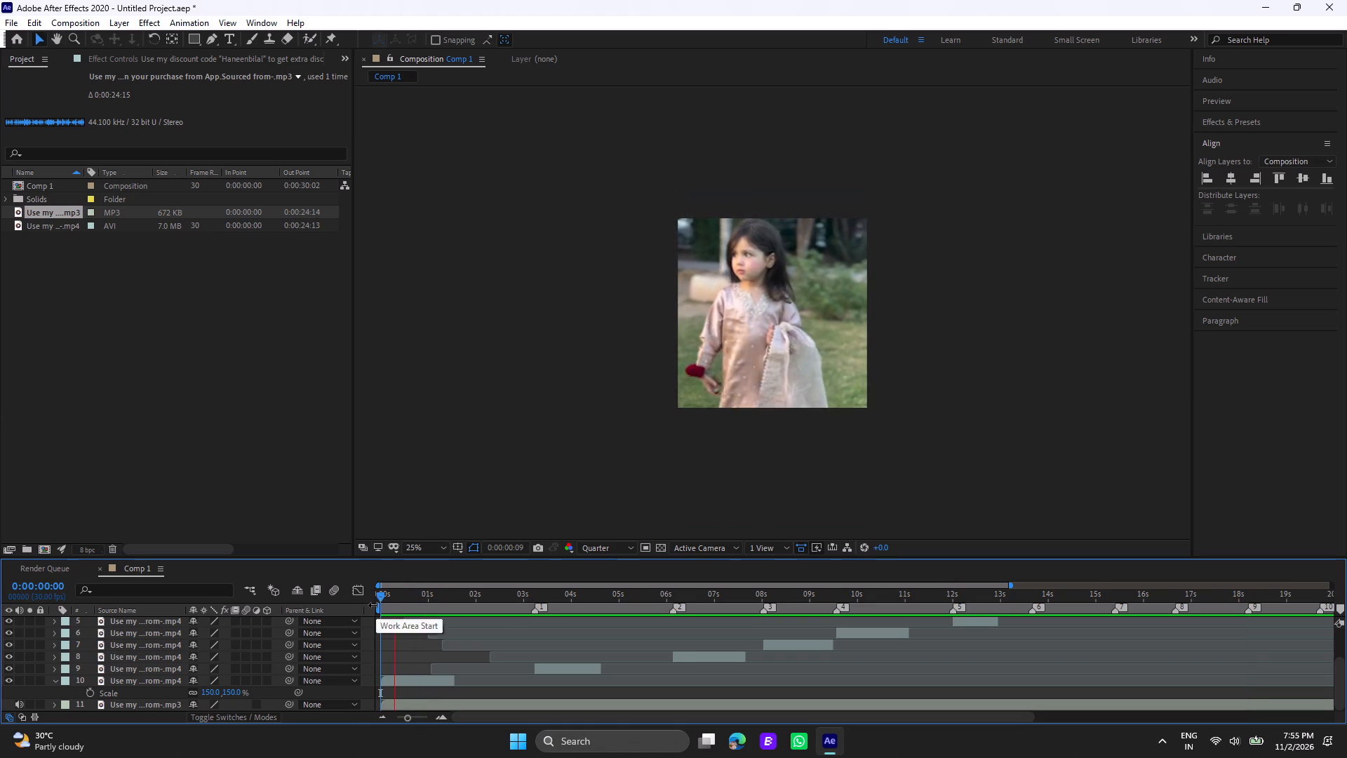
key("space")
left_click(396, 605)
left_click(396, 605)
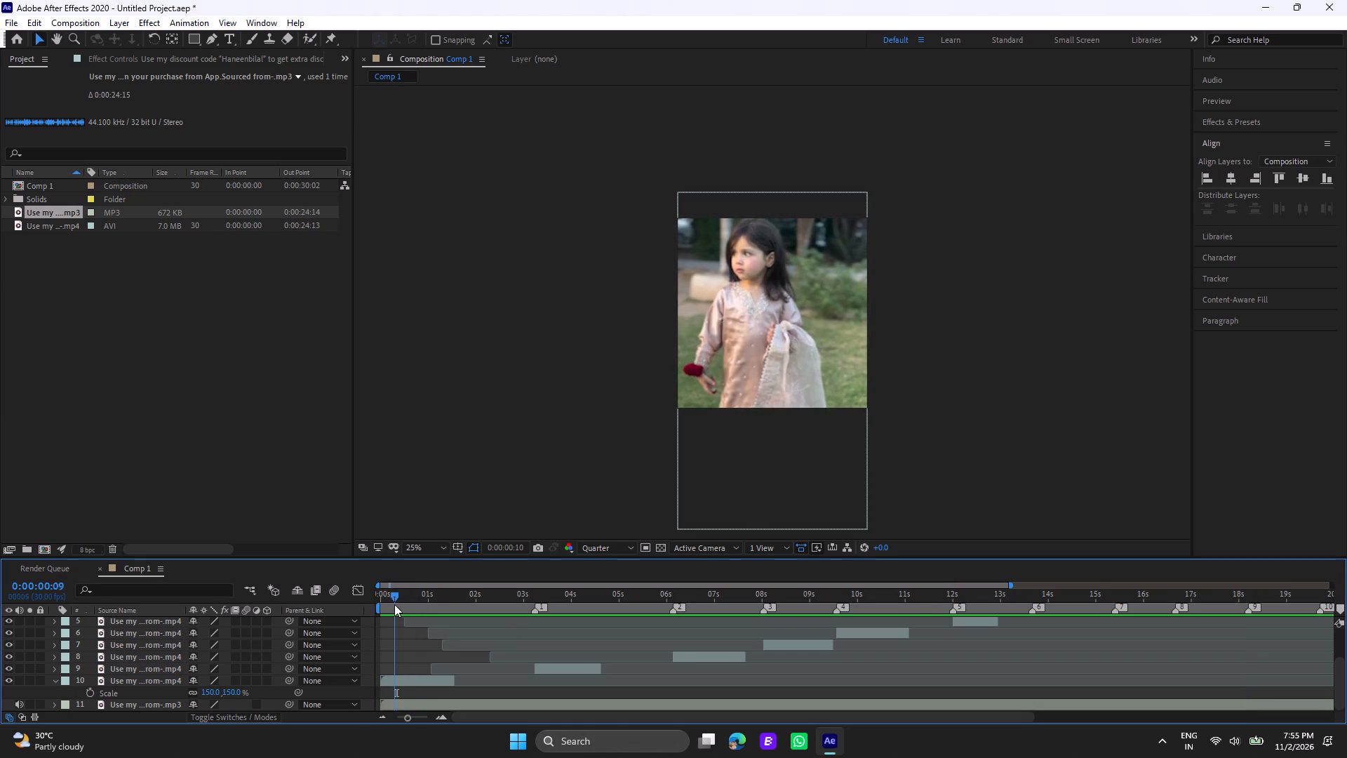
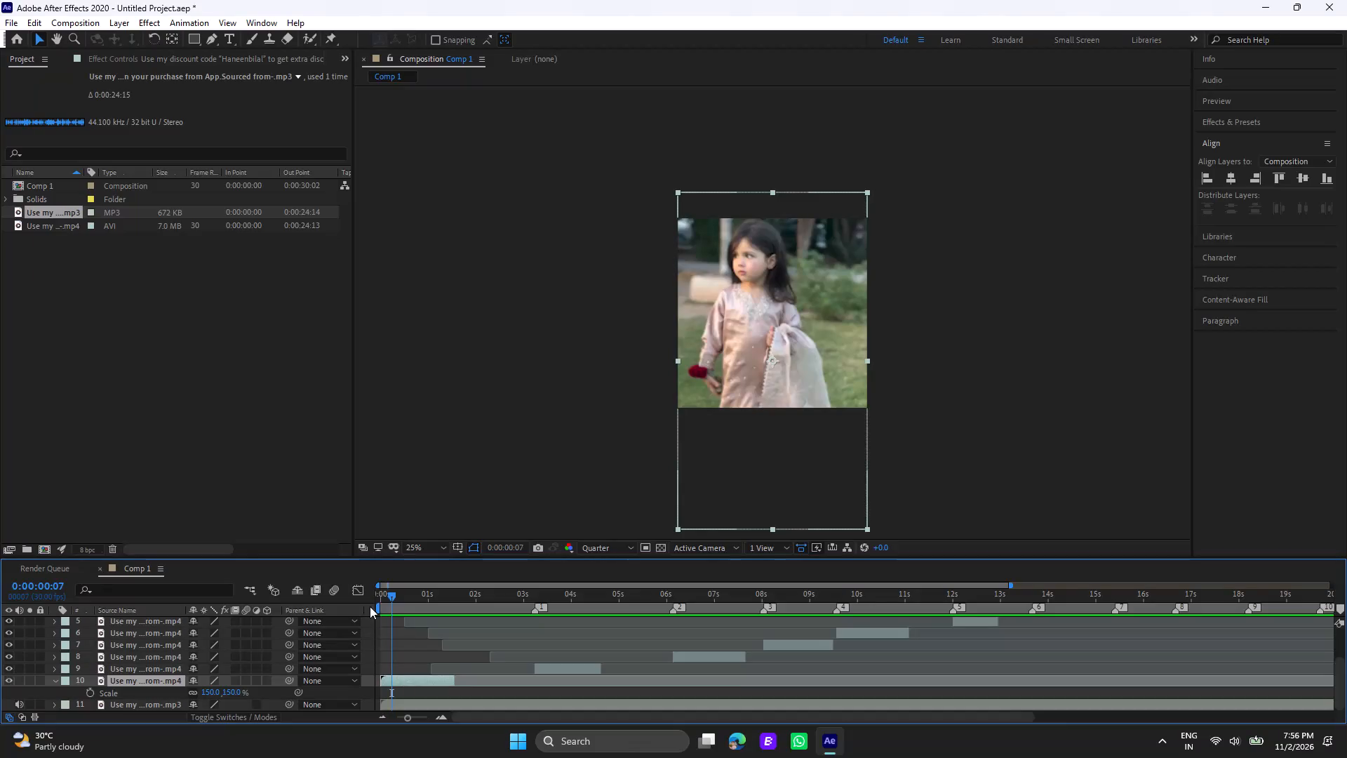
Preview the opening from 0:00:00:00 and split the first video segment, layer 10, at 0:00:00:20.
left_click(386, 594)
left_click_drag(386, 594, 371, 597)
key("space")
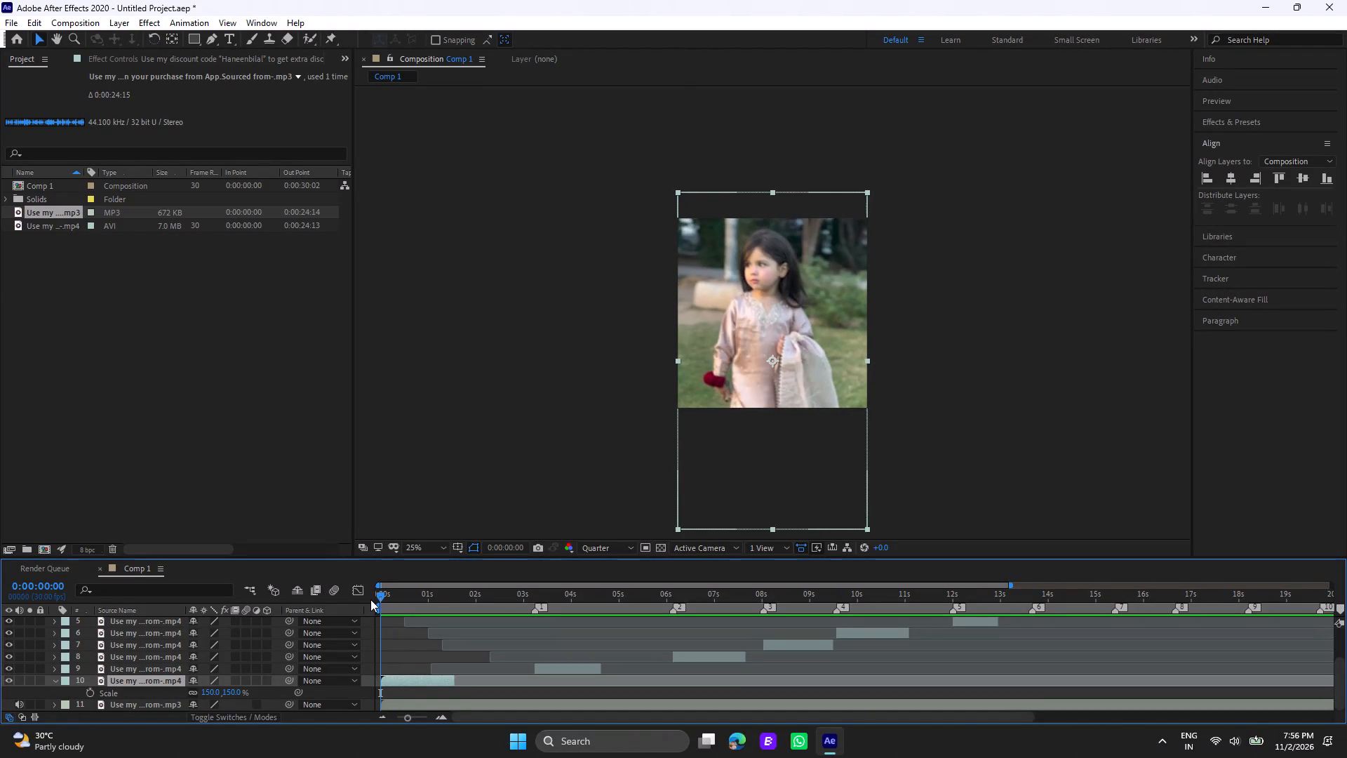
key("space")
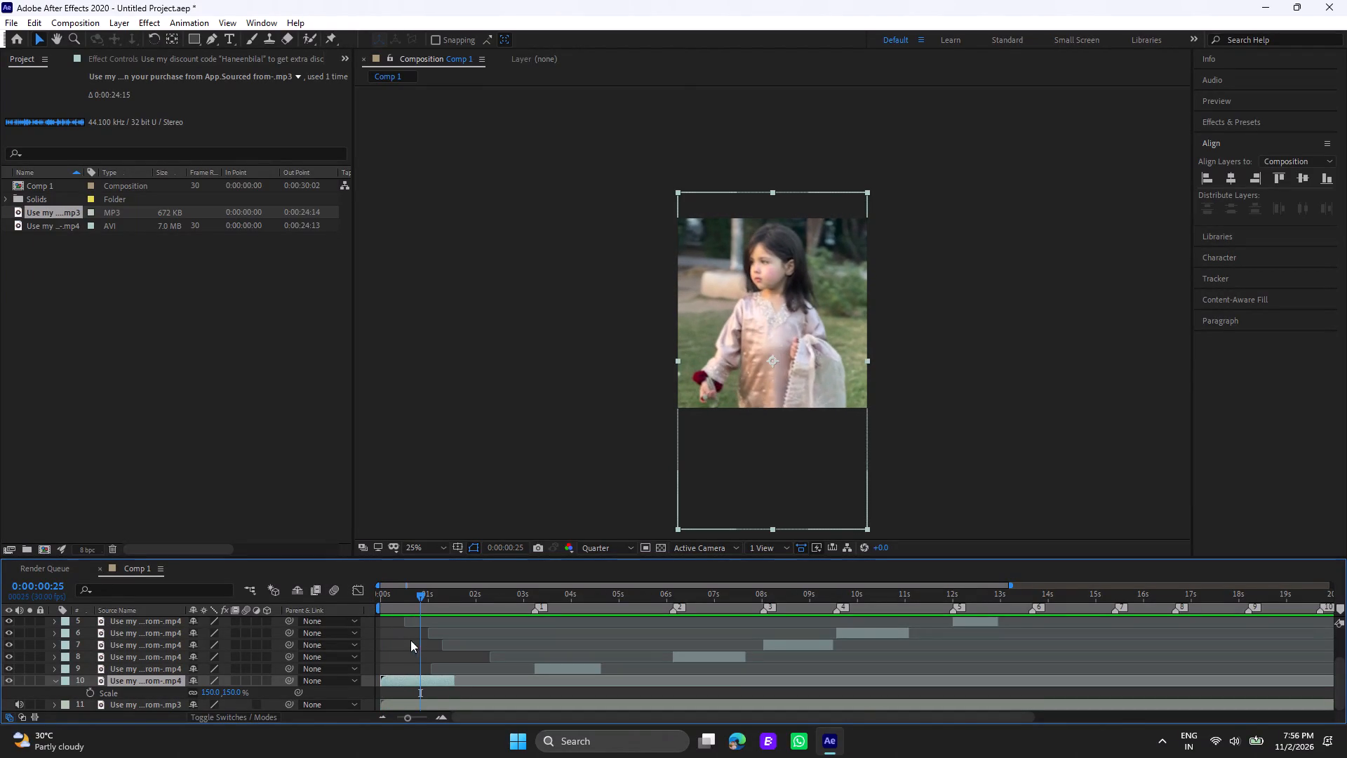
left_click(404, 602)
left_click_drag(404, 602, 412, 611)
left_click(416, 677)
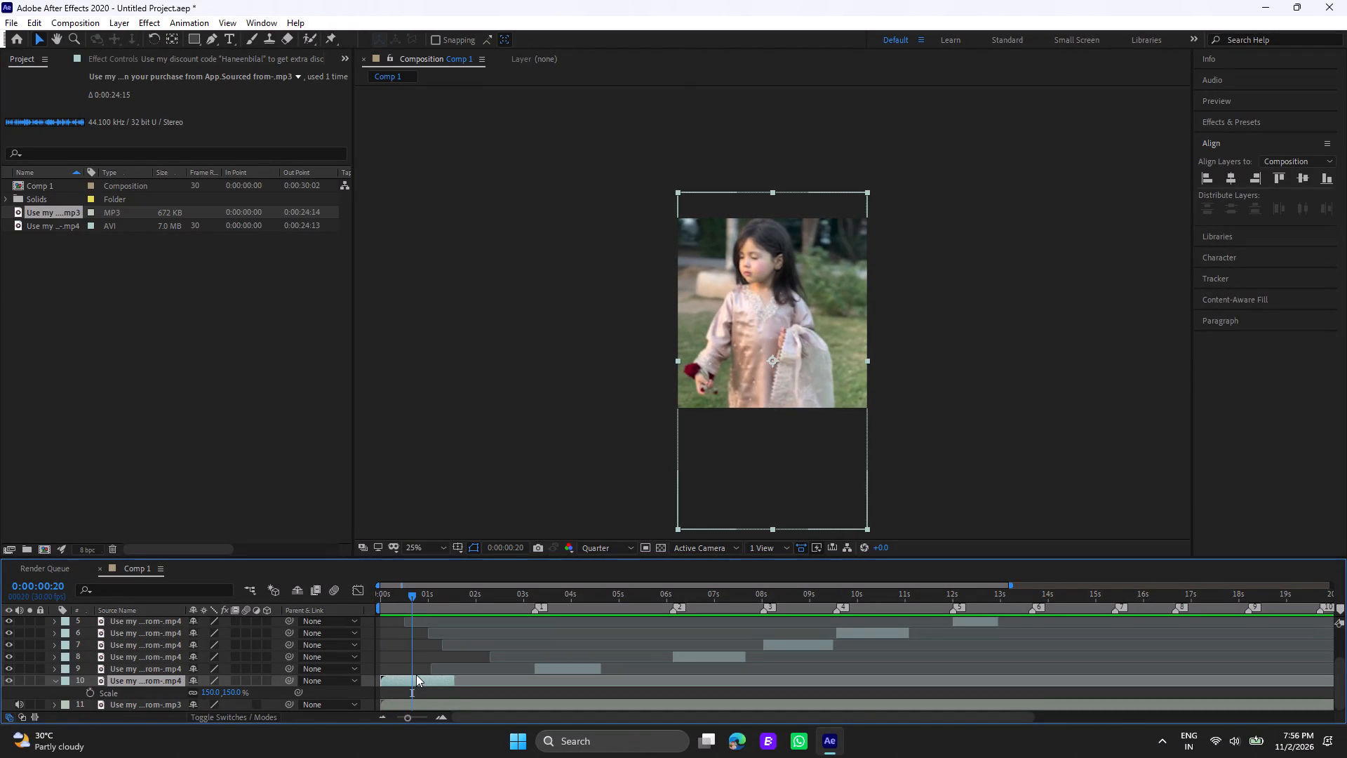
key("ctrl+shift+d")
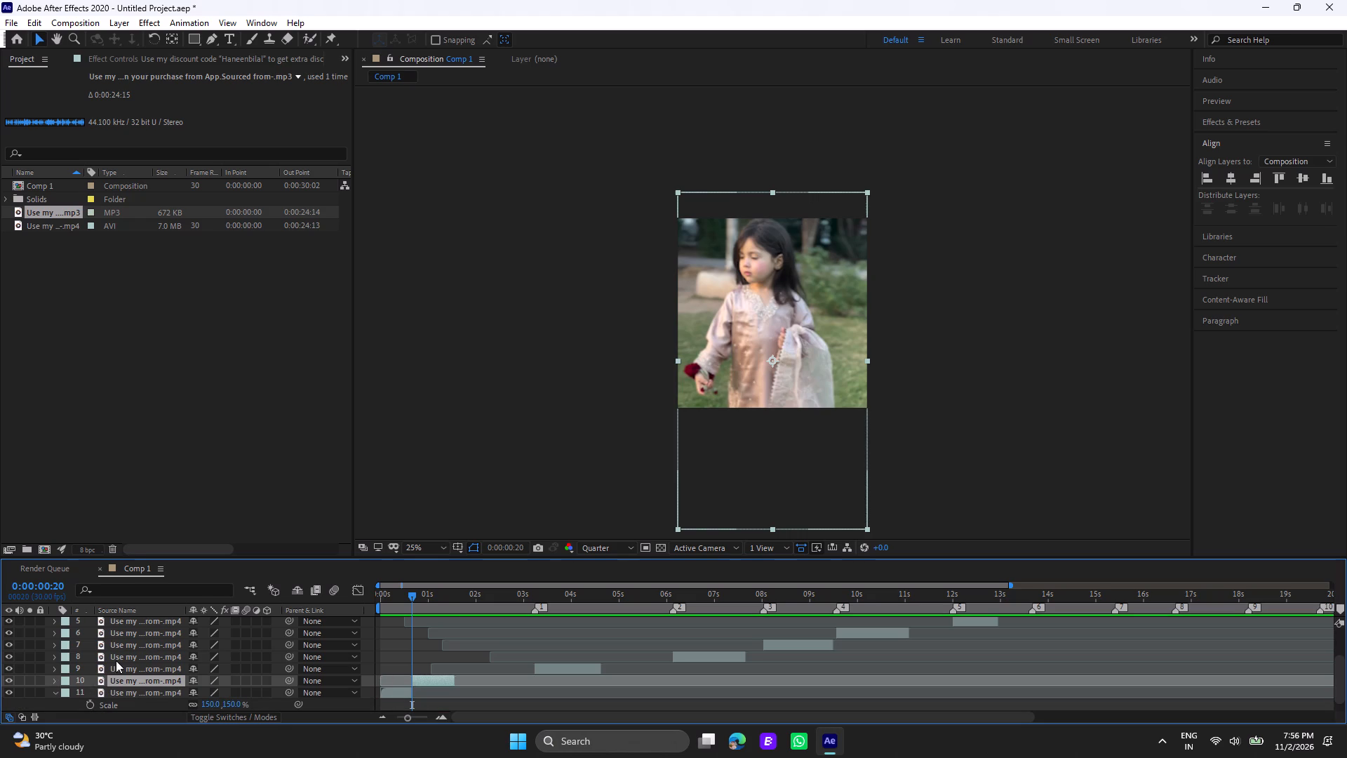
Set the label colour of the split-off second piece, layer 10, to Pink.
left_click(65, 684)
left_click(98, 493)
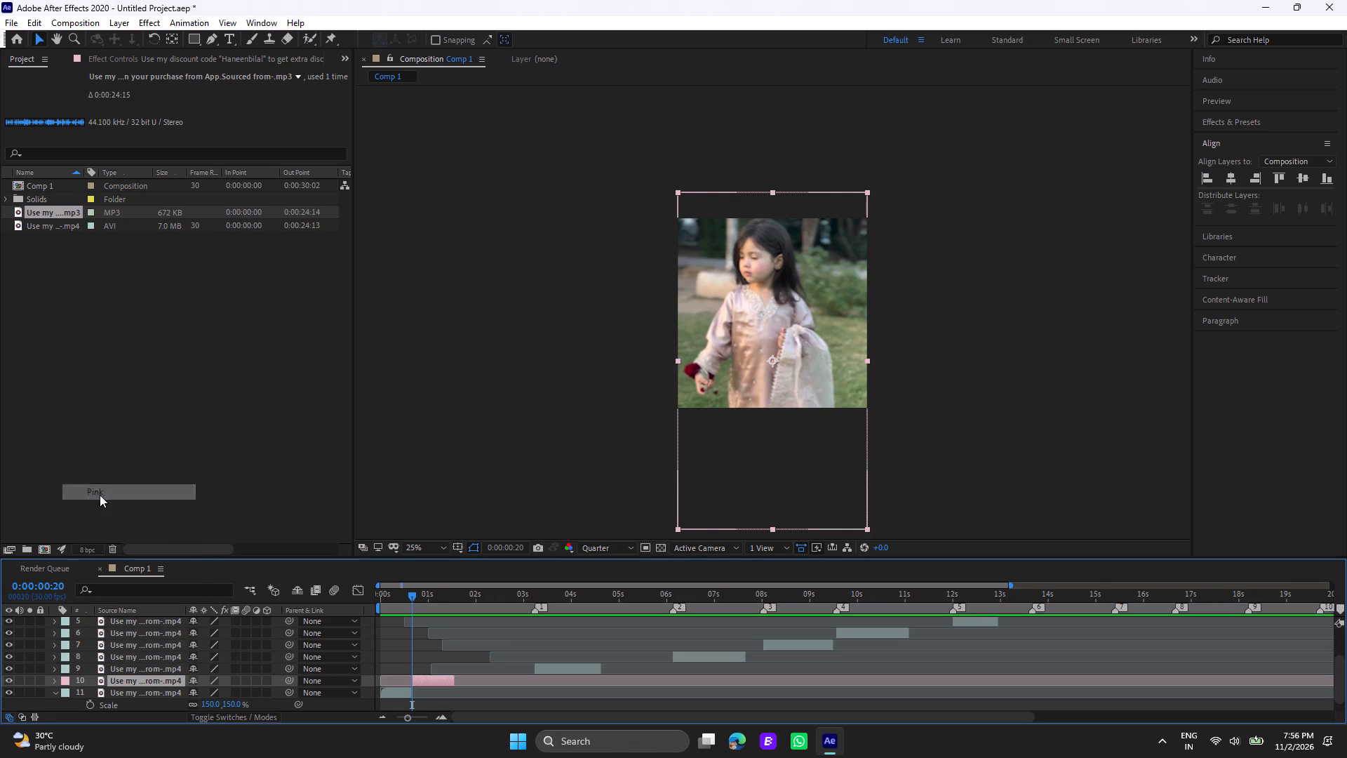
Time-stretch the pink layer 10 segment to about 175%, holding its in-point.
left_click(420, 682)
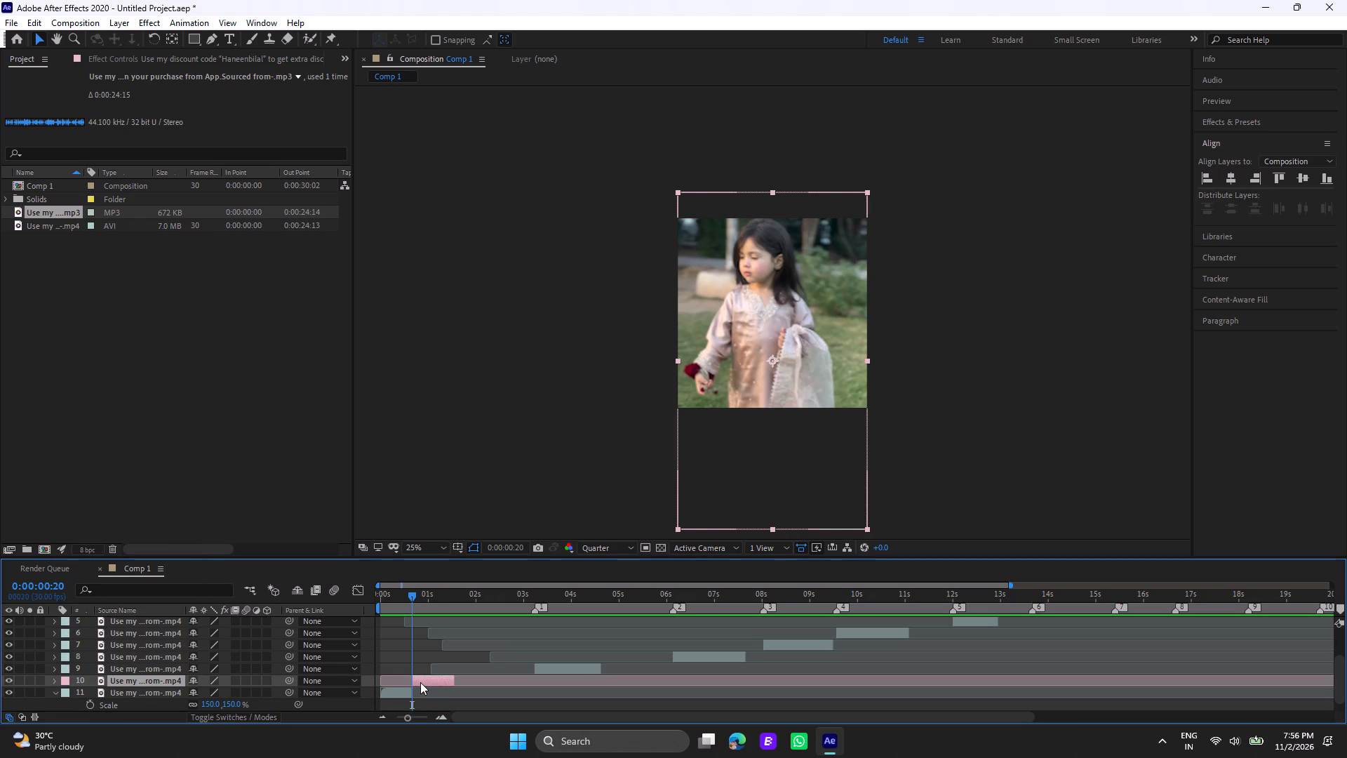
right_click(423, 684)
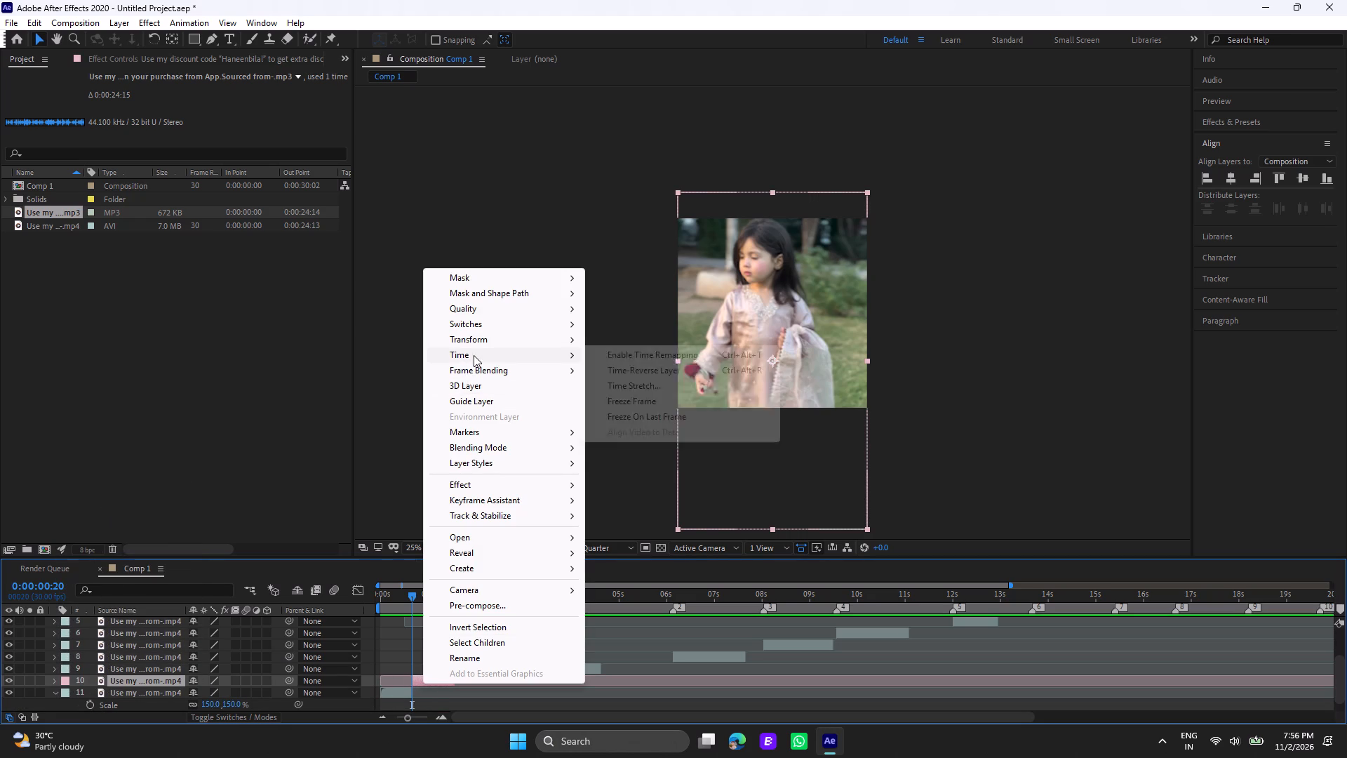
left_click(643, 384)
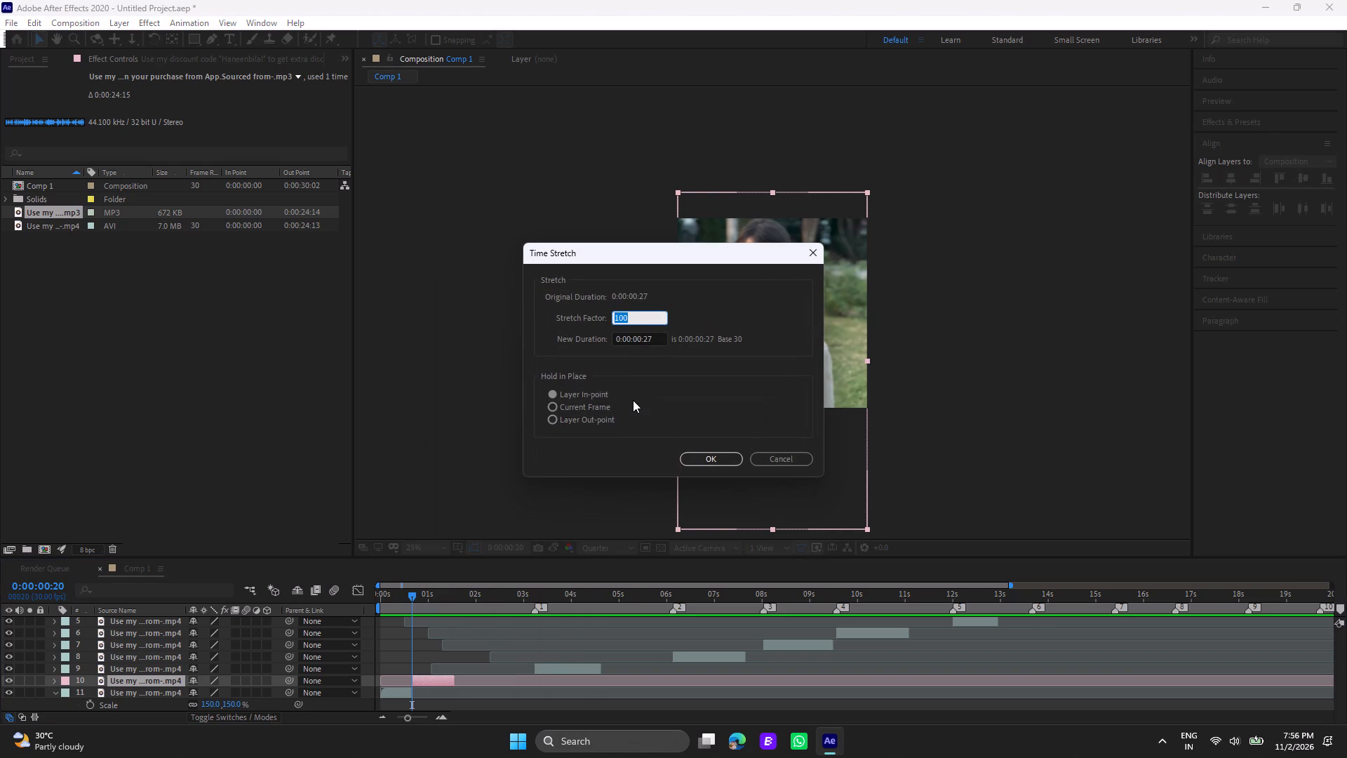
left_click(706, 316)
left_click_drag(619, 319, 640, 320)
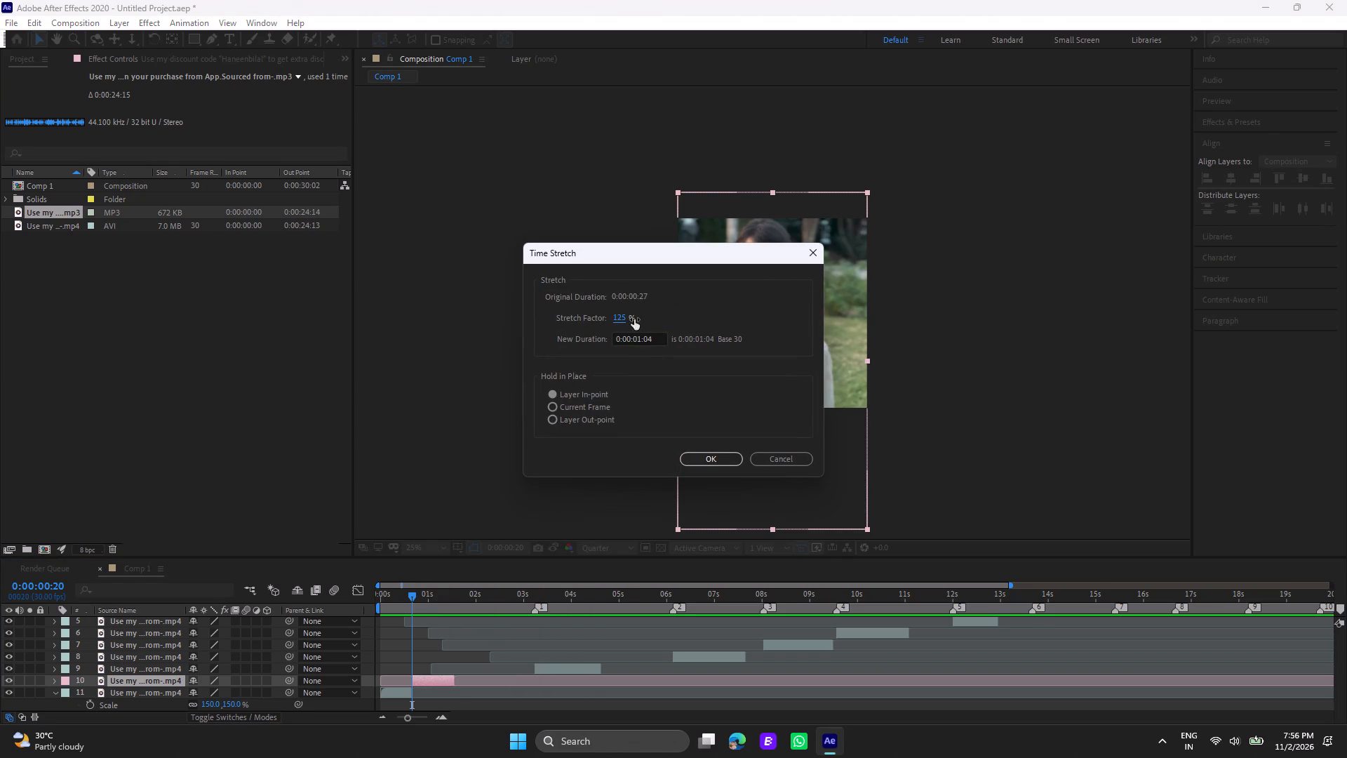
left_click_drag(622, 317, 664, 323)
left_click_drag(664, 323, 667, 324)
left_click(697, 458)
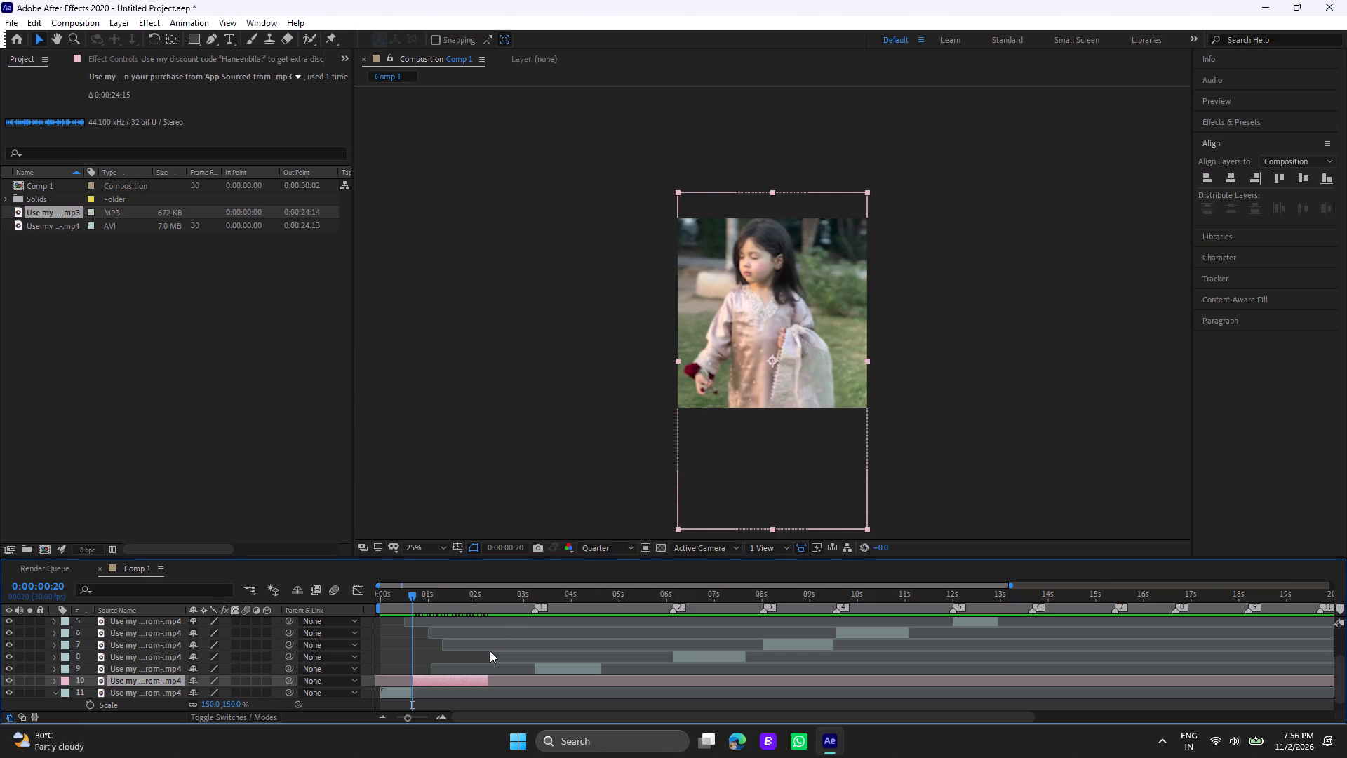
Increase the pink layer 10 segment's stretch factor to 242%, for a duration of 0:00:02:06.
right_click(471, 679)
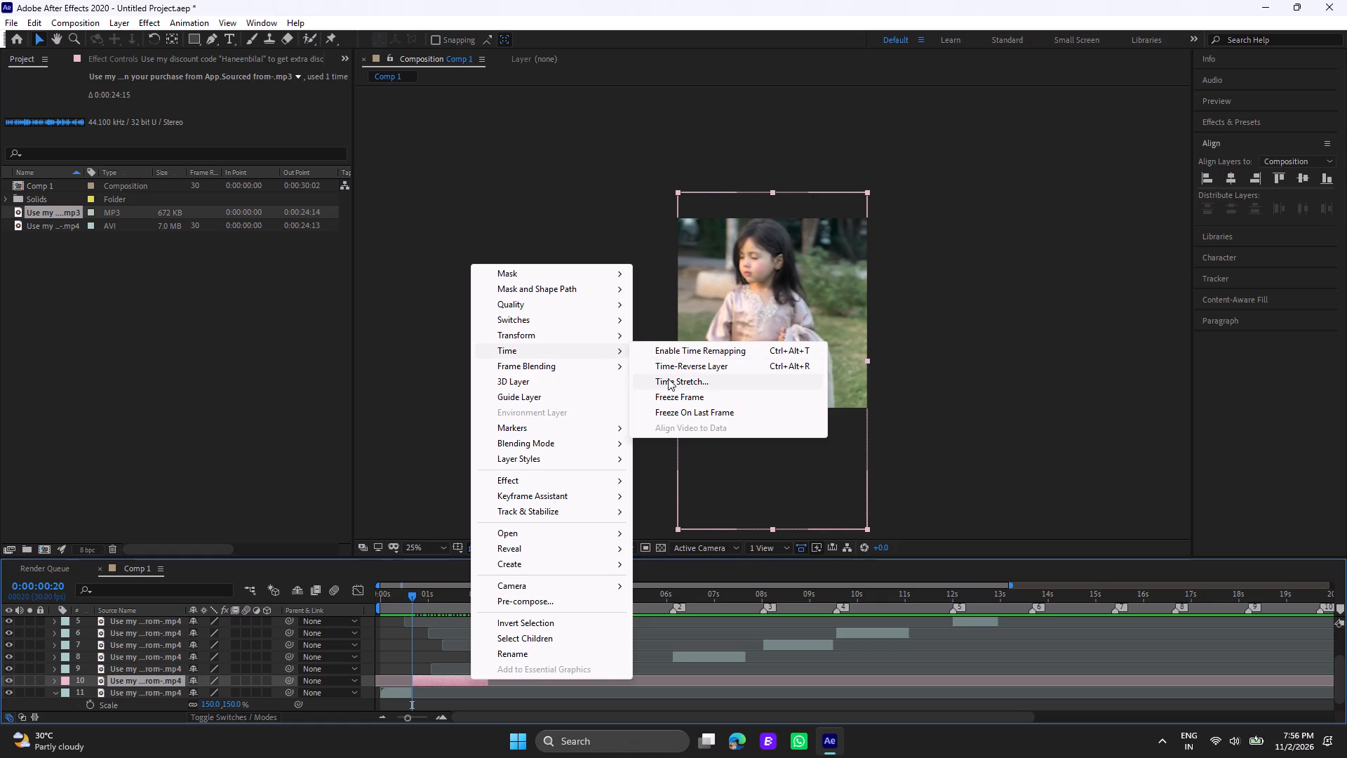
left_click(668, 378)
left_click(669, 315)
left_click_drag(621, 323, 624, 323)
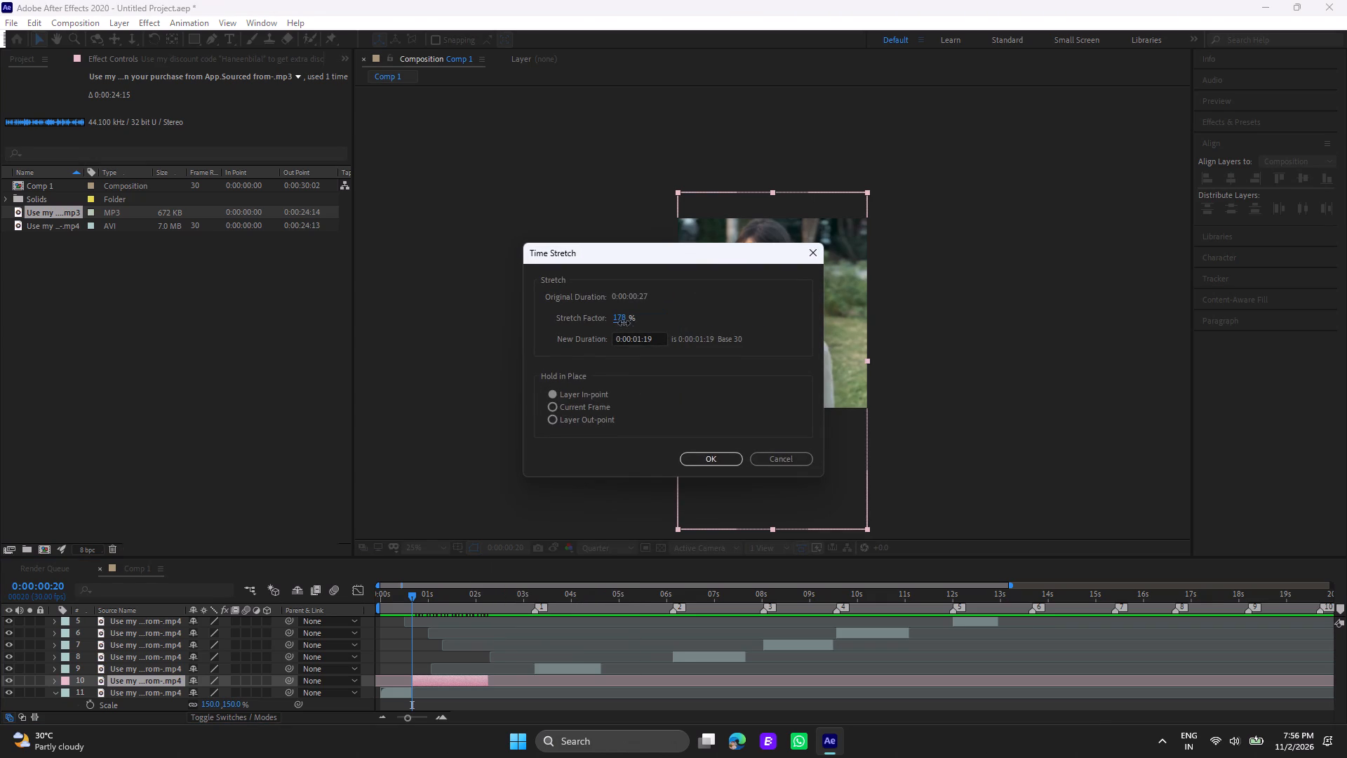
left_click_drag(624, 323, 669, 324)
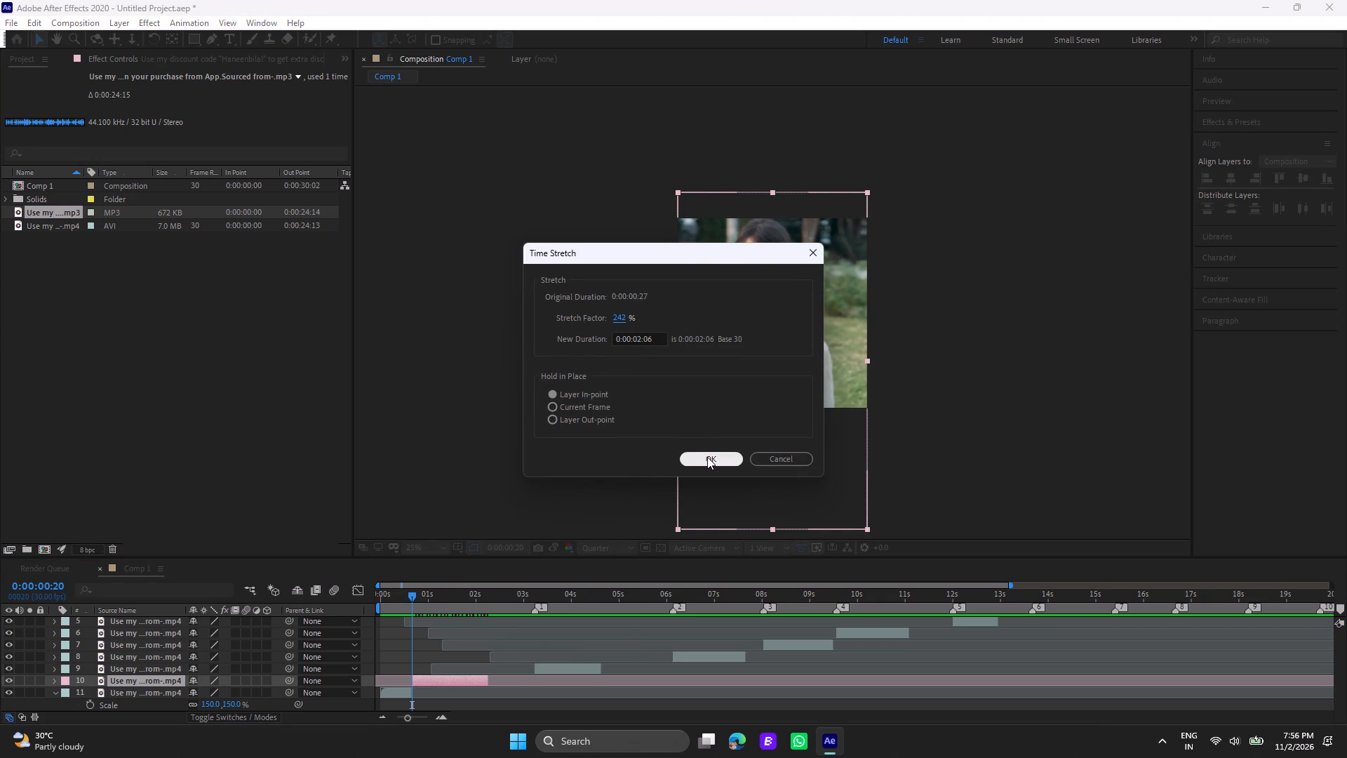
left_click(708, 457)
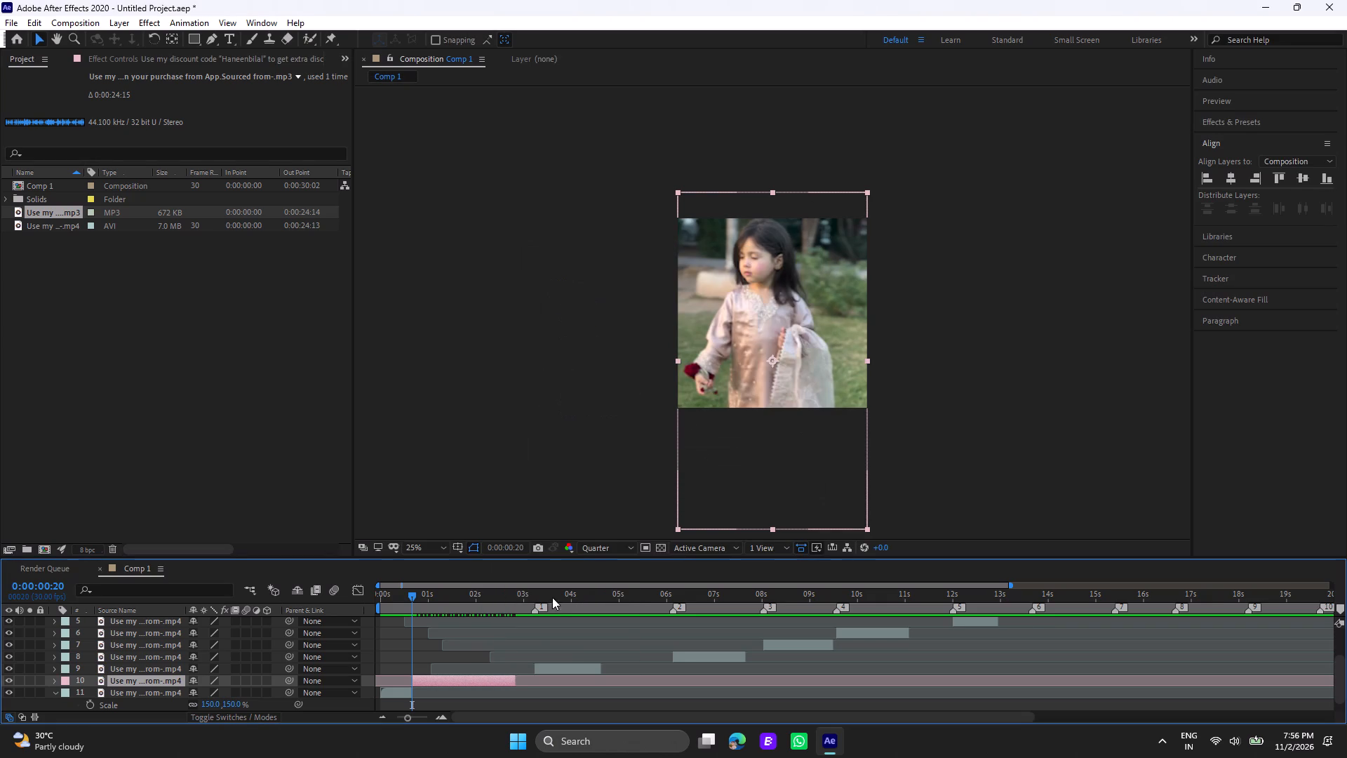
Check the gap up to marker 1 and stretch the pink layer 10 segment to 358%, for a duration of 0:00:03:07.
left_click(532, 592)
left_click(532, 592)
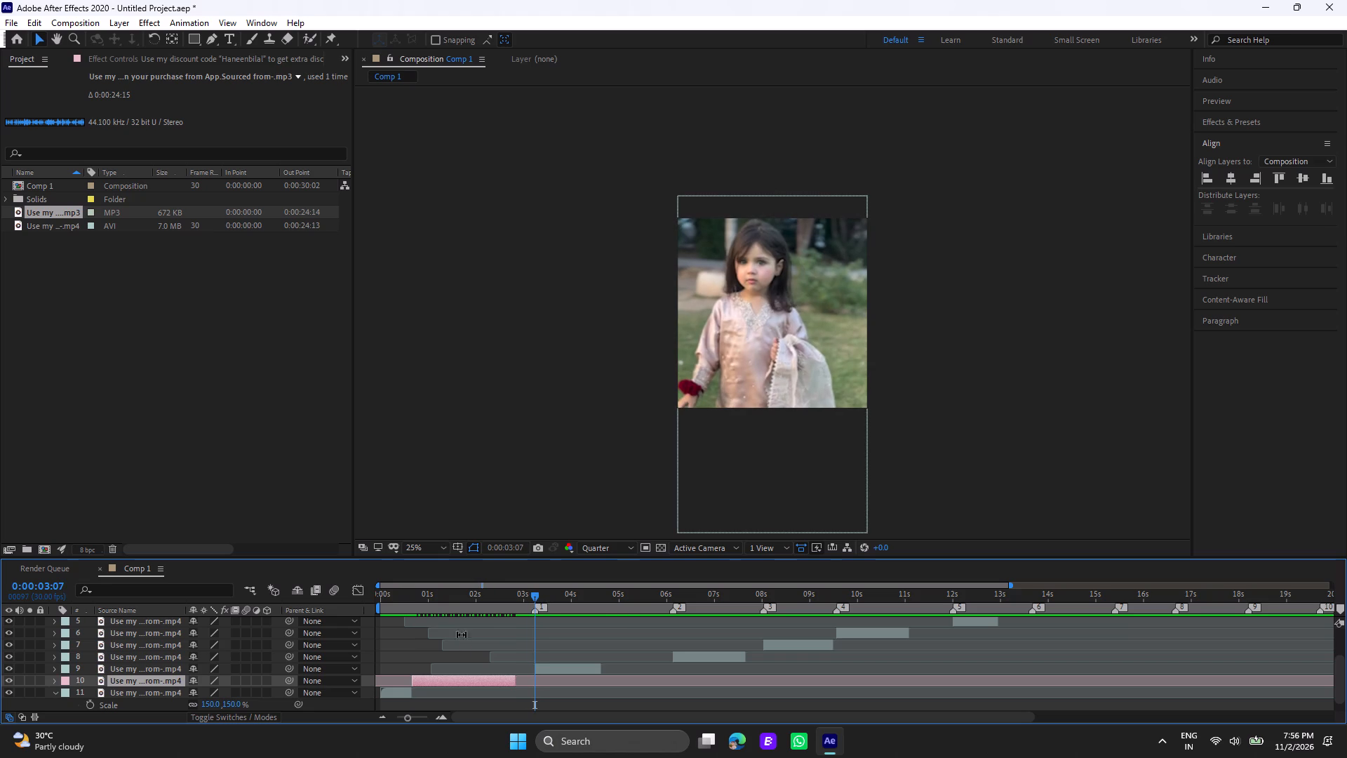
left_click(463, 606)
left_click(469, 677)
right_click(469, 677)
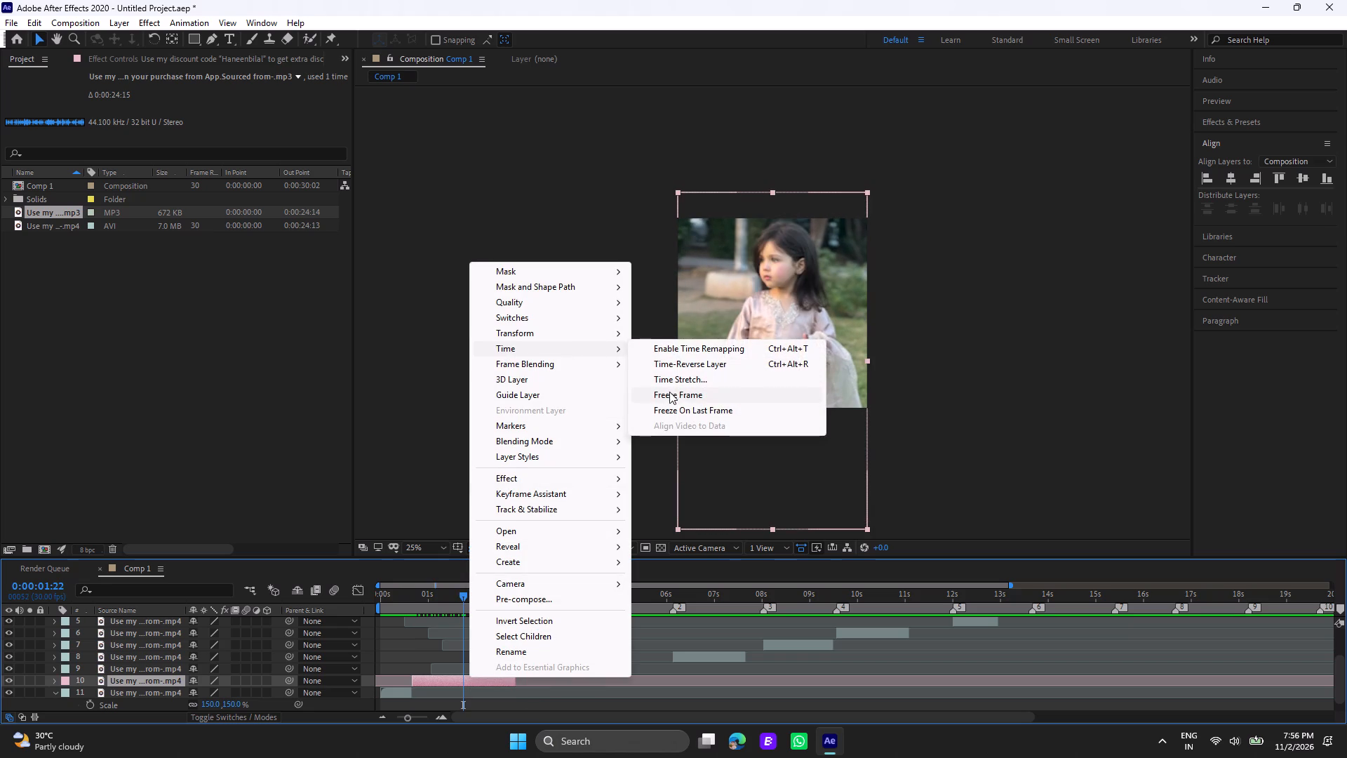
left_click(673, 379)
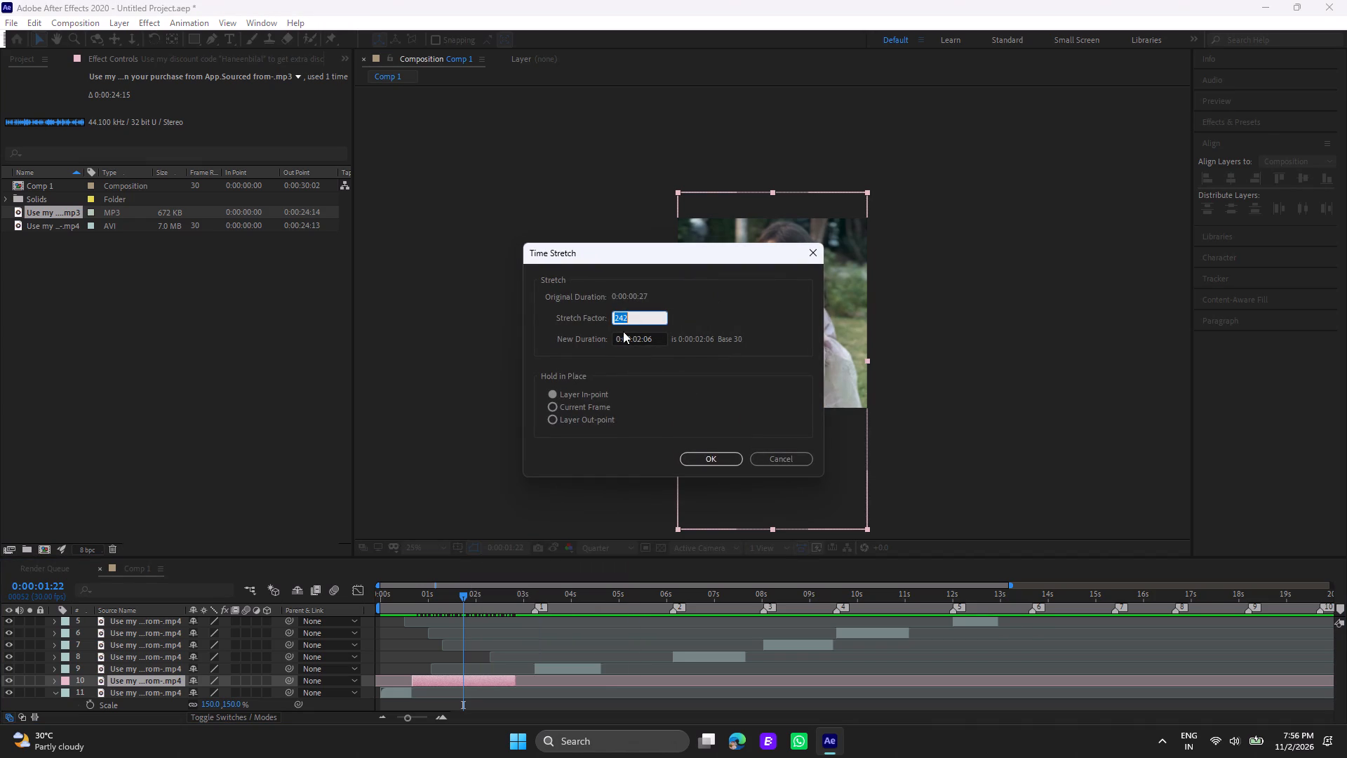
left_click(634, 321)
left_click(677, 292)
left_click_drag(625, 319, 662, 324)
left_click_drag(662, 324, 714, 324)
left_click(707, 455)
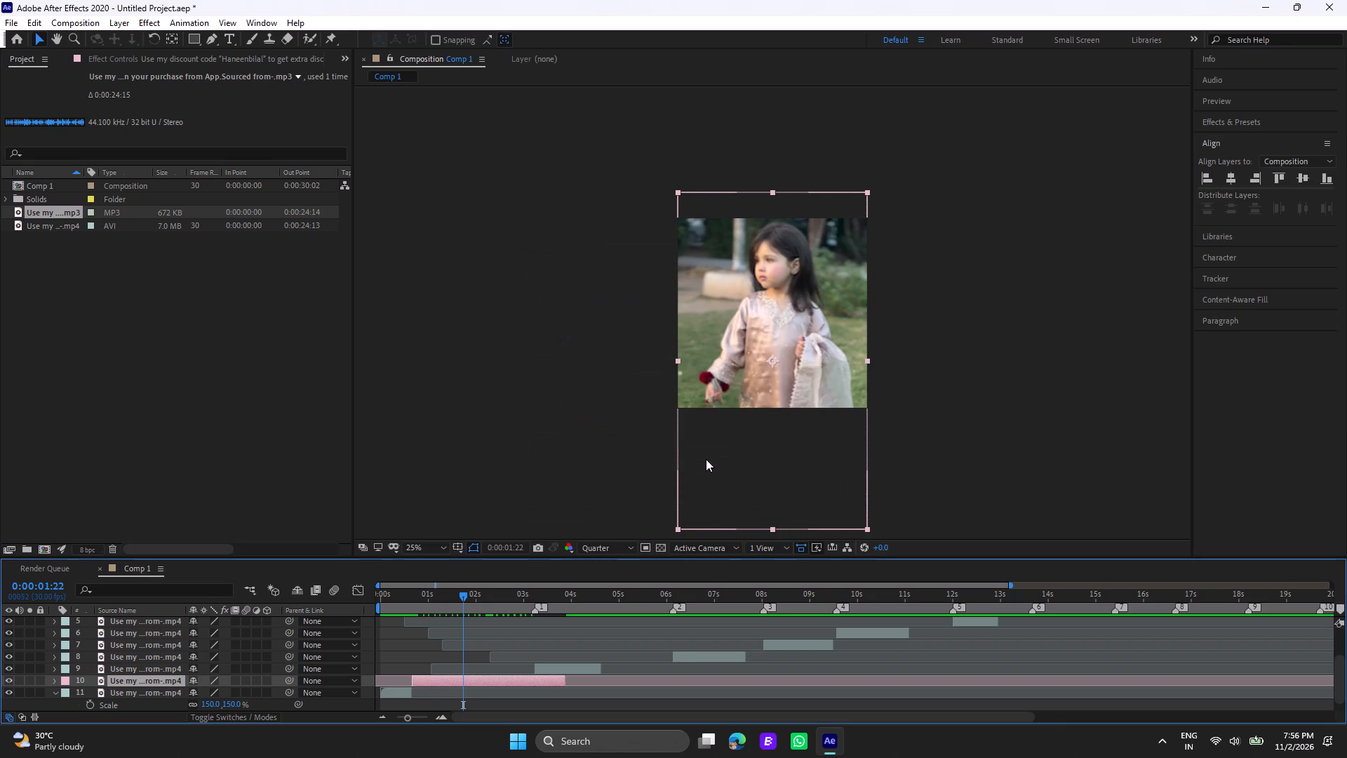
With the playhead at marker 1, 0:00:03:07, reduce the pink layer 10 segment's stretch factor to 310%, for a duration of 0:00:02:24.
left_click(533, 593)
left_click(533, 593)
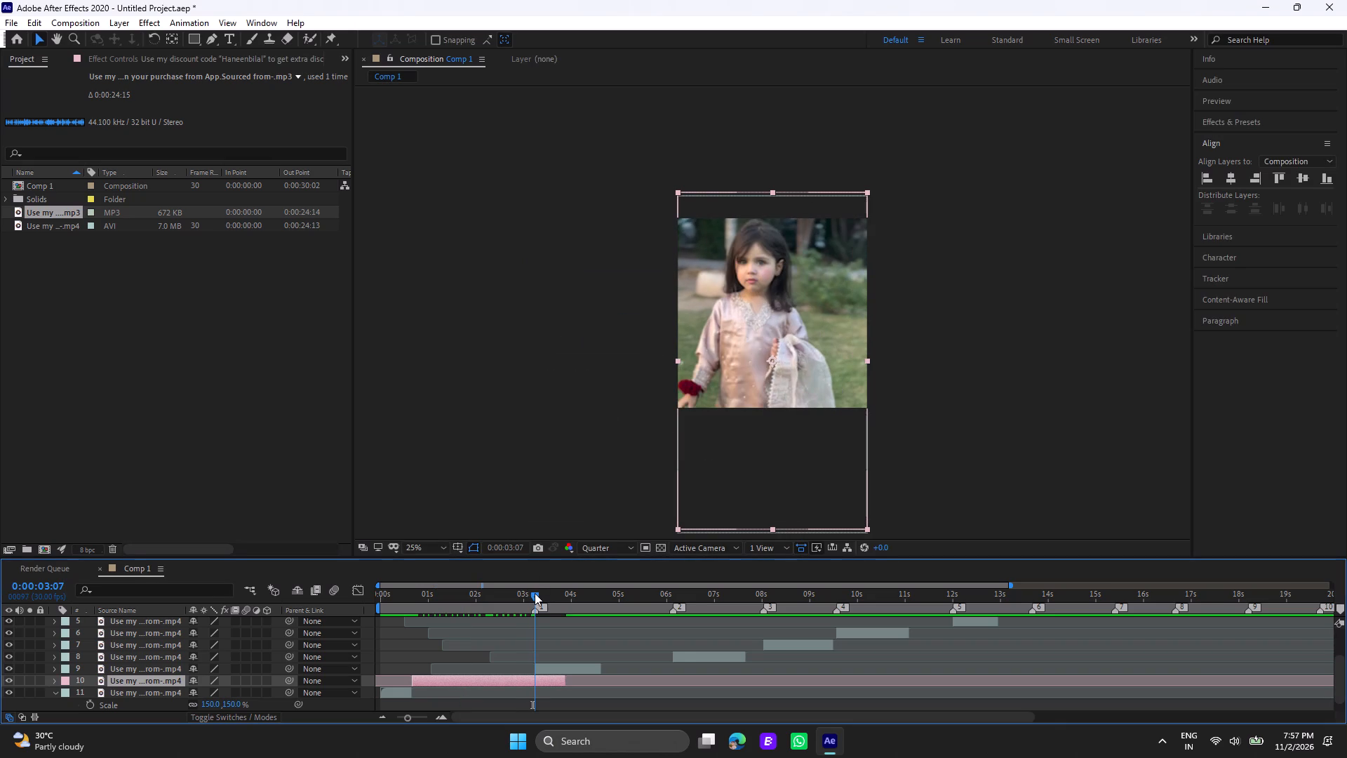
left_click(537, 677)
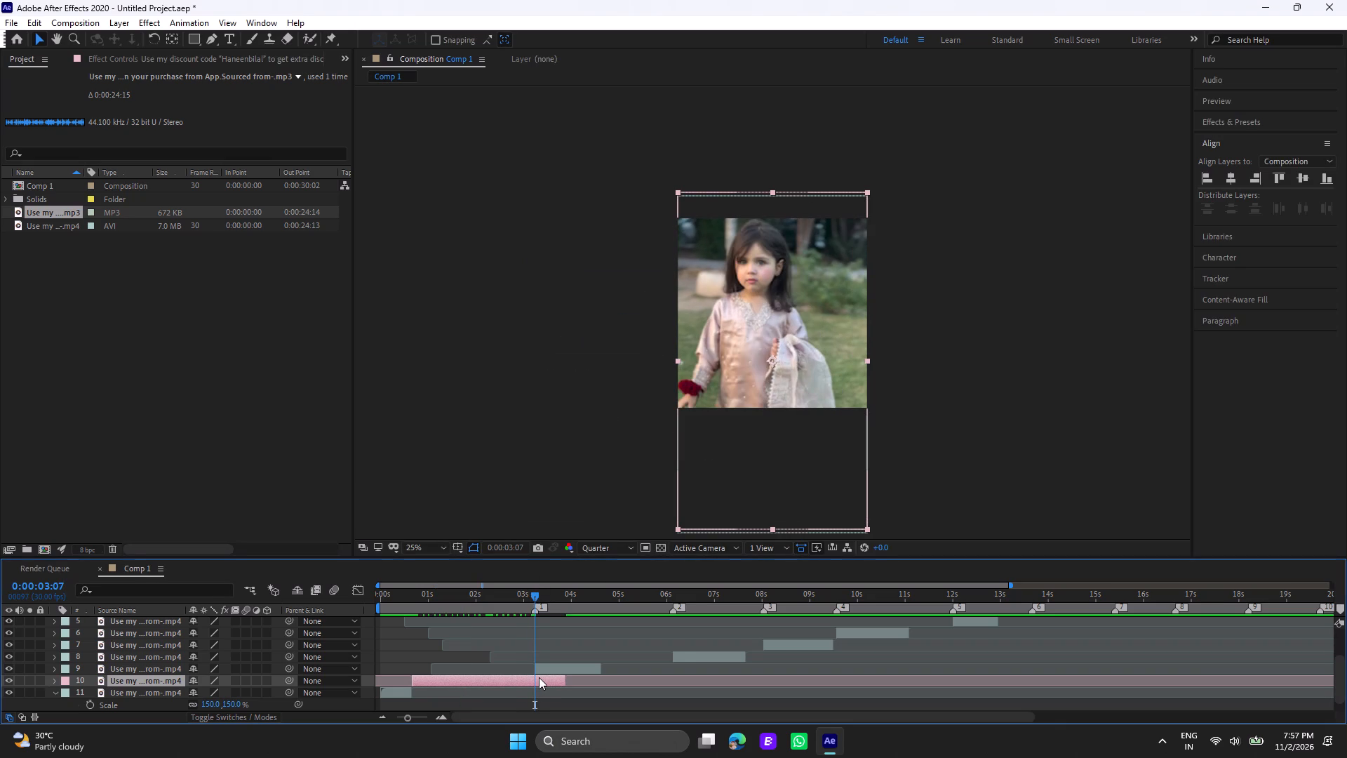
right_click(539, 677)
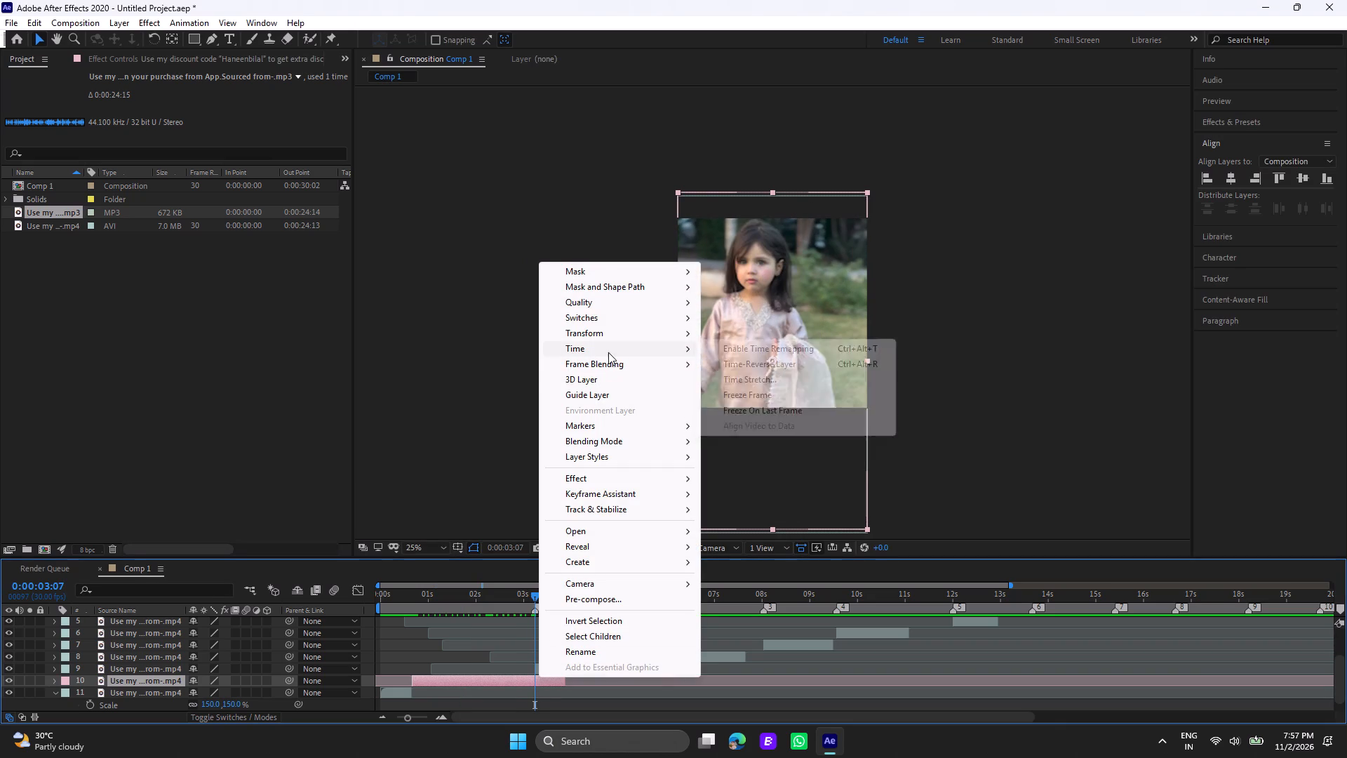
left_click(733, 381)
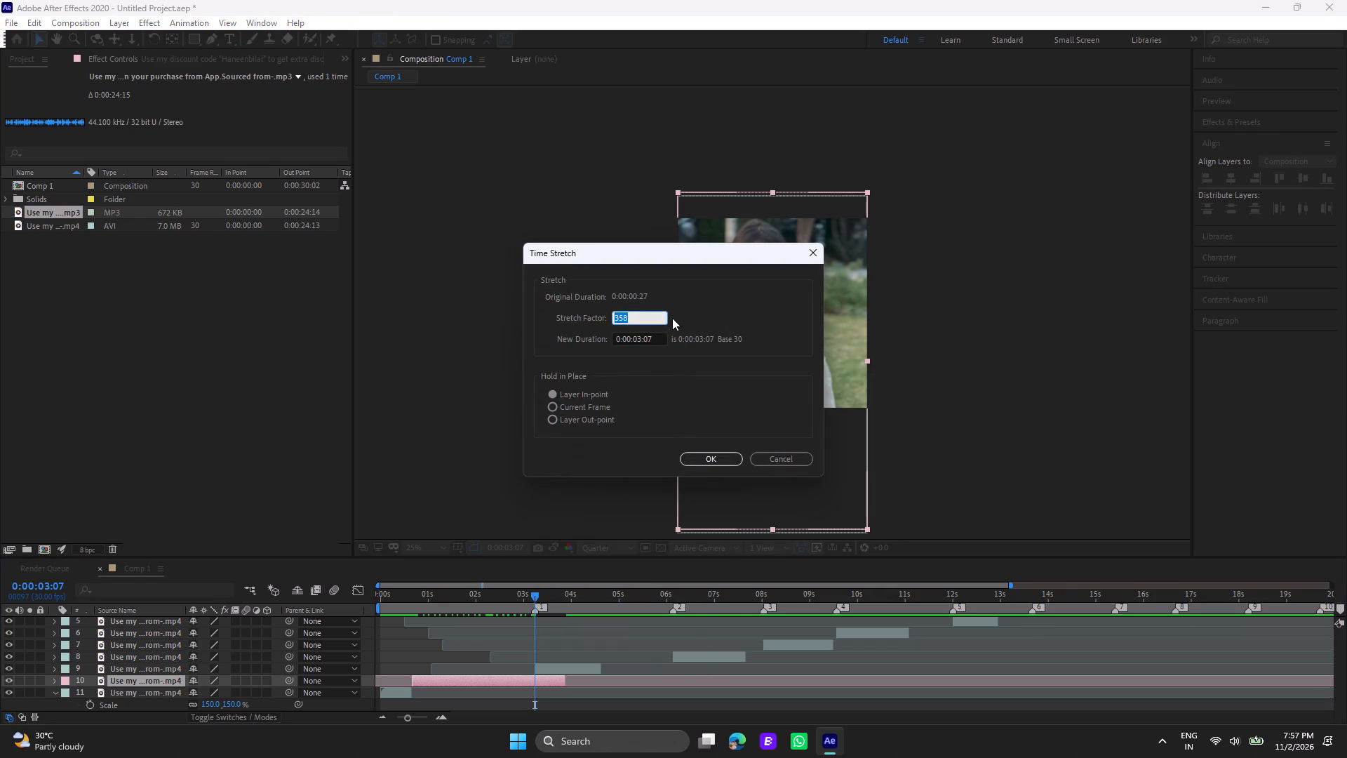
left_click(699, 324)
left_click_drag(618, 319, 611, 319)
left_click_drag(611, 319, 604, 322)
left_click_drag(604, 322, 598, 324)
left_click_drag(598, 324, 590, 324)
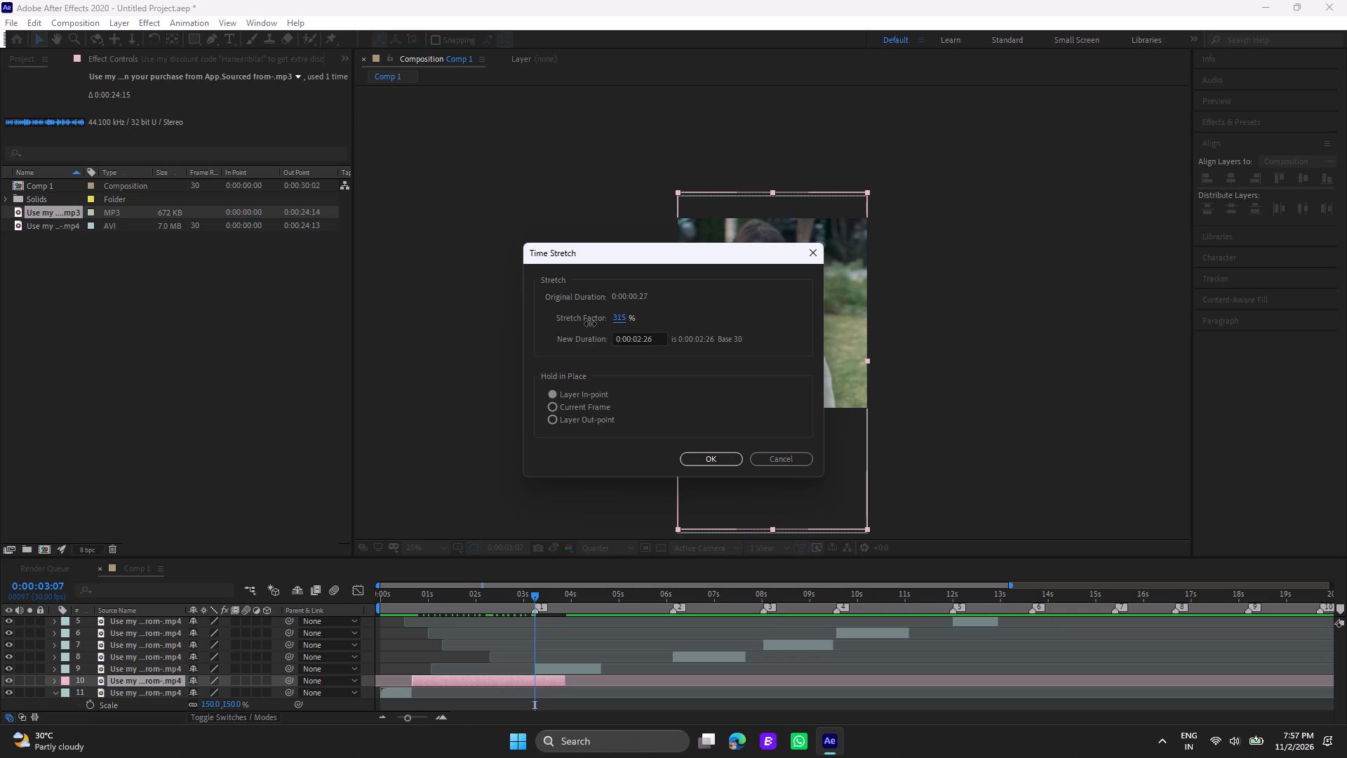
left_click_drag(590, 324, 586, 322)
left_click(722, 456)
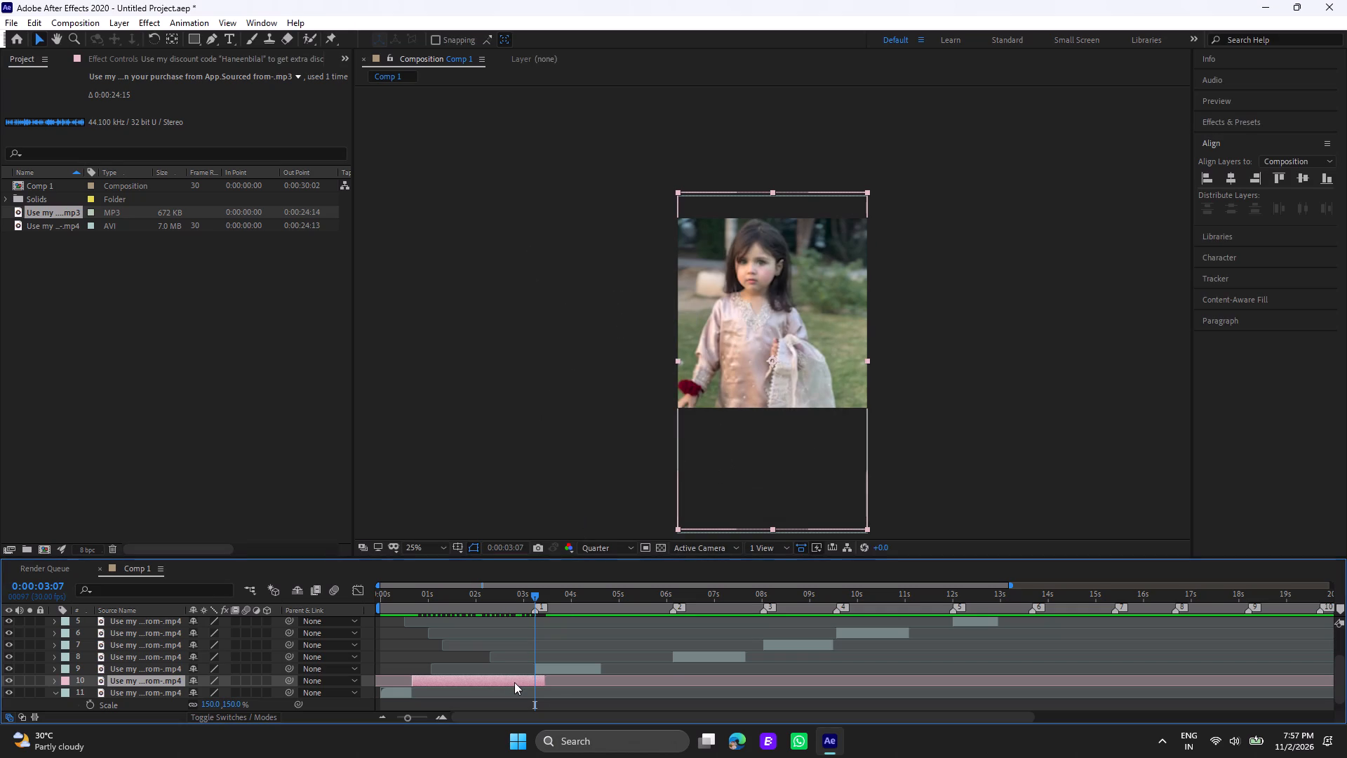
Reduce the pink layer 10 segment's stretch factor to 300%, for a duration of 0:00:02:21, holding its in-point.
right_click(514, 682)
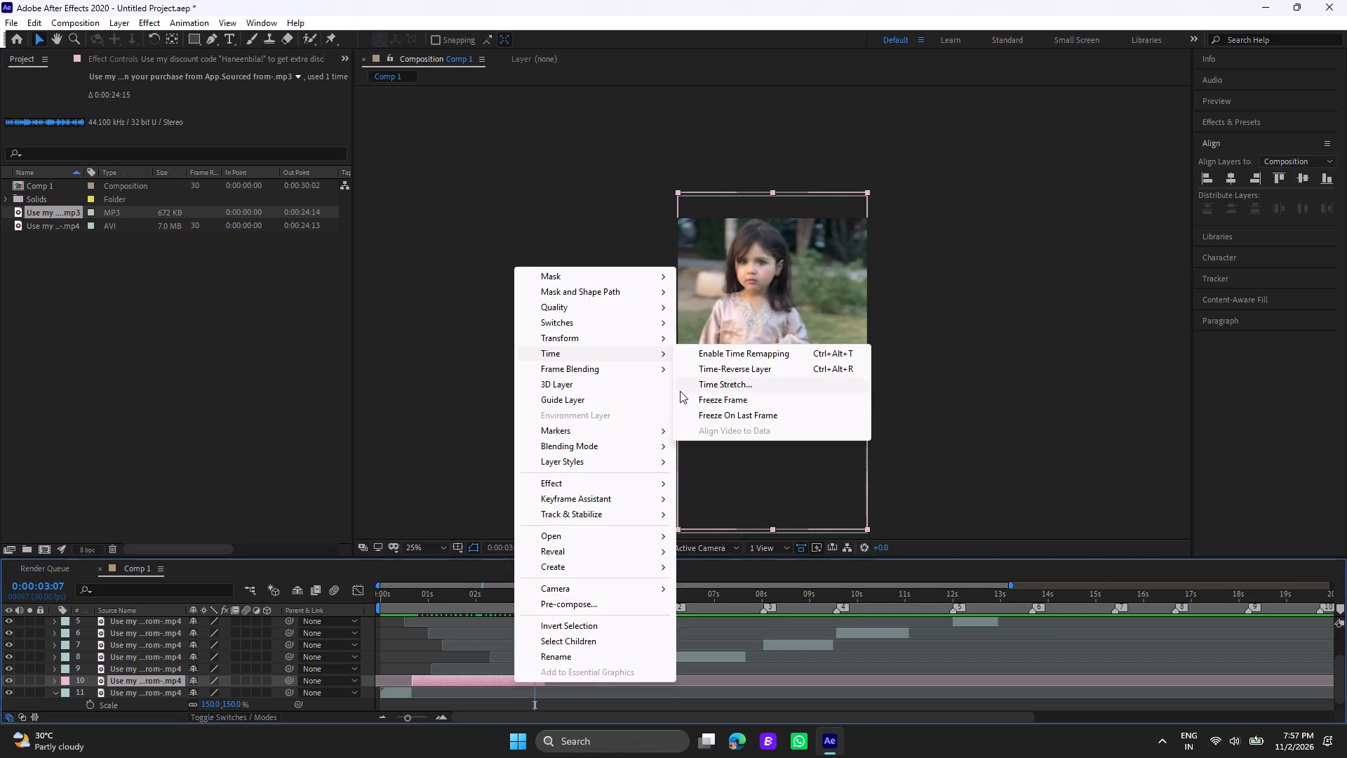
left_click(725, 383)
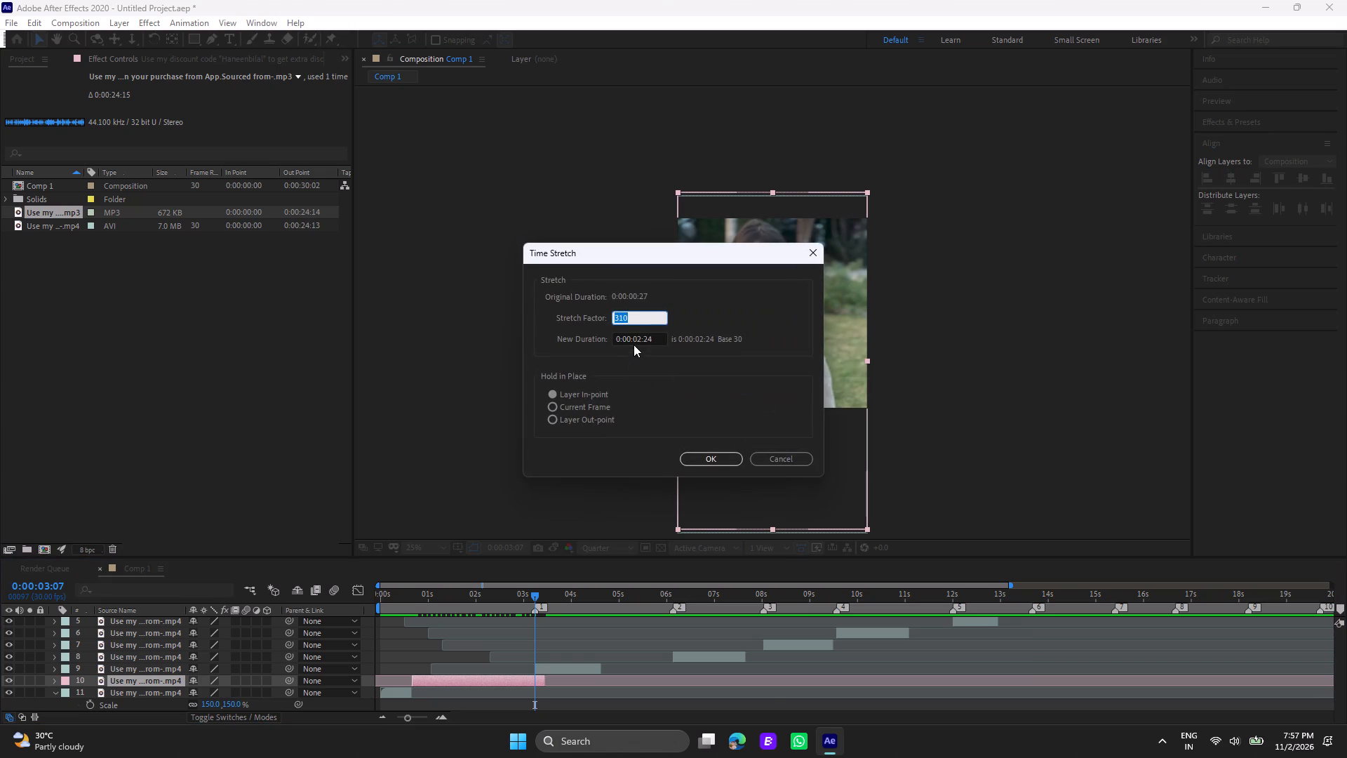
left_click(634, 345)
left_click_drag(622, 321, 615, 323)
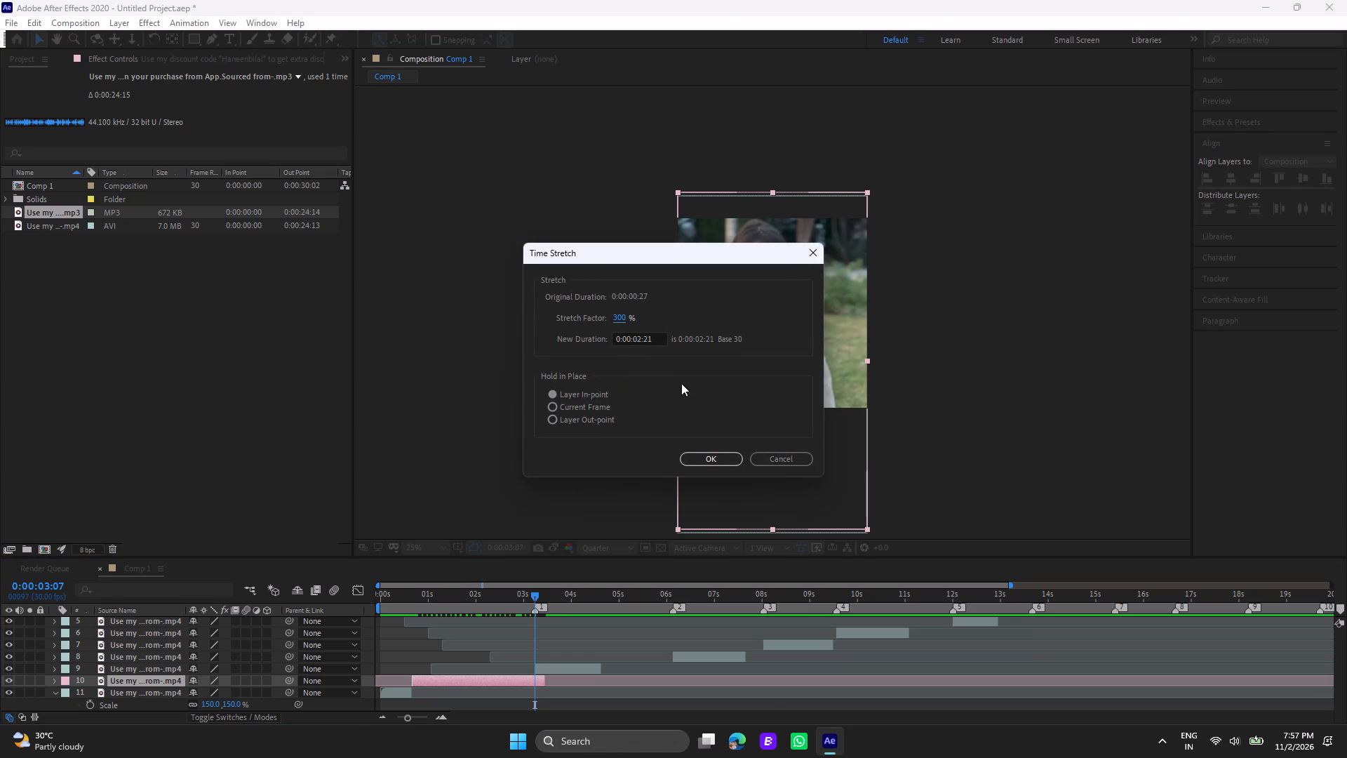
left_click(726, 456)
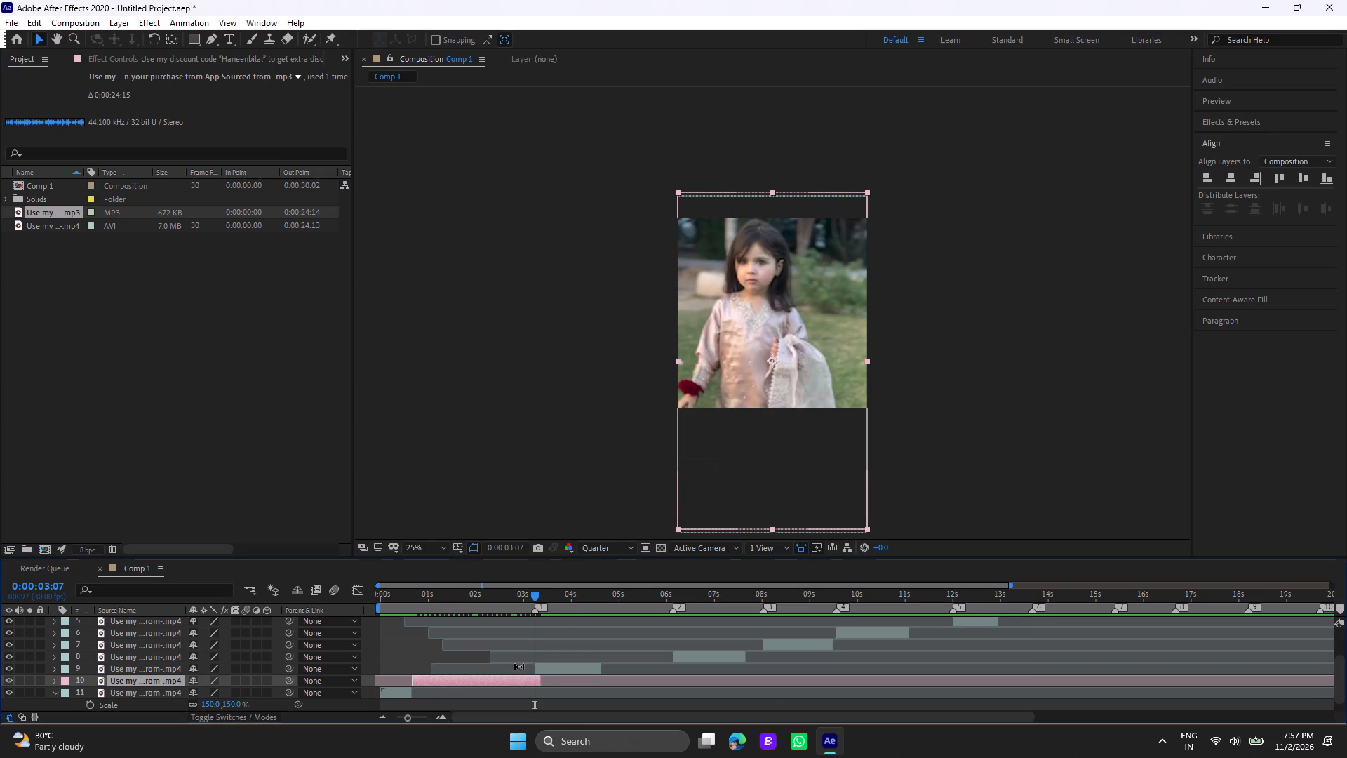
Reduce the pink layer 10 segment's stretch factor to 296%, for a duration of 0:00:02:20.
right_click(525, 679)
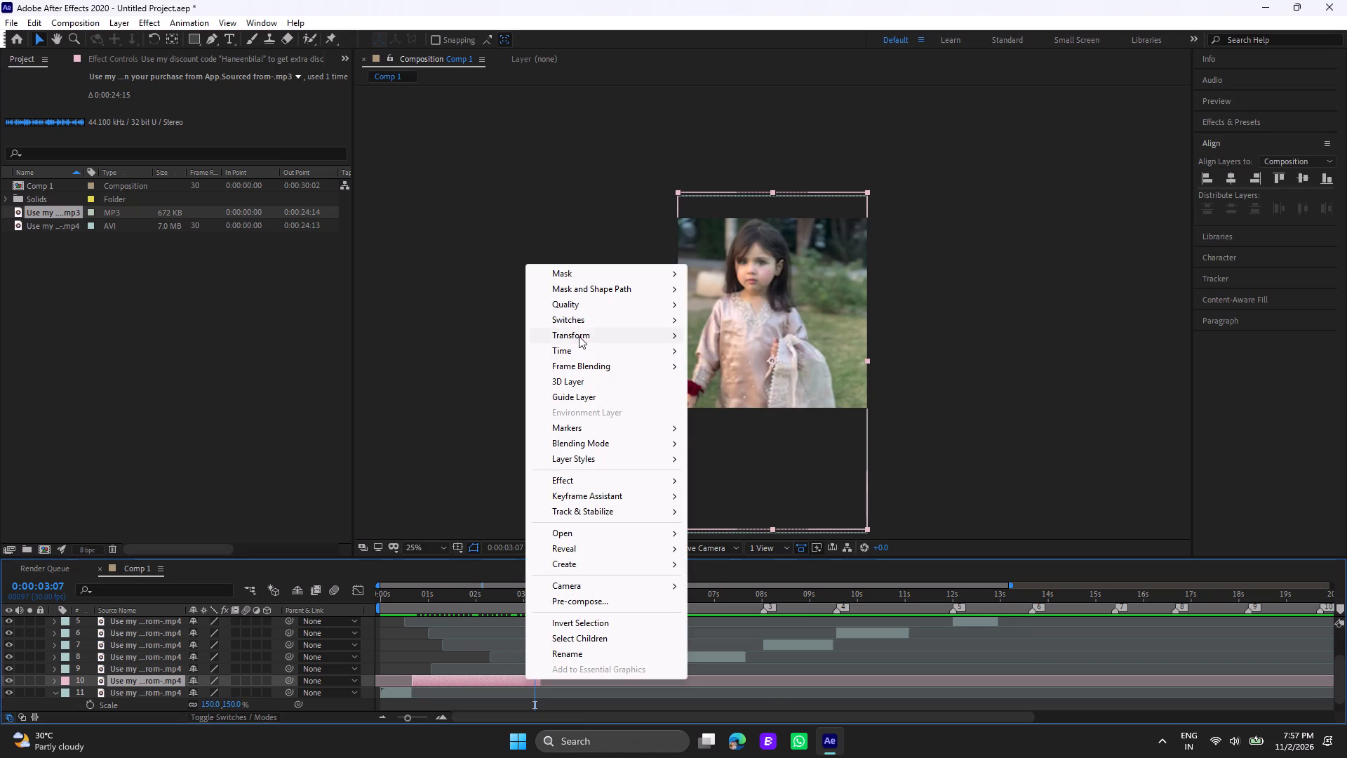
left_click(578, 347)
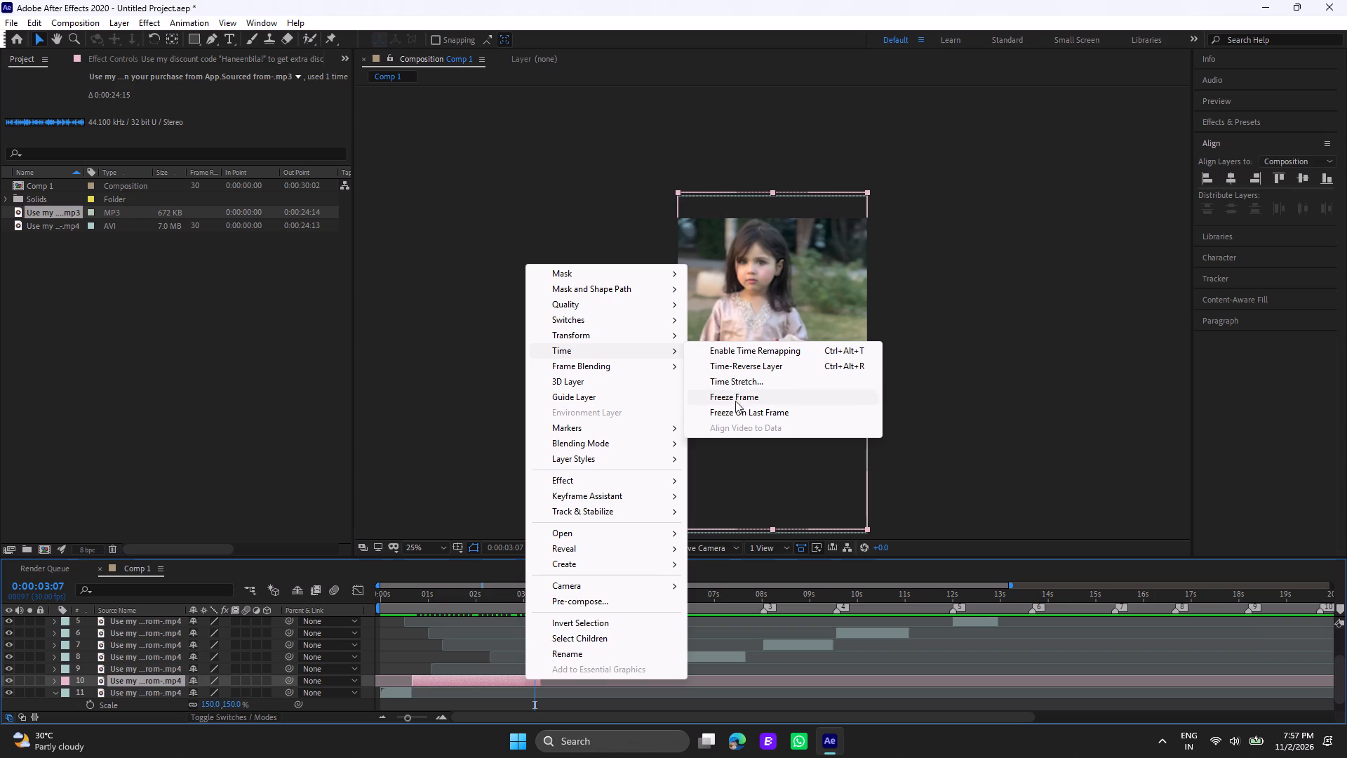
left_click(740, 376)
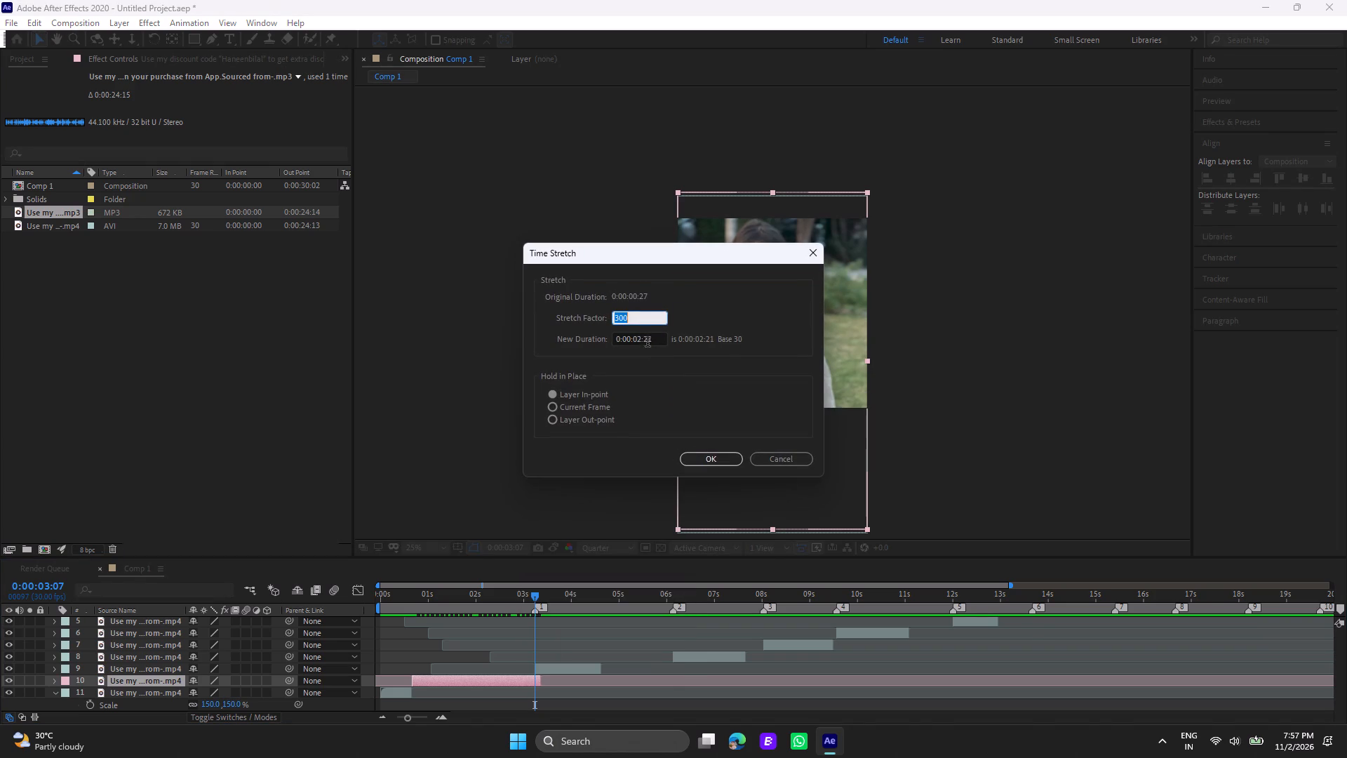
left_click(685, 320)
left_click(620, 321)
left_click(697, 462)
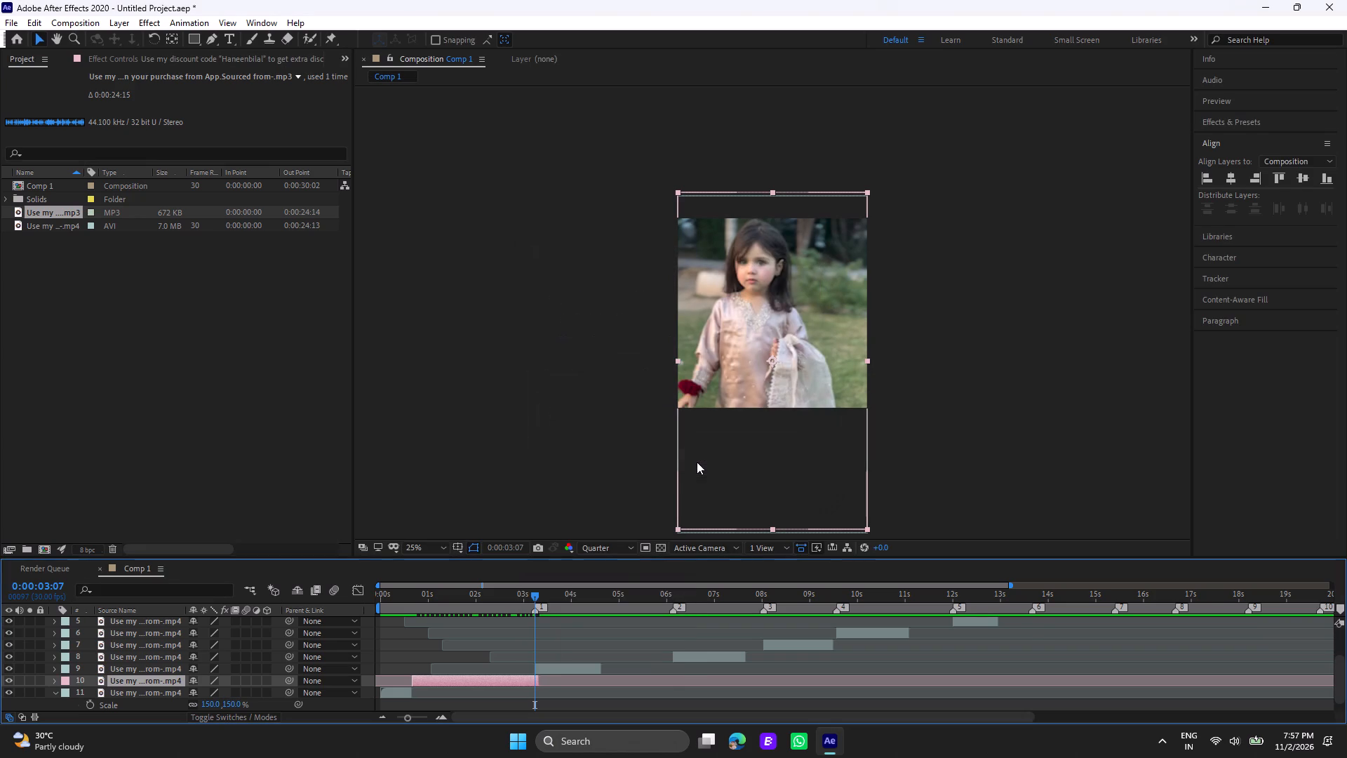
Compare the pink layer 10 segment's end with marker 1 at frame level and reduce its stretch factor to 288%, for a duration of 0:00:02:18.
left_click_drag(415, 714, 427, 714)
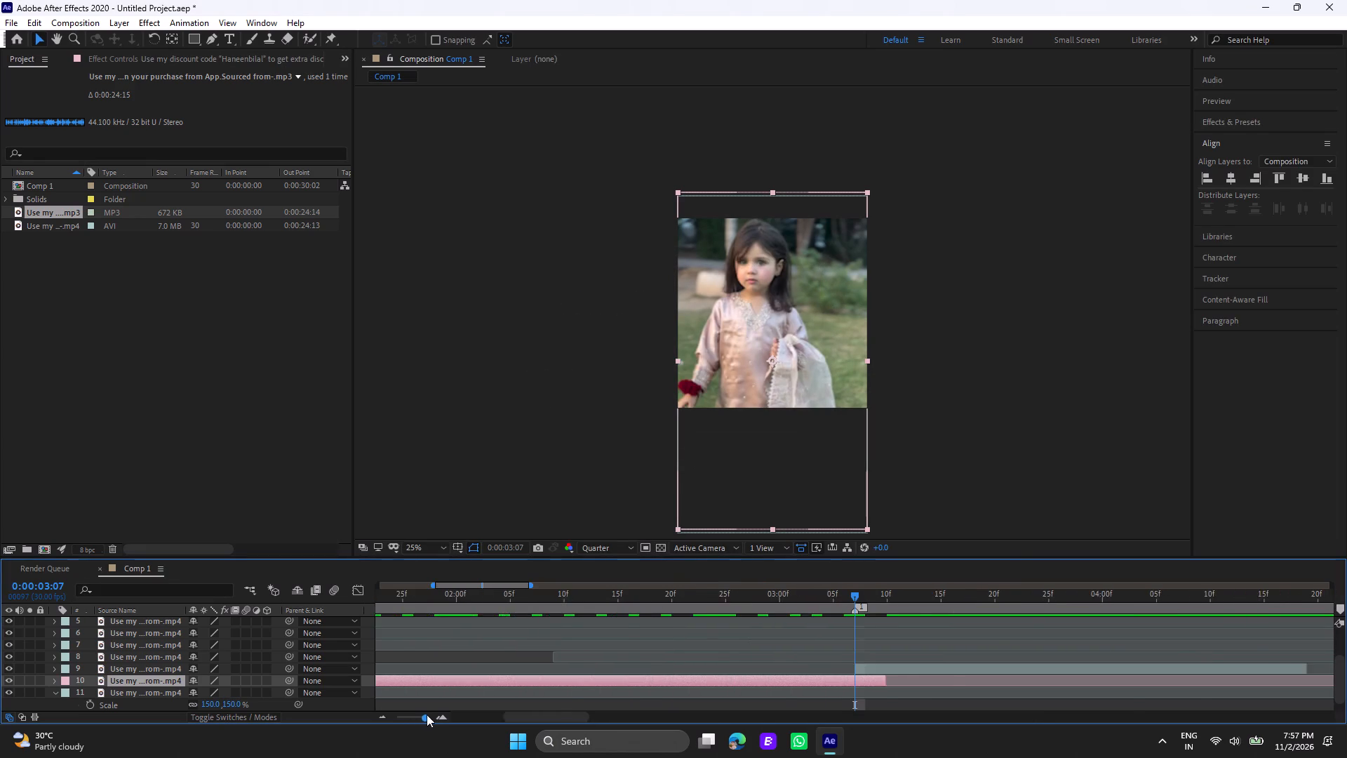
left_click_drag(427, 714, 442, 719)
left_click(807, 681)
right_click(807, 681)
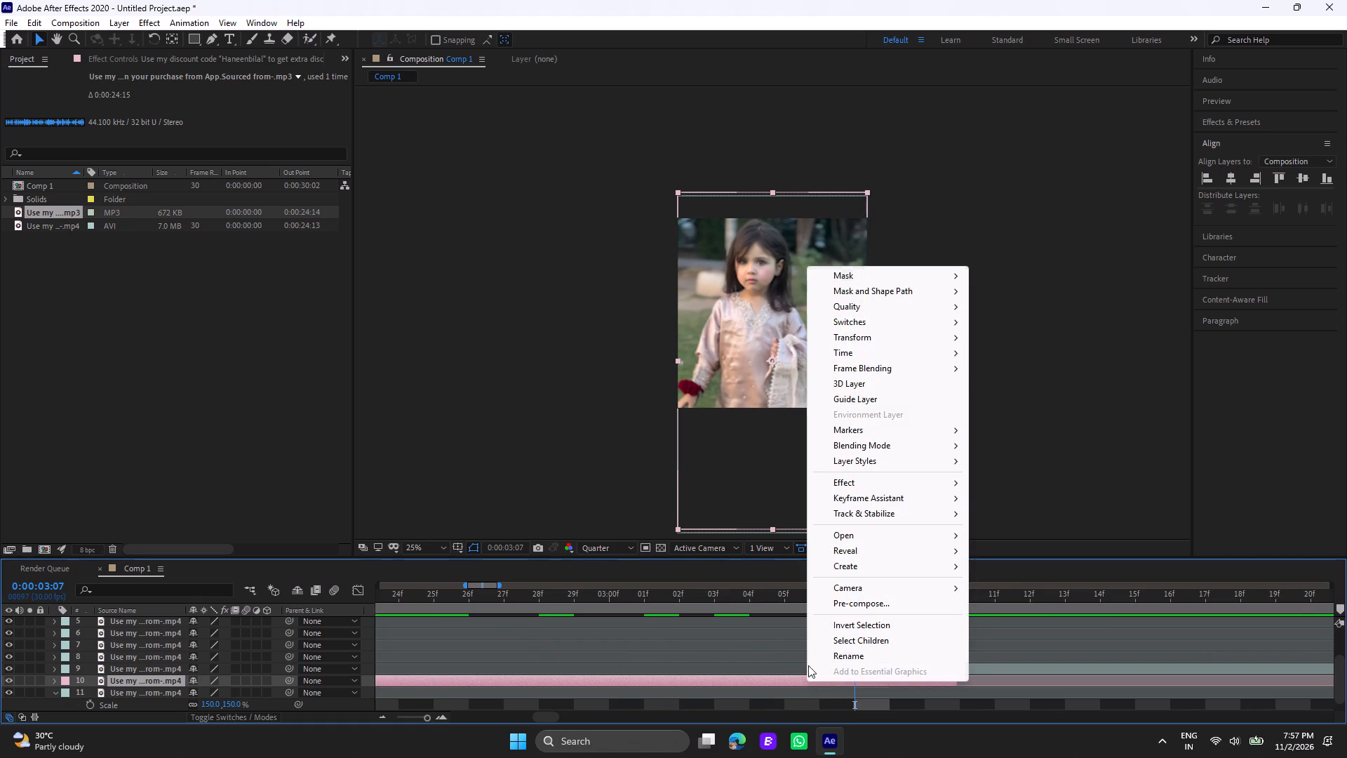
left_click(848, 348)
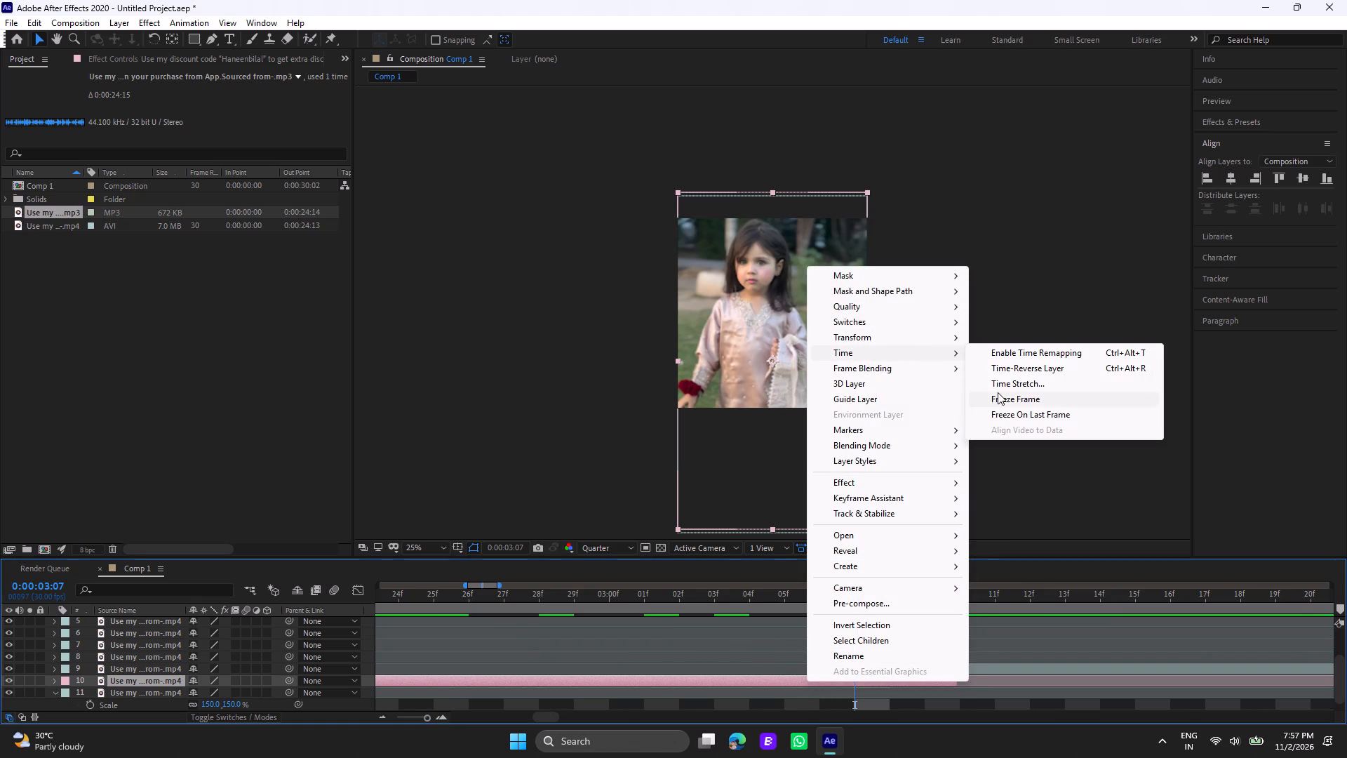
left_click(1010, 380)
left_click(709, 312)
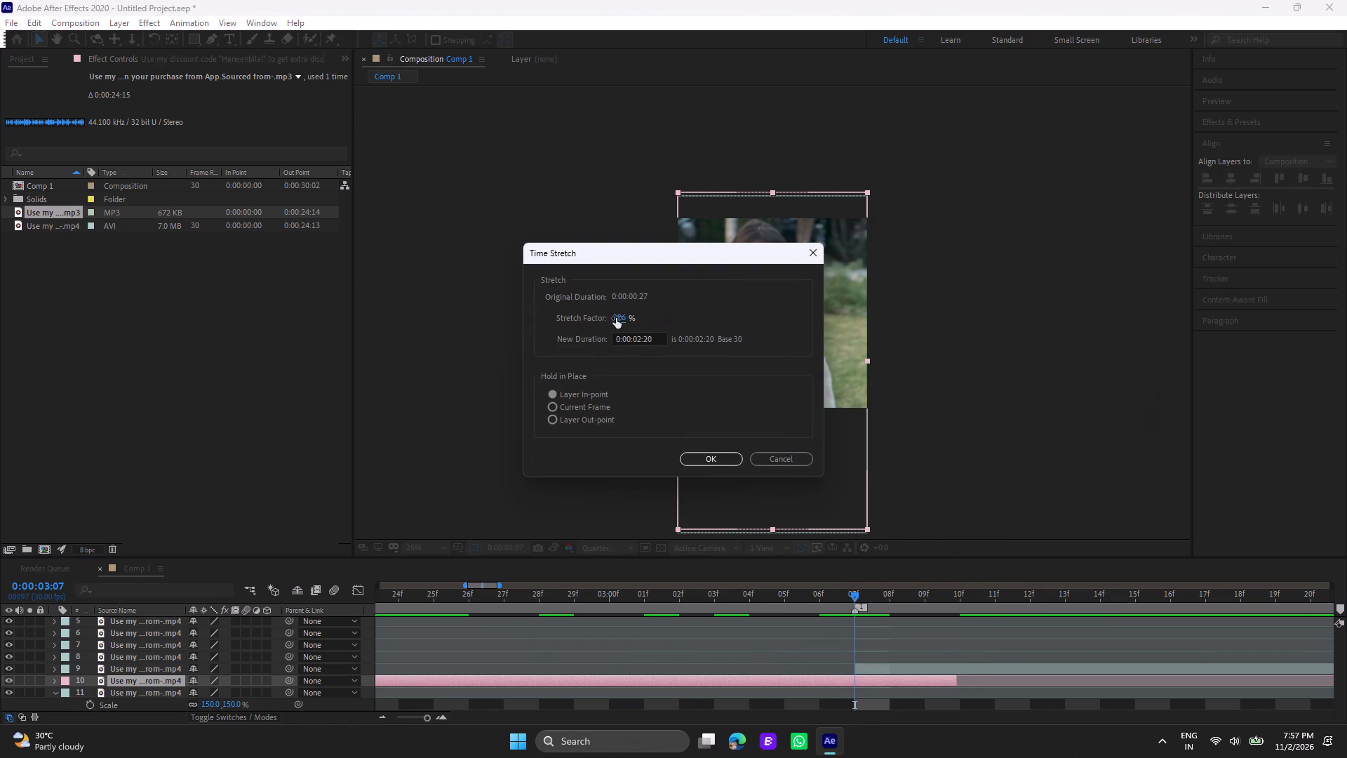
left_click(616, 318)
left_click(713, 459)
Fine-tune the pink layer 10 segment's stretch factor to 286% so that it ends at marker 1.
right_click(627, 679)
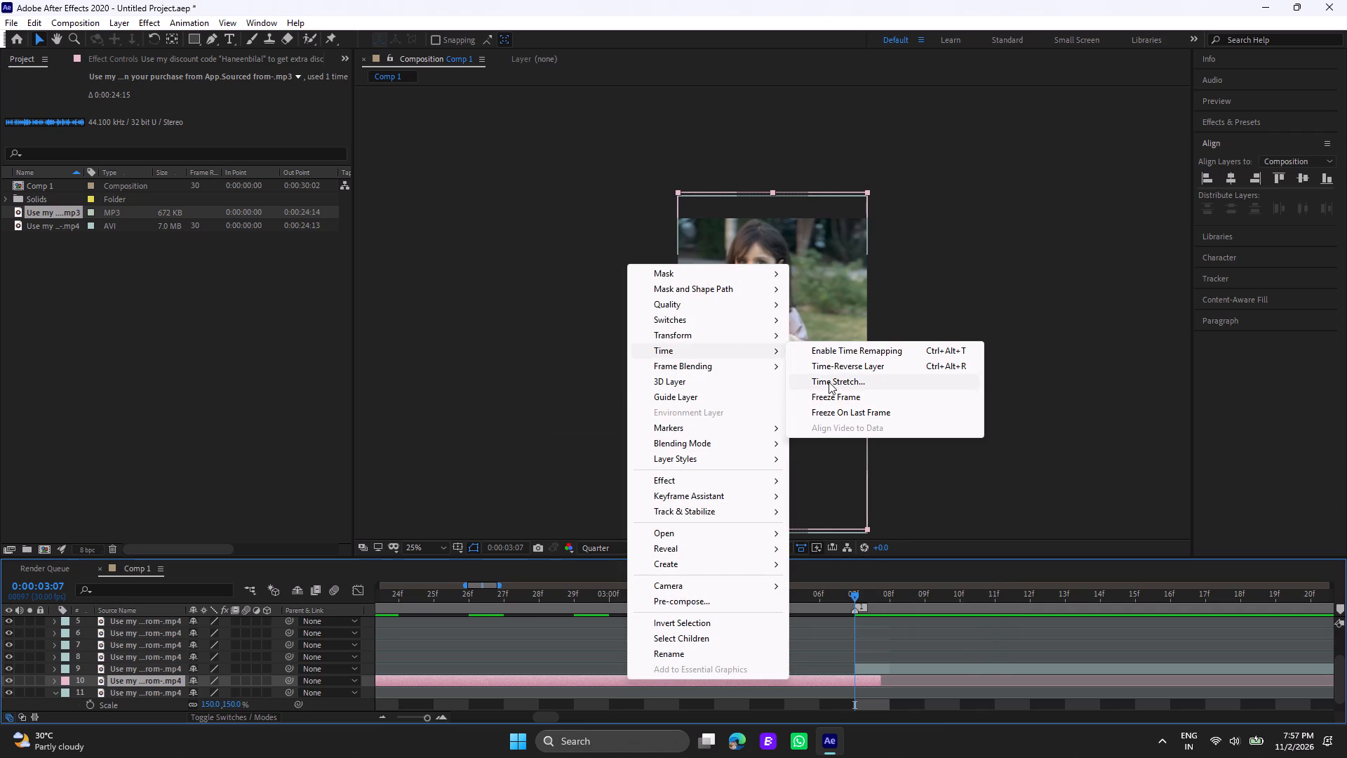
left_click(829, 382)
left_click(696, 320)
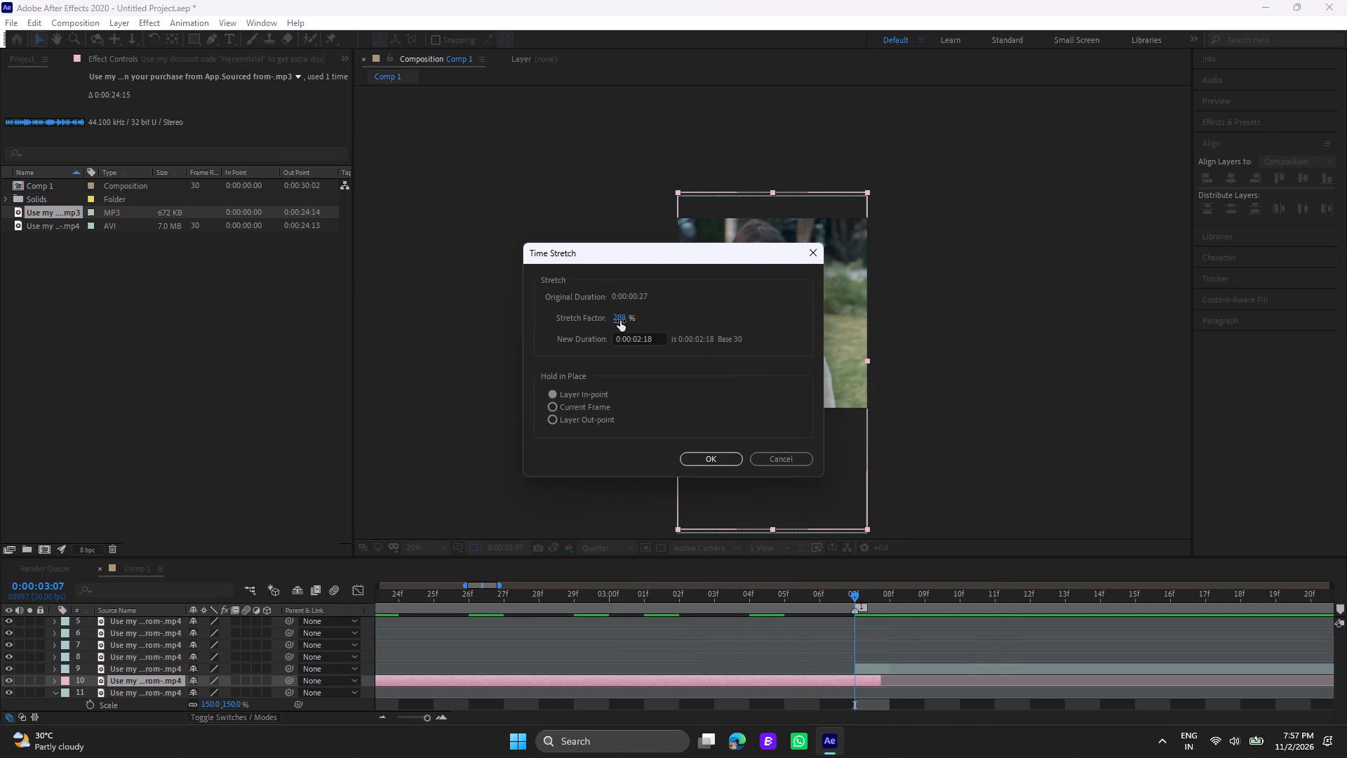
left_click(620, 321)
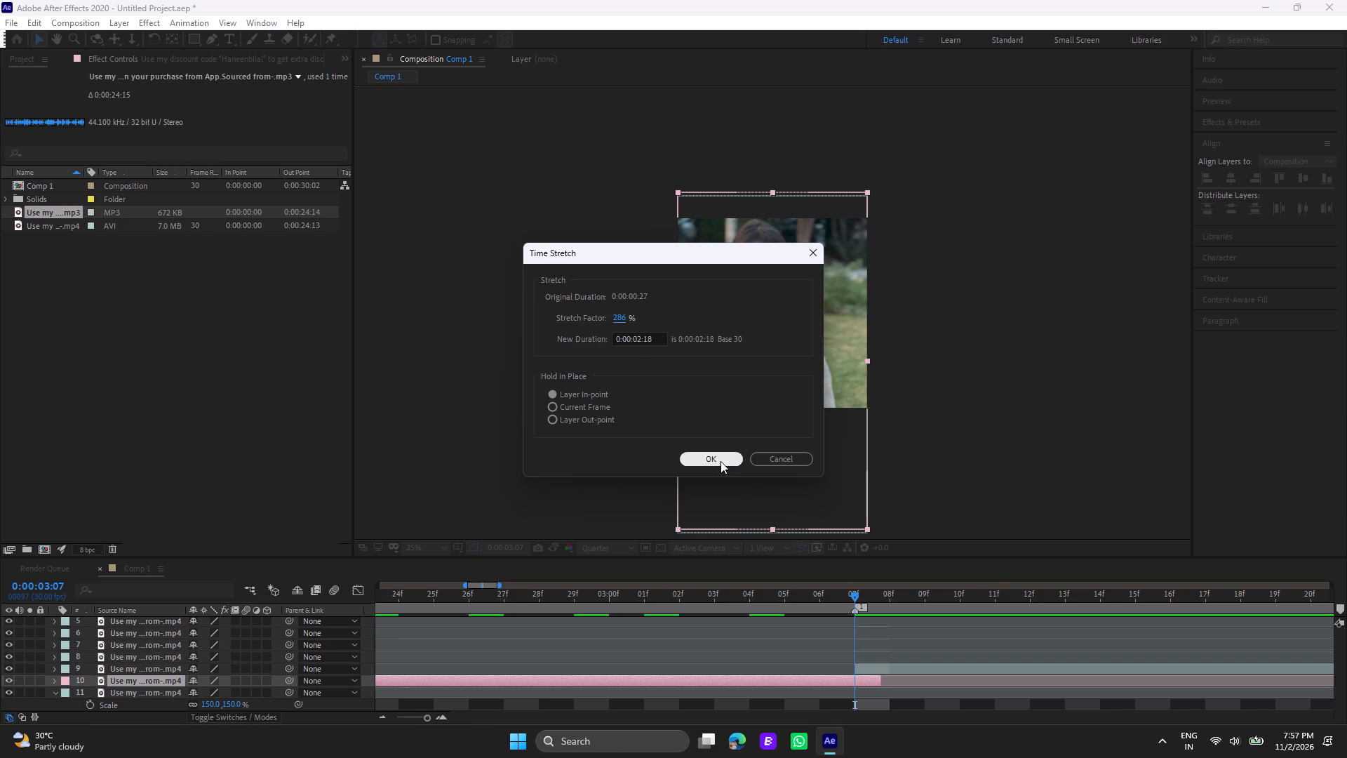
left_click(721, 461)
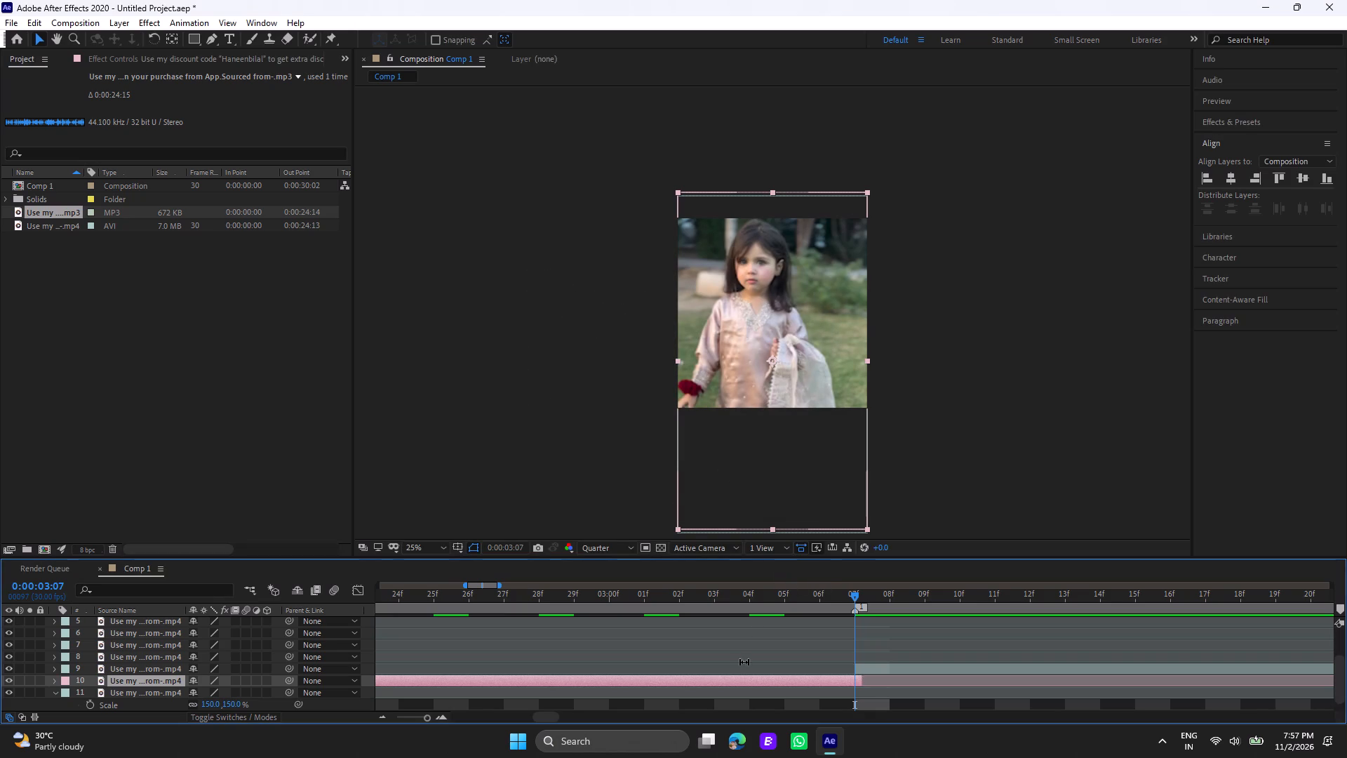
Play the composition repeatedly from 0:00:00:00 to check the slowed pink segment's motion and timing up to marker 1.
left_click(758, 677)
left_click_drag(423, 717, 361, 720)
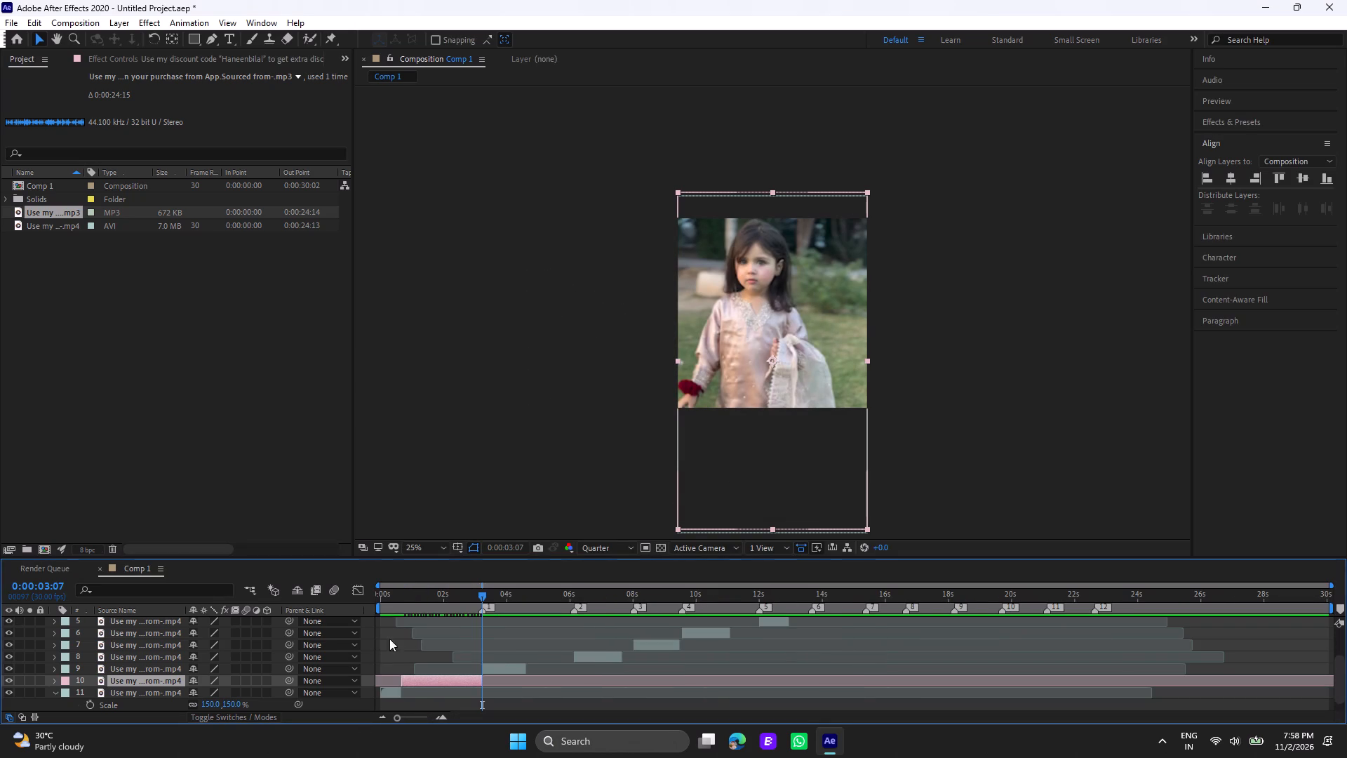
left_click(393, 597)
left_click_drag(393, 597, 332, 598)
key("space")
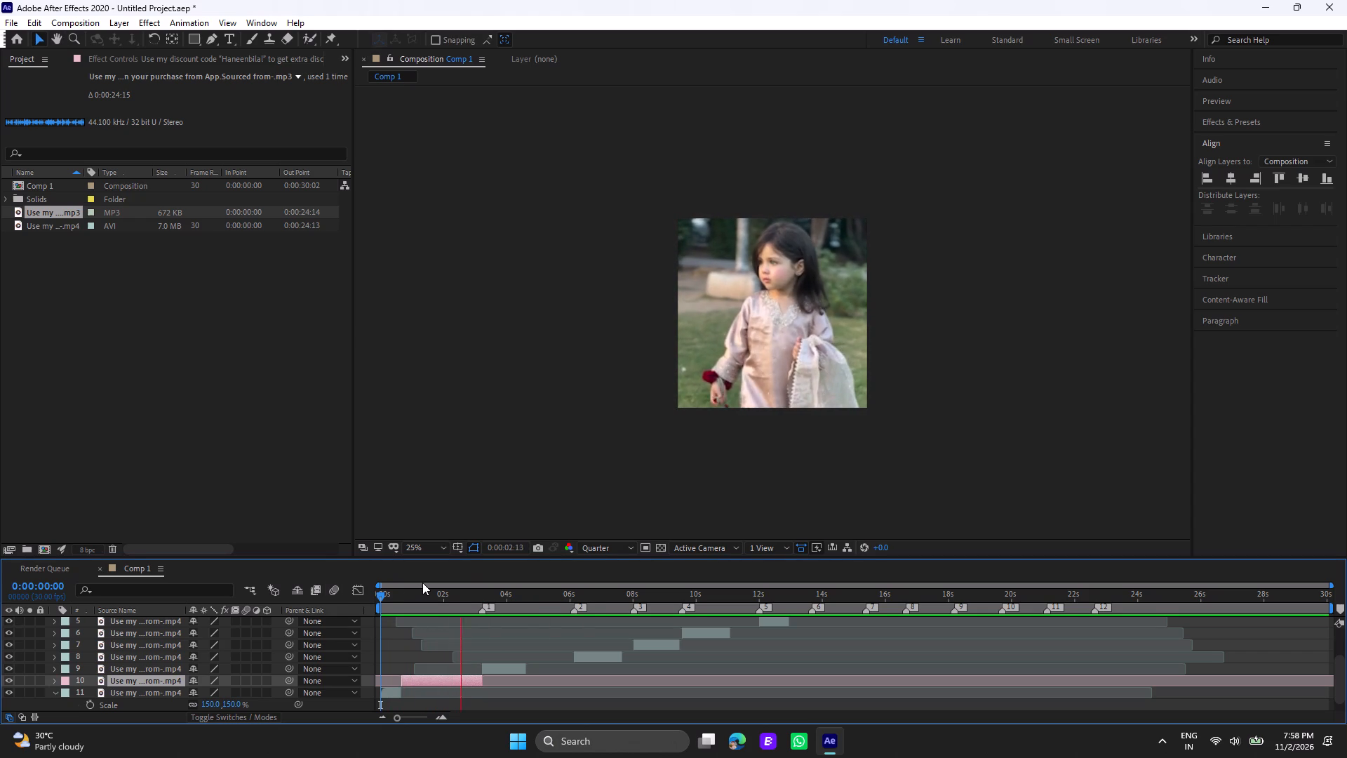
left_click(410, 598)
left_click_drag(410, 598, 404, 598)
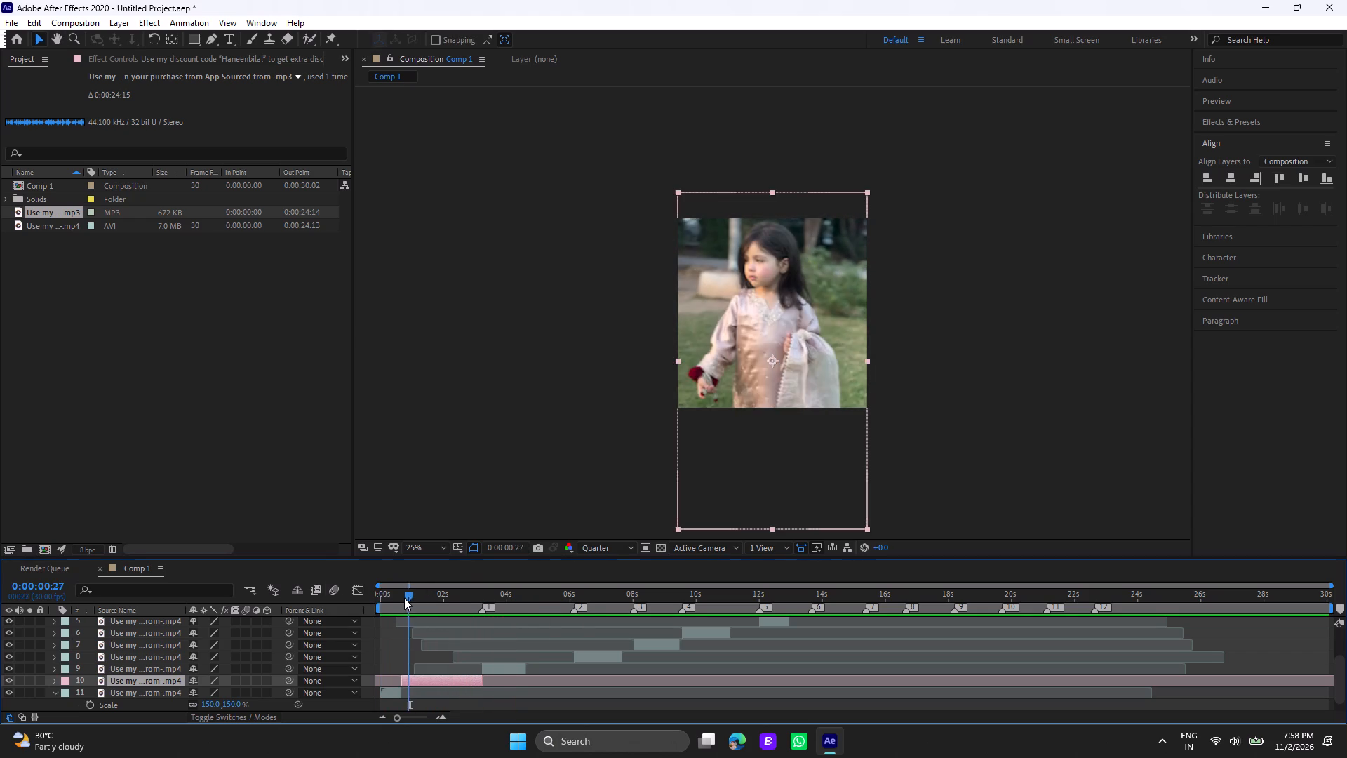
left_click_drag(404, 598, 349, 604)
key("space")
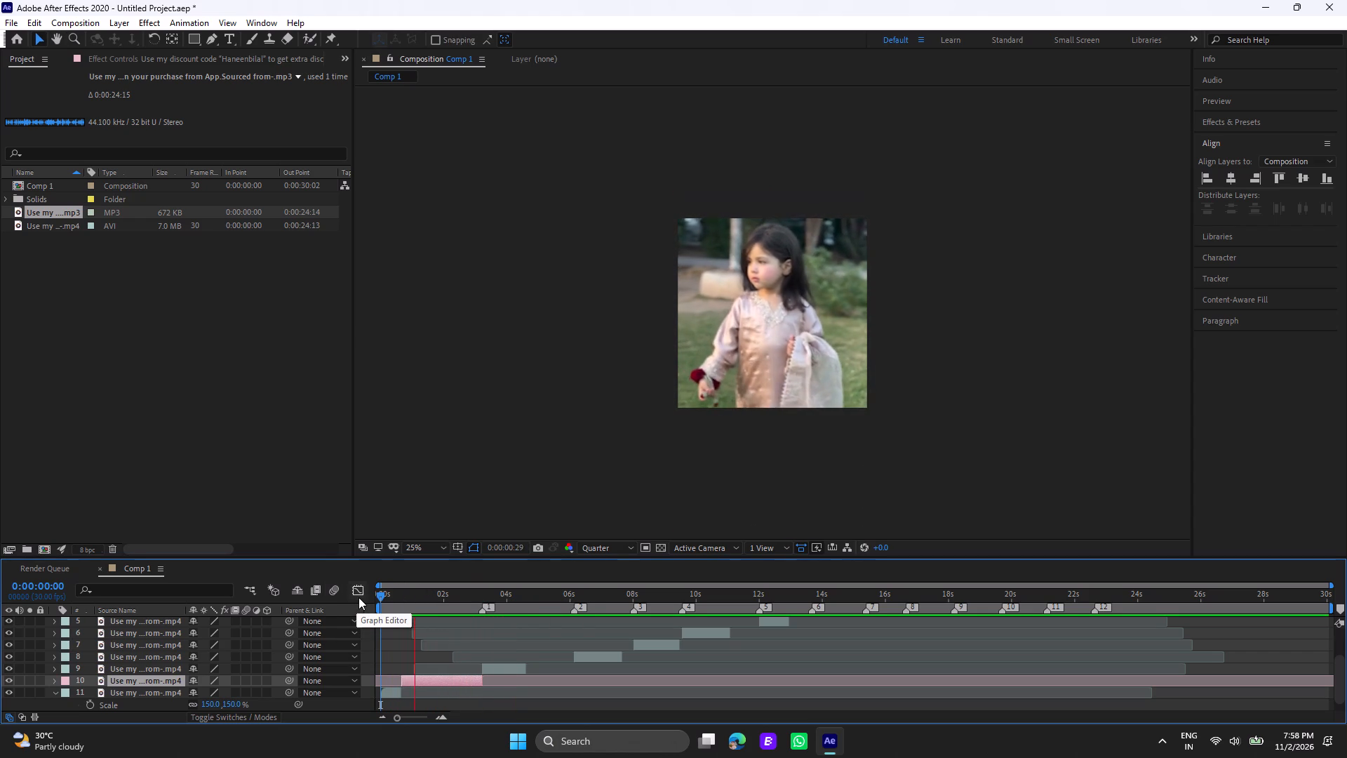
left_click(389, 596)
left_click_drag(389, 596, 344, 596)
key("space")
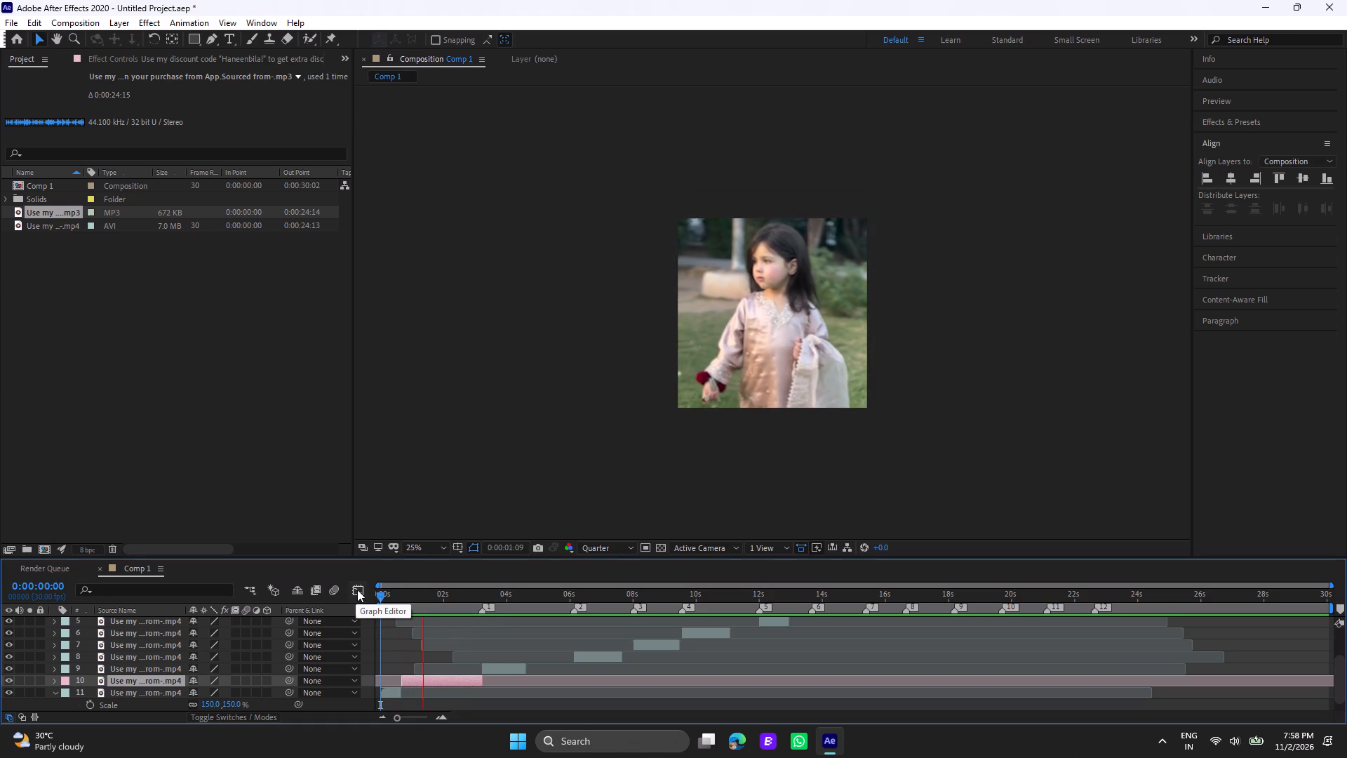
left_click(420, 595)
left_click_drag(420, 595, 327, 597)
key("space")
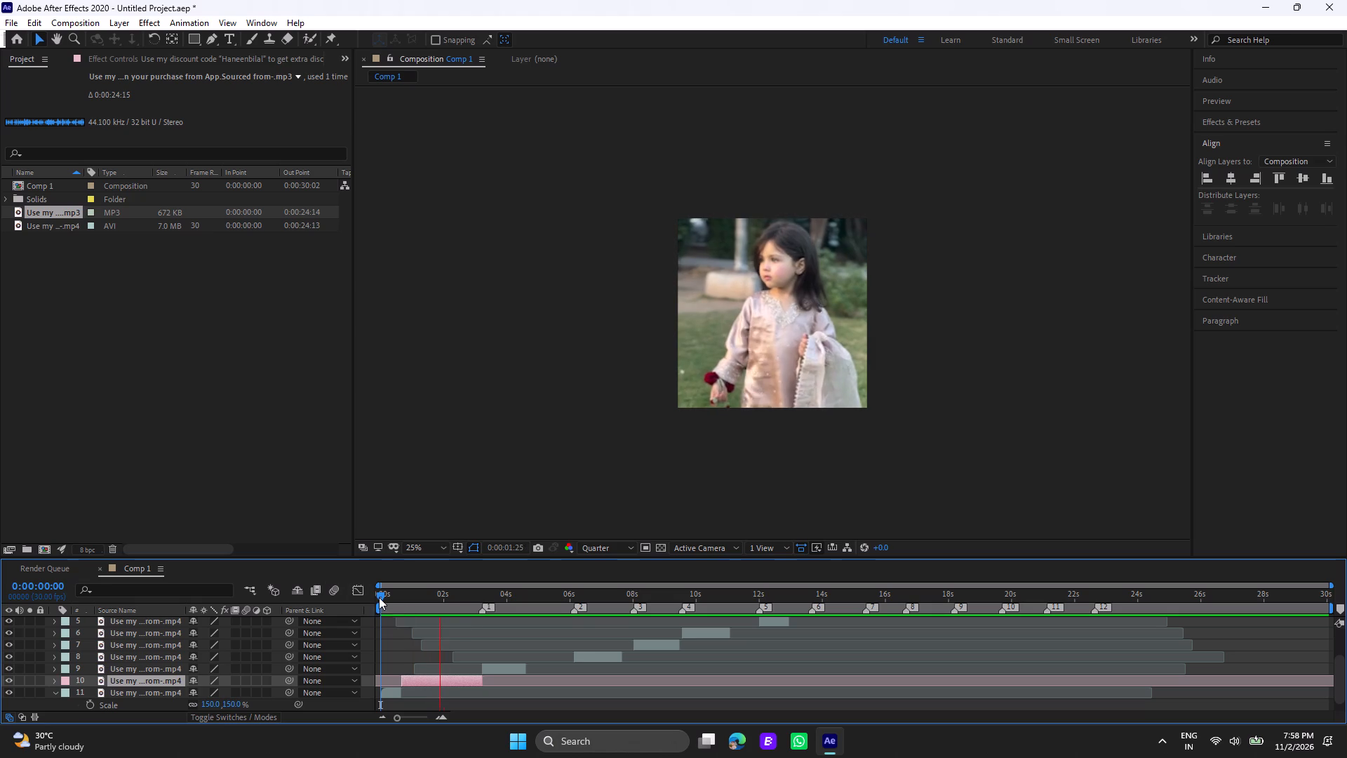
left_click(406, 591)
left_click_drag(406, 591, 361, 595)
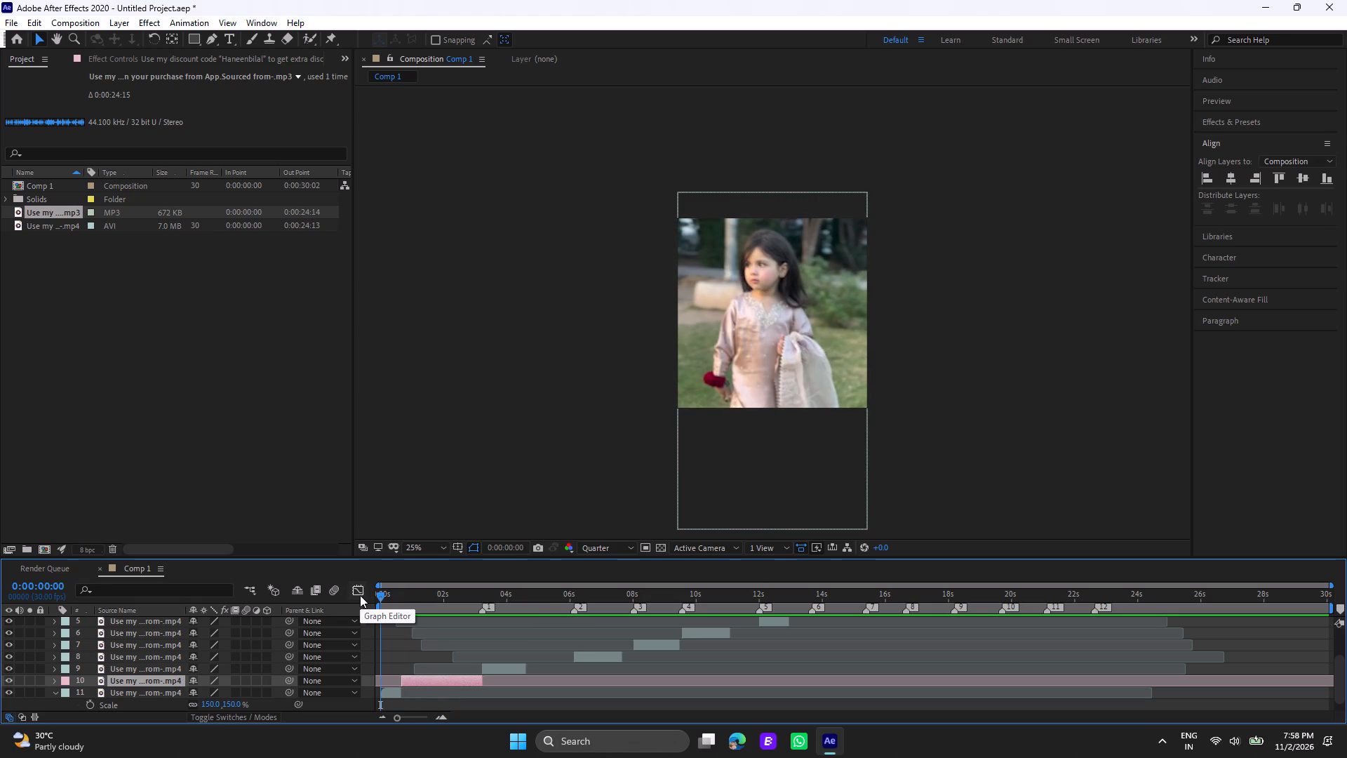
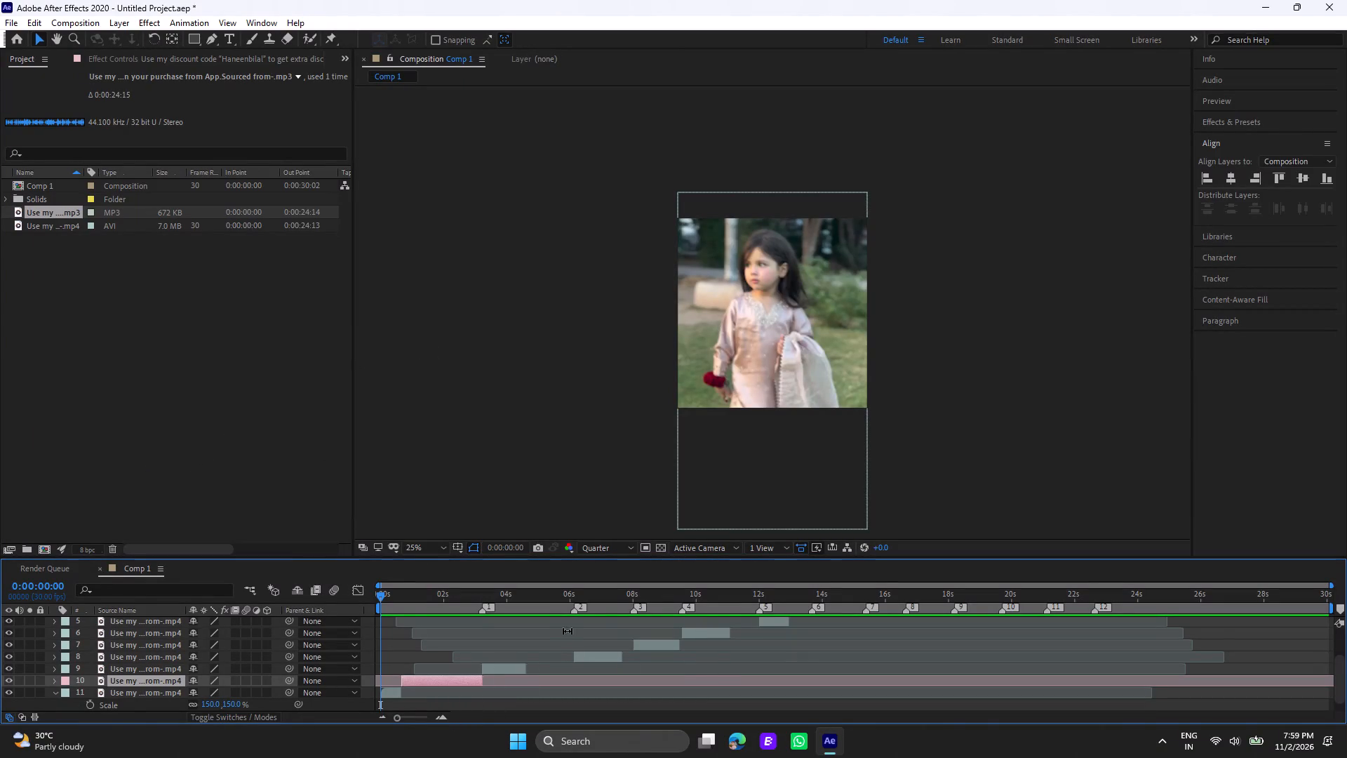
Play the composition again from 0:00:00:00 to review the opening segments' timing against the MP3.
scroll(557, 644, "down", 3)
left_click(537, 701)
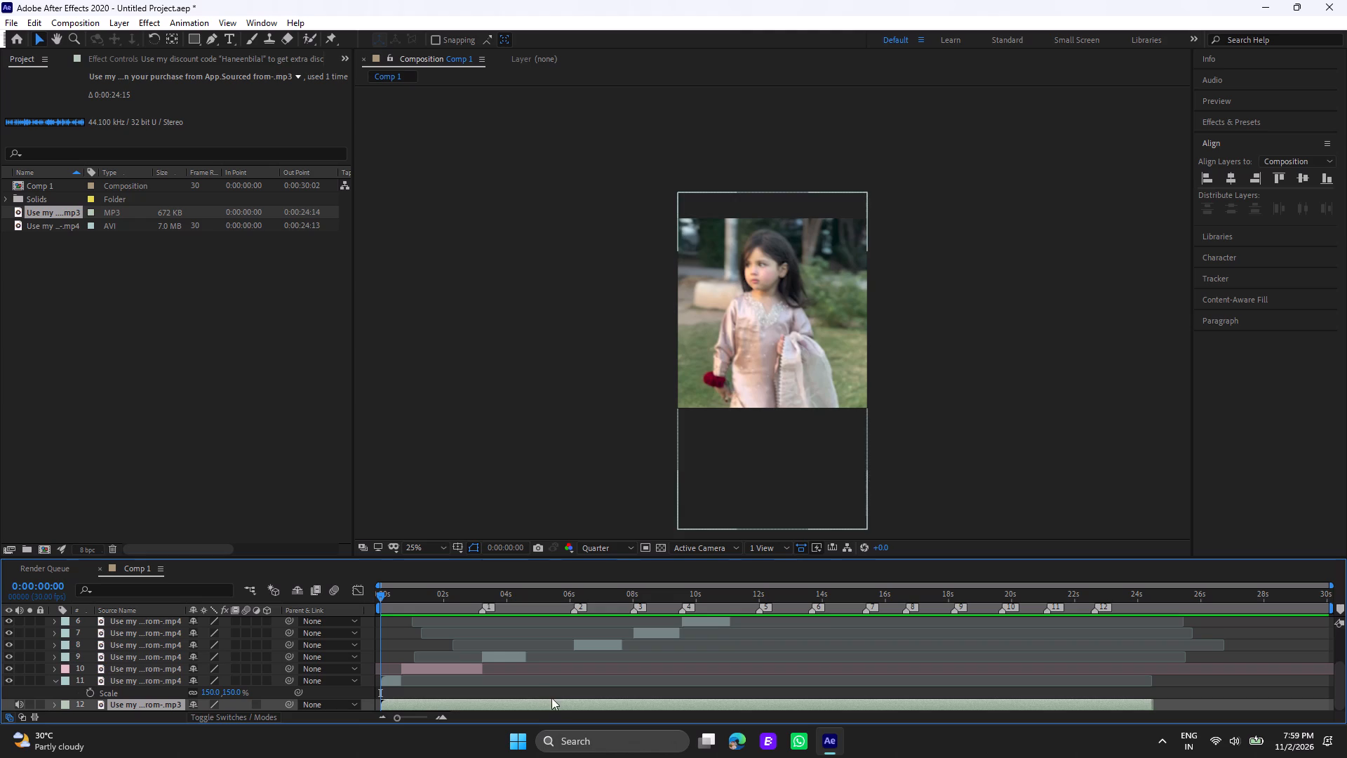
left_click(556, 689)
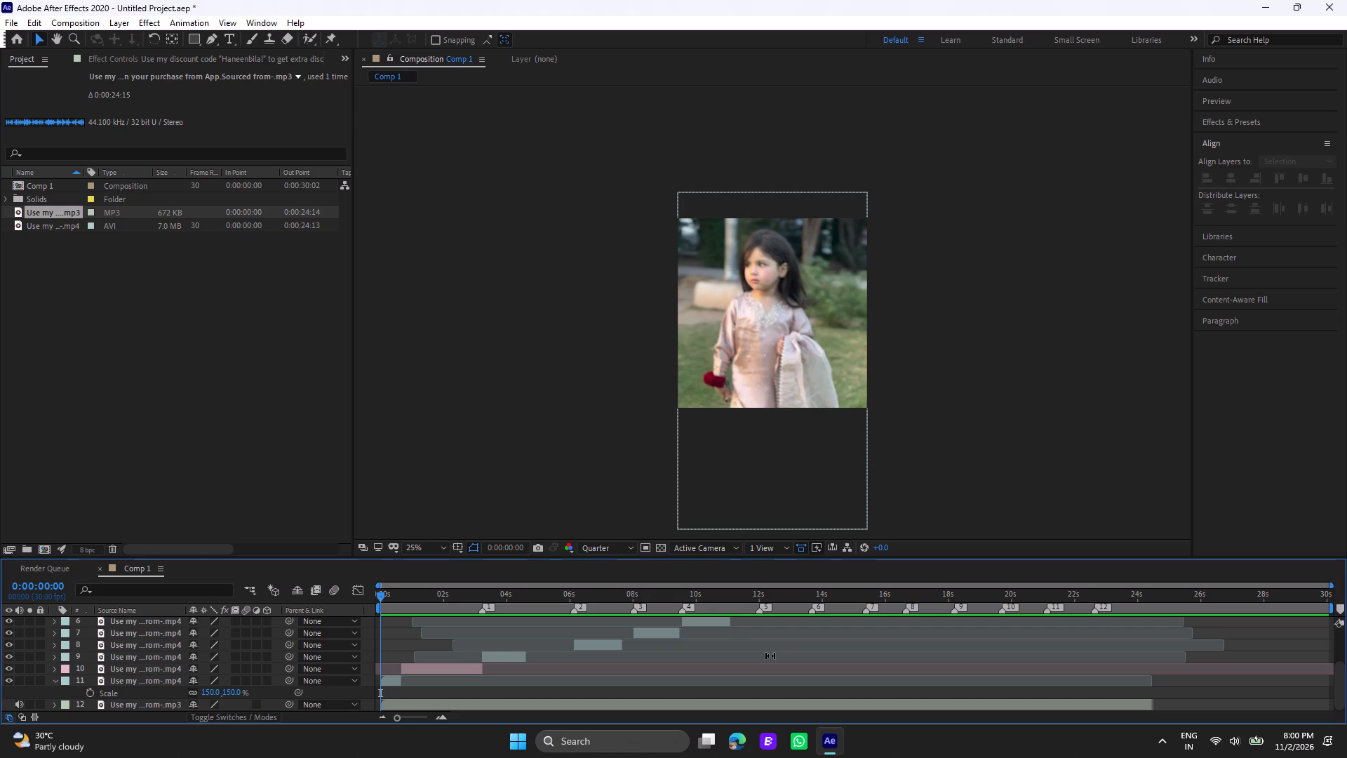
left_click(389, 596)
left_click_drag(389, 595, 358, 601)
key("space")
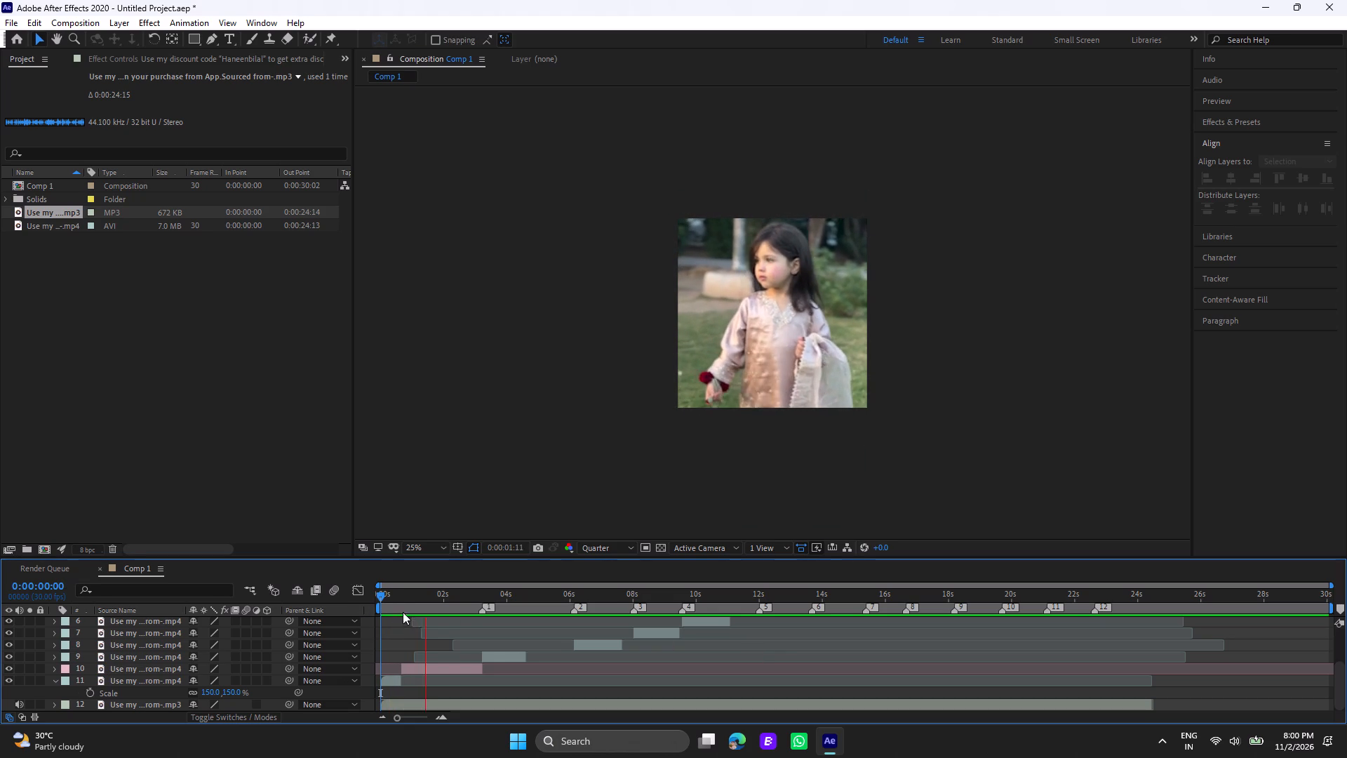
left_click(398, 592)
left_click_drag(398, 592, 366, 601)
left_click(366, 601)
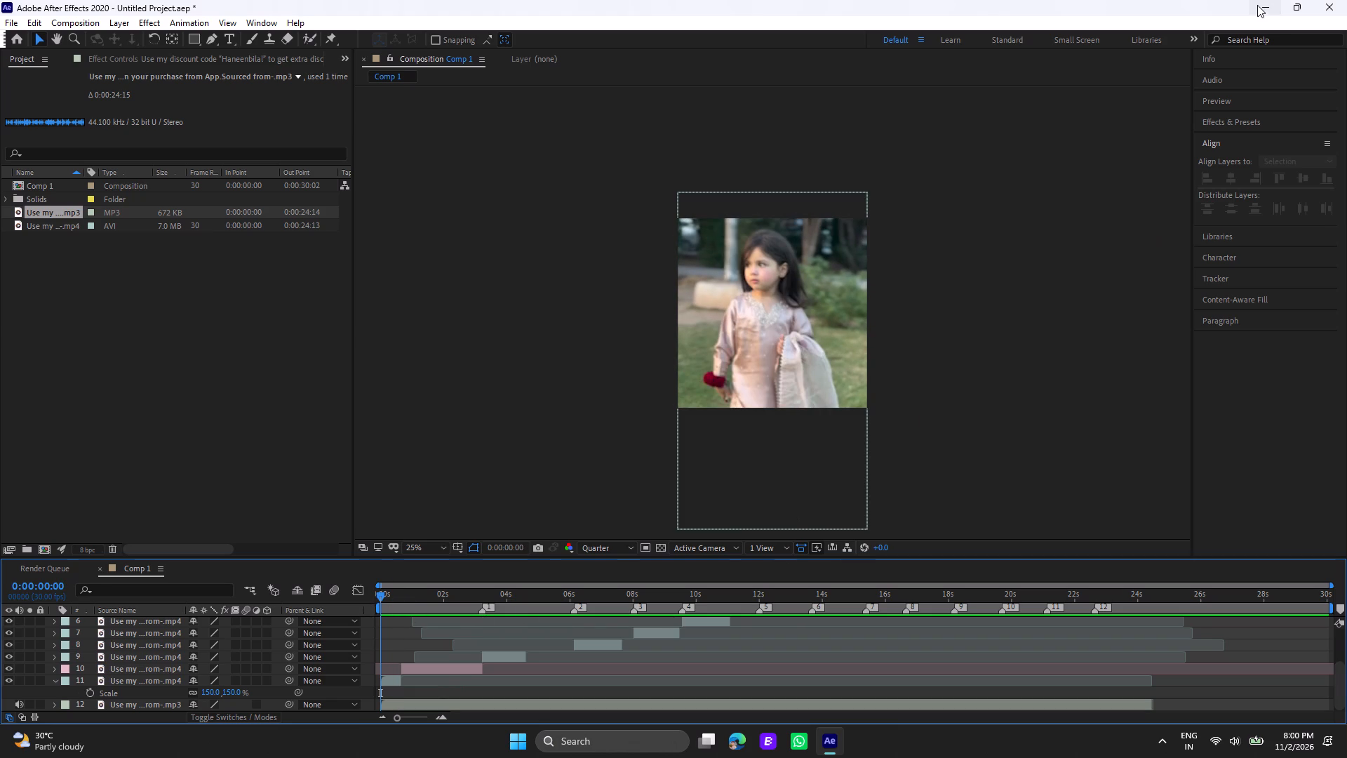
left_click(1261, 7)
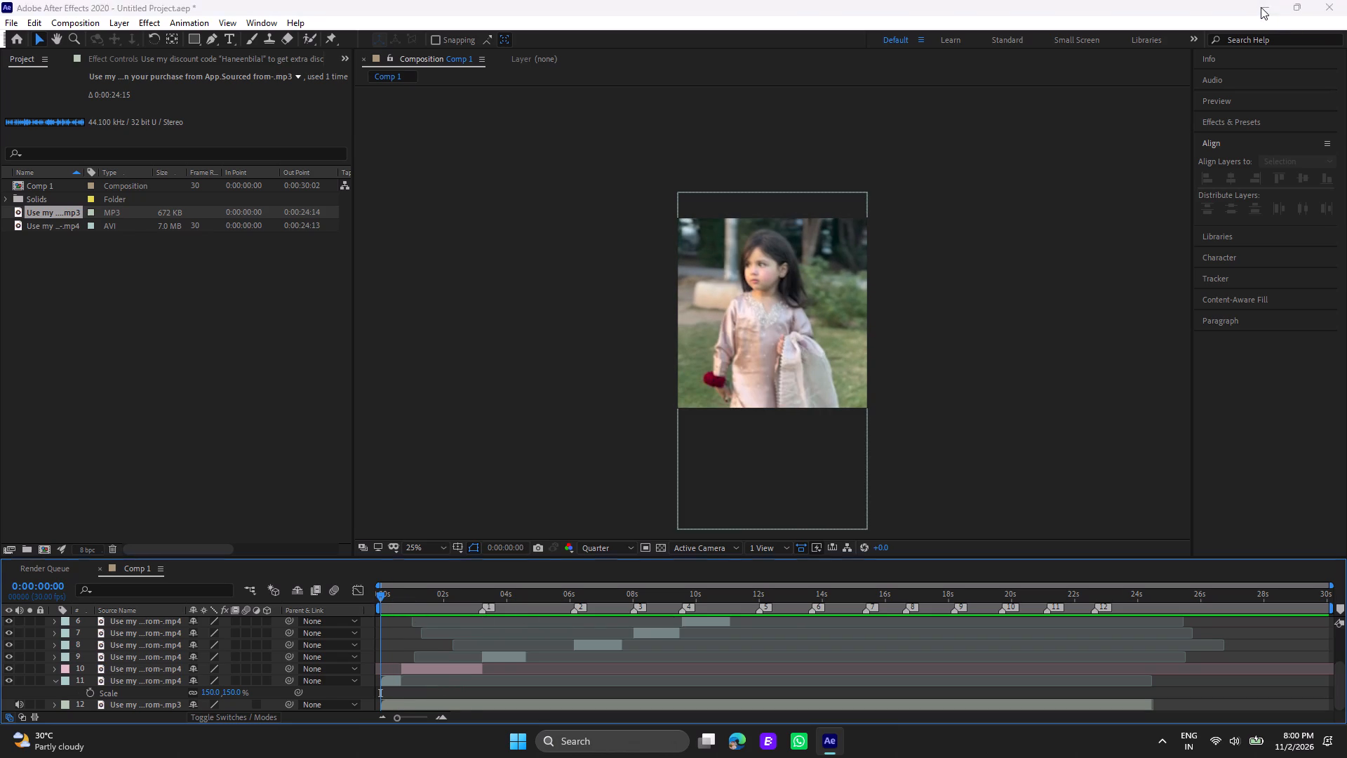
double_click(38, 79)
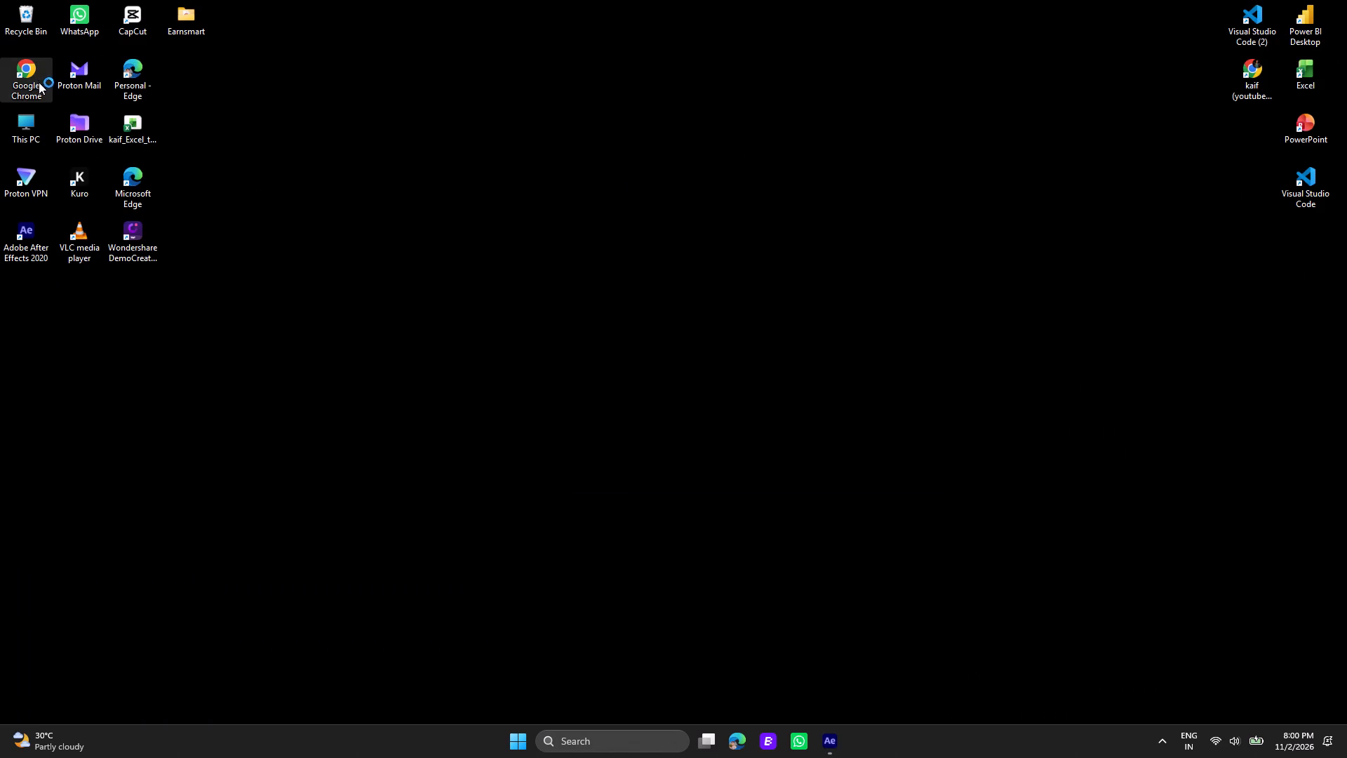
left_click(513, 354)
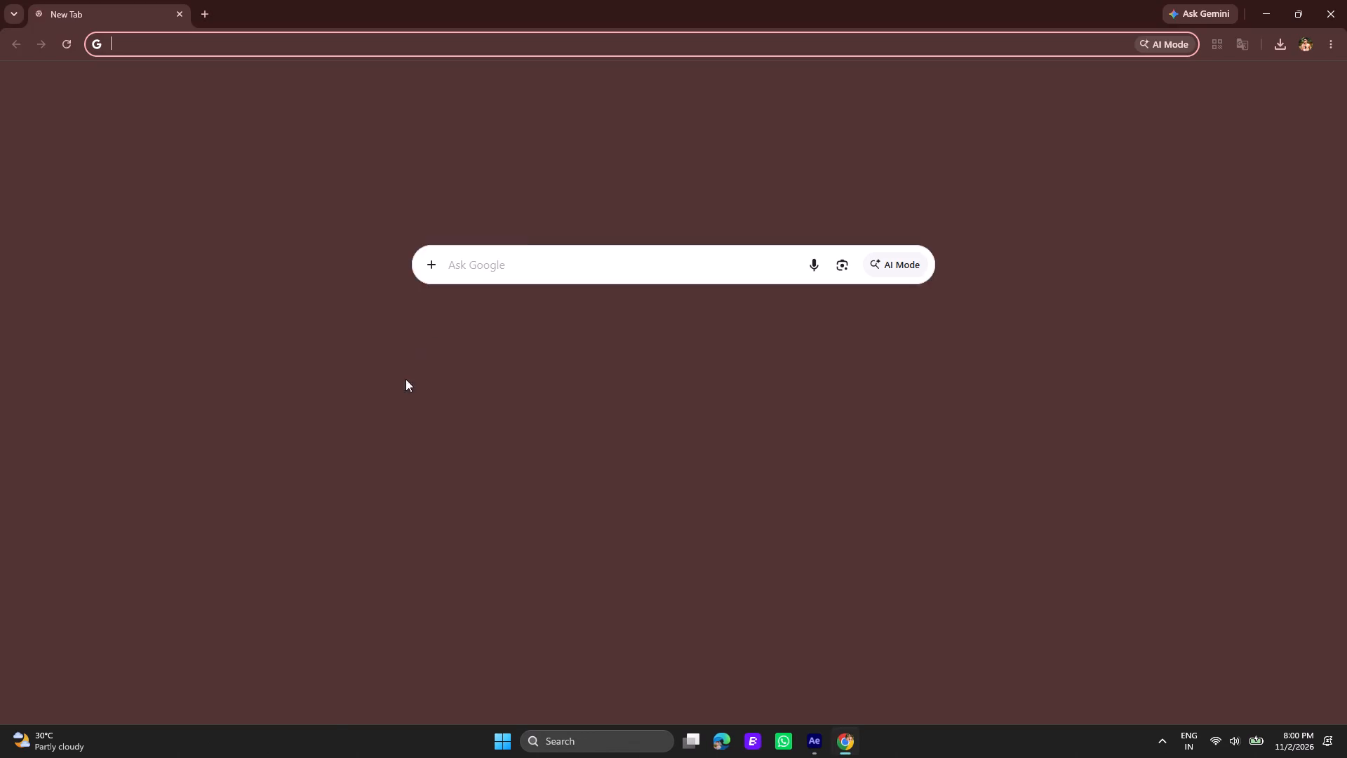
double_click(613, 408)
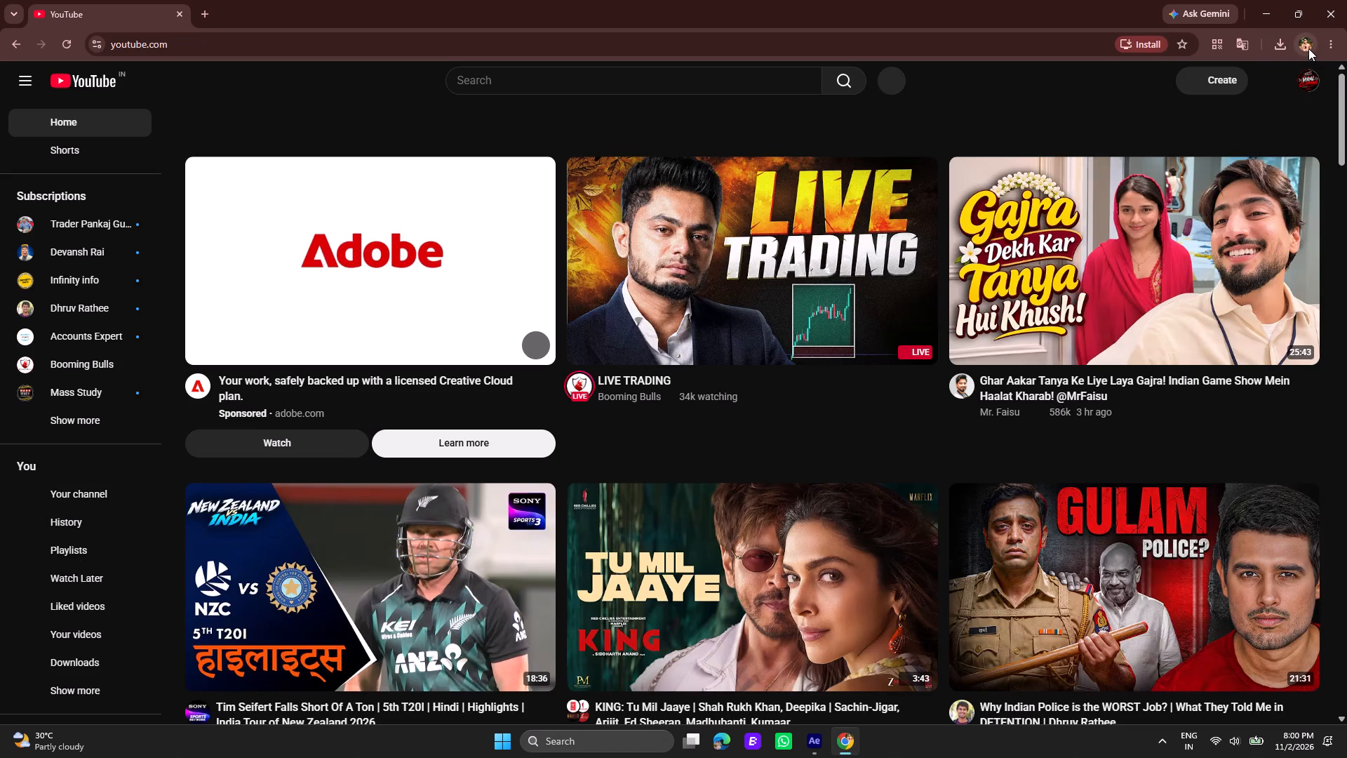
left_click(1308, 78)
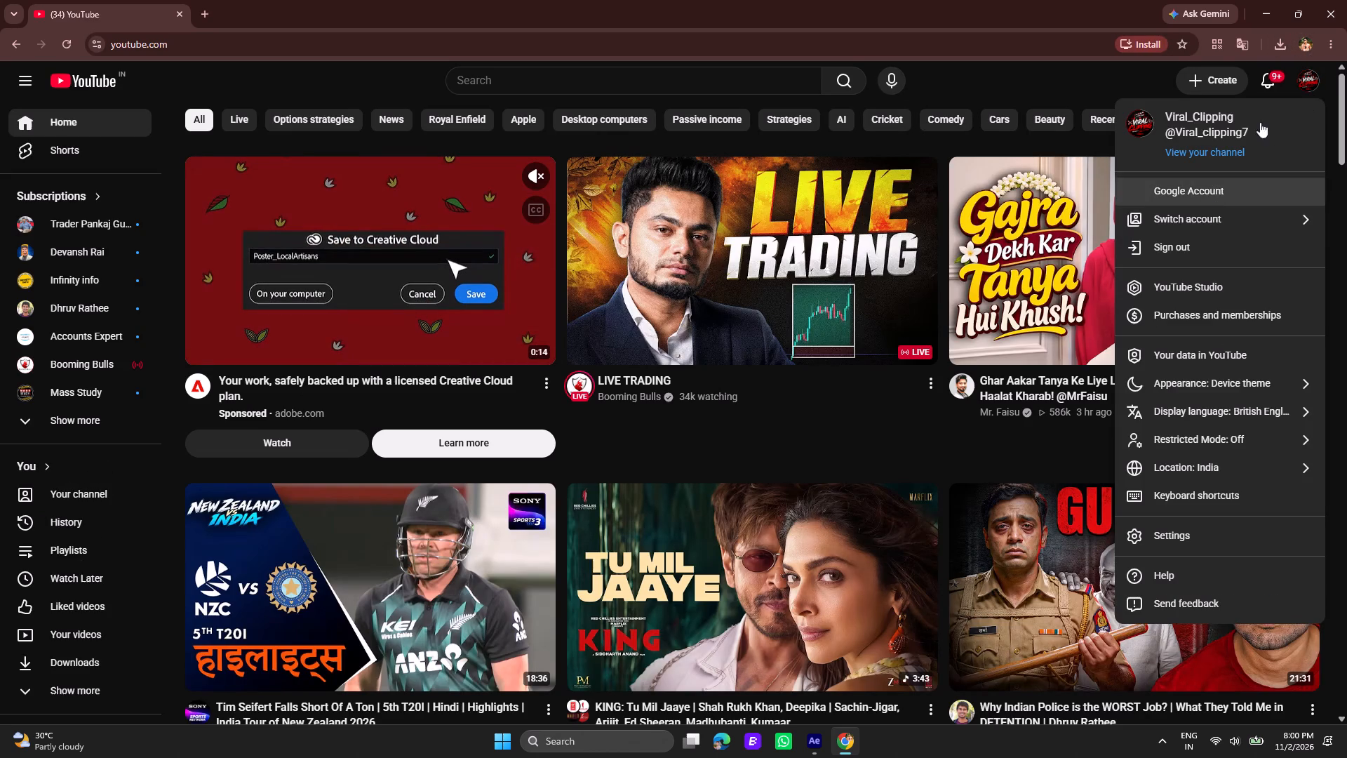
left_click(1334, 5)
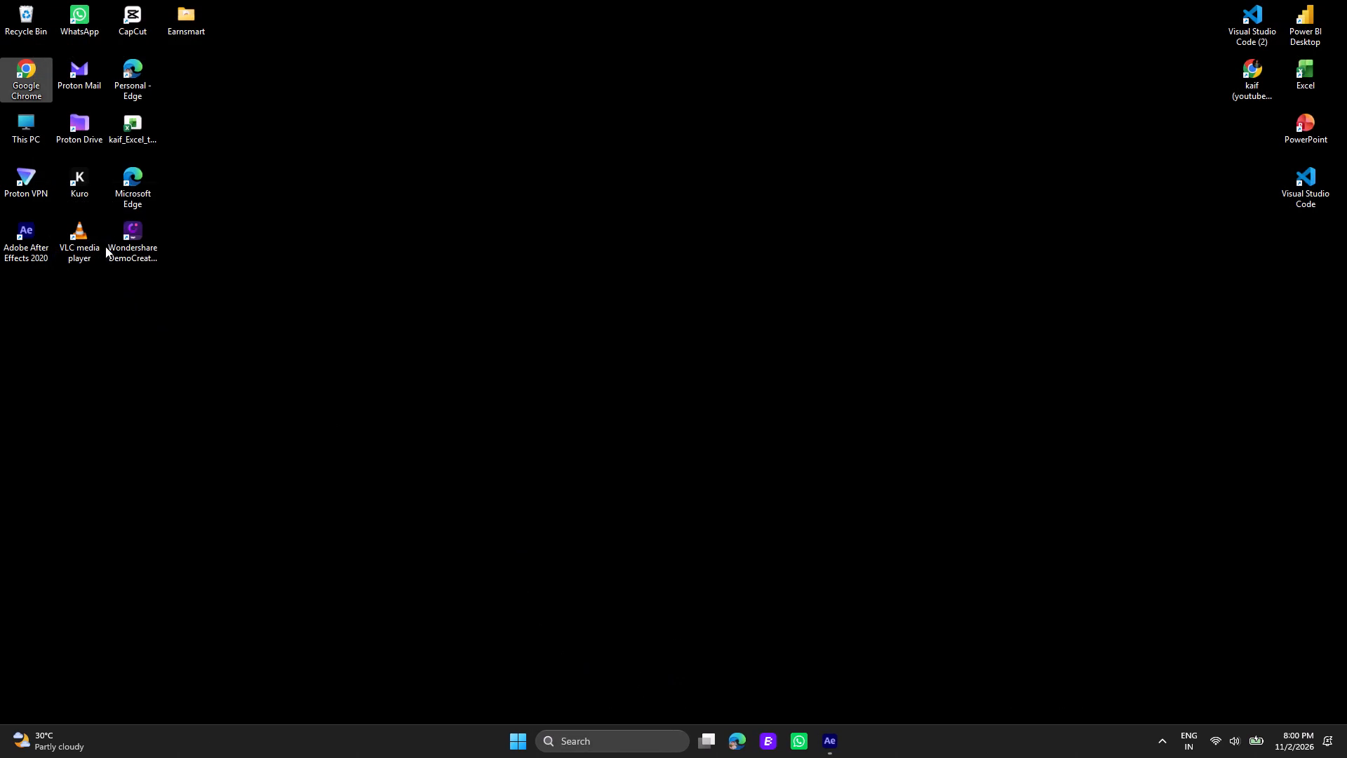
Switch to Google Chrome under the other profile and open the "How To Edit SMOOTH TRANSITION Reels Video In After Effects" tutorial from YouTube's watch history.
double_click(26, 94)
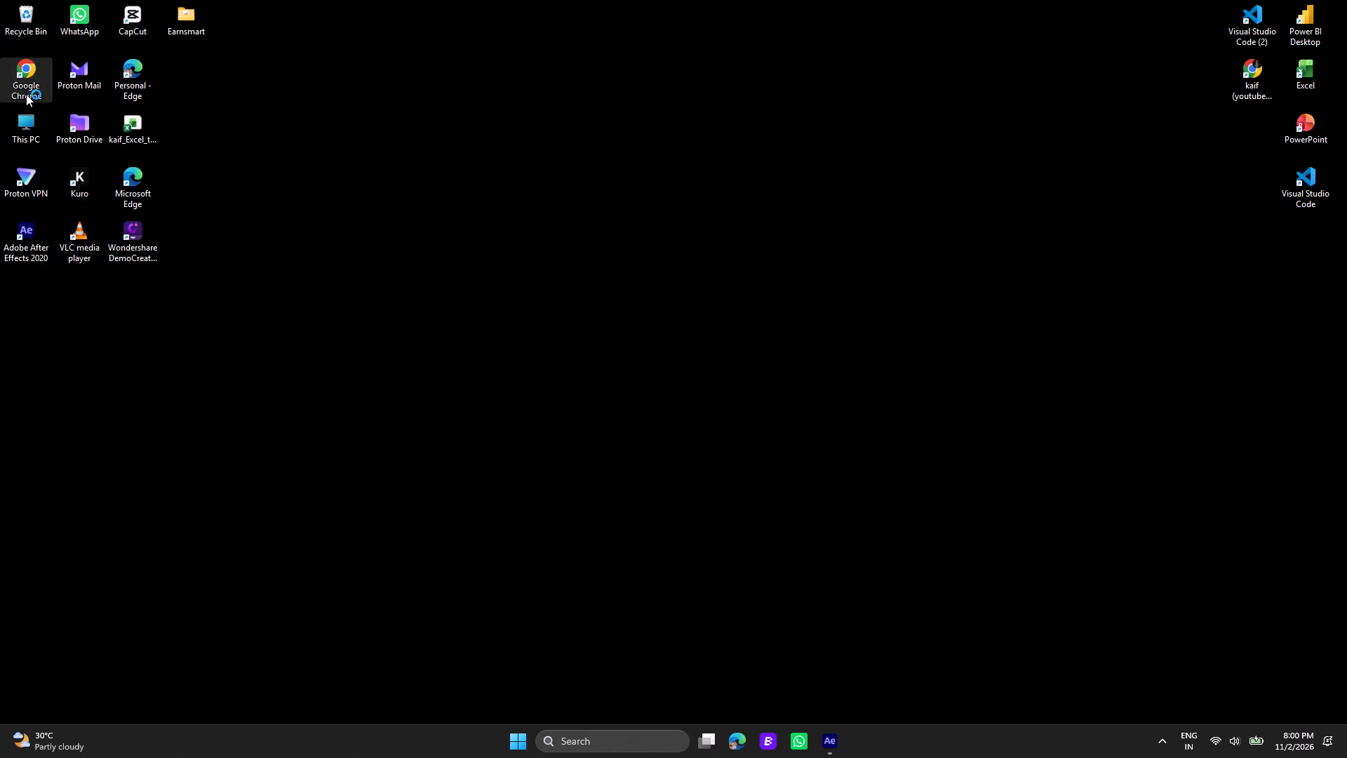
left_click(835, 363)
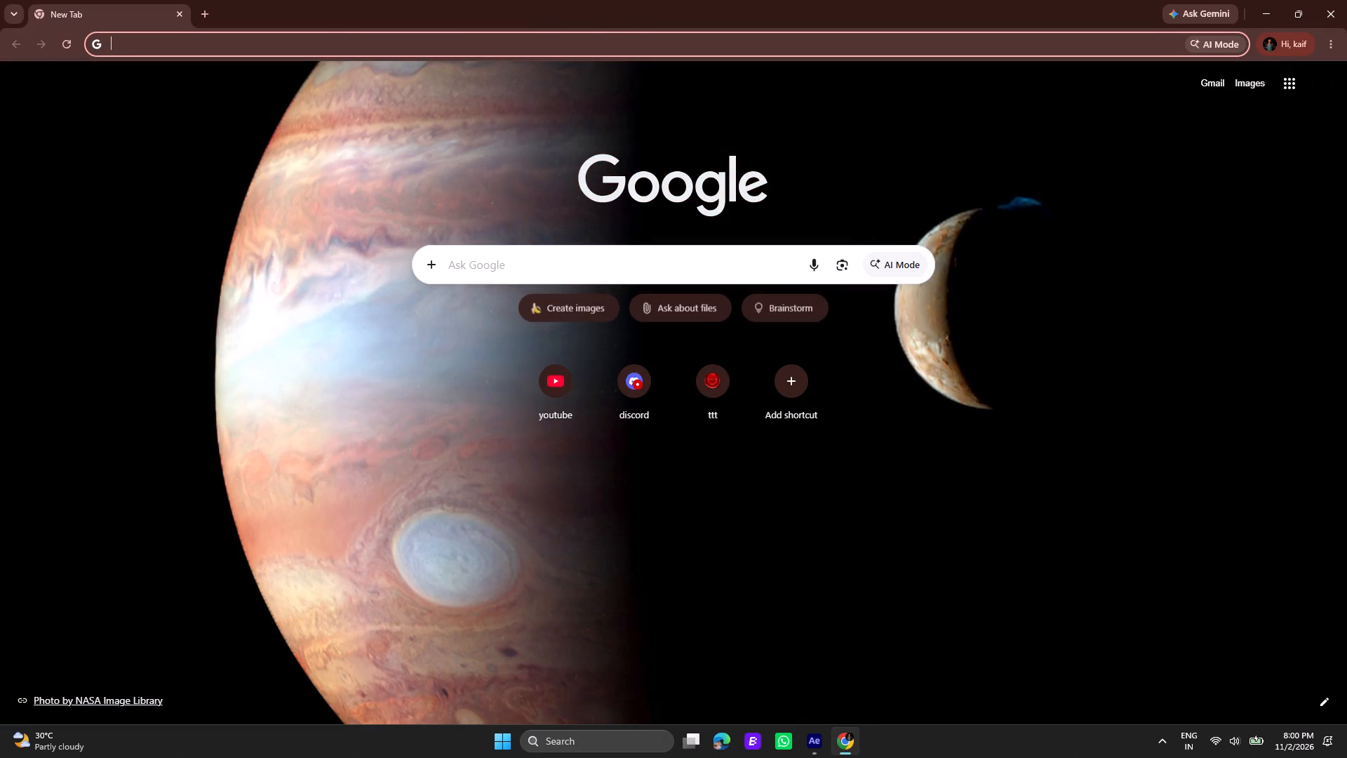
left_click(563, 406)
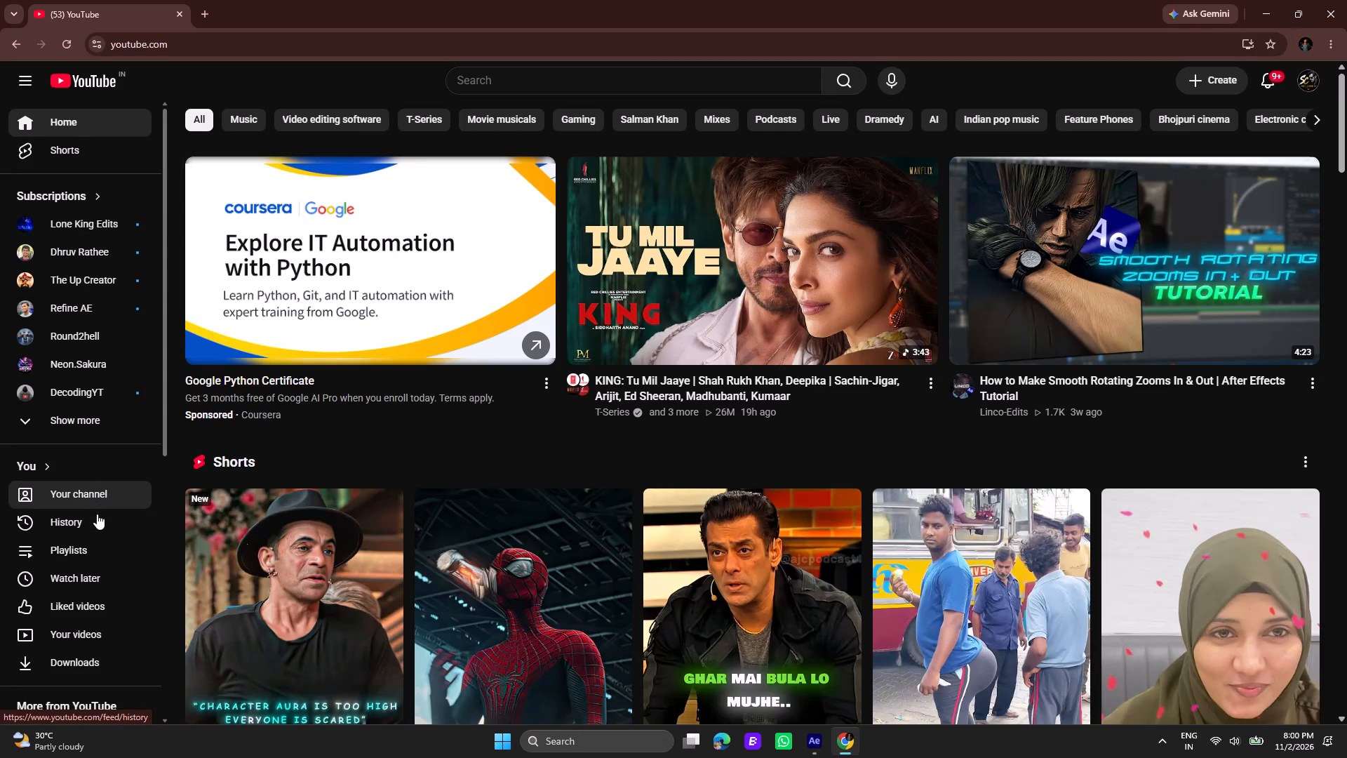
left_click(97, 514)
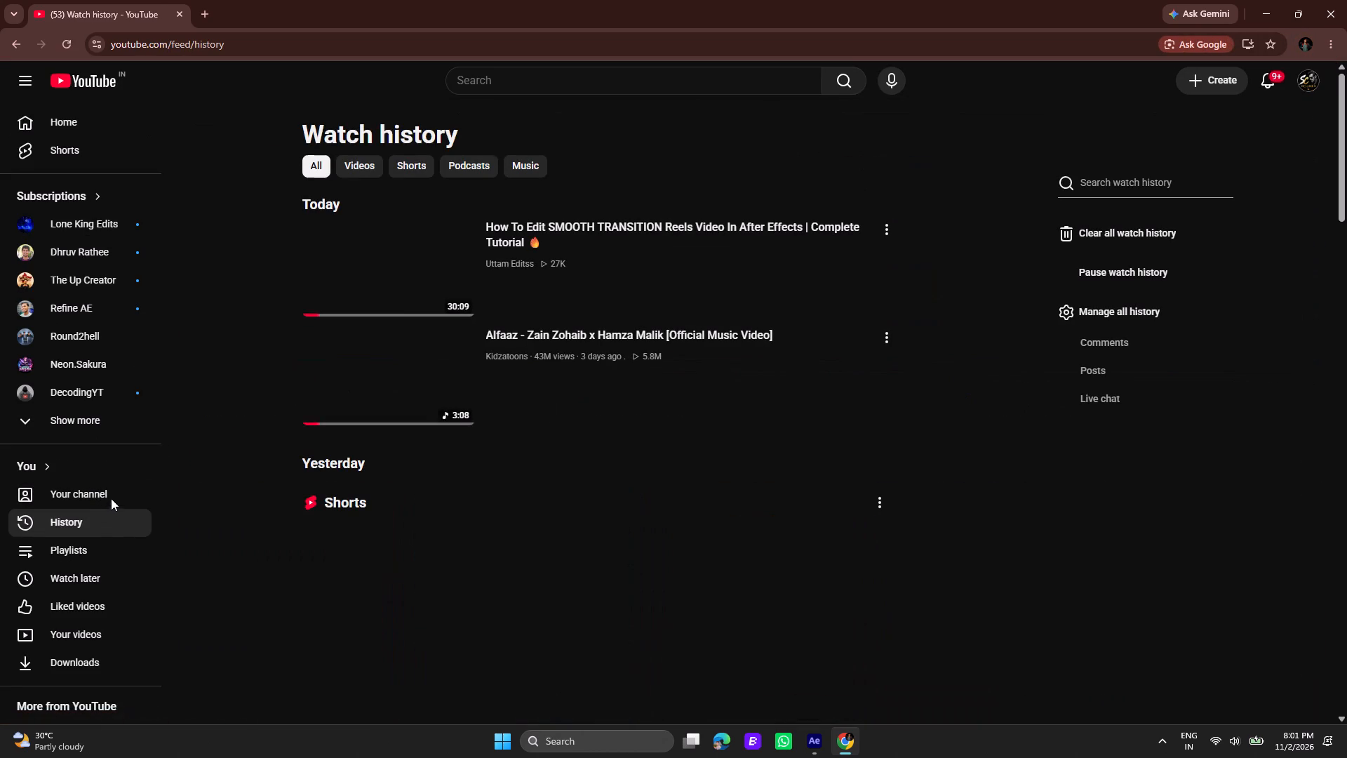
left_click(392, 258)
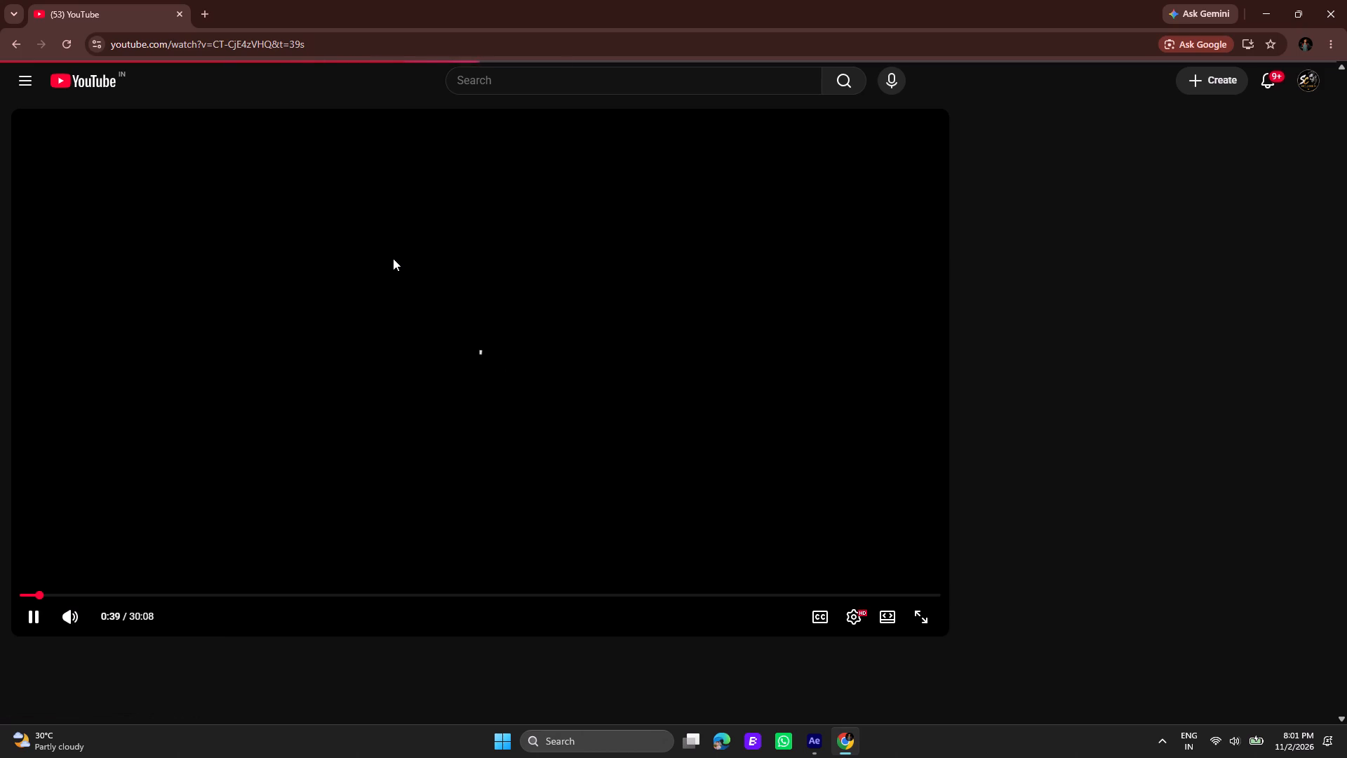
Rewind the smooth transition tutorial to its beginning and play its opening example.
left_click_drag(36, 597, 0, 595)
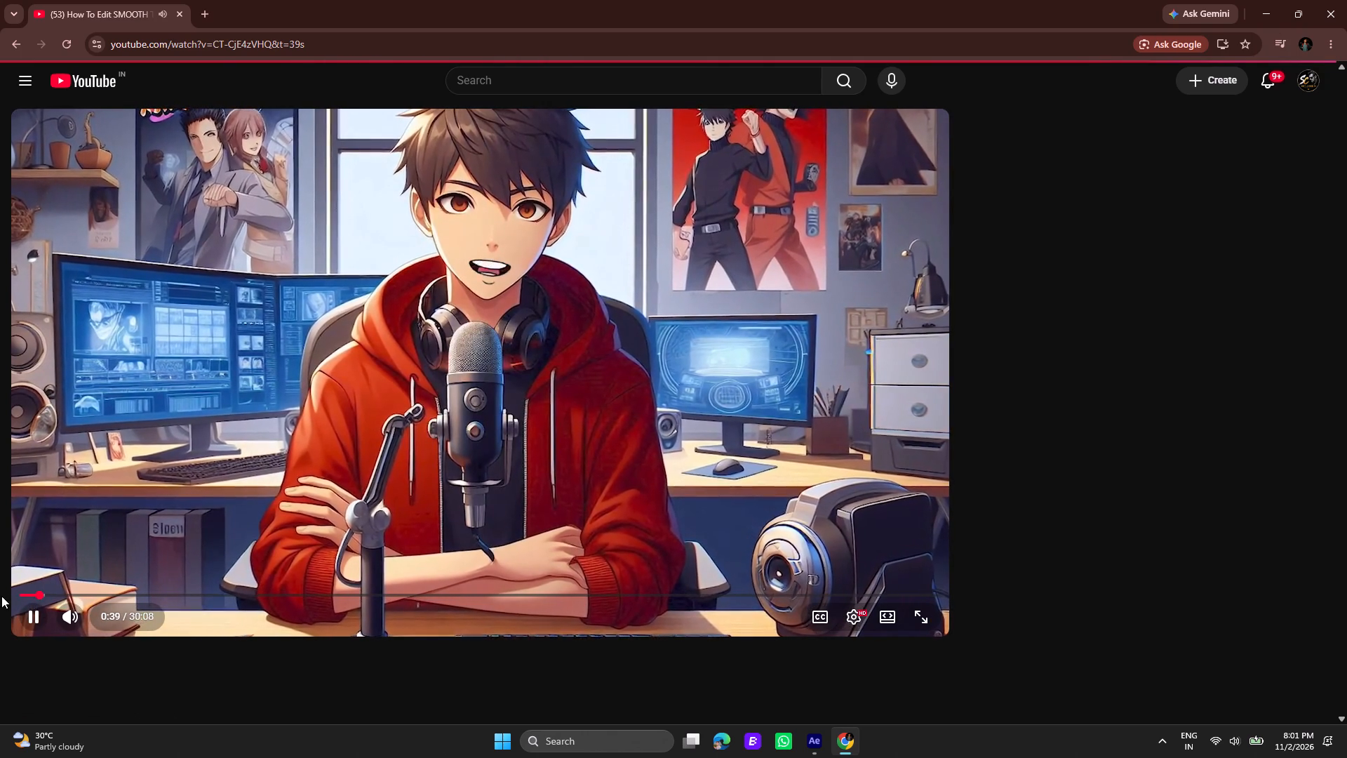
left_click(22, 597)
left_click(18, 594)
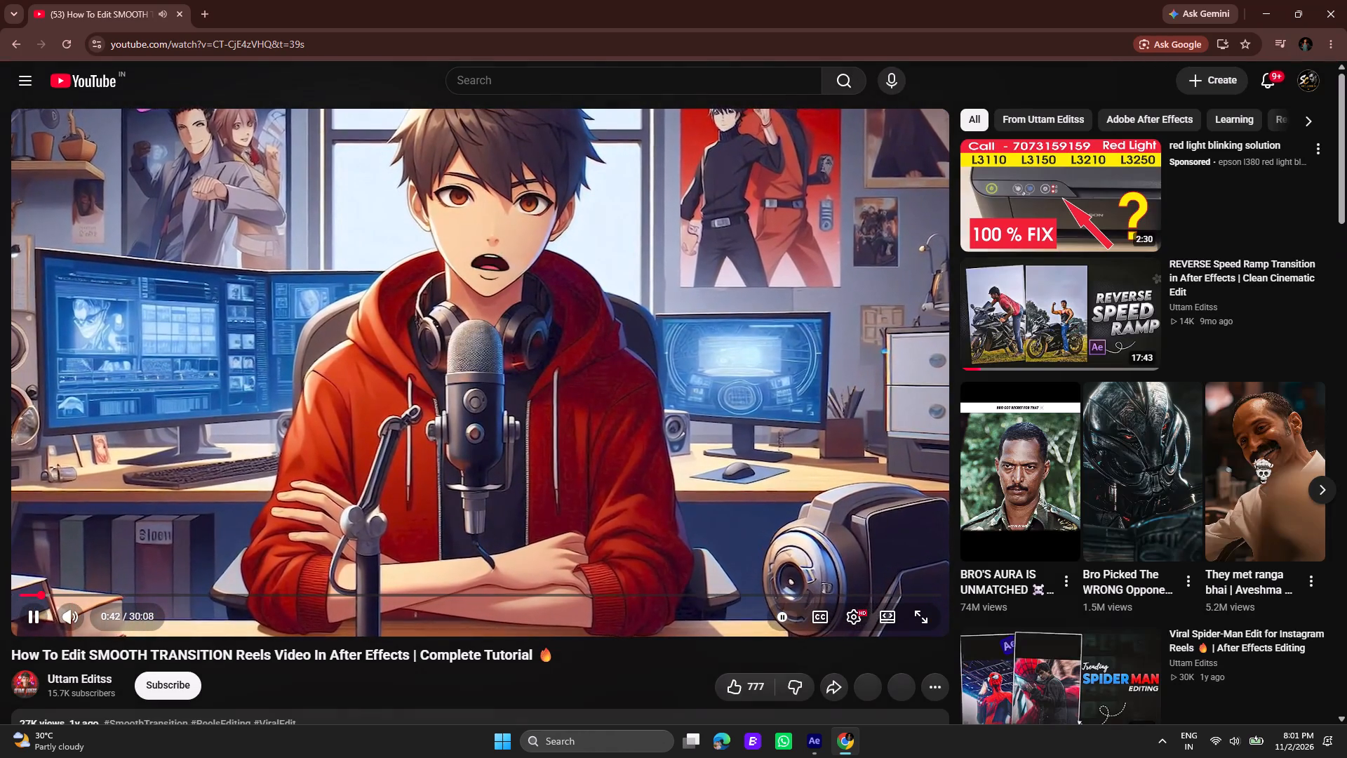
left_click(20, 592)
left_click_drag(20, 592, 11, 591)
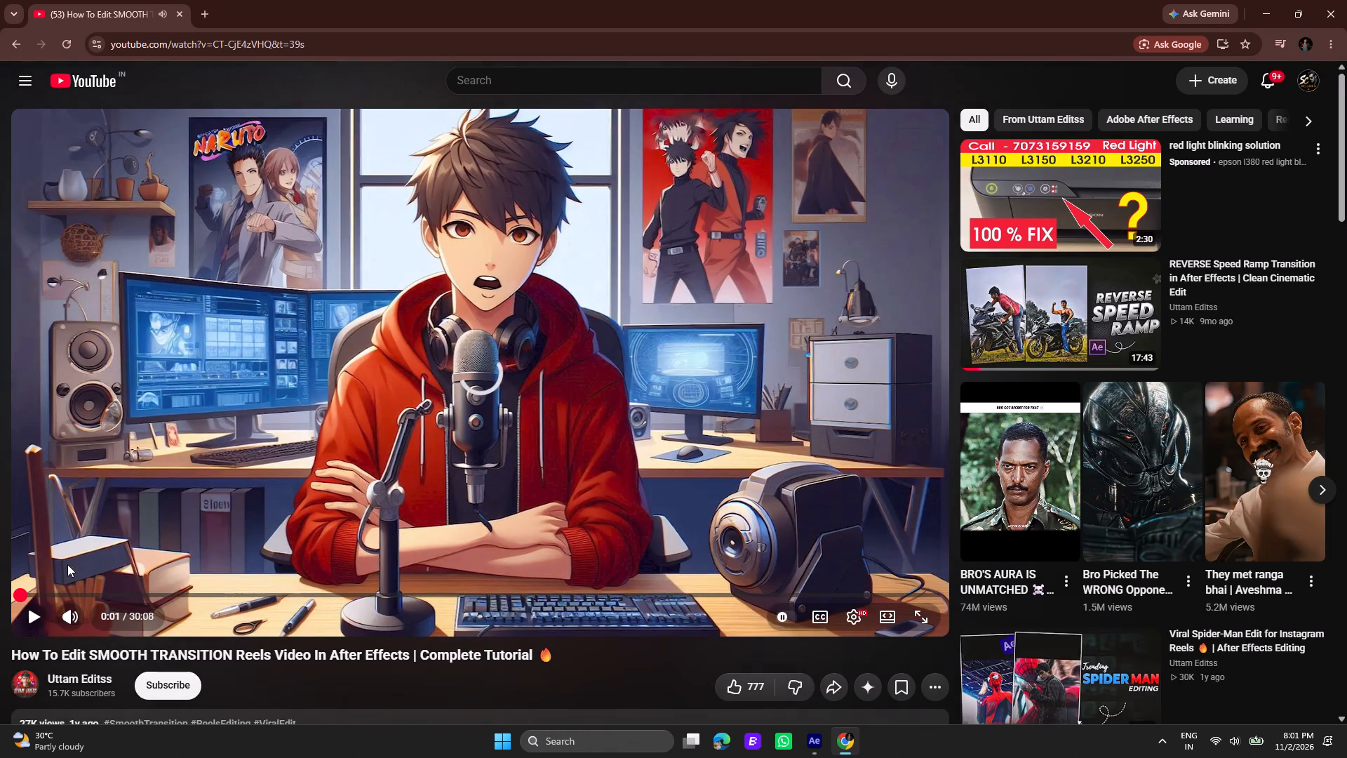
left_click(39, 611)
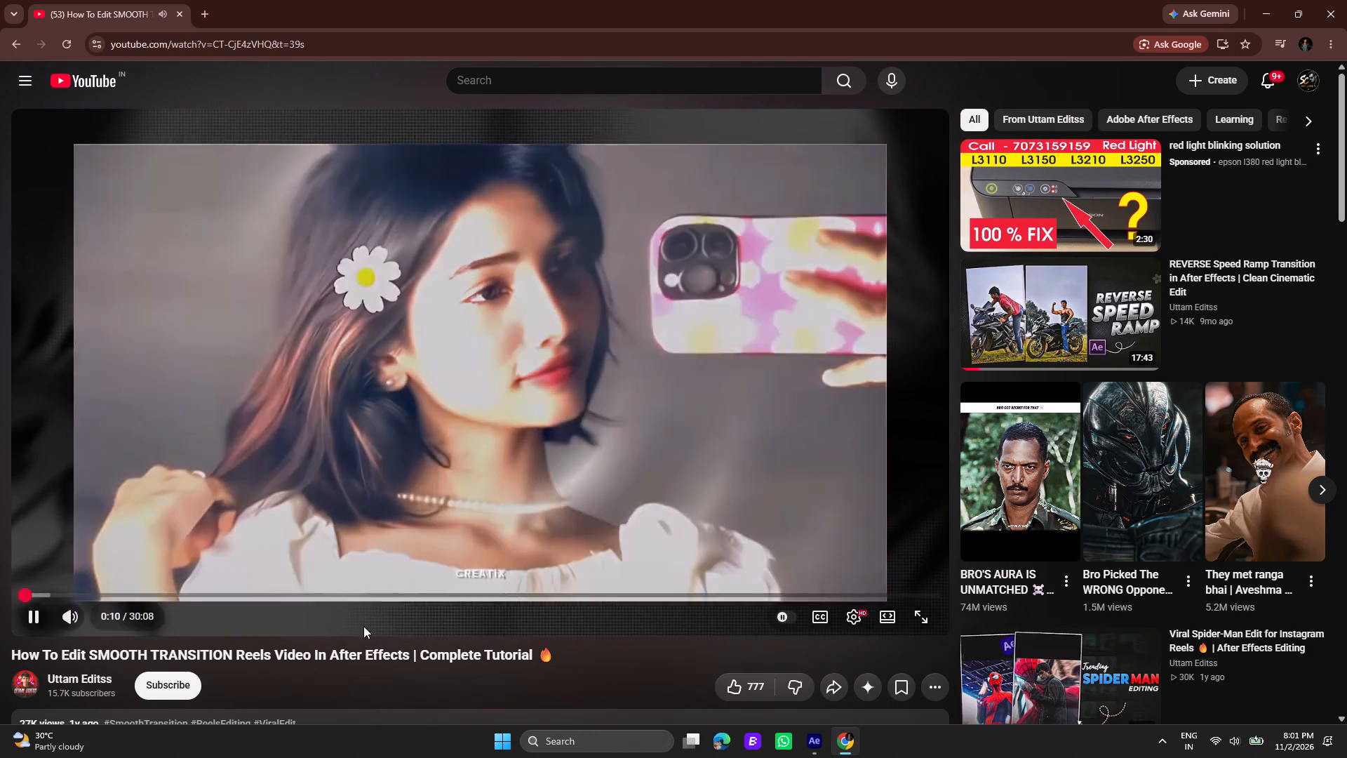
Open the Twitch effect Drive link in the tutorial's full description and go to the __-Twitch-__ folder inside Twitch_Windows' Presets.
scroll(266, 644, "down", 4)
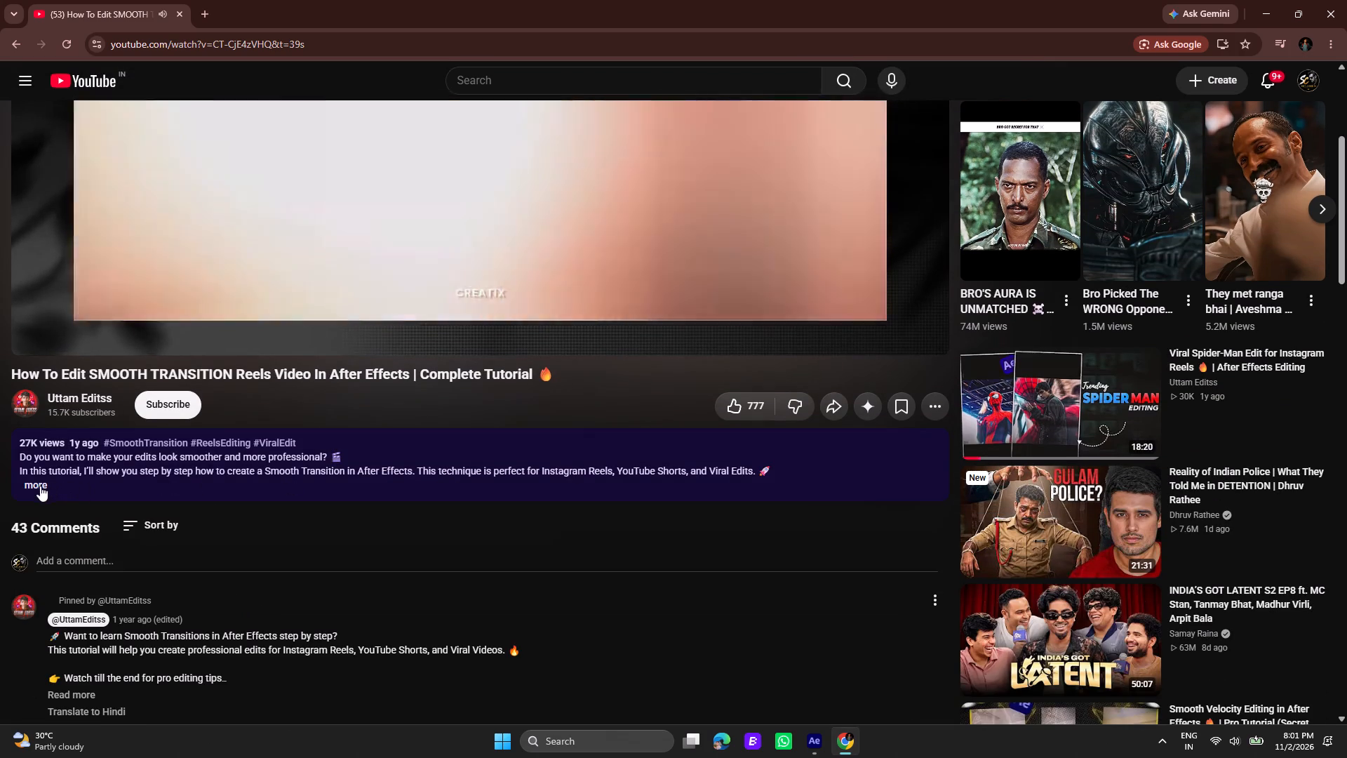
left_click(40, 486)
scroll(253, 568, "down", 3)
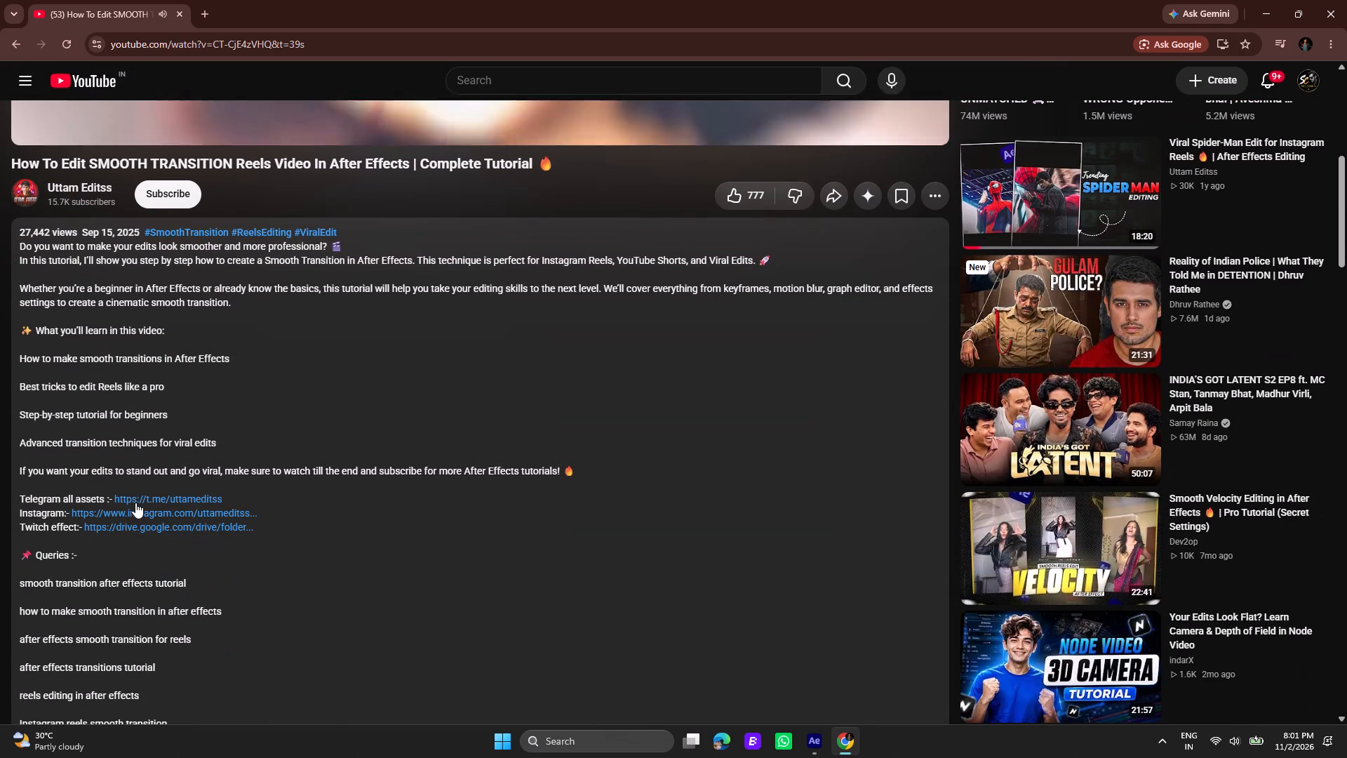
left_click(117, 524)
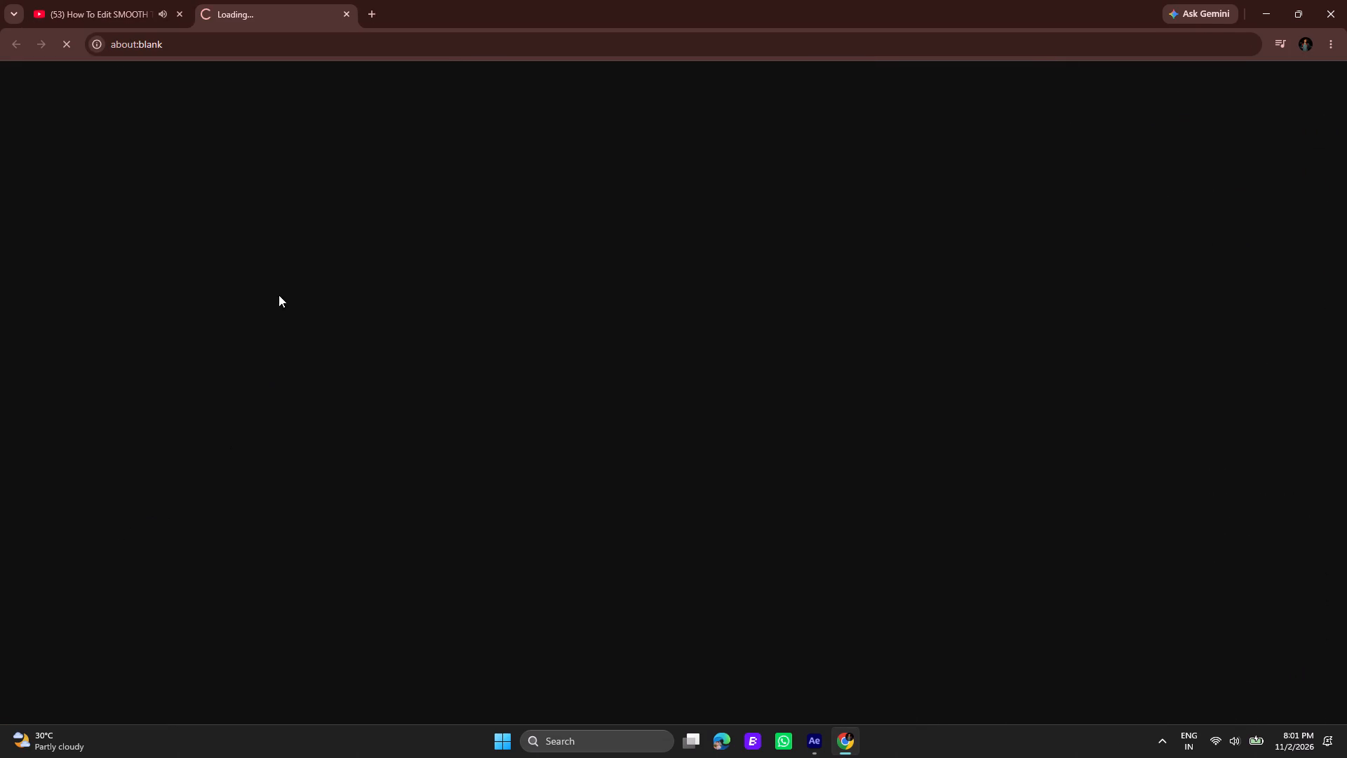
double_click(354, 196)
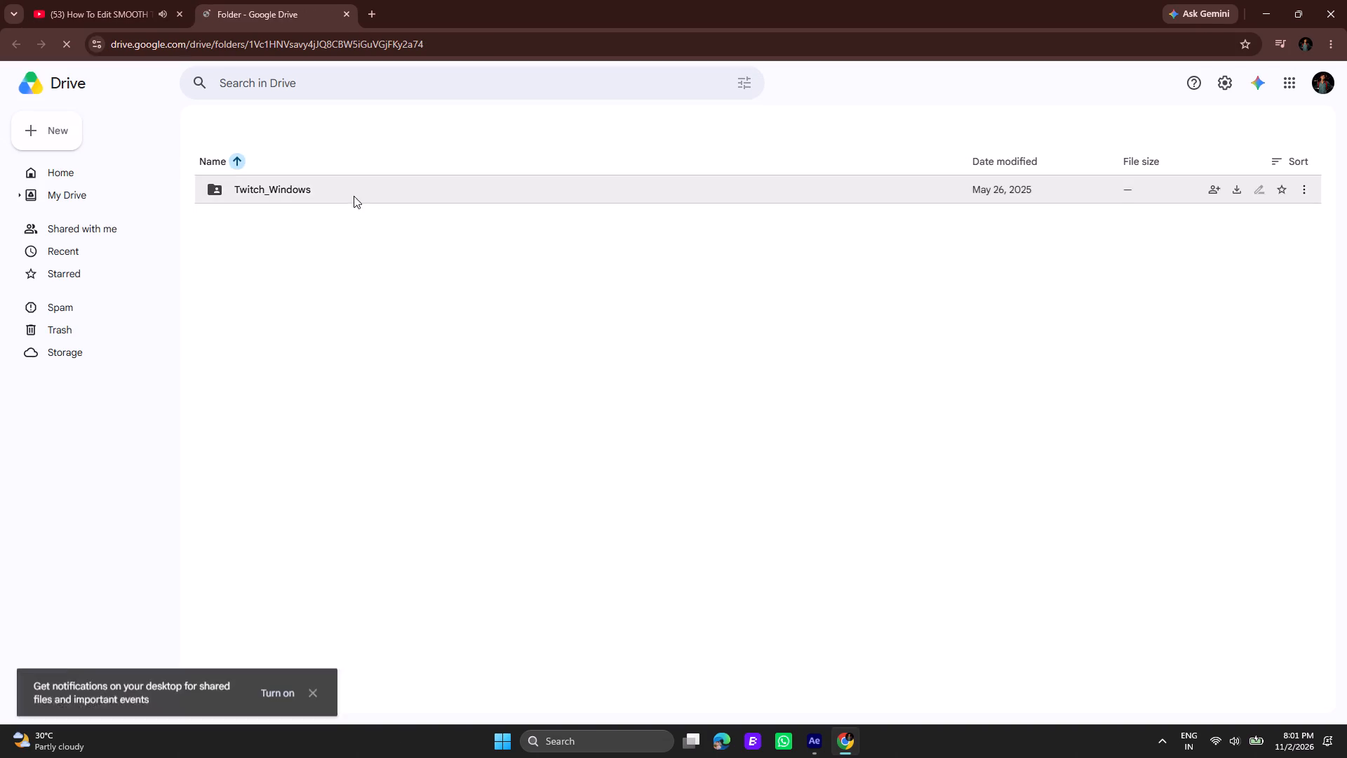
double_click(342, 218)
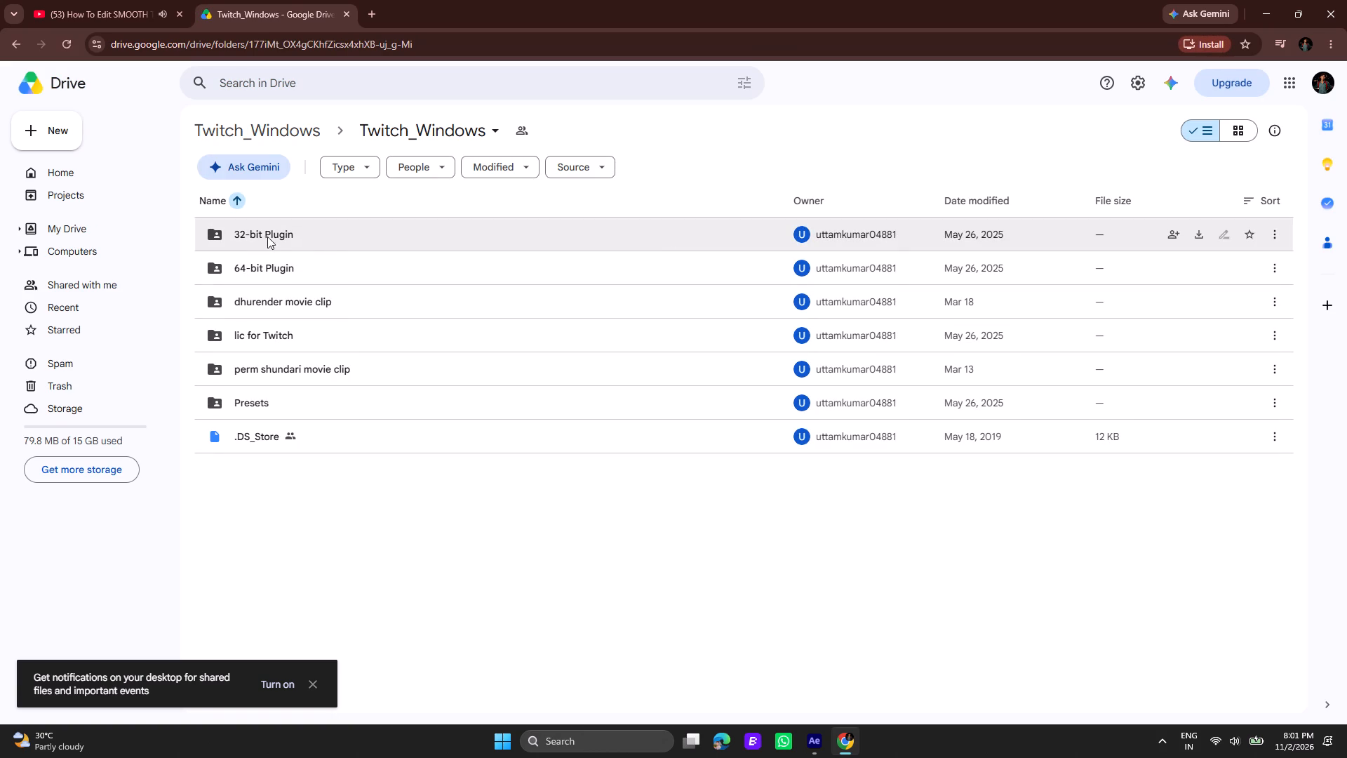
double_click(288, 392)
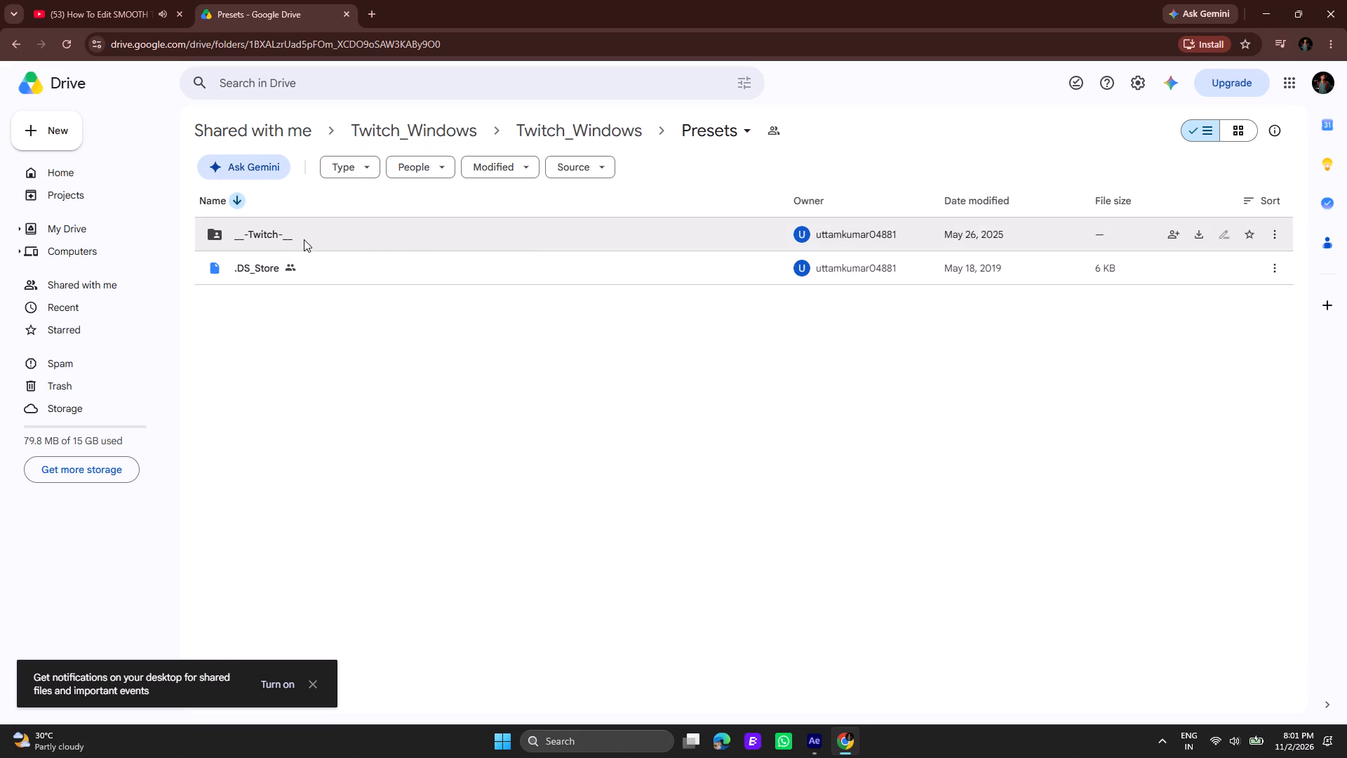
double_click(304, 237)
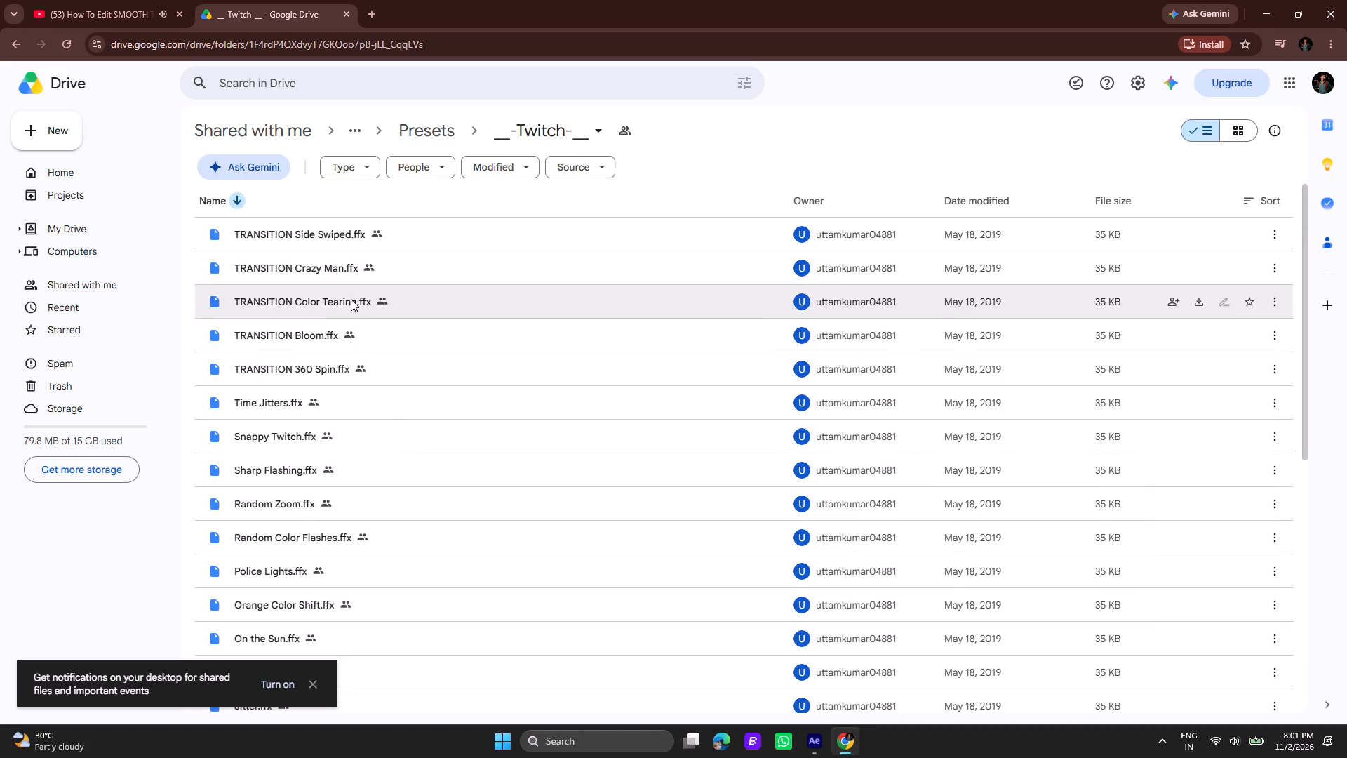
Look through the .ffx presets in the __-Twitch-__ folder, including Random Zoom.ffx, and the parent Presets and Twitch_Windows folders.
scroll(408, 357, "down", 3)
scroll(342, 336, "down", 1)
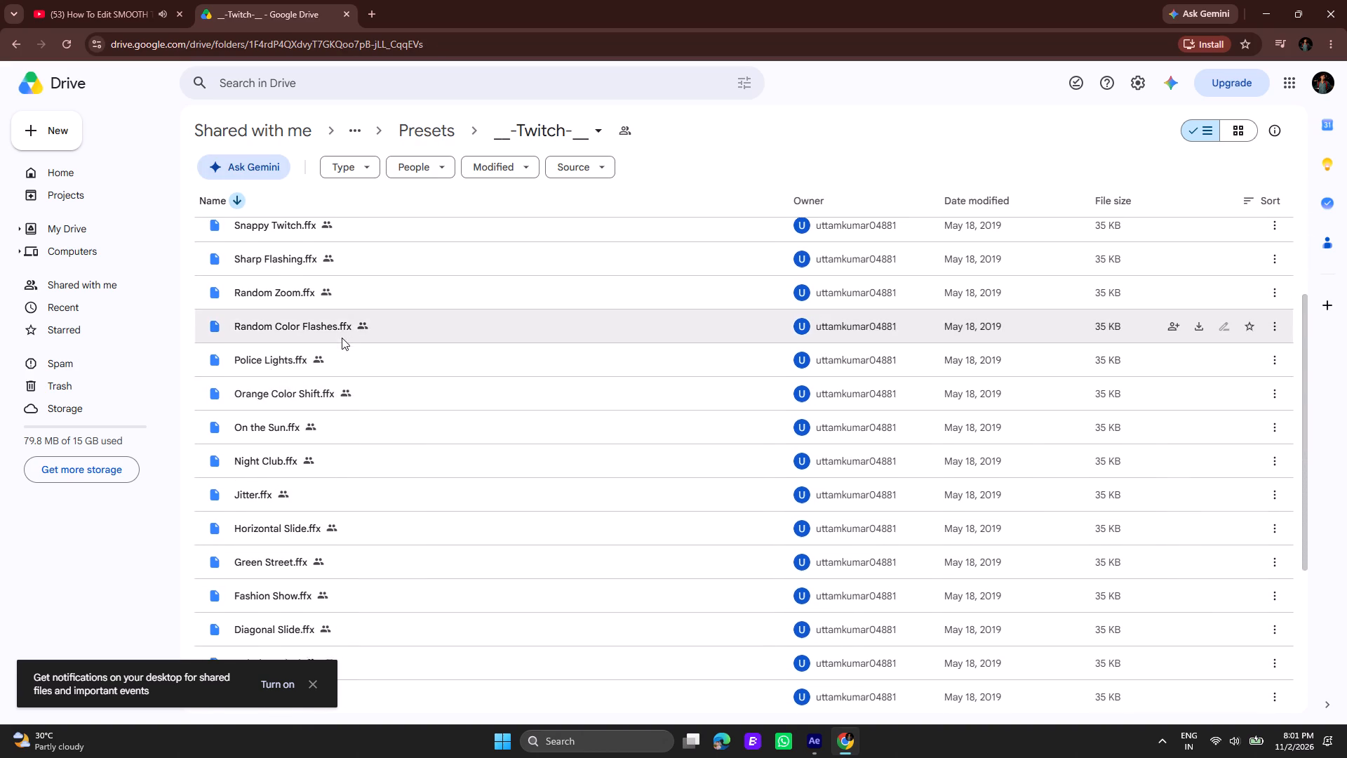
scroll(342, 338, "down", 6)
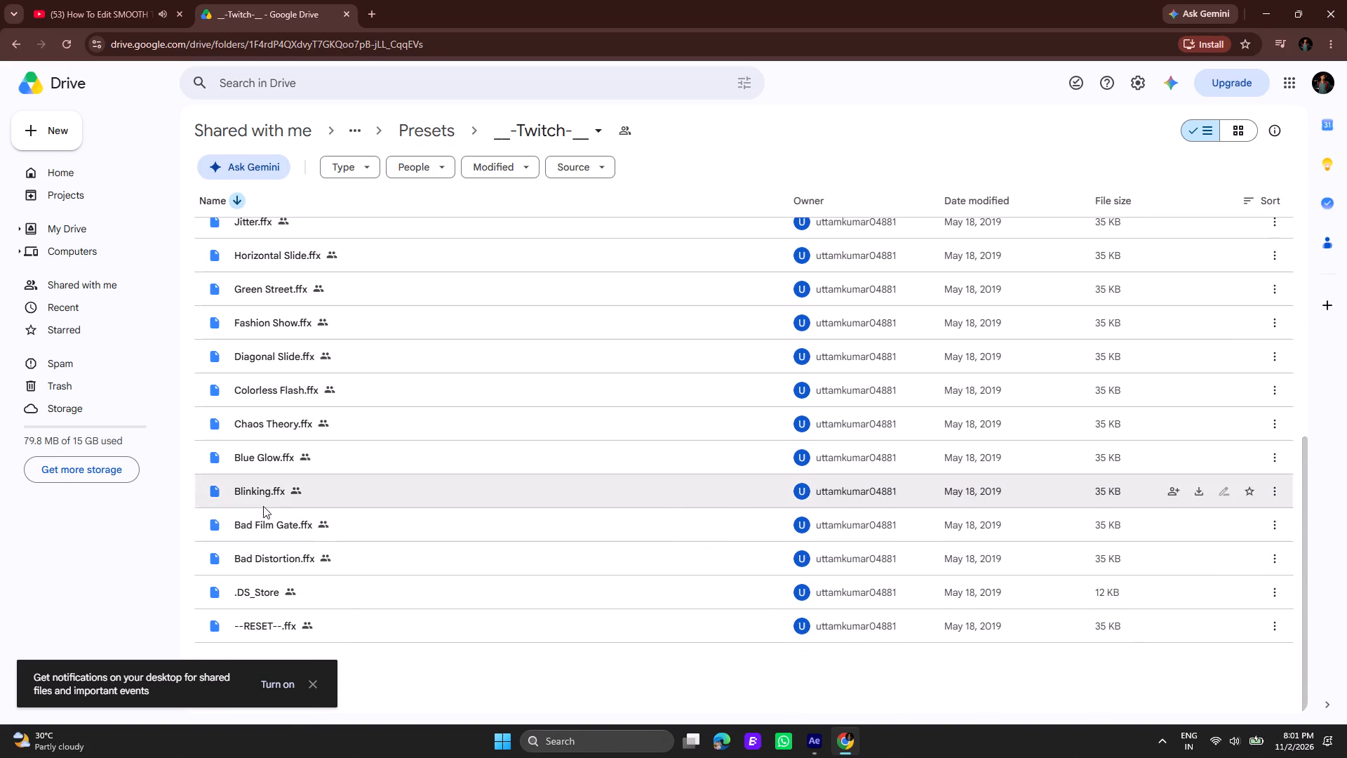
scroll(276, 443, "up", 4)
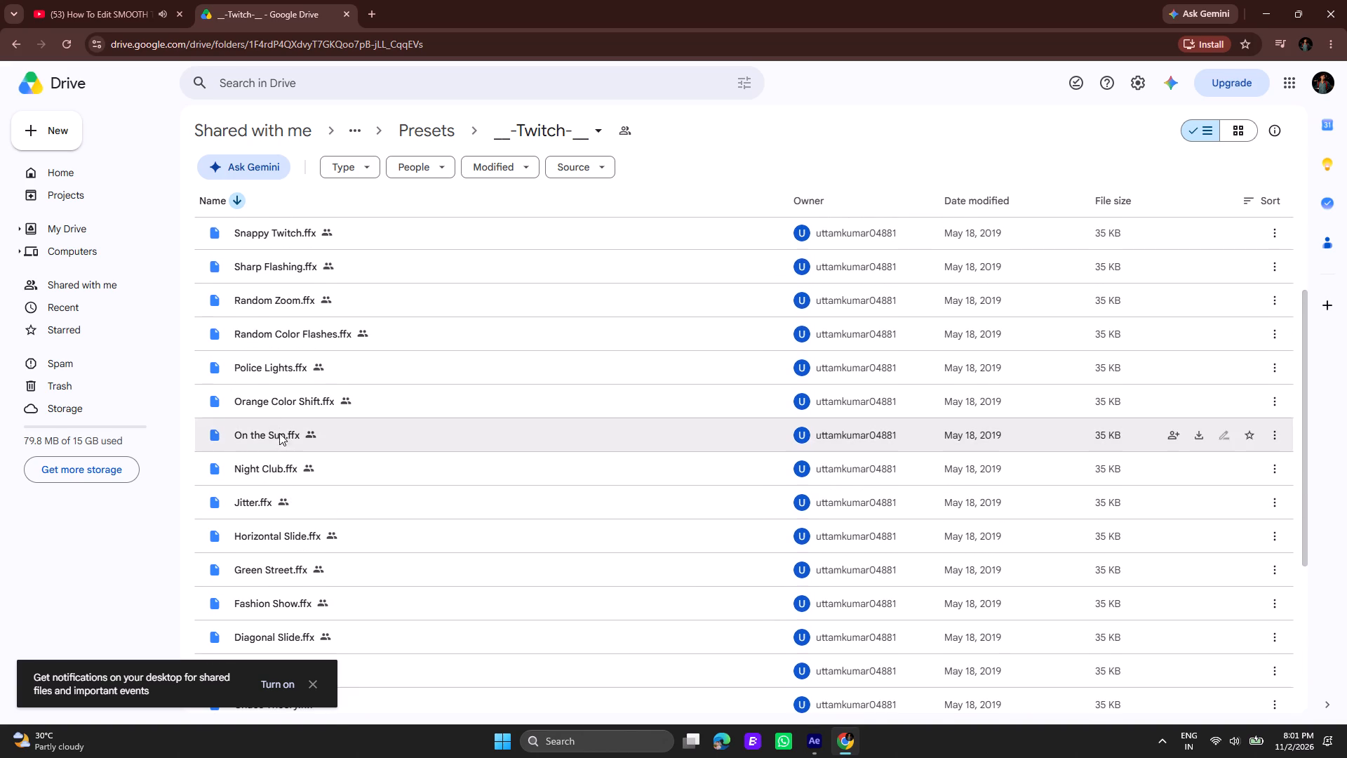
double_click(281, 303)
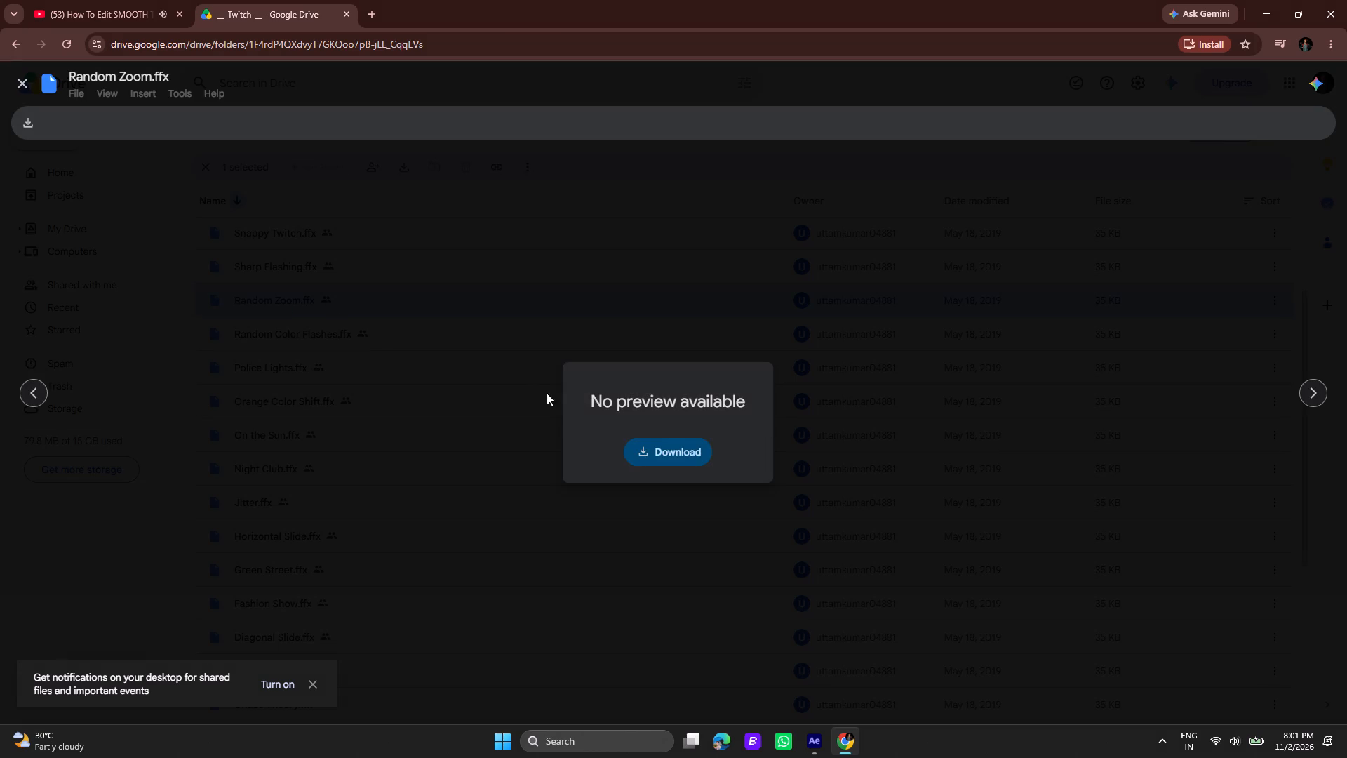
left_click(21, 86)
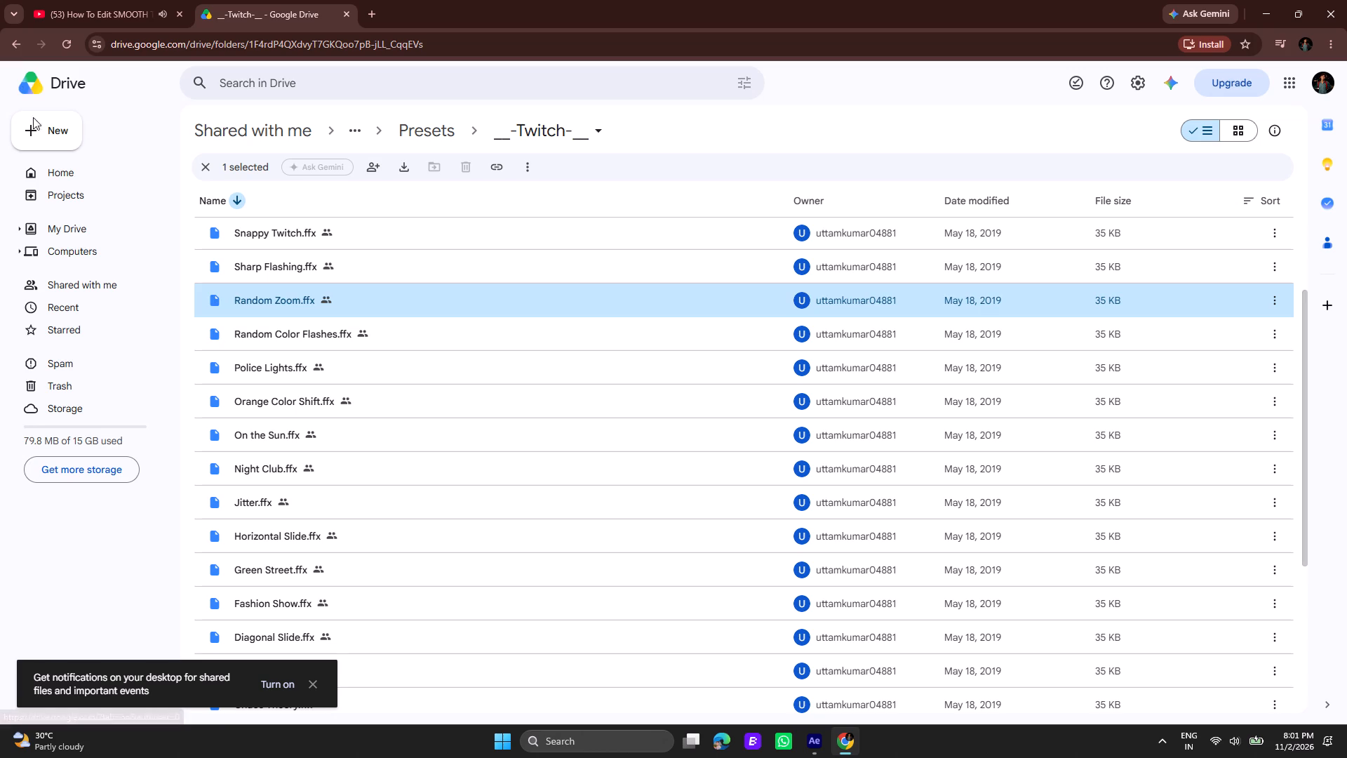
scroll(280, 326, "up", 5)
left_click(6, 41)
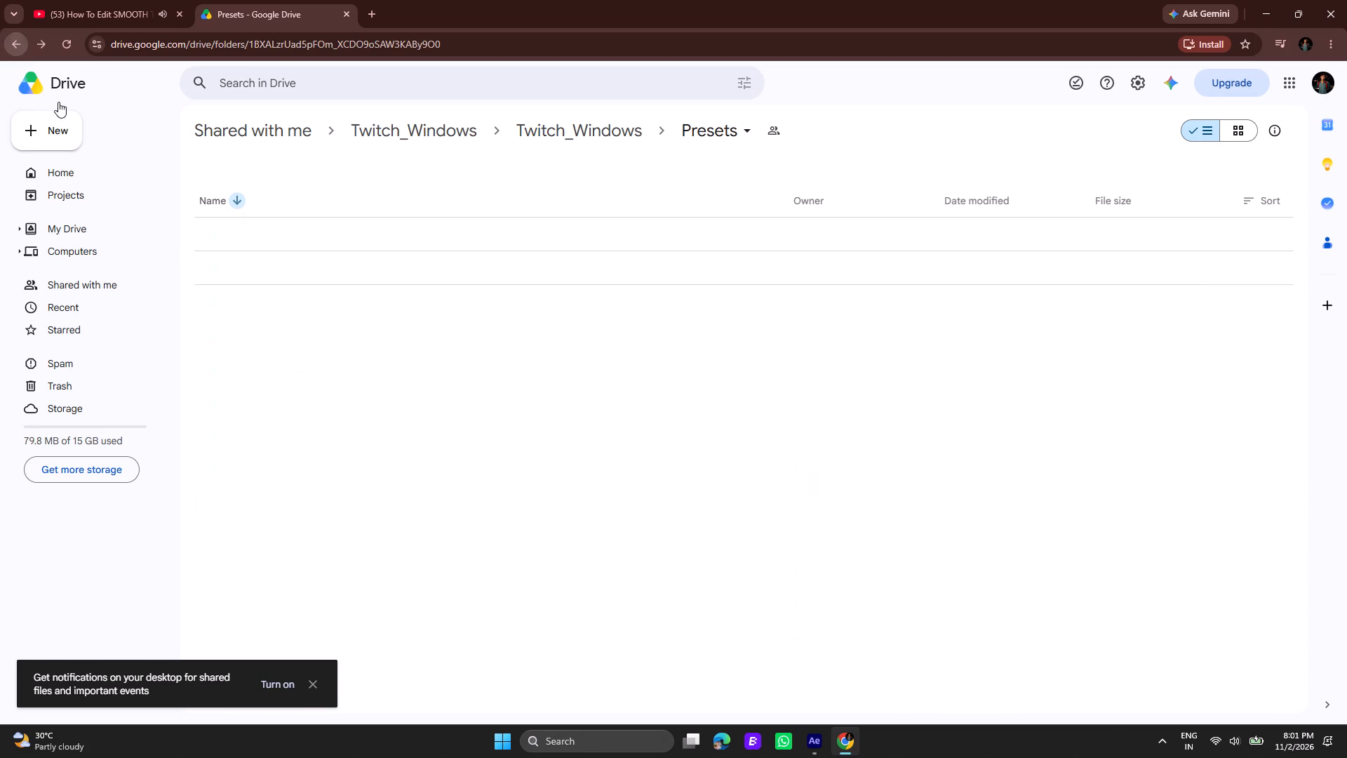
double_click(333, 241)
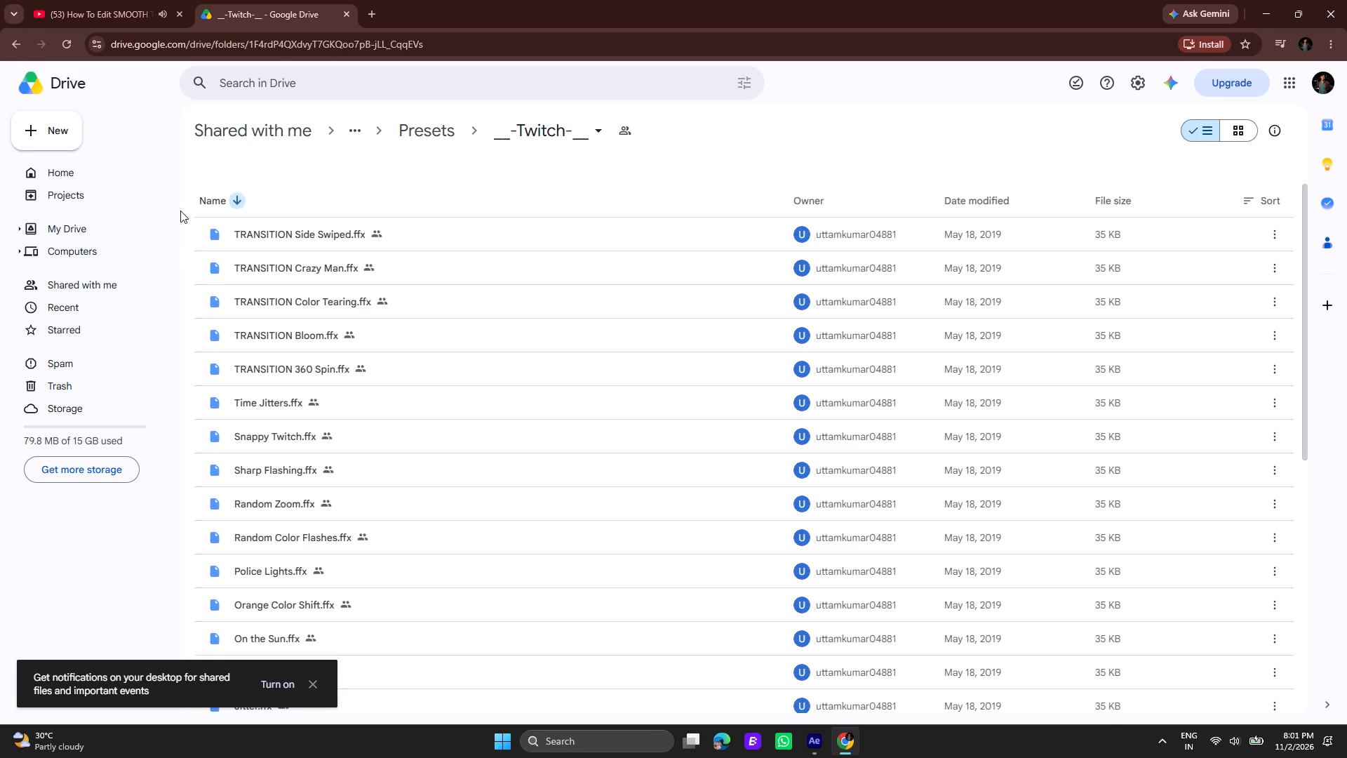
left_click(14, 45)
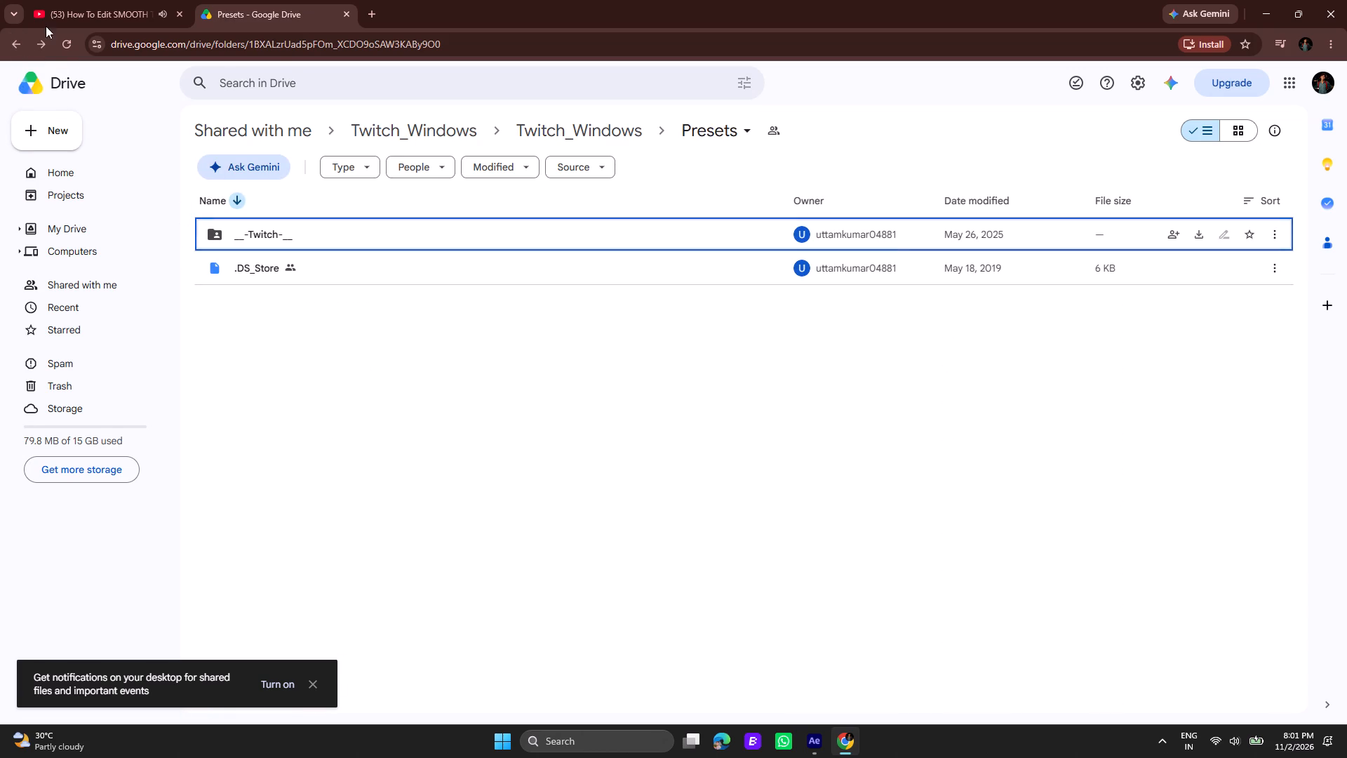
left_click(18, 36)
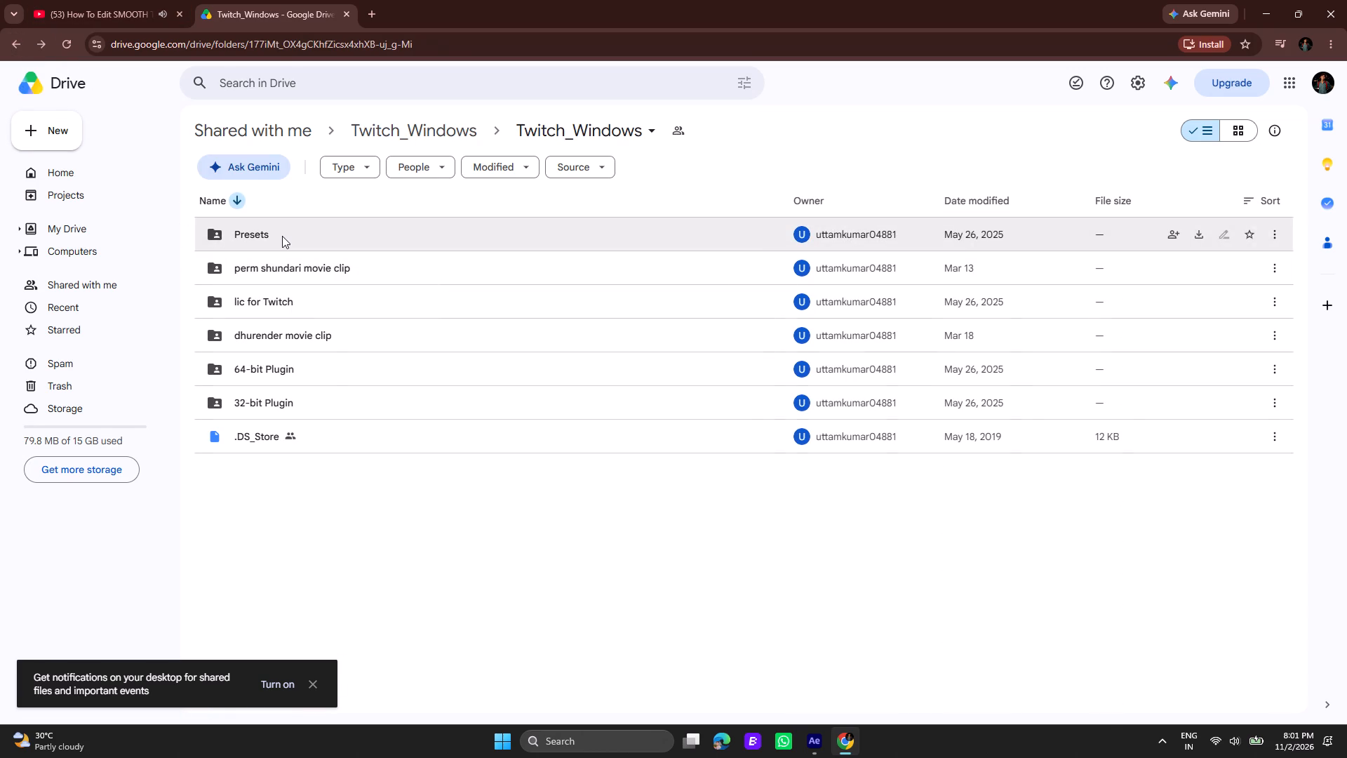
double_click(282, 236)
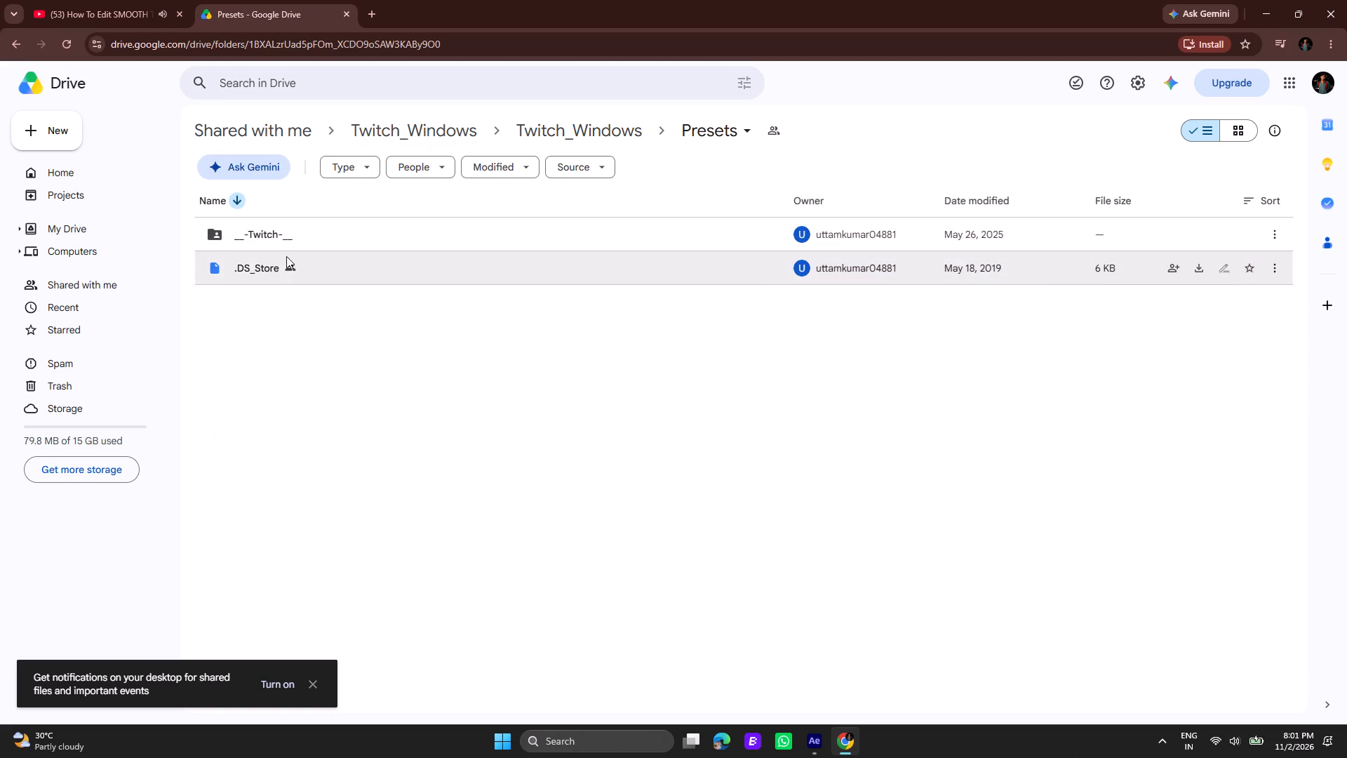
Close the Twitch_Windows Google Drive tab and return to the smooth transition tutorial's video on YouTube.
left_click(22, 43)
left_click(78, 1)
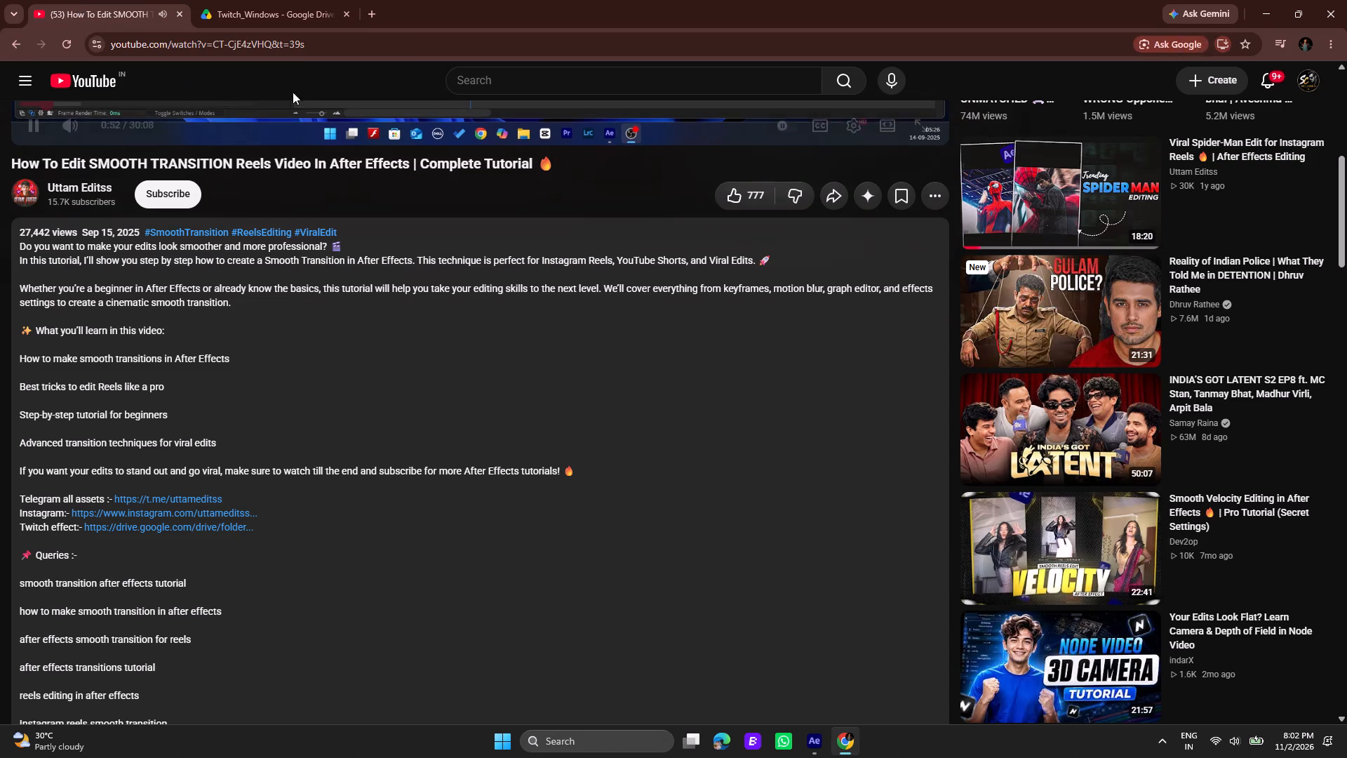
left_click(345, 15)
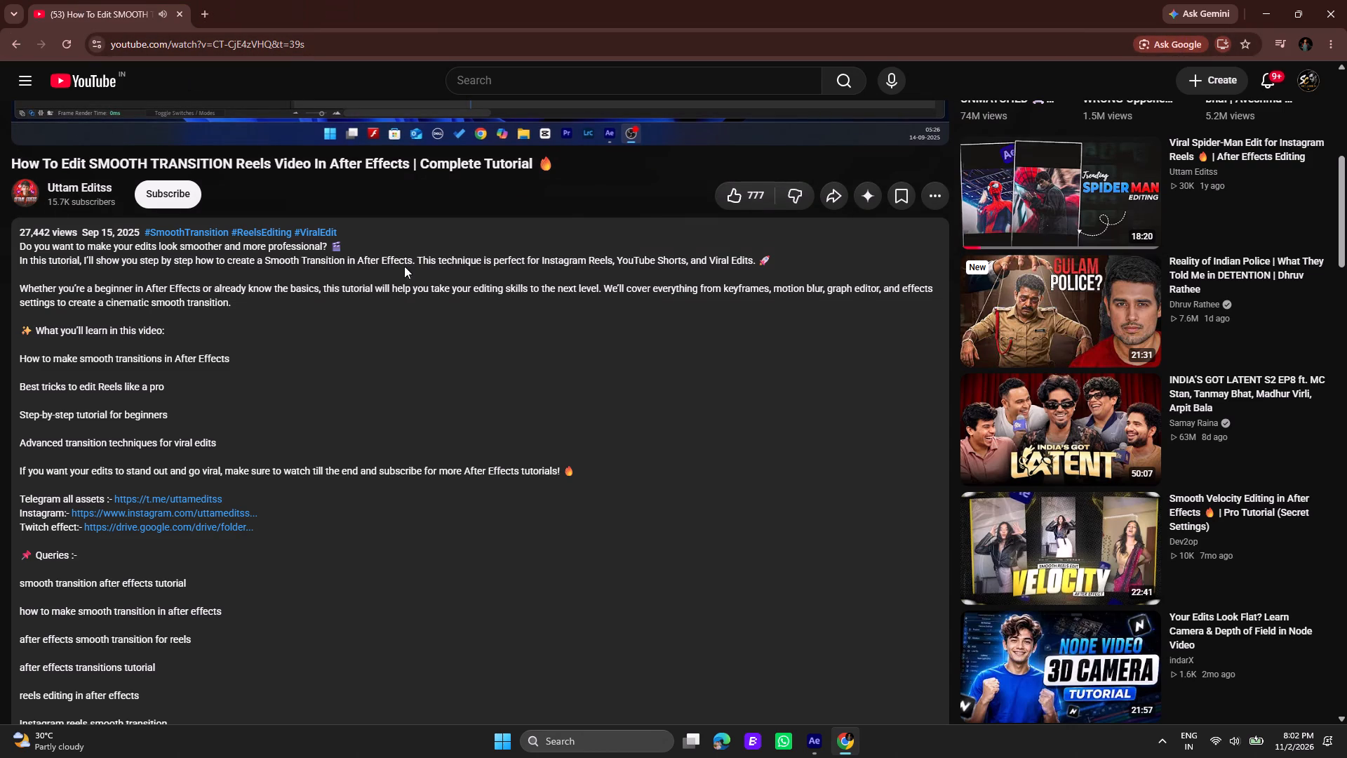
scroll(404, 266, "up", 11)
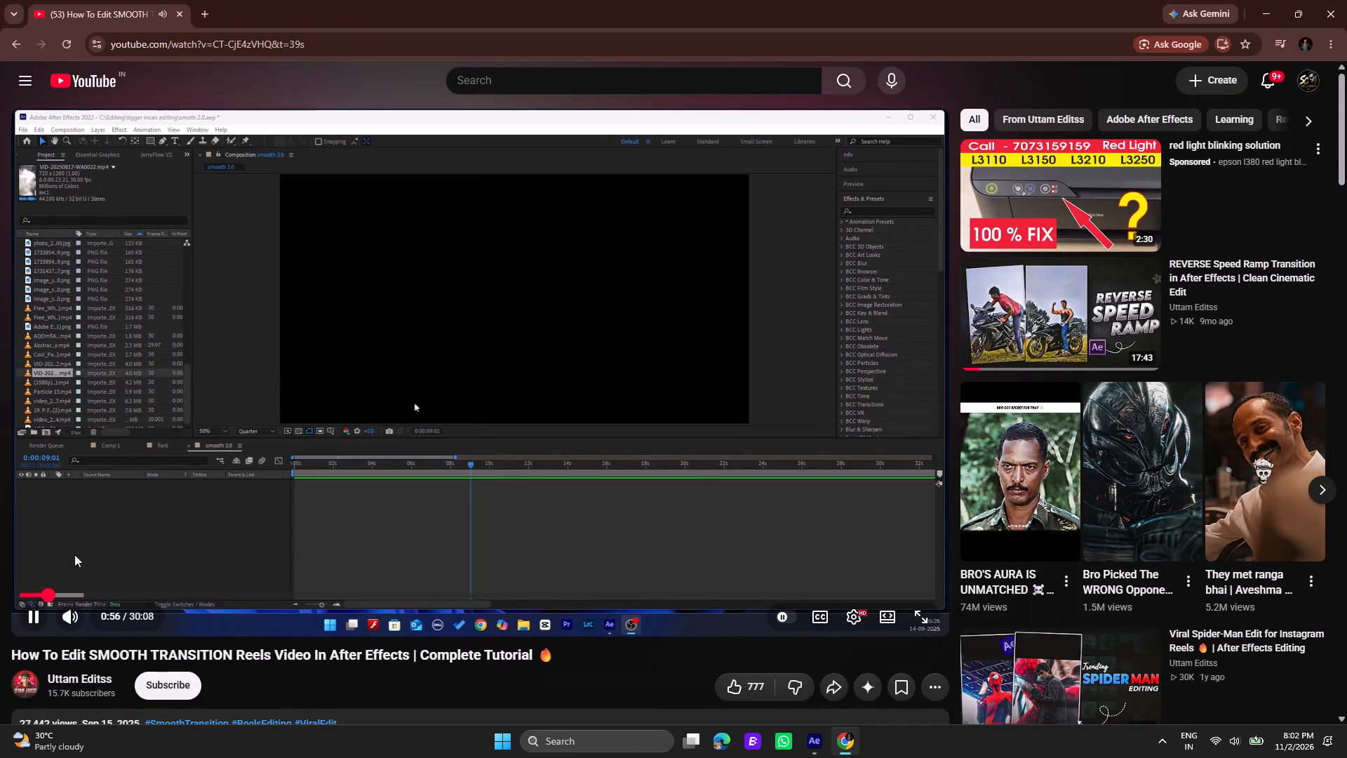
Copy the Instagram link text from the tutorial's description.
scroll(208, 499, "down", 3)
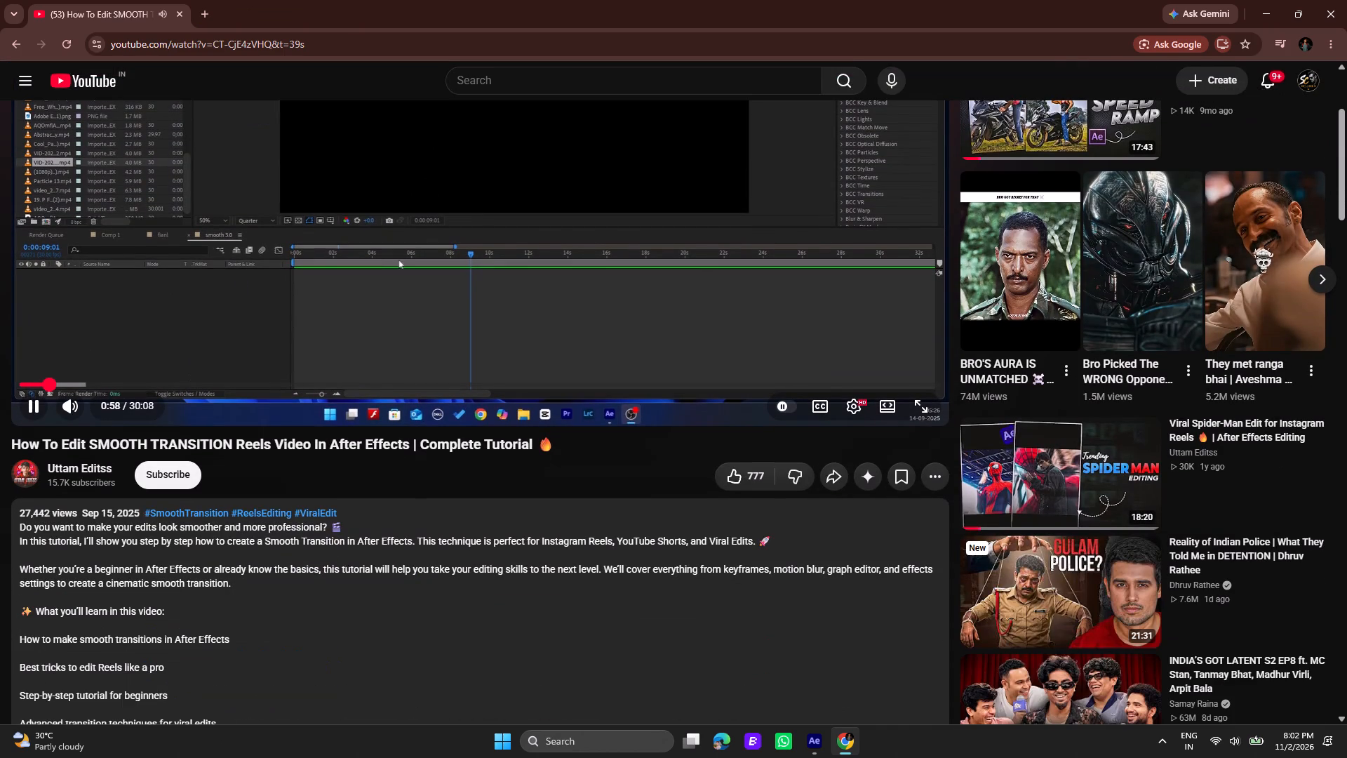
scroll(287, 559, "down", 2)
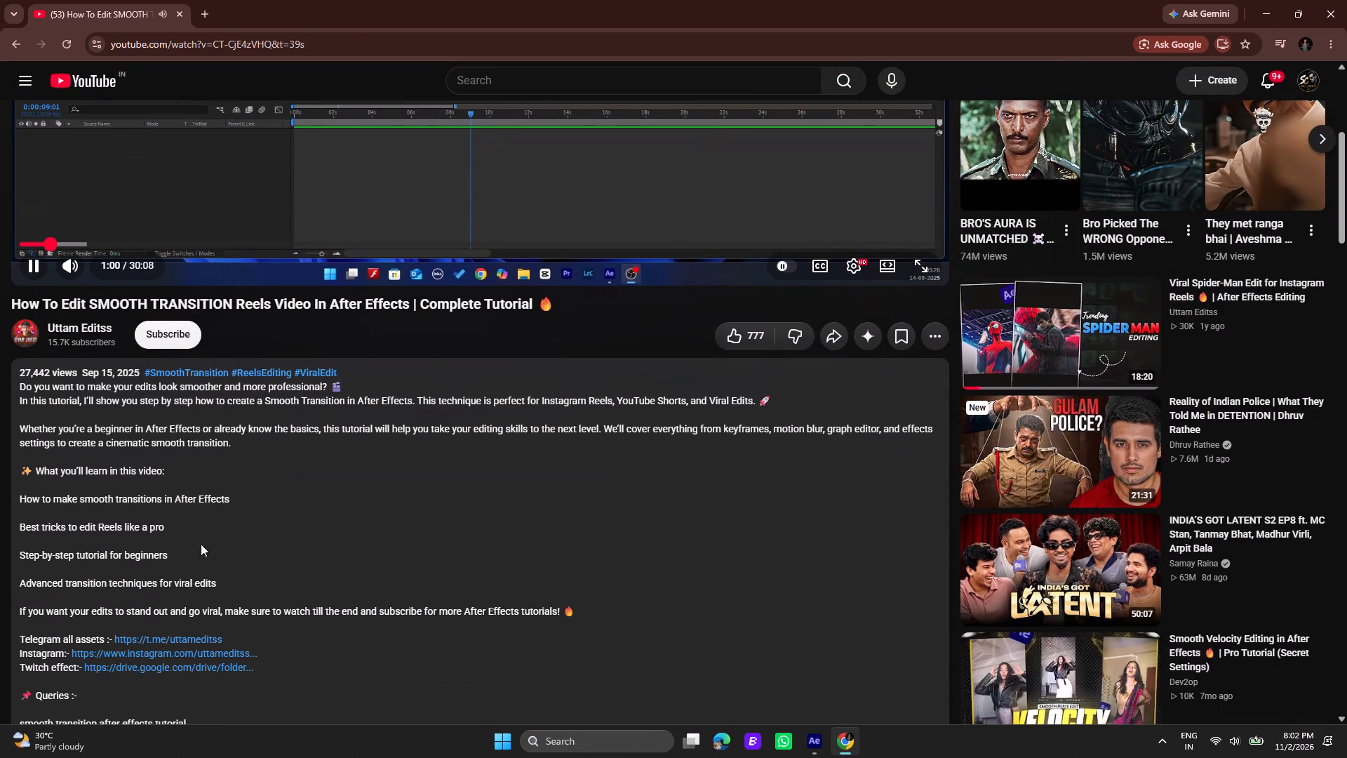
left_click_drag(71, 651, 94, 654)
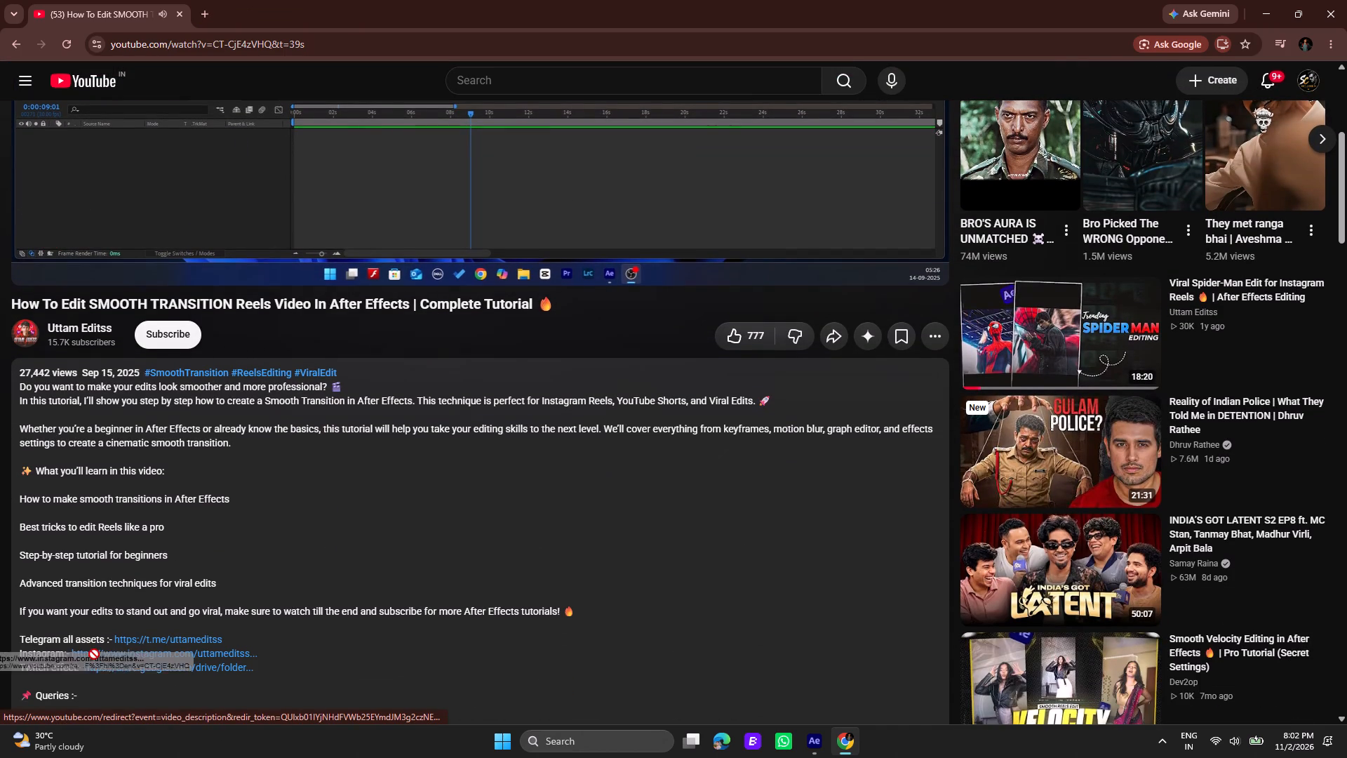
left_click_drag(94, 654, 96, 654)
left_click_drag(263, 653, 184, 655)
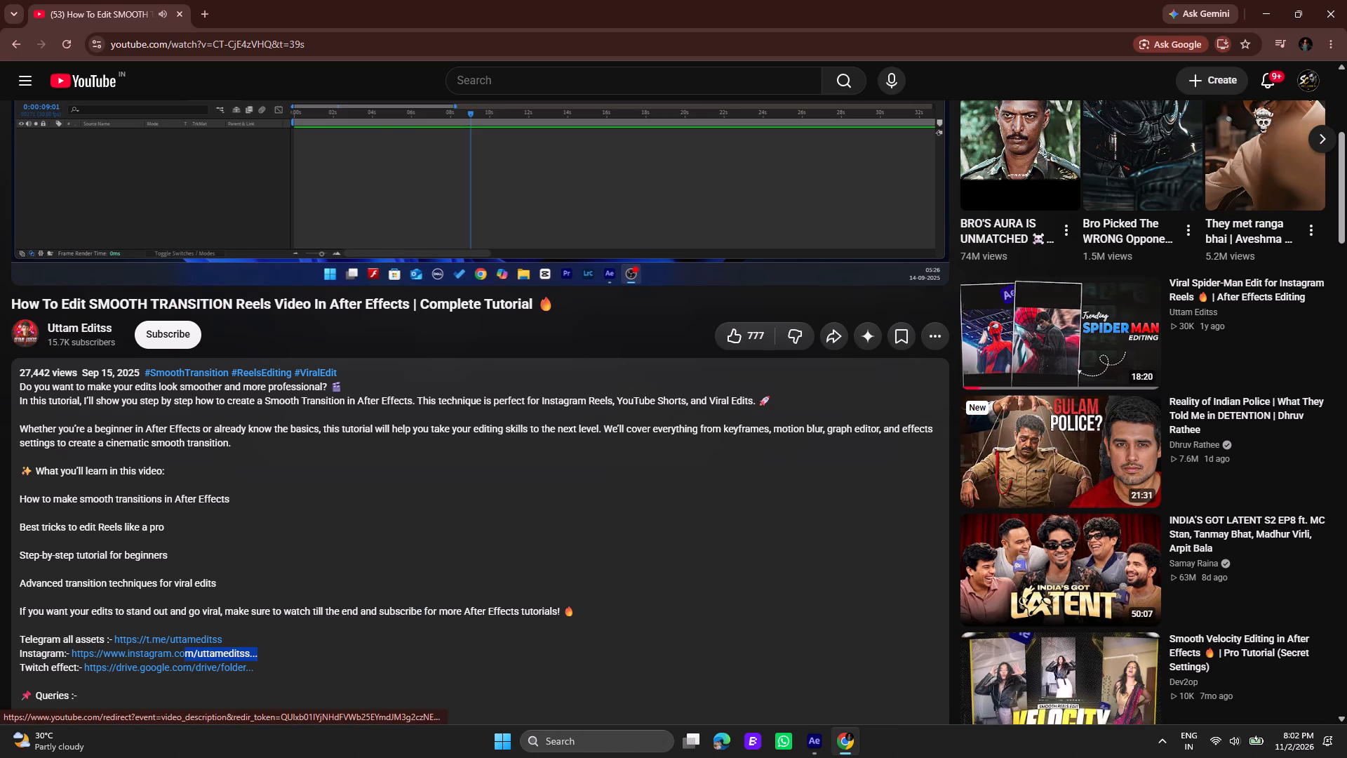
left_click_drag(184, 655, 71, 653)
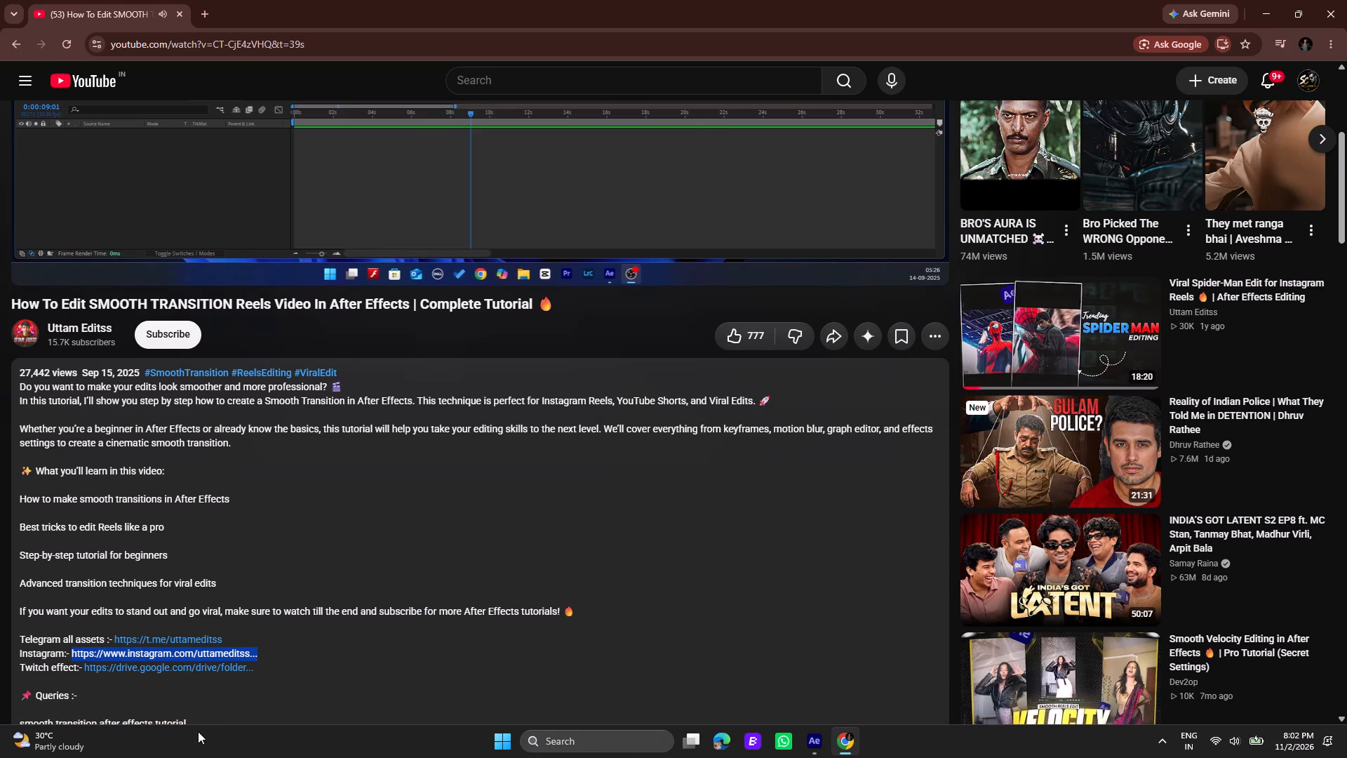
key("ctrl+c")
Open WhatsApp and bring the tutorial's video back into view in Chrome.
left_click(787, 743)
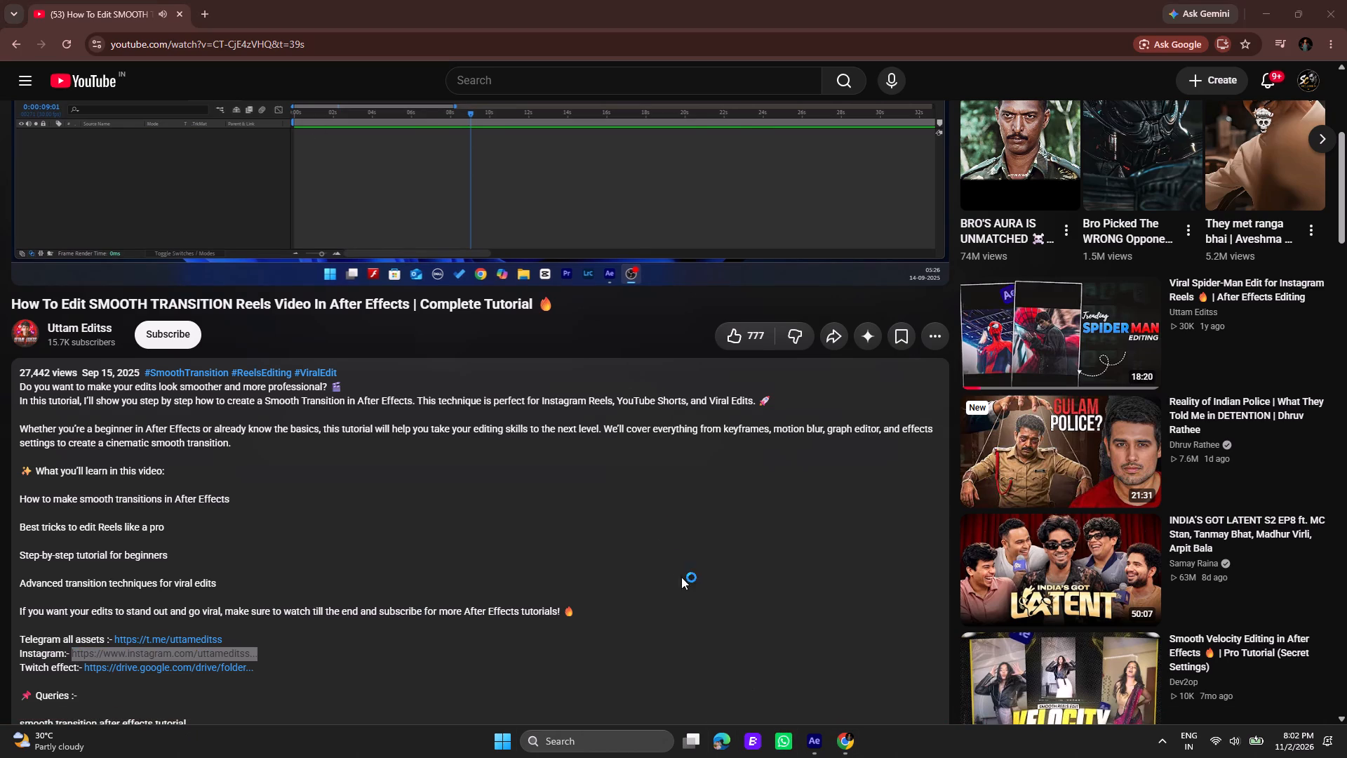
scroll(658, 497, "up", 5)
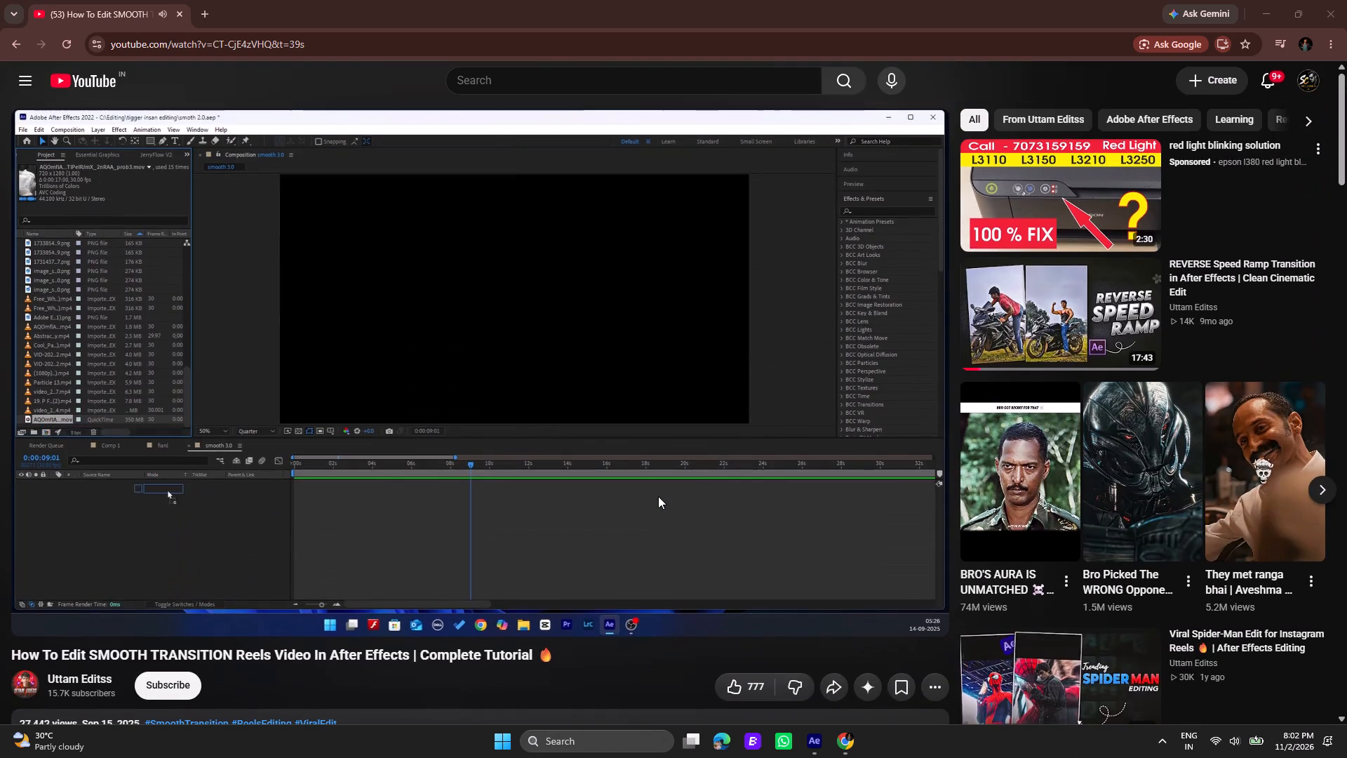
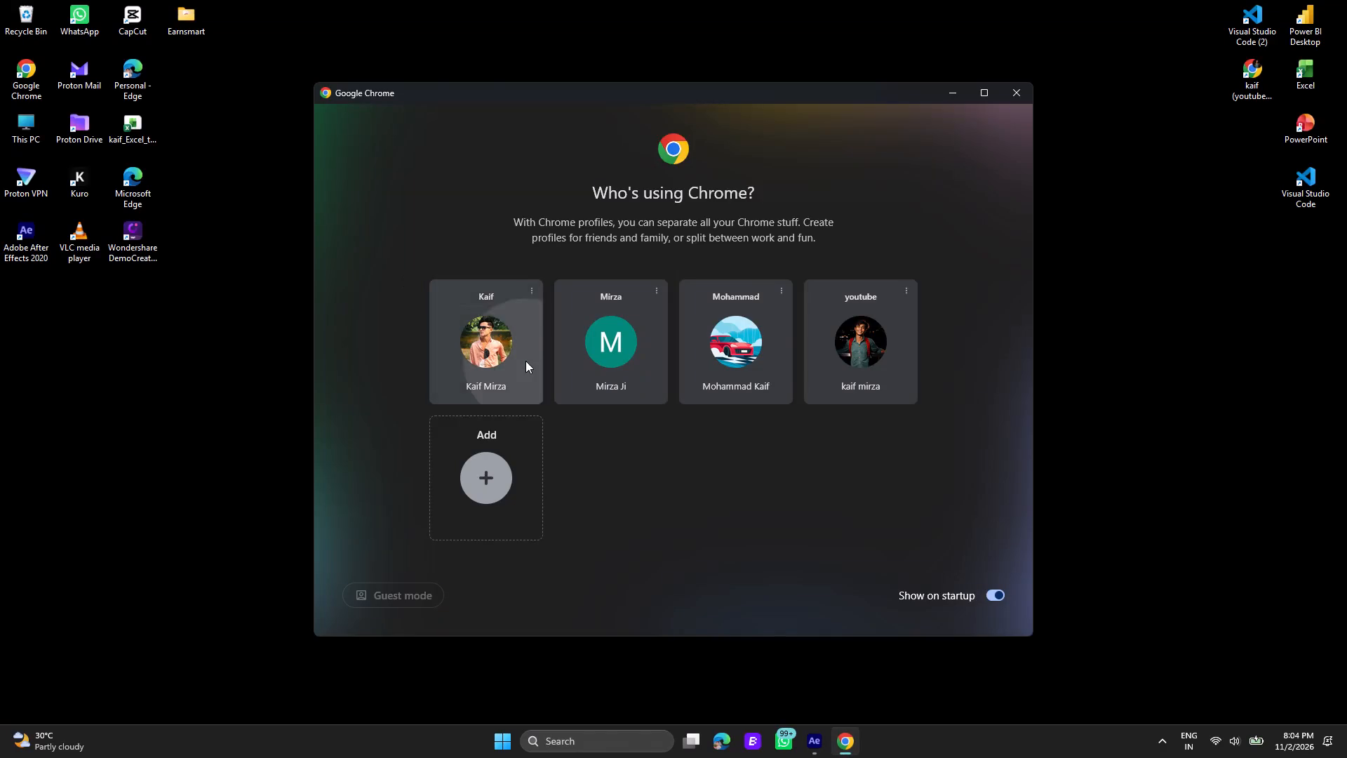
Search Google for "instagram video download" and open the FastDl Instagram Downloader site.
left_click(533, 274)
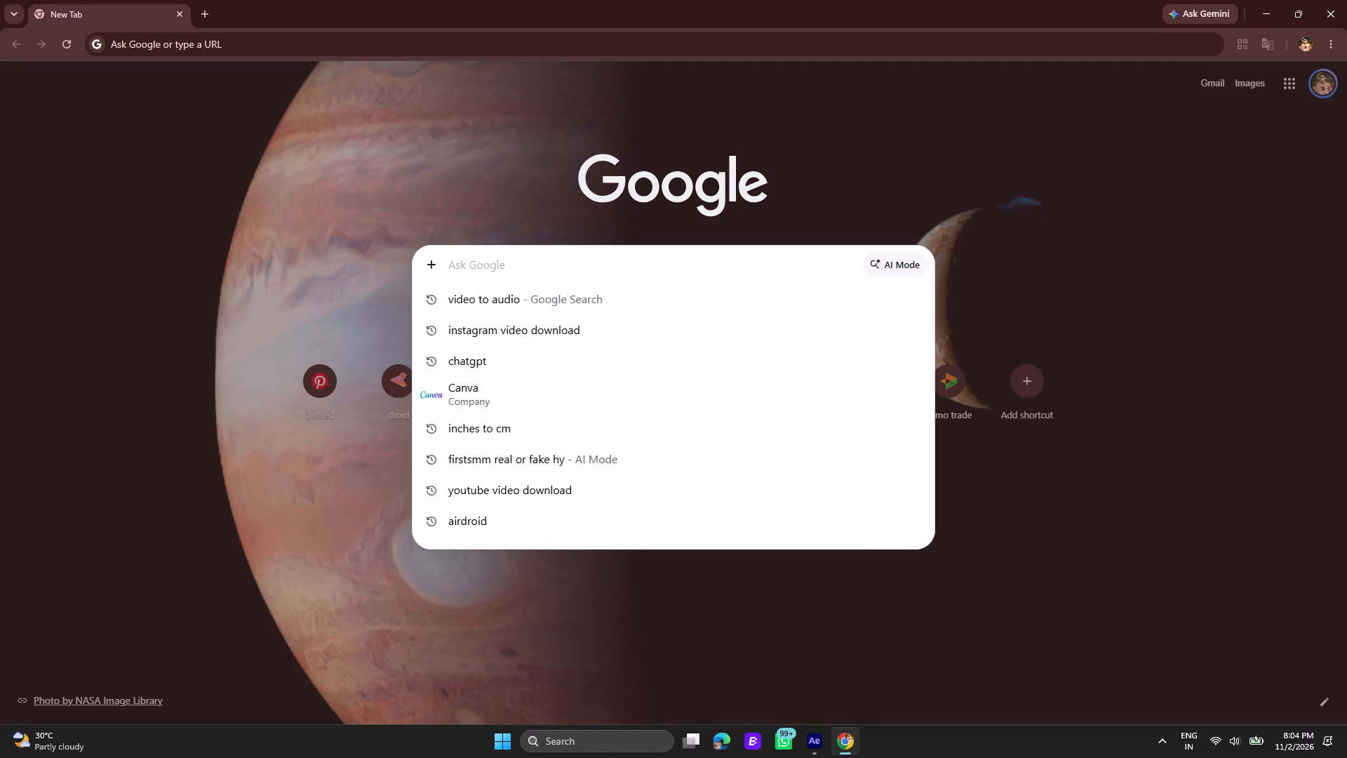
left_click(495, 328)
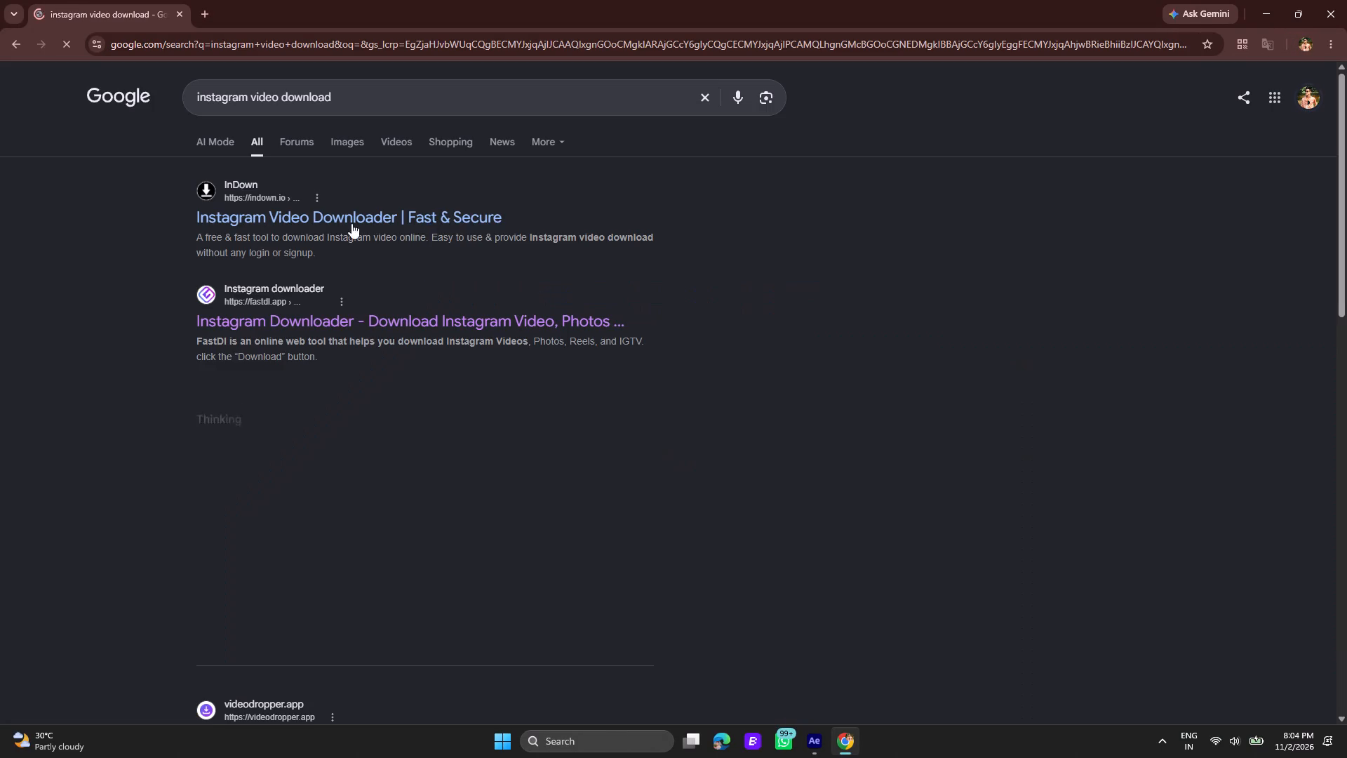
left_click(260, 319)
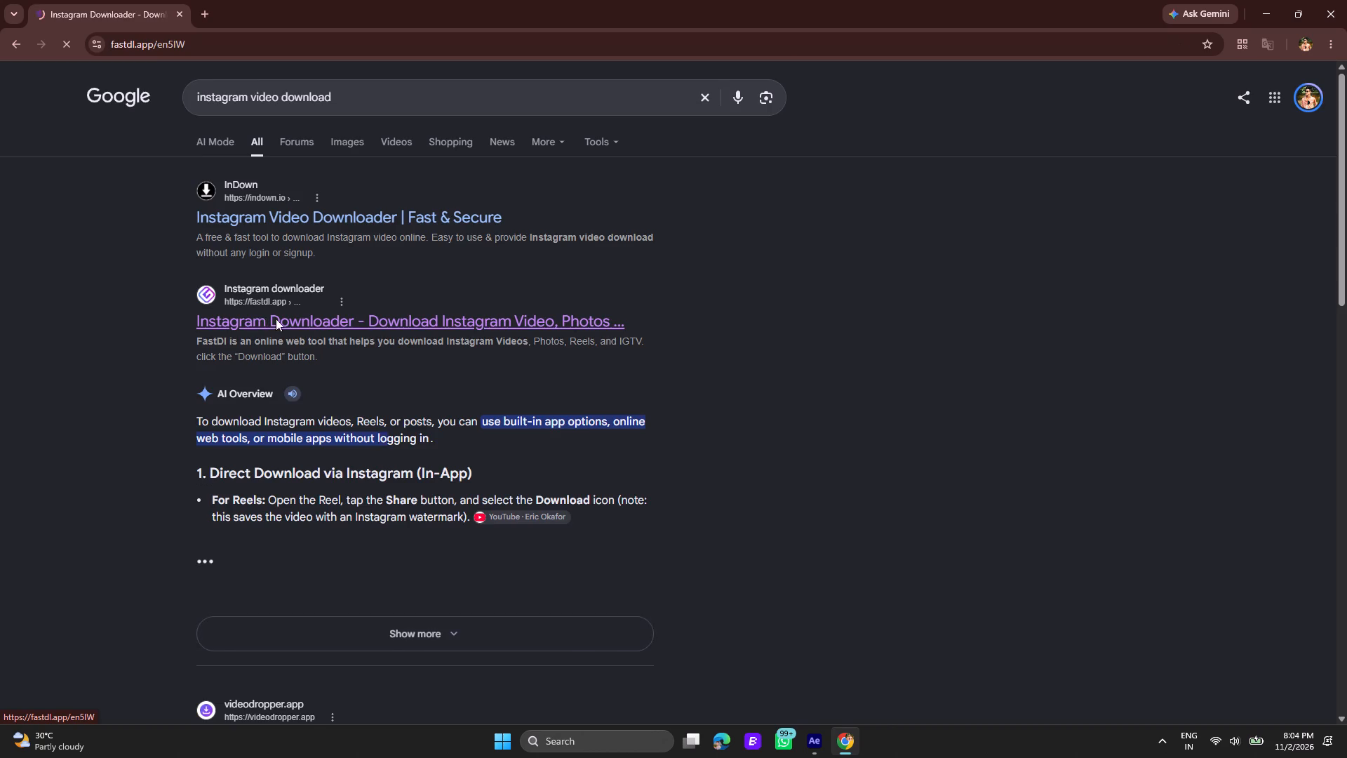
Download the Instagram reel video from the copied reel link with FastDl, dismissing the advert, and close the browser.
left_click(489, 272)
key("ctrl+v")
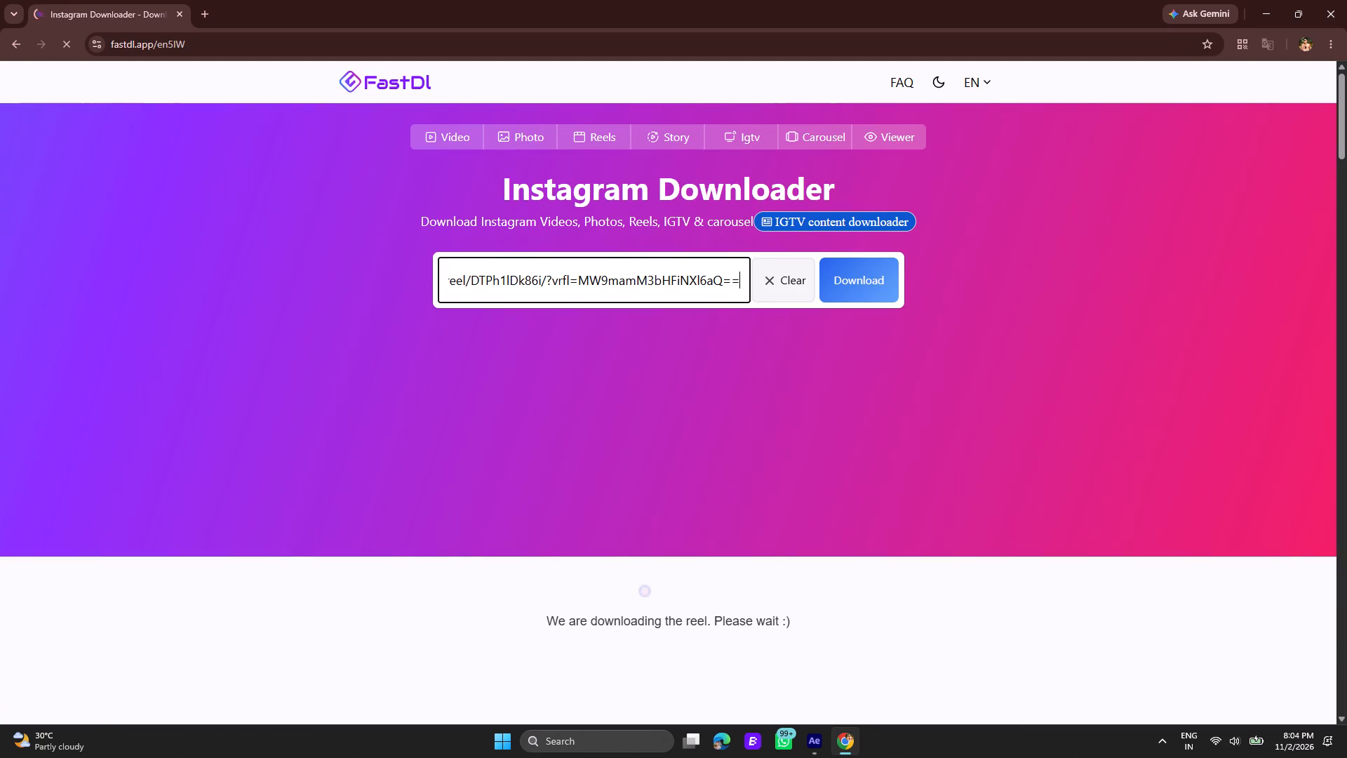
left_click(846, 274)
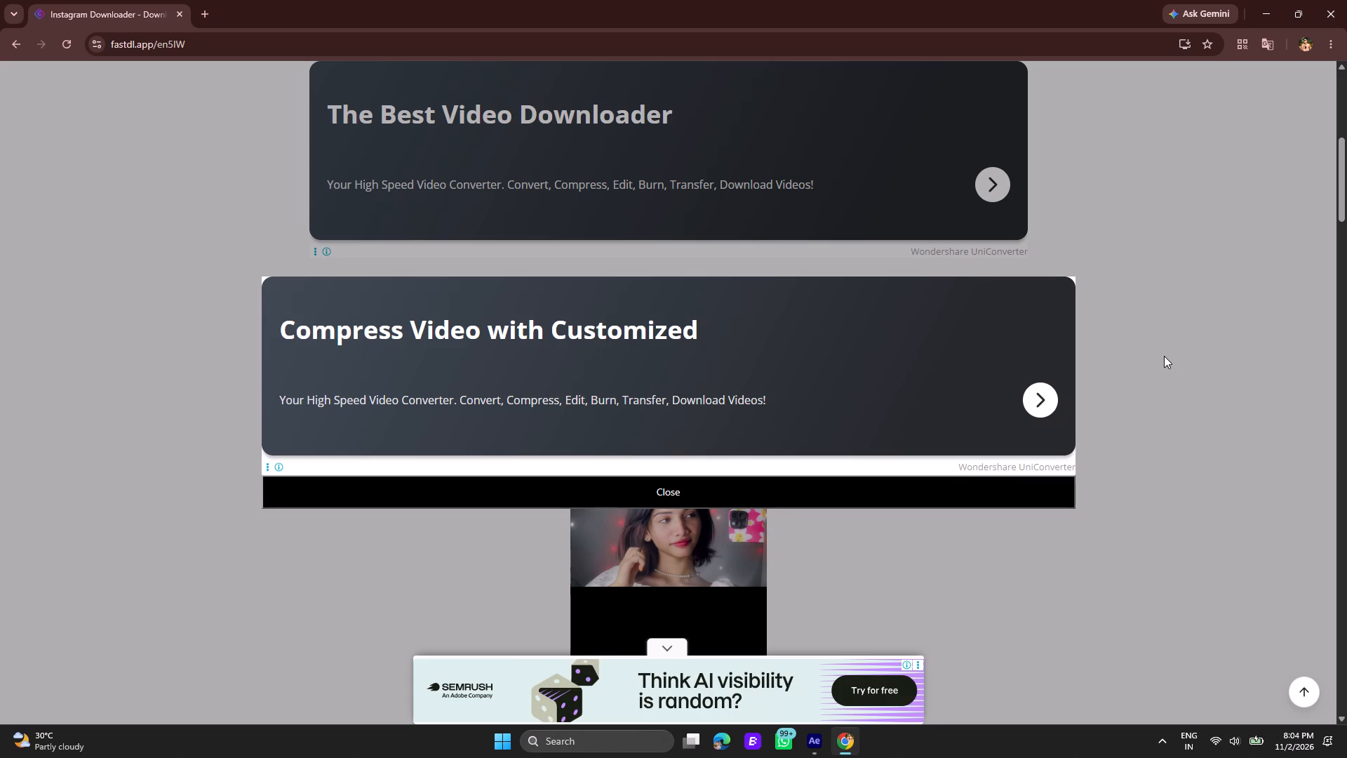
left_click(798, 488)
scroll(843, 425, "down", 5)
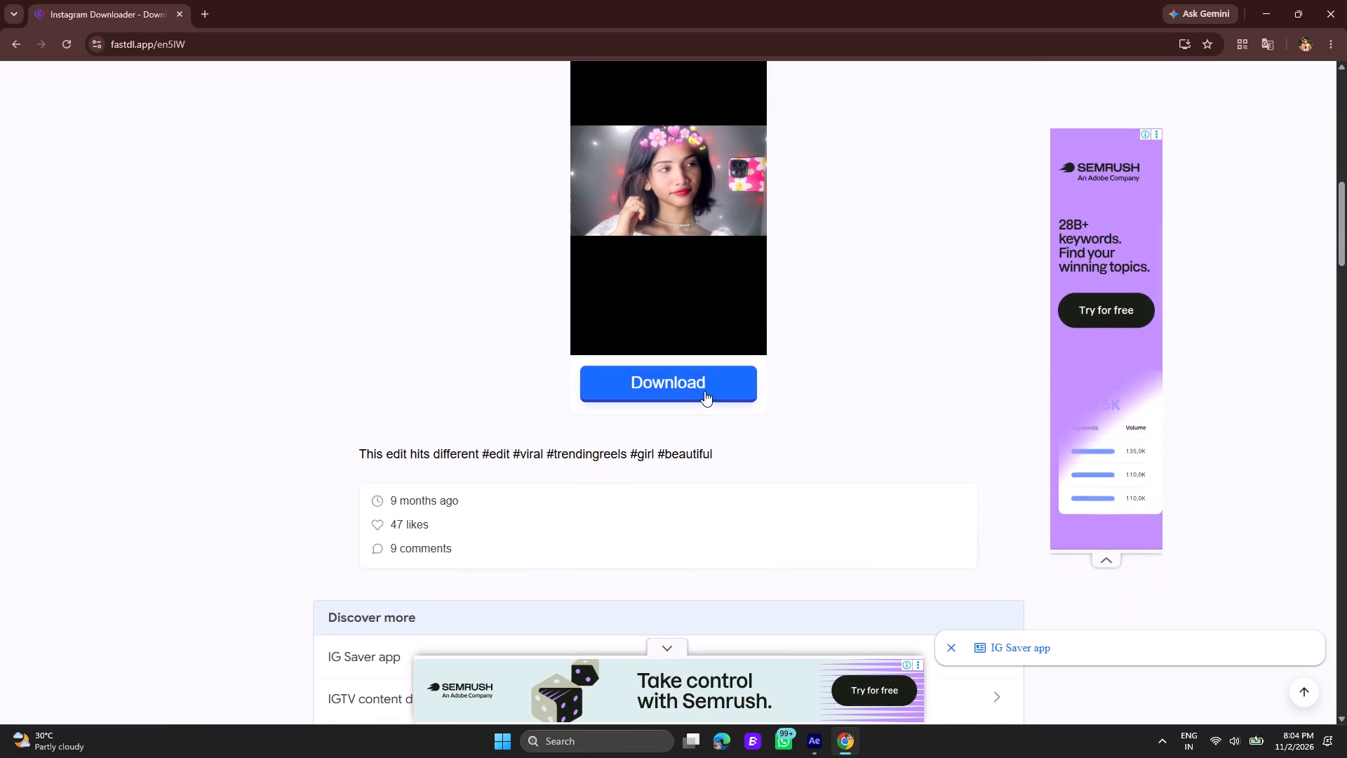
left_click(704, 391)
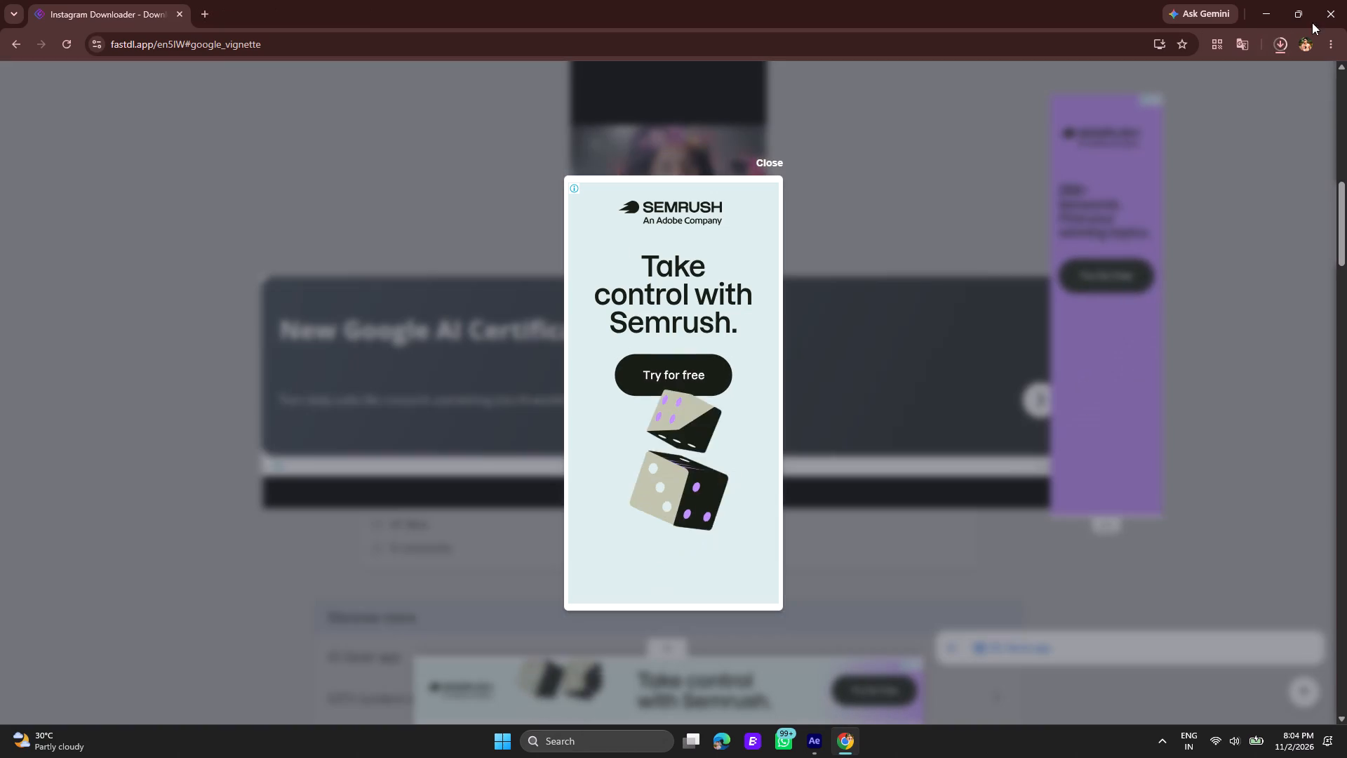
left_click(1339, 11)
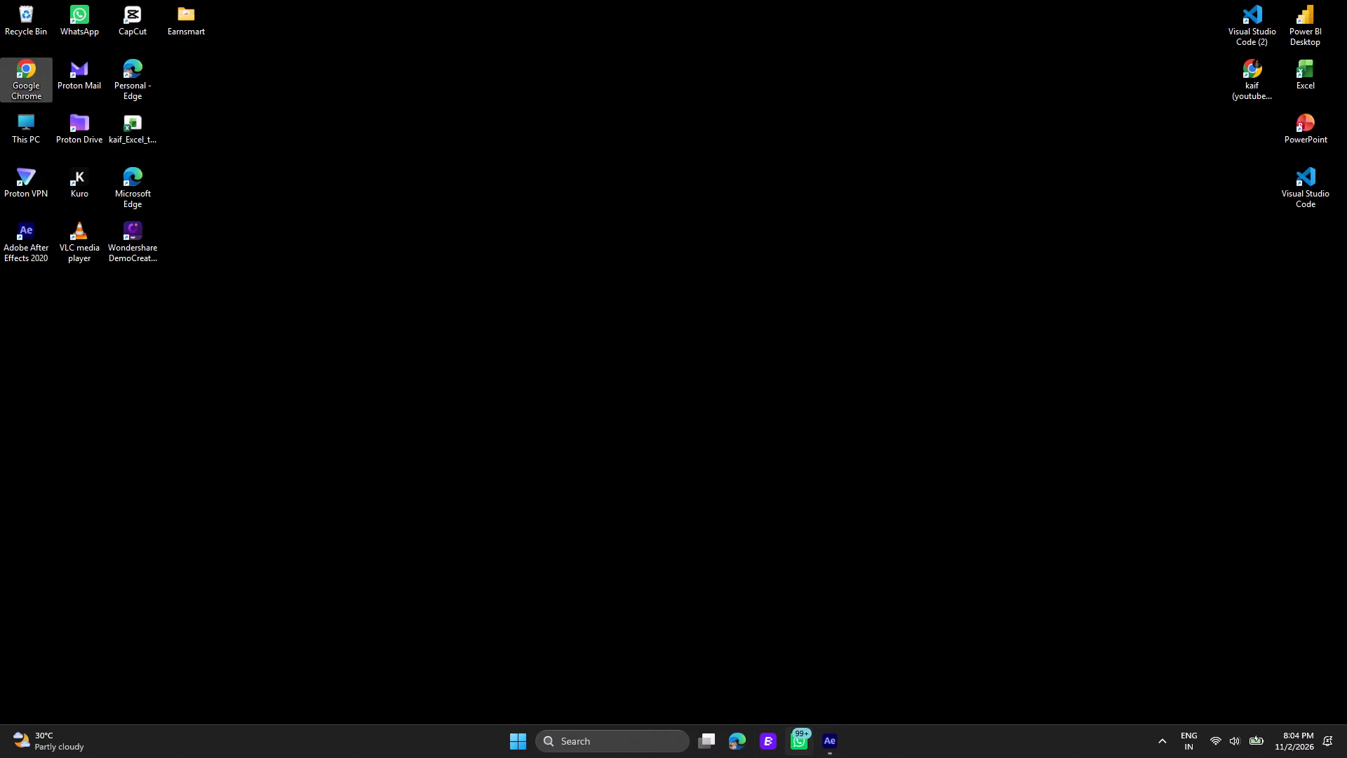
Switch to After Effects and close it, saving the current project as Untitled Project1 in the CC folder.
left_click(822, 752)
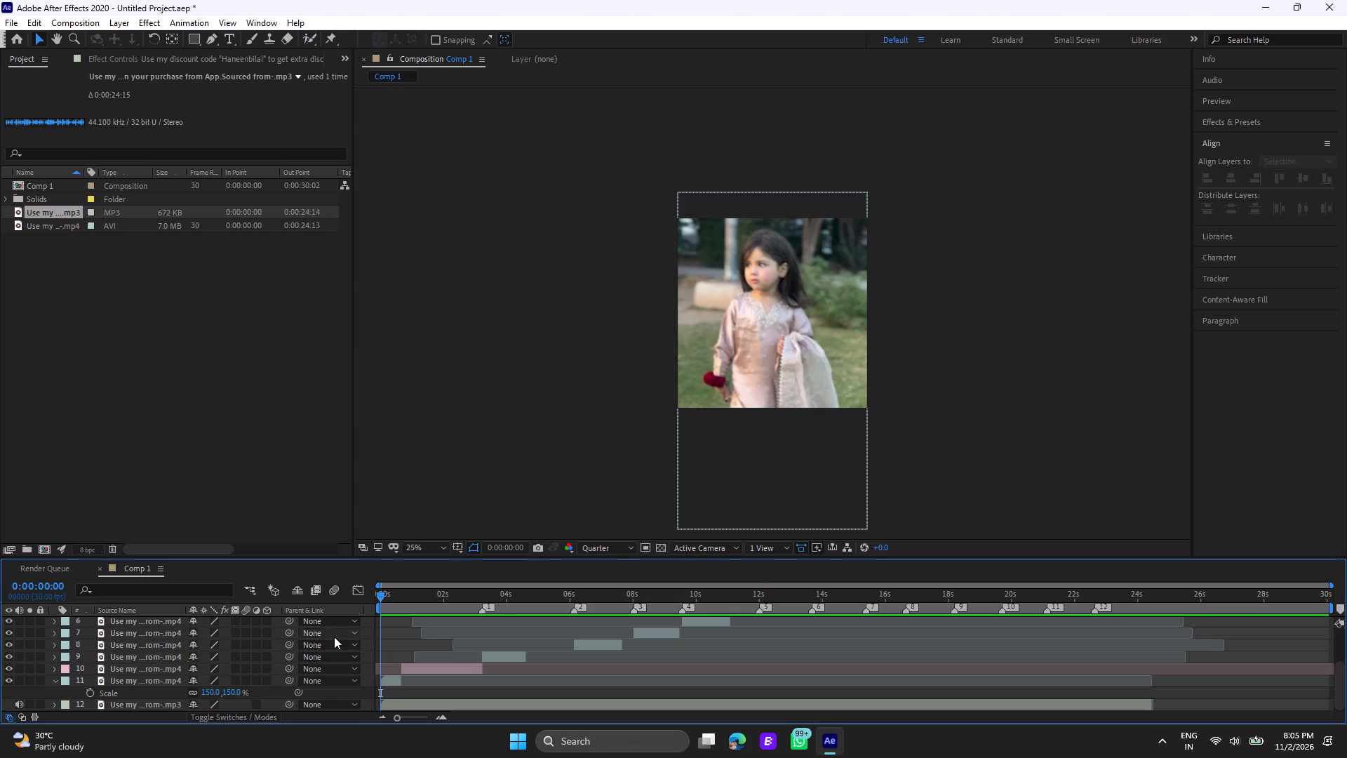
left_click(1346, 3)
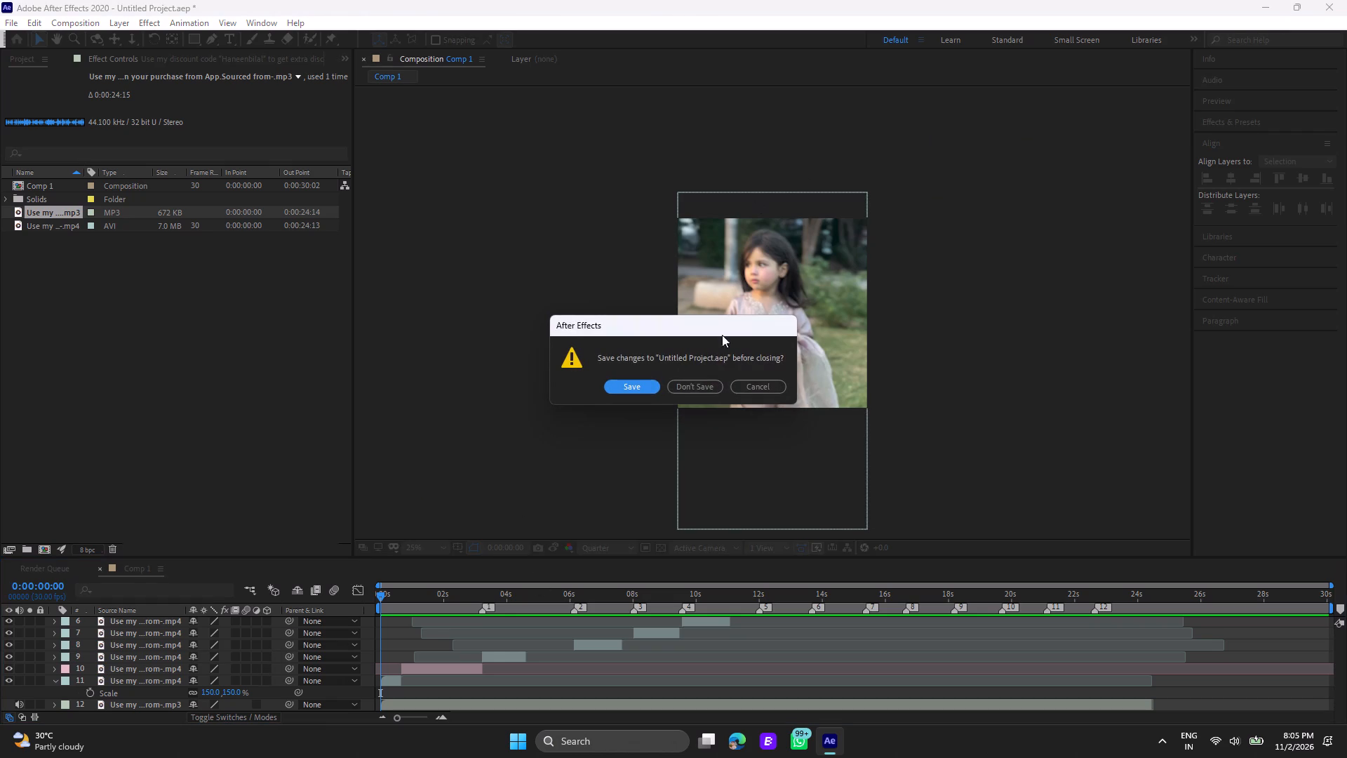
left_click(638, 385)
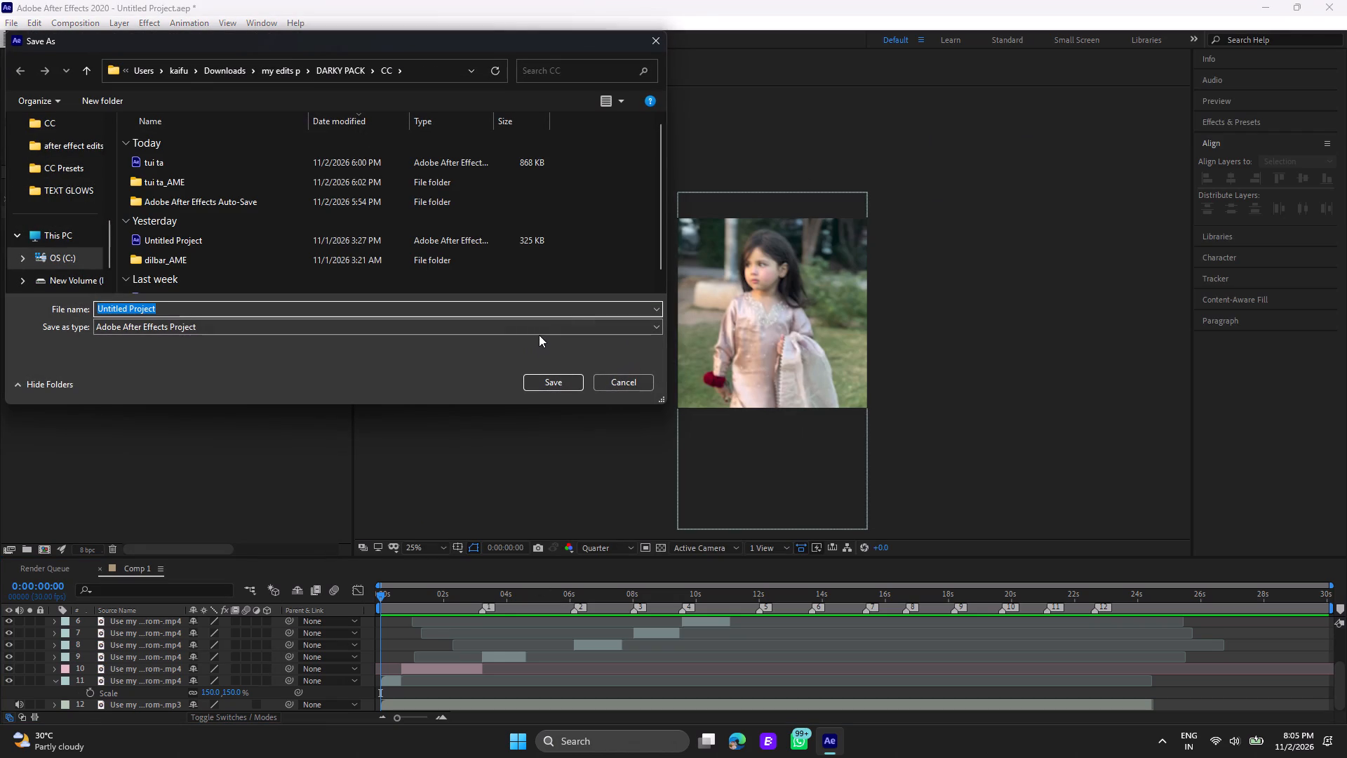
left_click(304, 312)
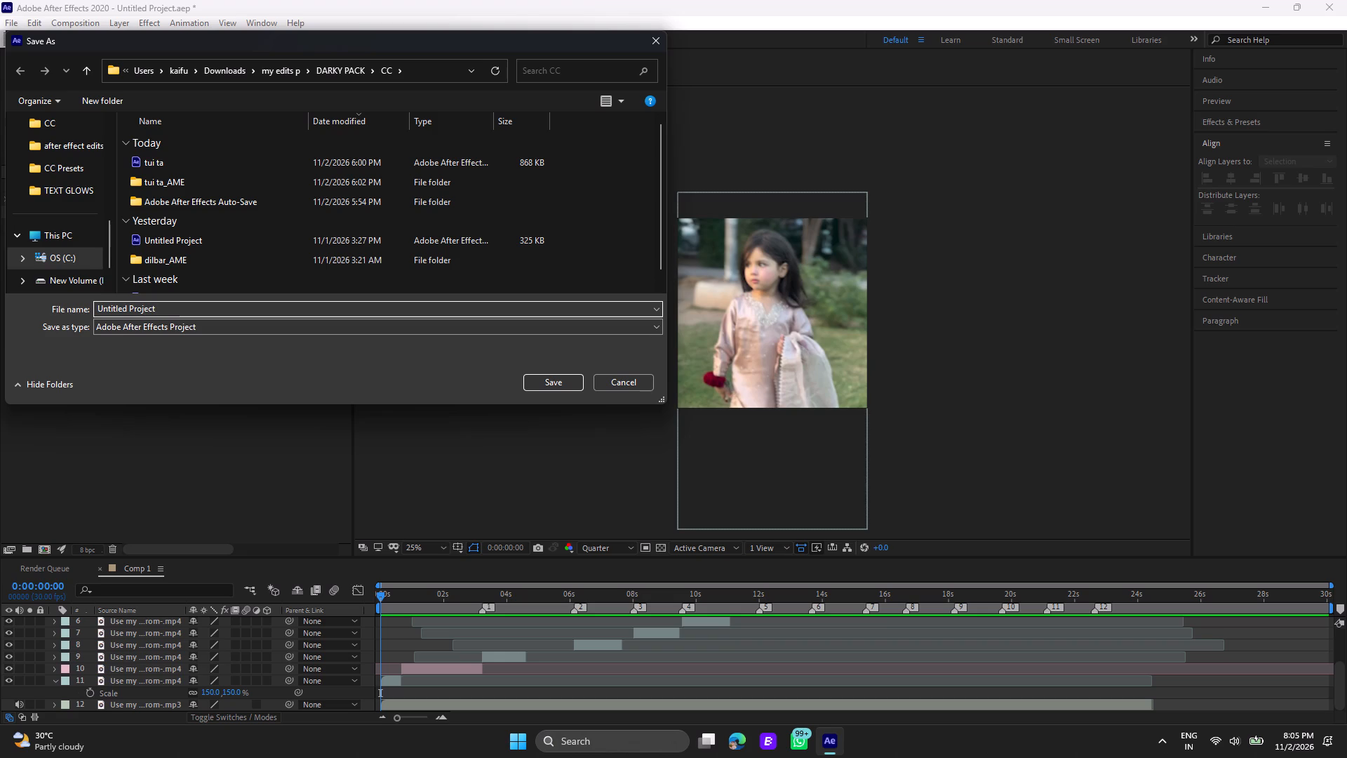
key("1")
left_click(542, 383)
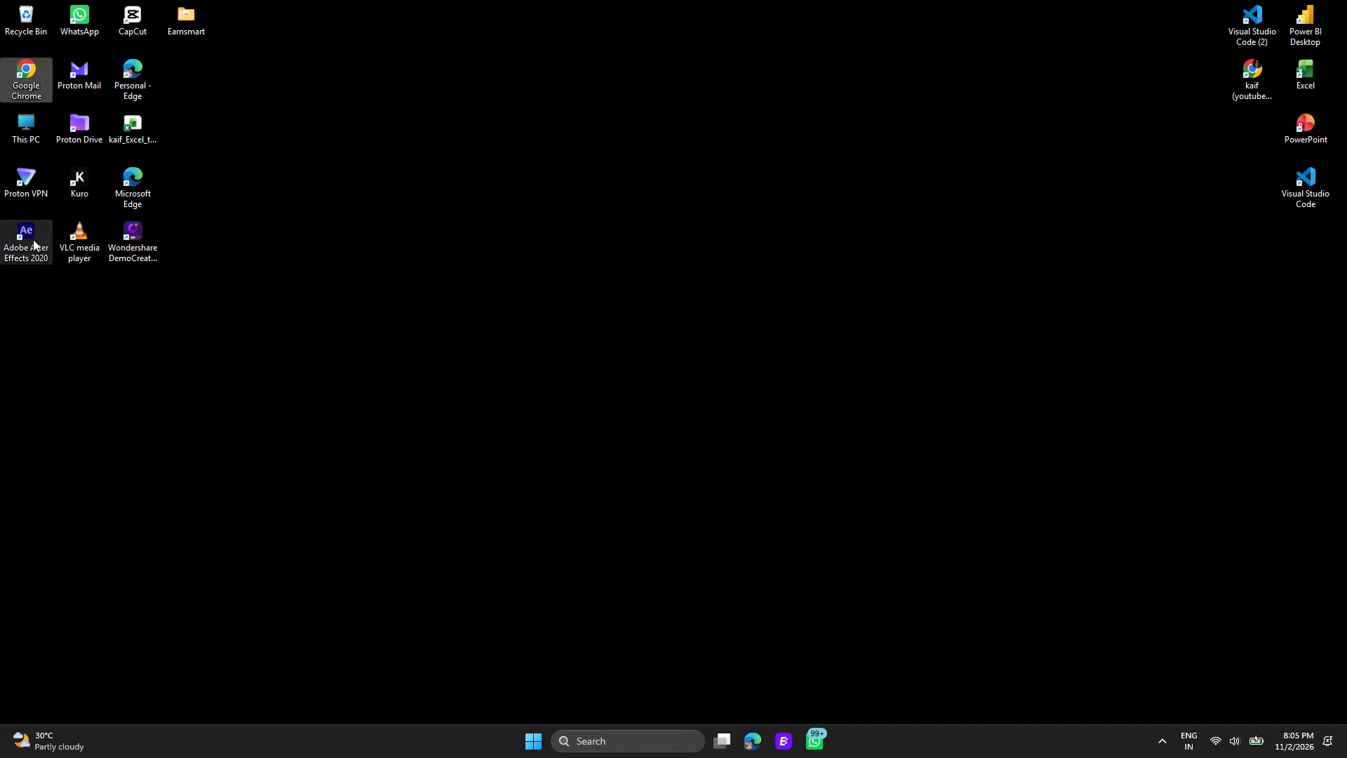
Relaunch After Effects, dismiss the Home window and create a 1080 x 1080 composition, Comp 1, at 30 fps with a 0:00:30:02 duration.
double_click(32, 241)
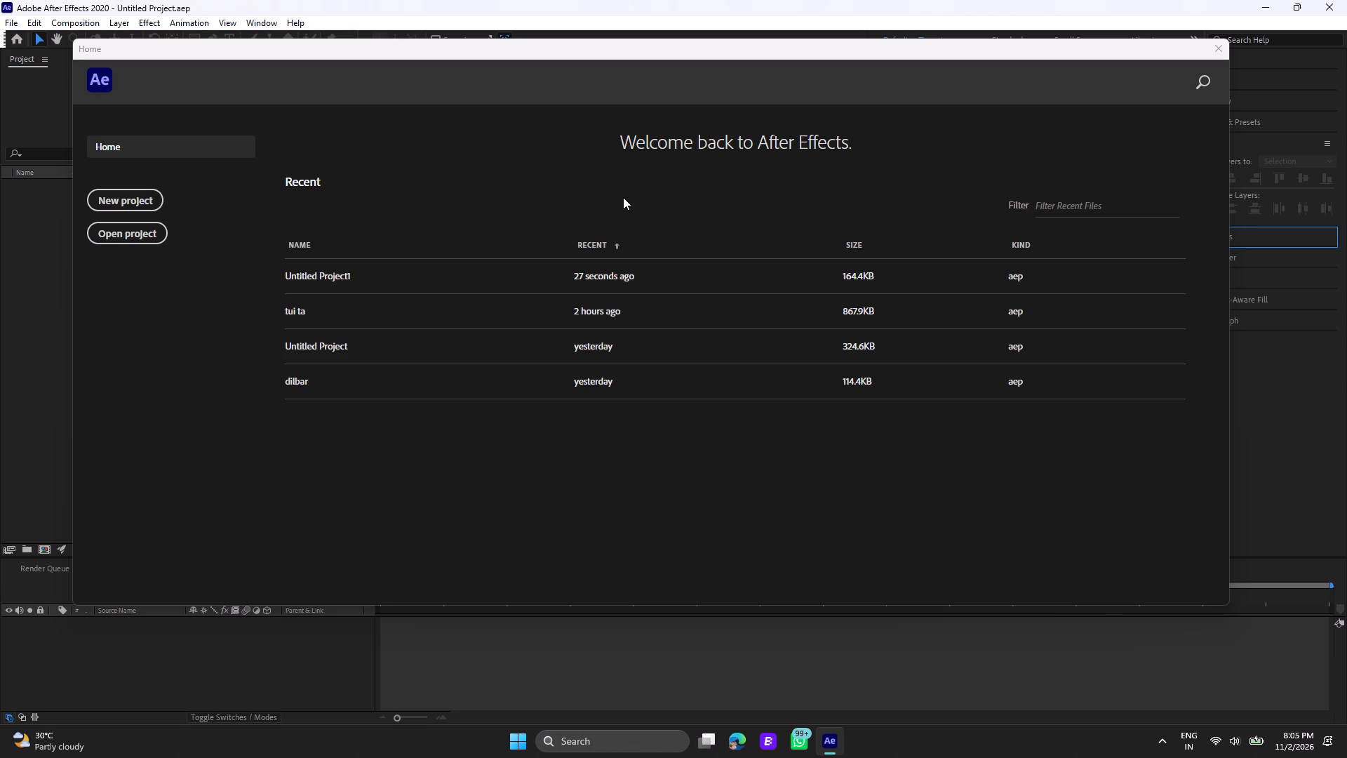
left_click(1219, 53)
left_click(637, 312)
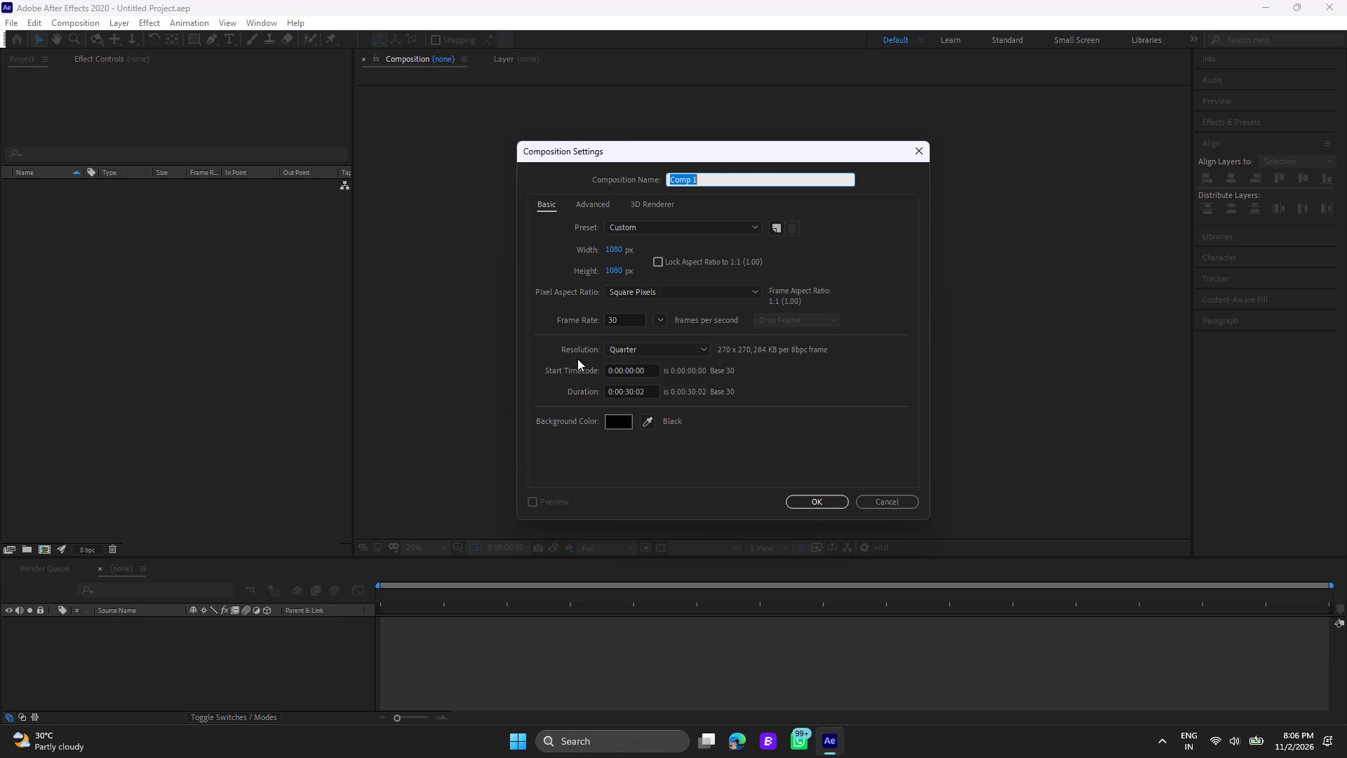
left_click(802, 503)
scroll(654, 388, "up", 1)
scroll(654, 388, "down", 1)
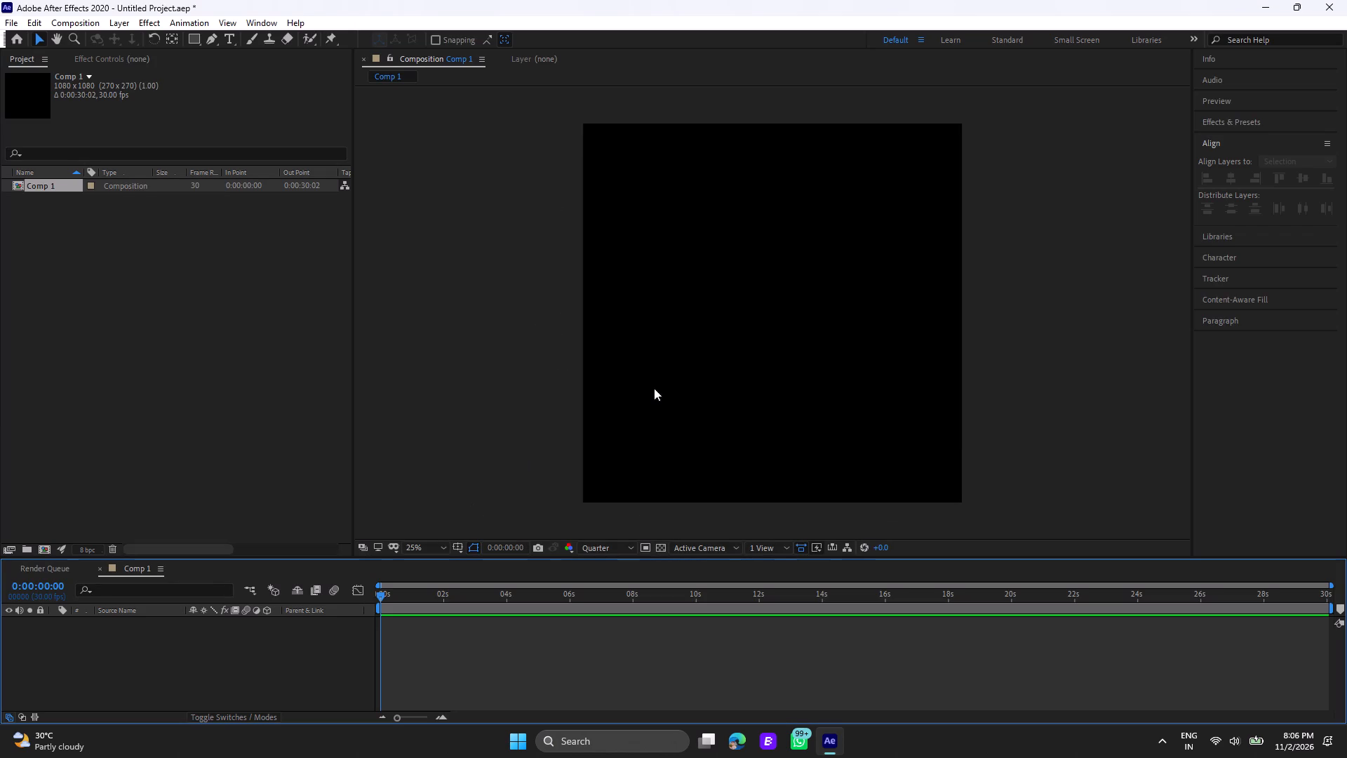
Import the "Use my discount code" MP4 from Downloads and place it centred in Comp 1.
double_click(44, 235)
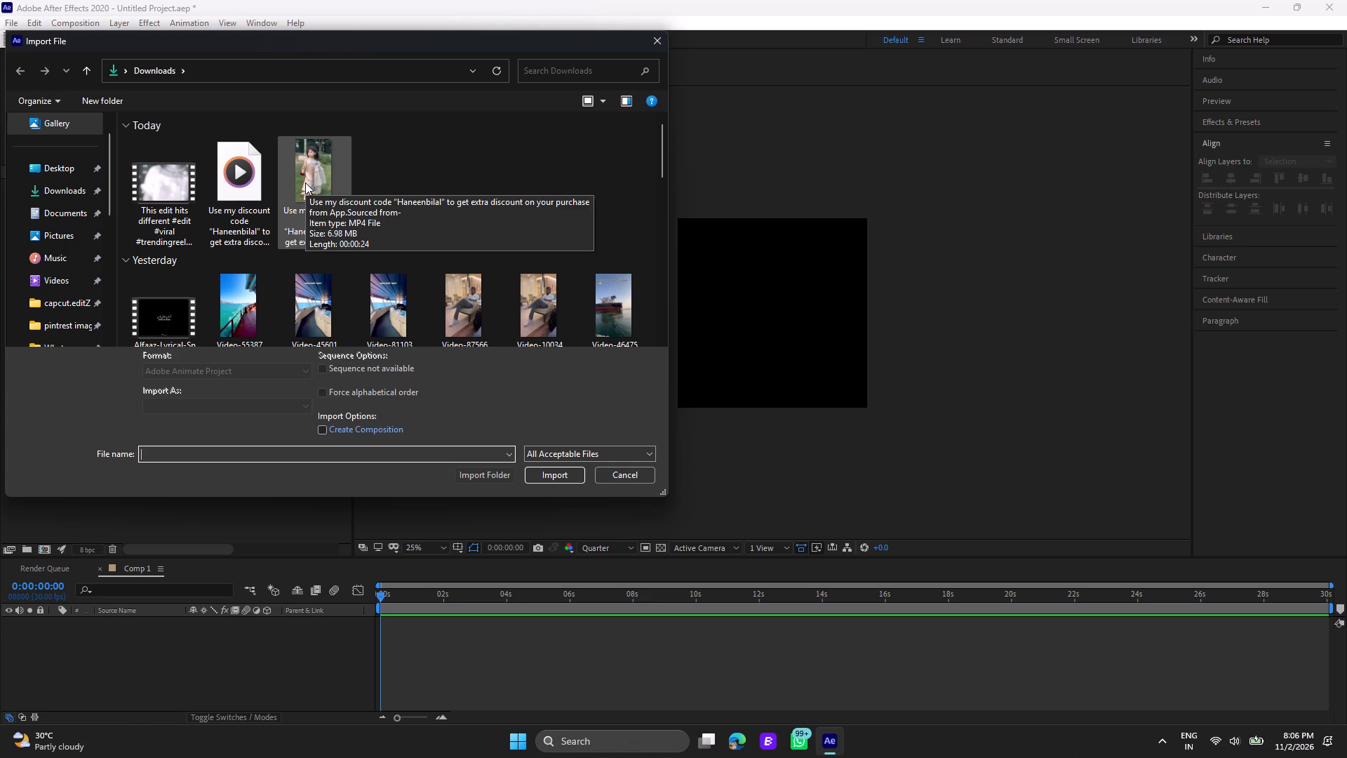
left_click(335, 173)
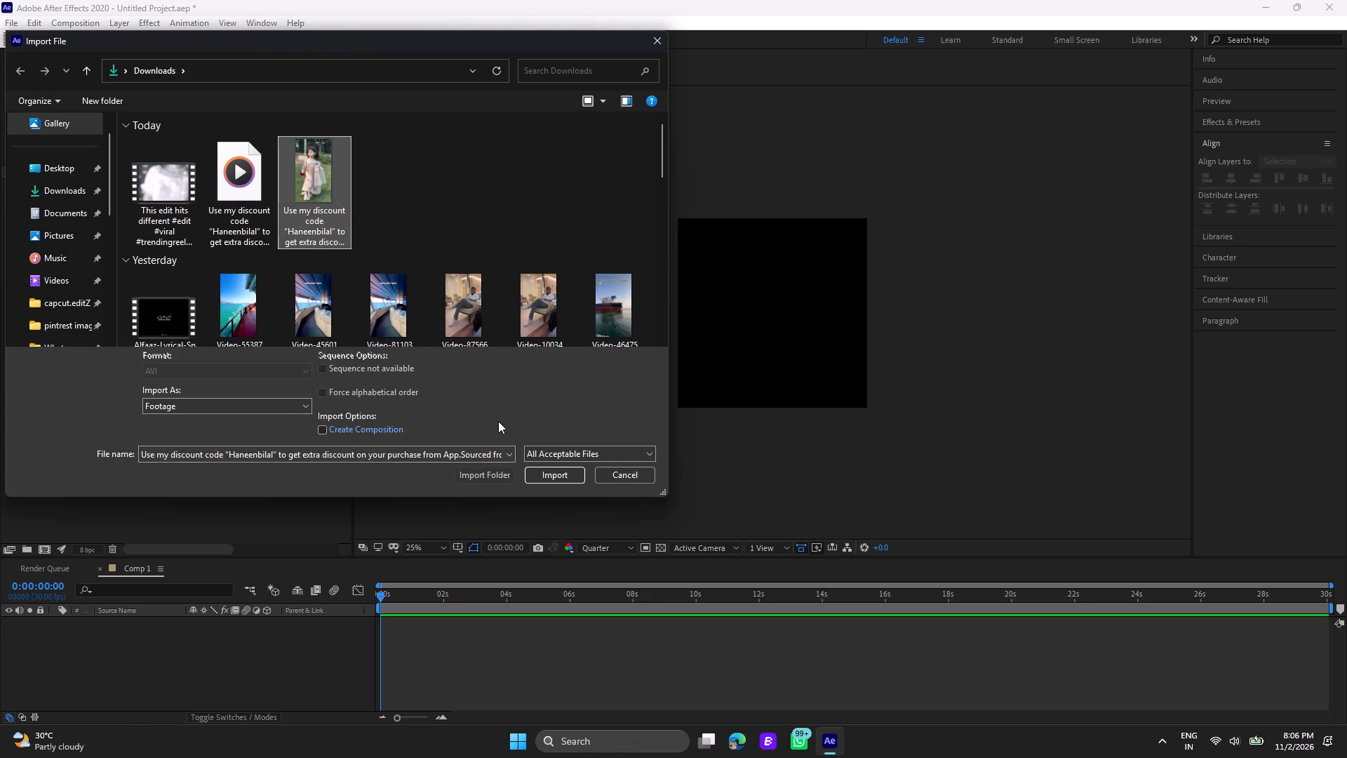
left_click(540, 475)
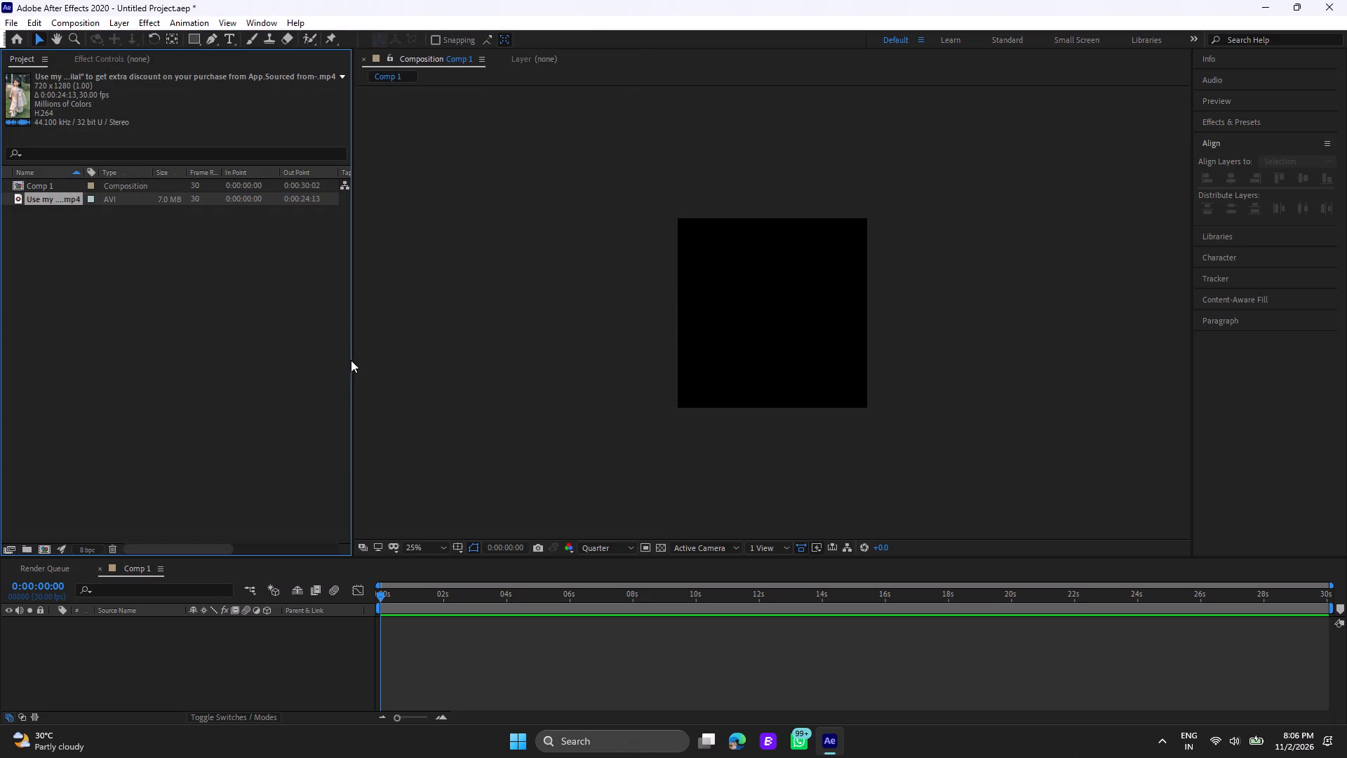
left_click_drag(58, 199, 750, 343)
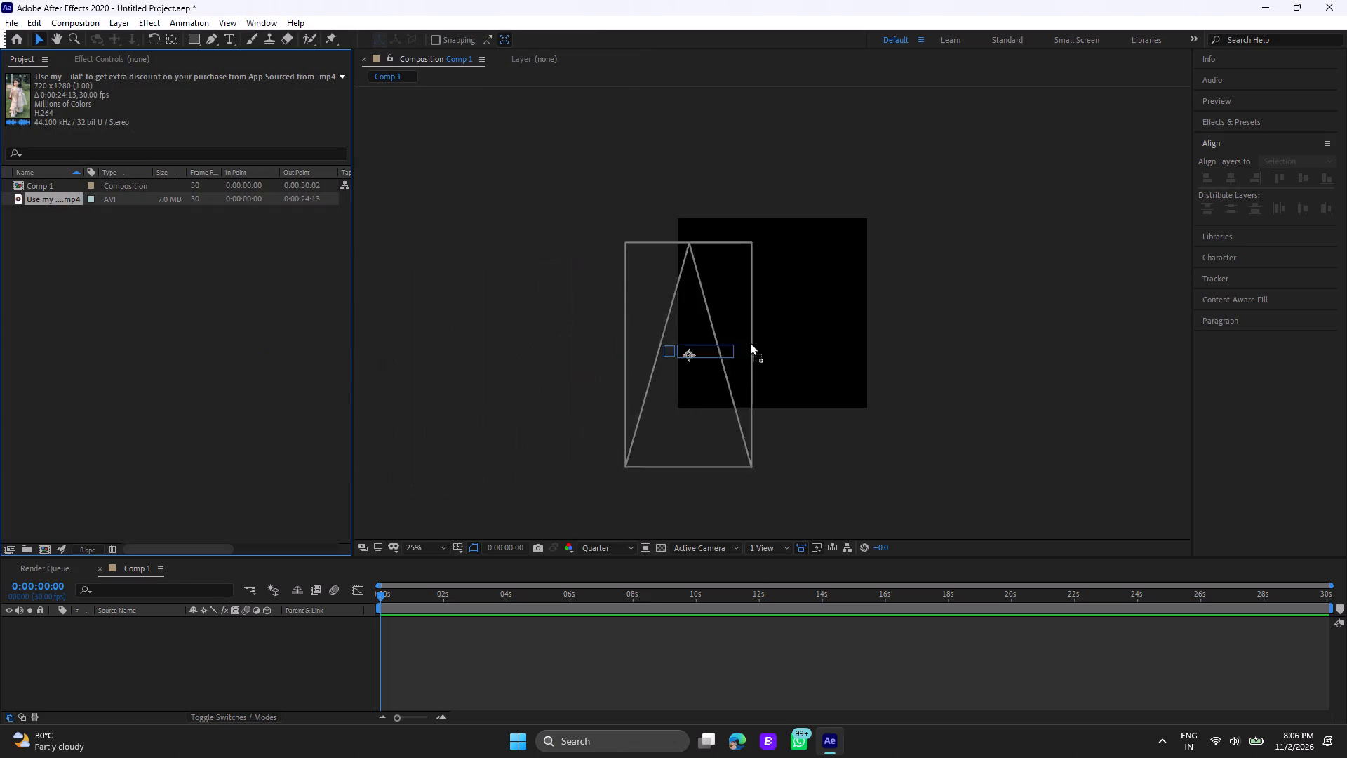
left_click_drag(750, 343, 774, 320)
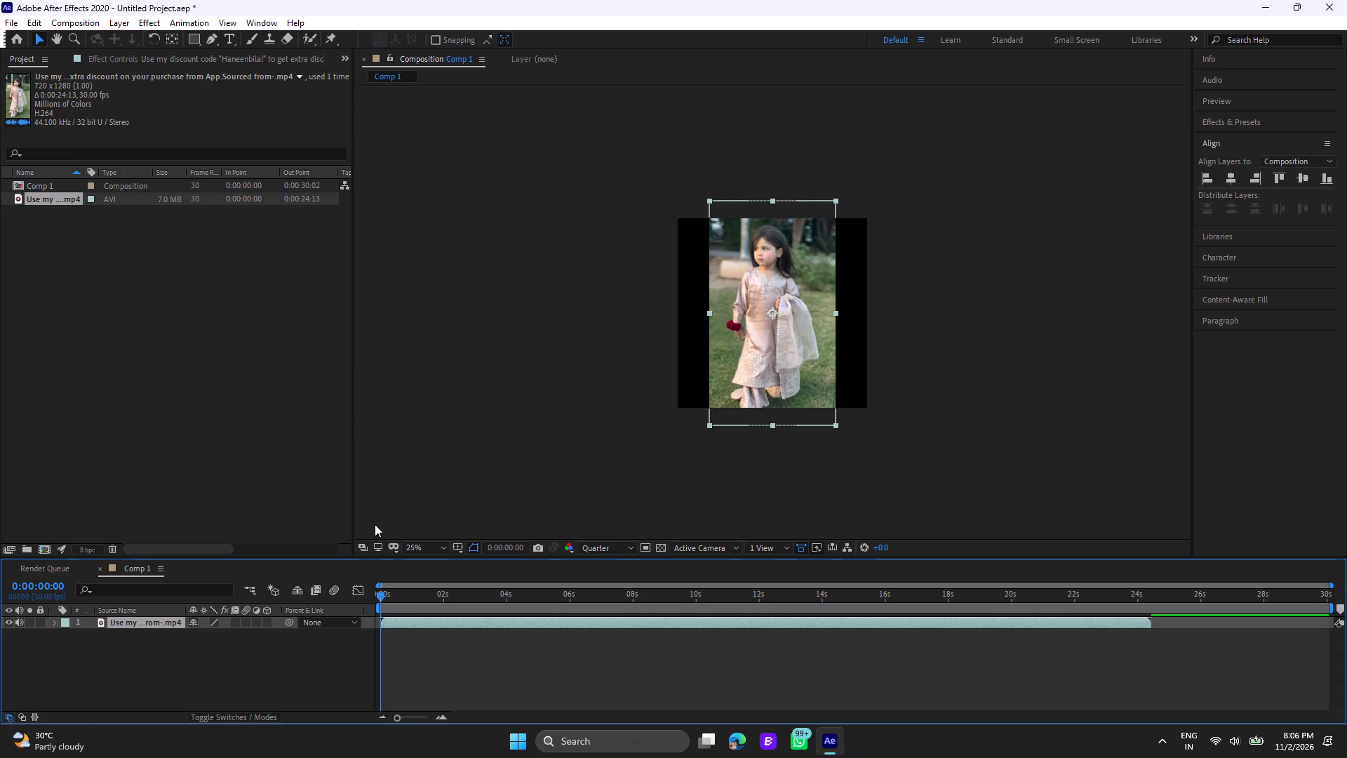
Scale the video layer to 150% so it fills the width of the square frame.
key("s")
left_click_drag(210, 634, 217, 640)
left_click_drag(217, 640, 227, 646)
left_click_drag(211, 635, 215, 637)
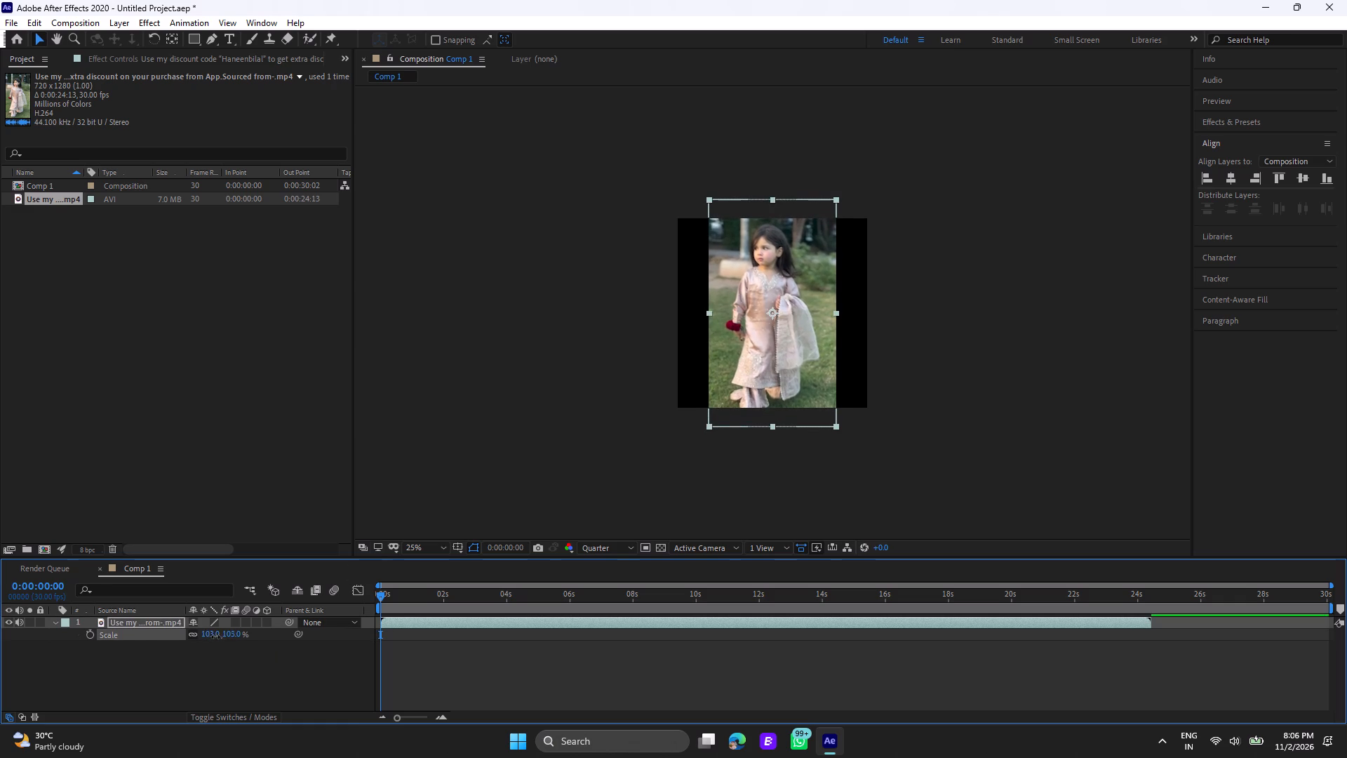
left_click_drag(215, 637, 244, 640)
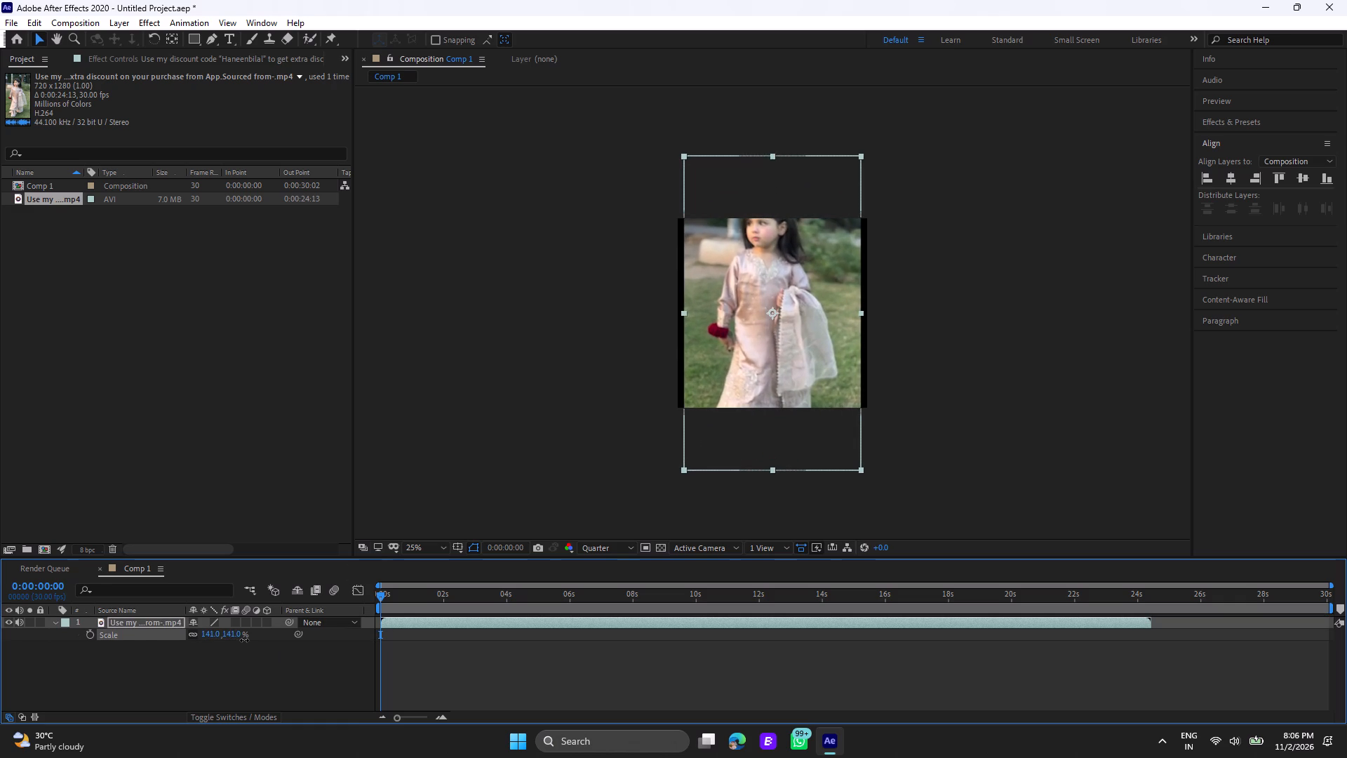
left_click_drag(244, 640, 254, 643)
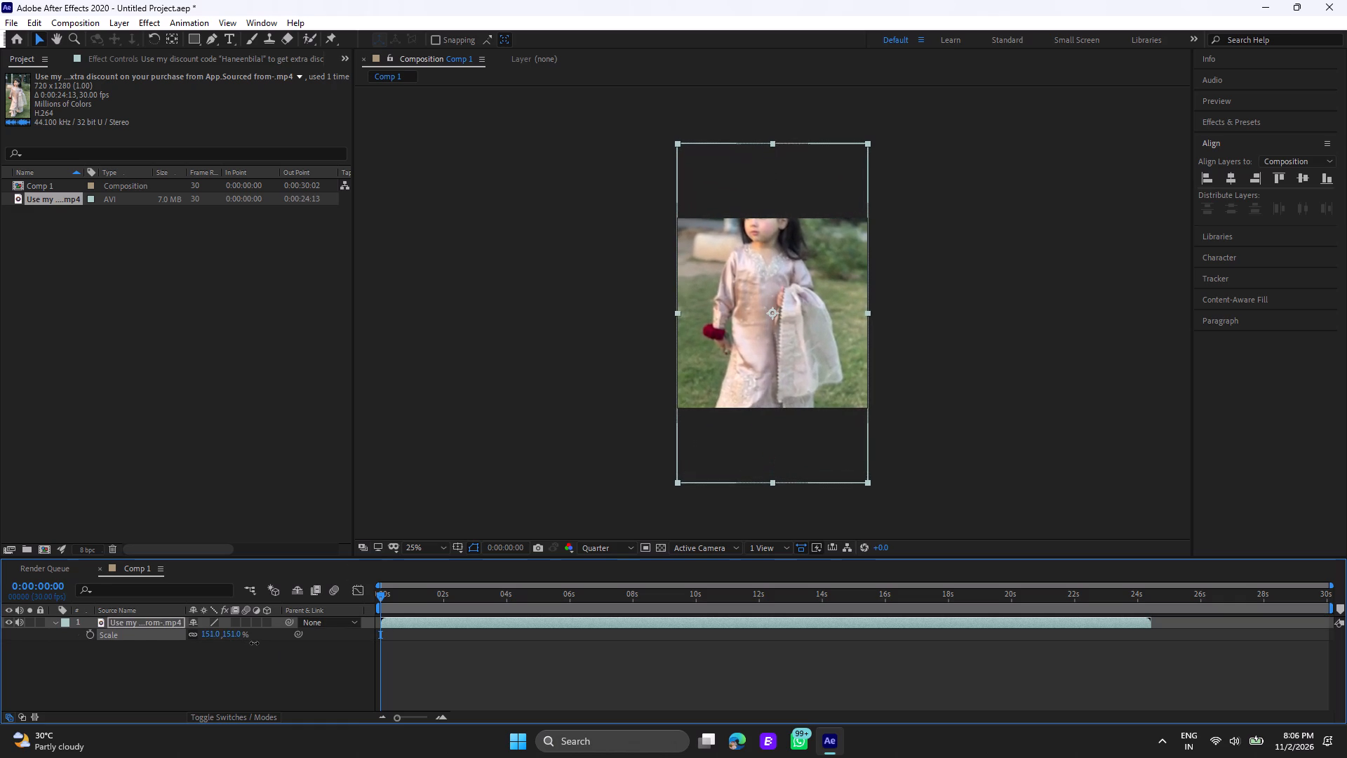
left_click_drag(254, 643, 253, 642)
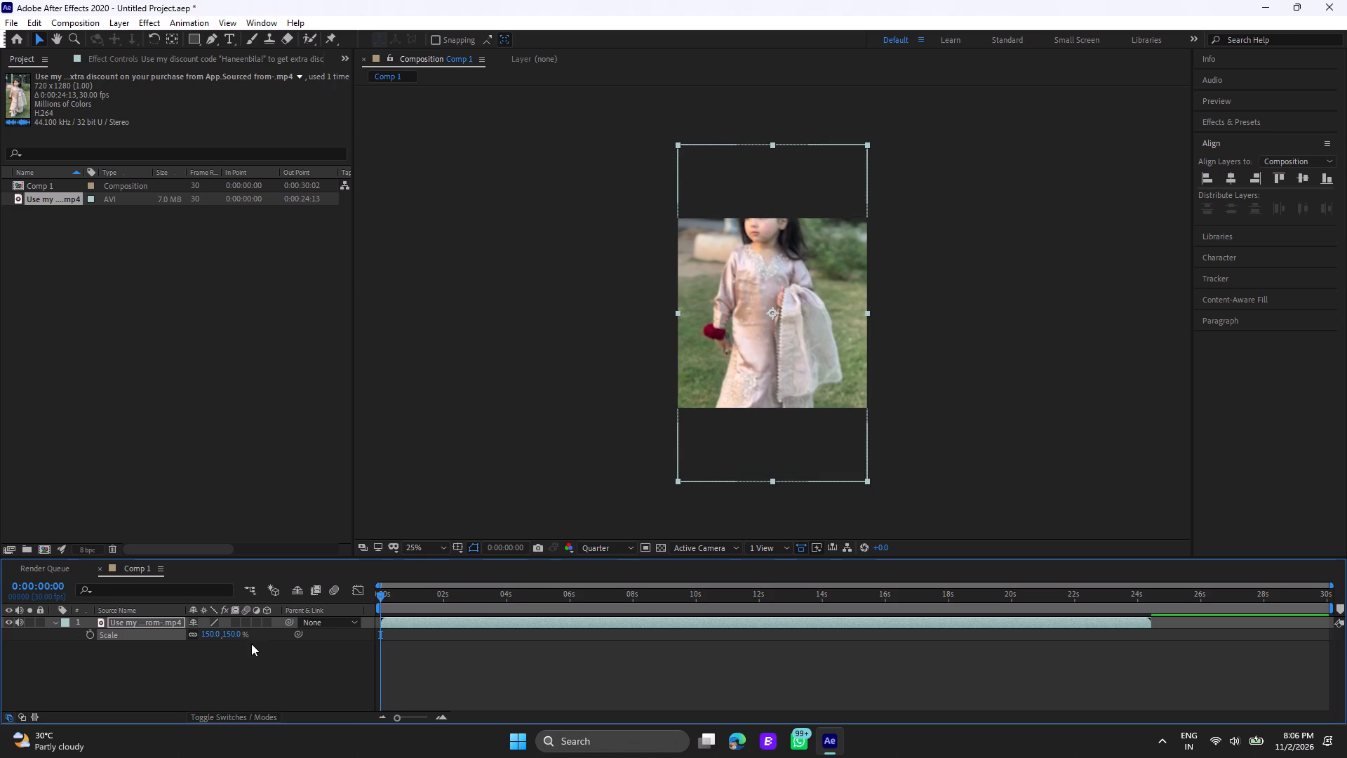
Nudge the scaled video layer straight down until the girl's whole head sits inside the square frame.
key("Down")
key("Down")
key("Down")
key("Down")
key("Down")
key("Down")
key("Down")
key("Down")
key("Down")
key("Down")
key("Down")
key("Down")
key("Down")
key("Down")
key("Down")
key("Down")
key("Down")
key("Down")
key("Down")
key("Down")
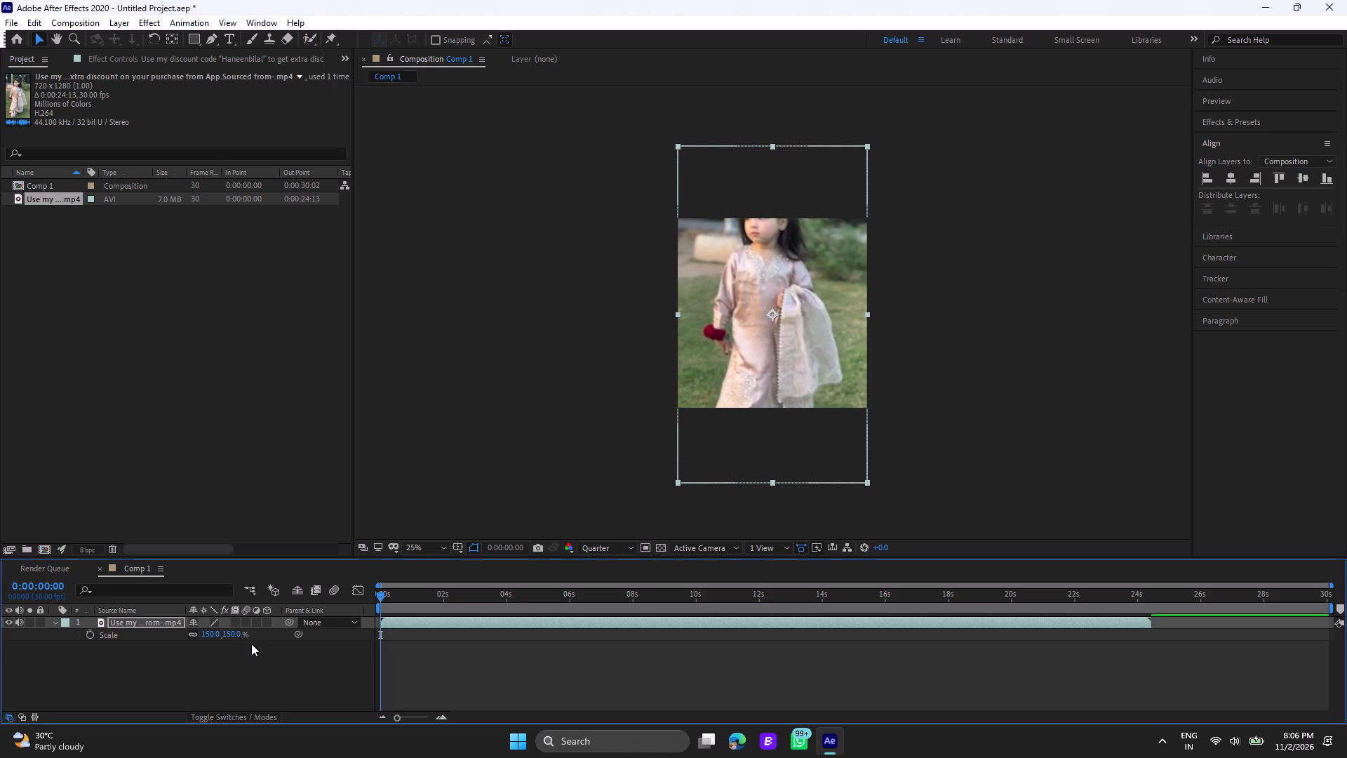
key("Down")
key("Down")
key("Down")
key("Down")
key("Down")
key("Down")
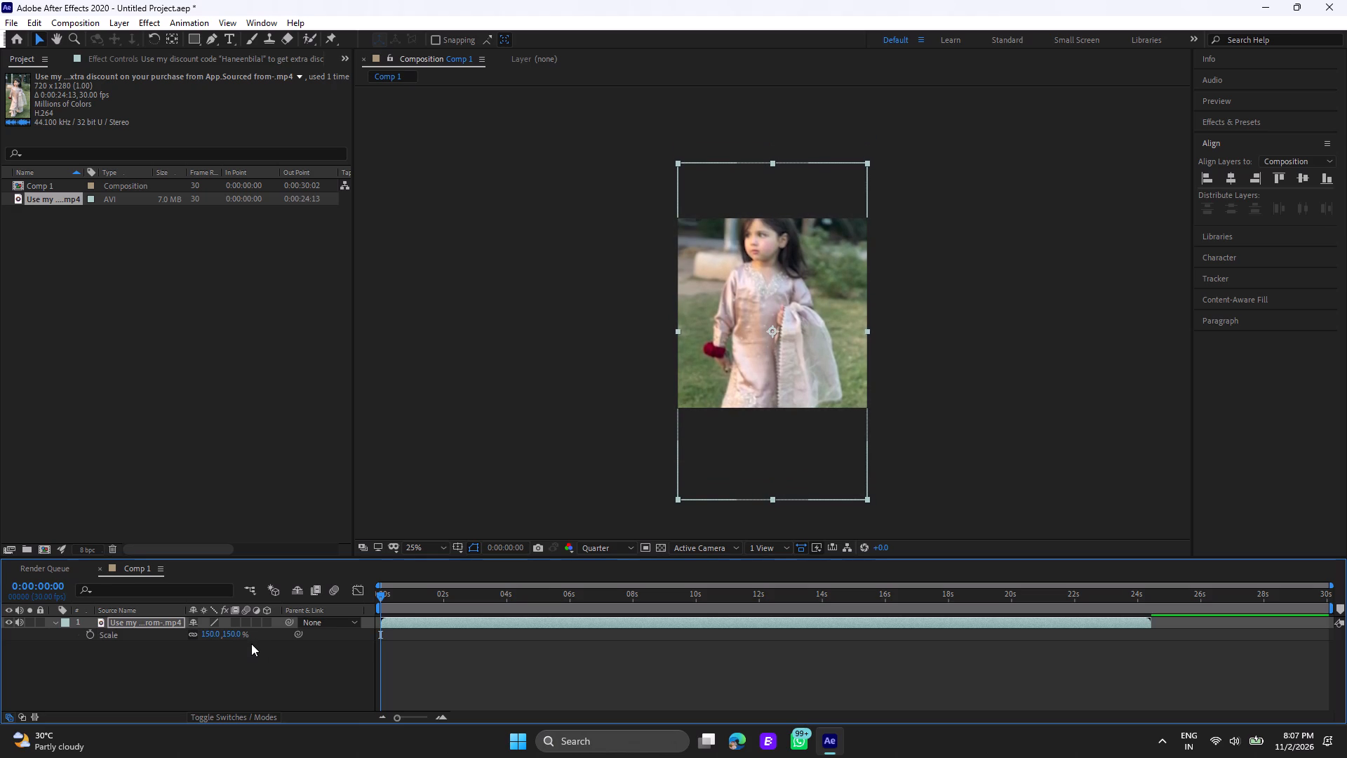
key("Down")
key("Down")
key("Down")
key("Down")
key("Down")
key("Down")
key("Down")
key("Down")
key("Down")
key("Down")
key("Down")
key("Down")
key("Down")
key("Down")
key("Down")
key("Down")
key("Down")
key("Down")
key("Down")
key("Down")
key("Down")
key("Down")
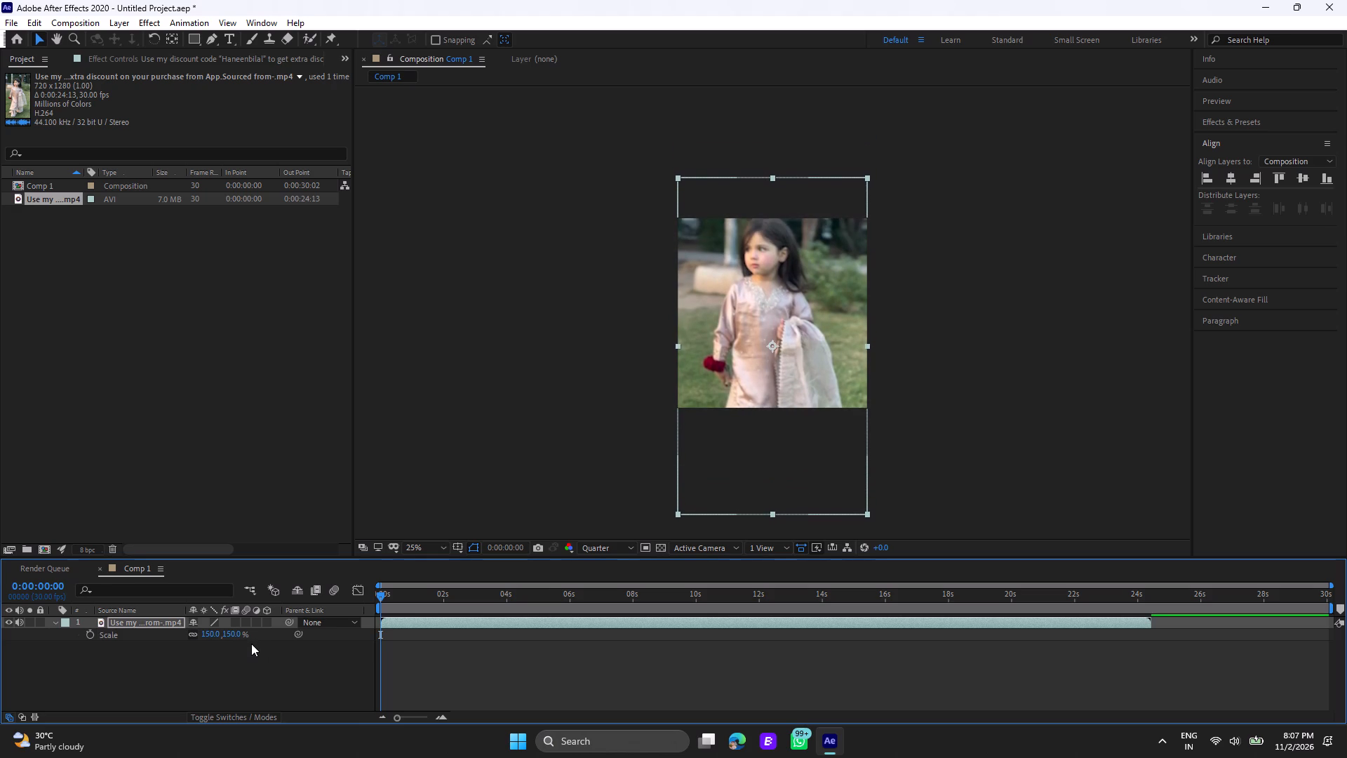
key("Down")
key("Down")
key("Down")
key("Down")
key("Down")
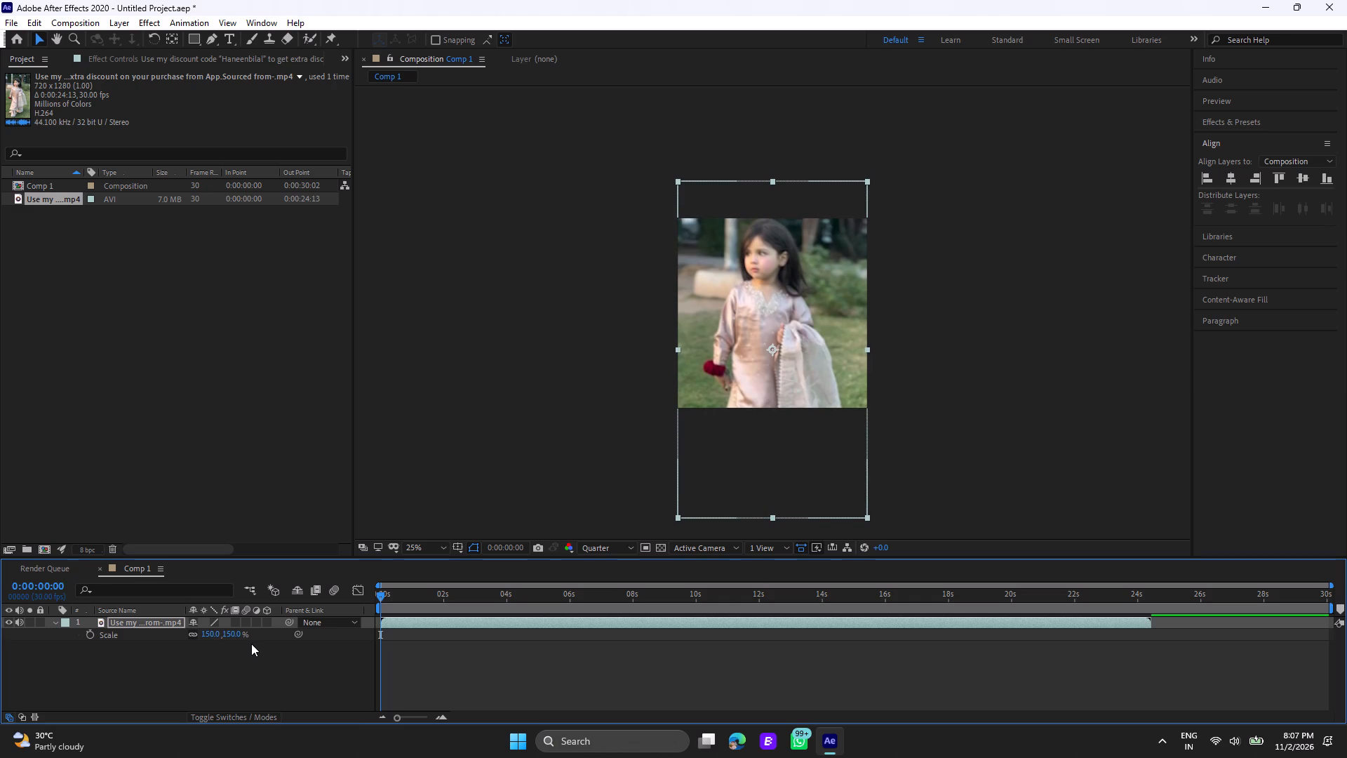
key("Down")
key("Down")
key("Down")
key("Down")
key("Down")
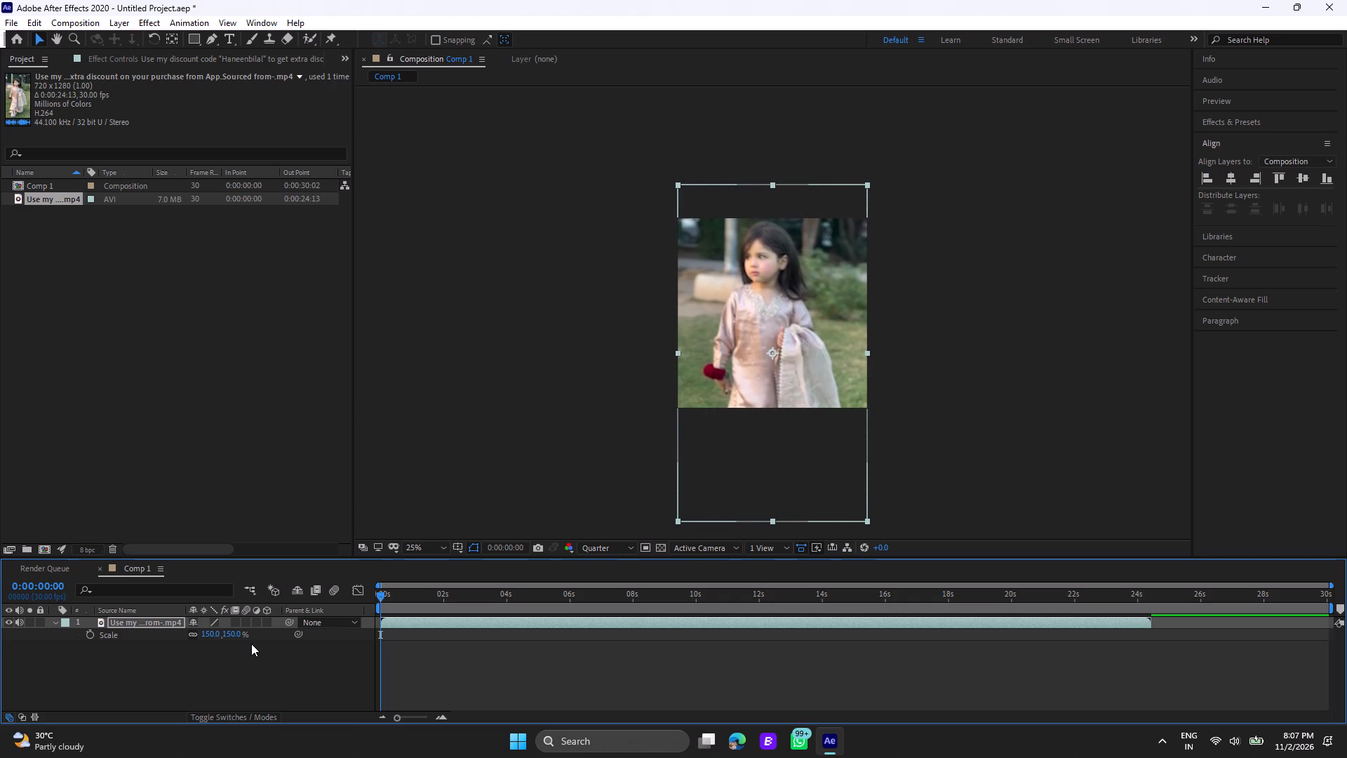
Preview the opening seconds of Comp 1 from 0:00:00:00.
left_click(404, 599)
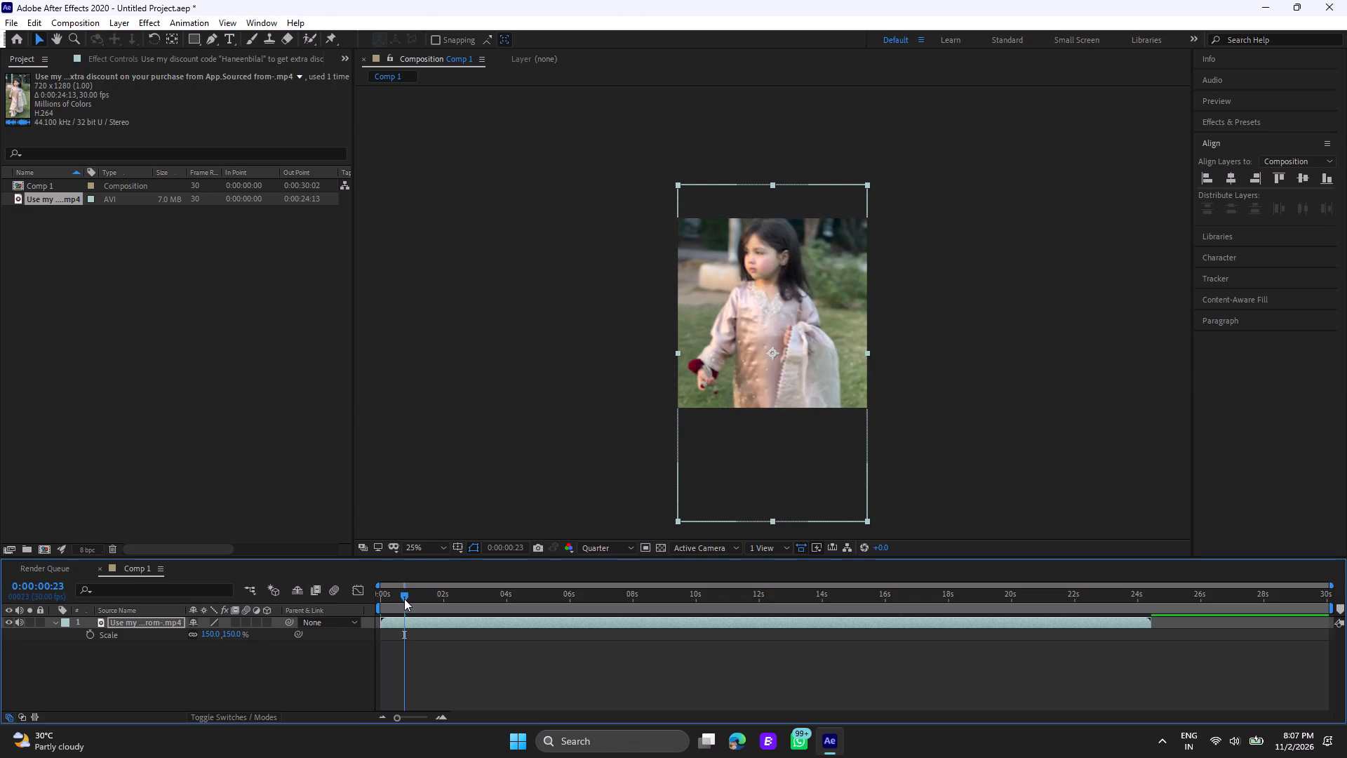
left_click_drag(404, 599, 326, 606)
key("space")
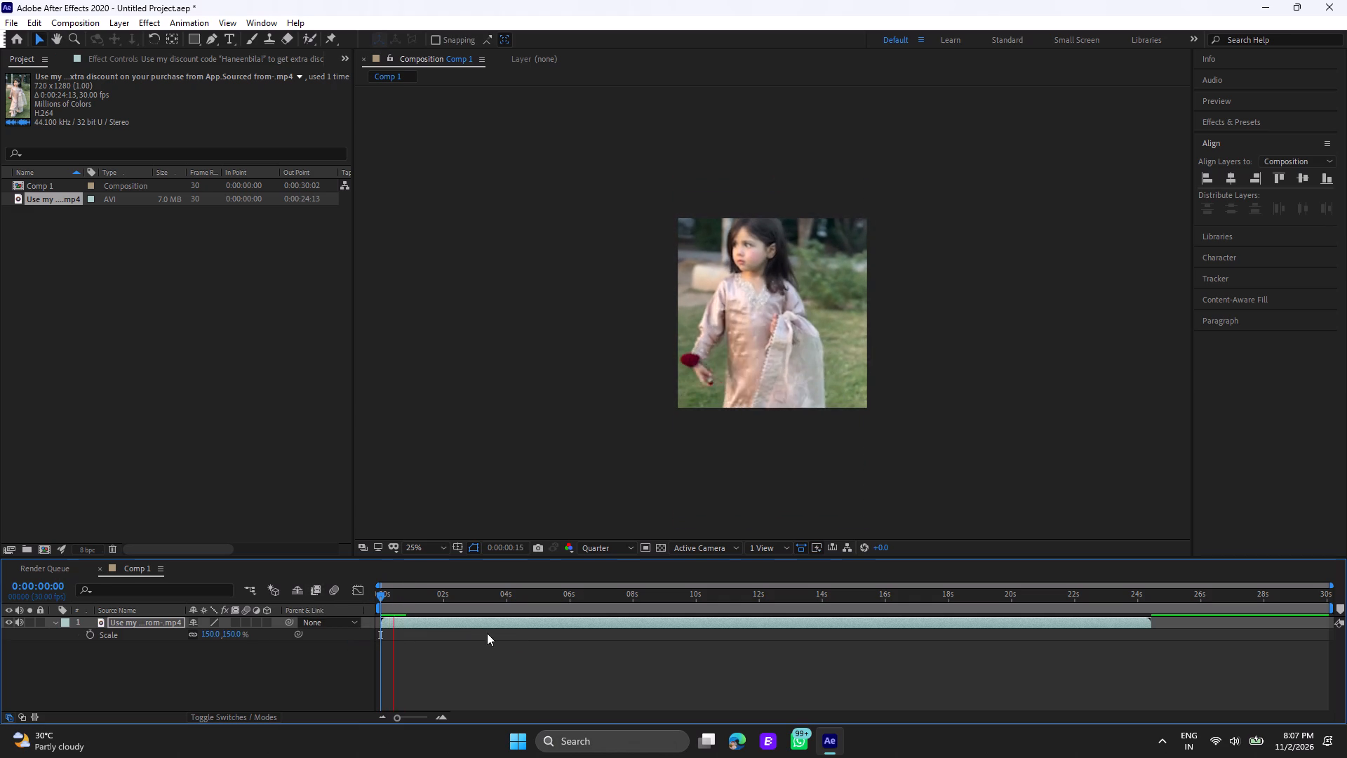
key("space")
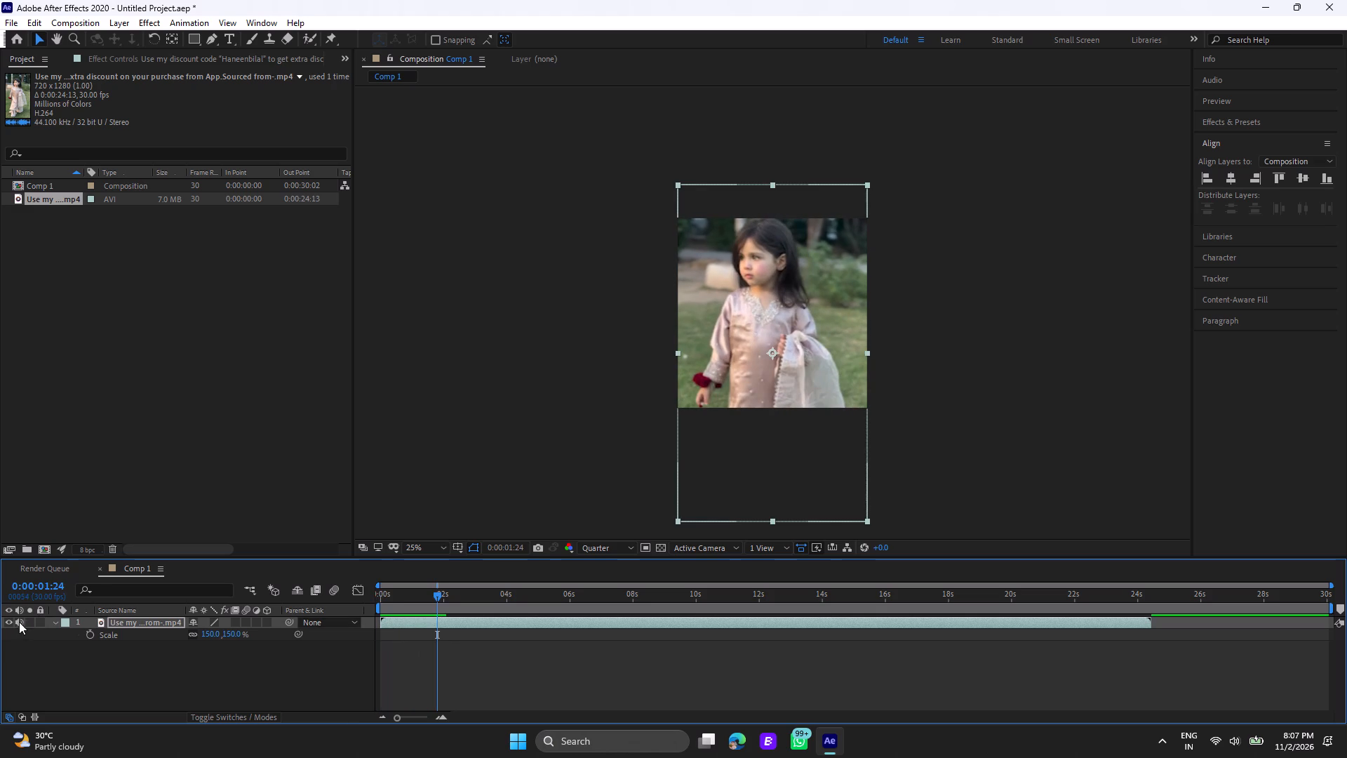
Mute the video layer's audio and return the playhead to 0:00:00:00.
left_click(17, 623)
left_click(417, 598)
left_click_drag(417, 598, 351, 610)
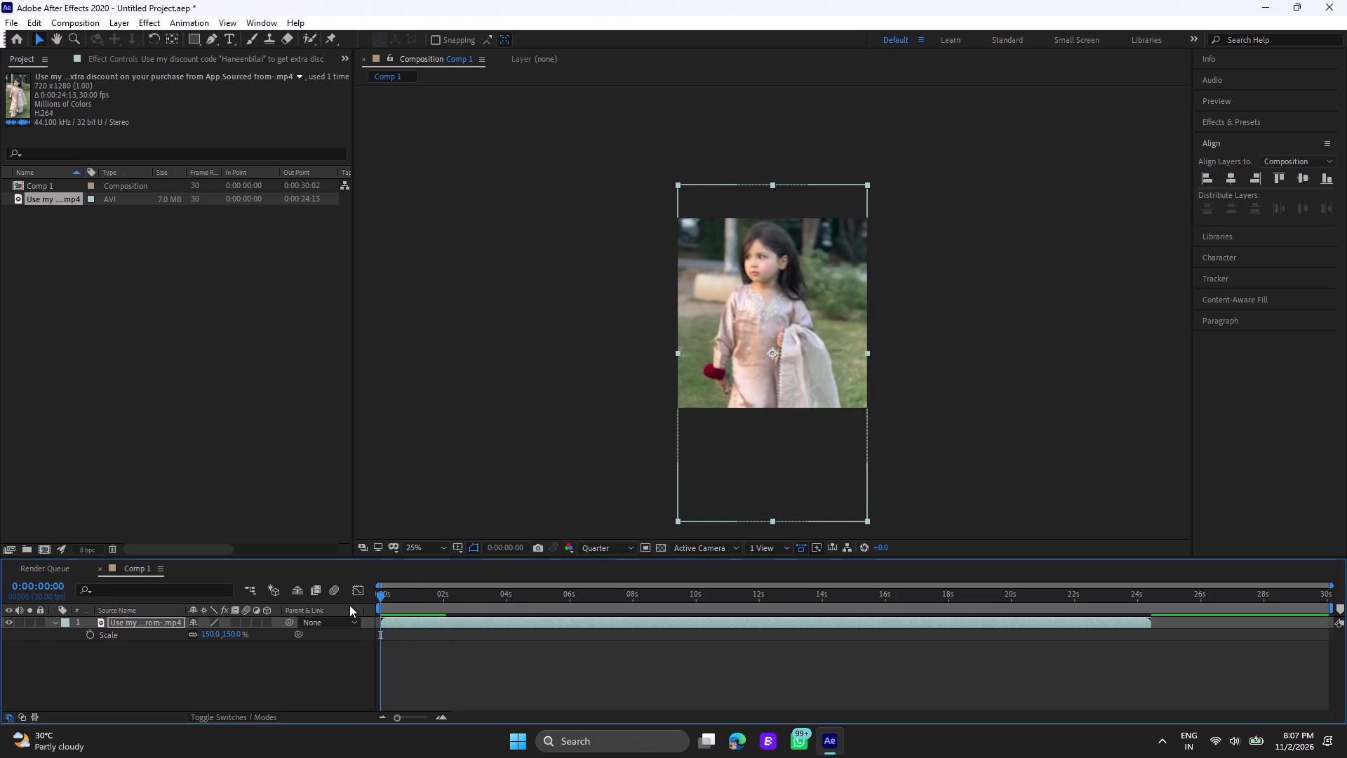
Import the "This edit hits different" MP4 from Downloads and place it centred in Comp 1.
double_click(69, 232)
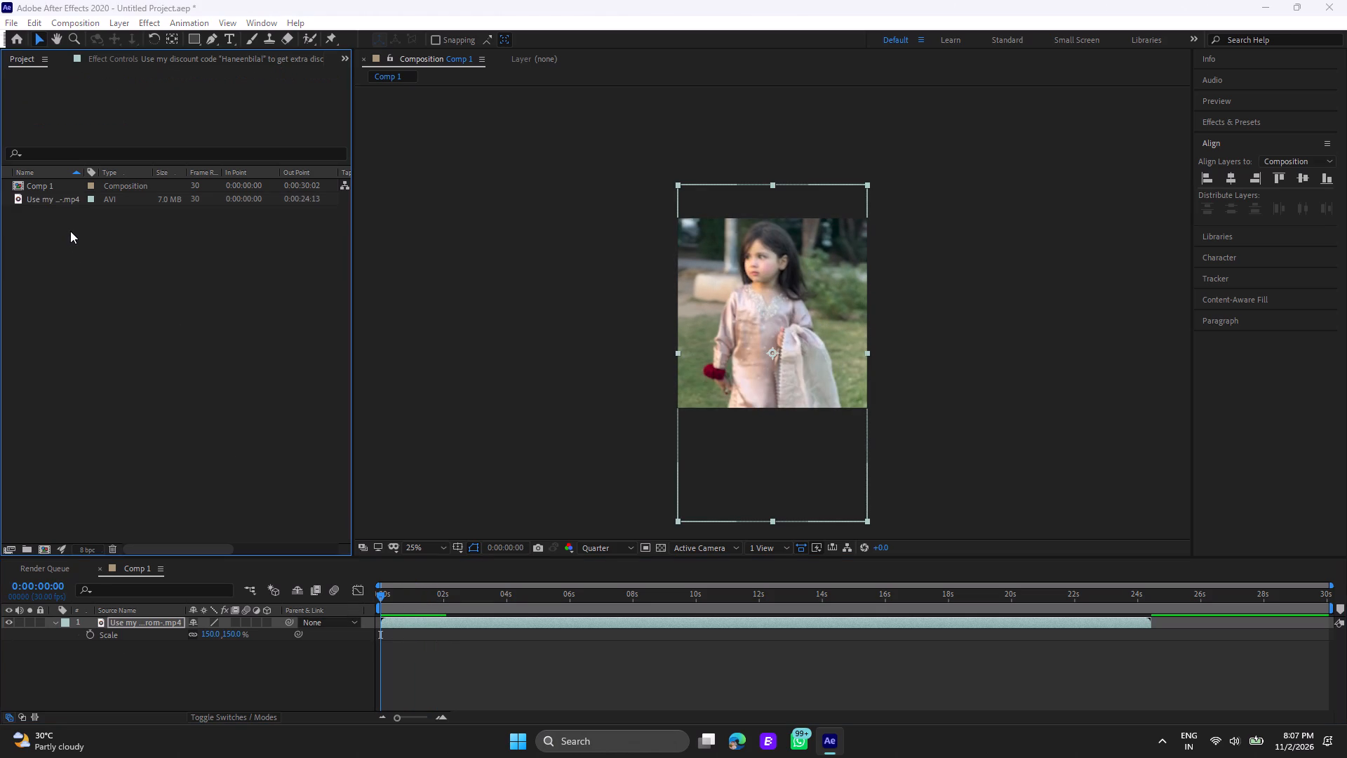
left_click(181, 206)
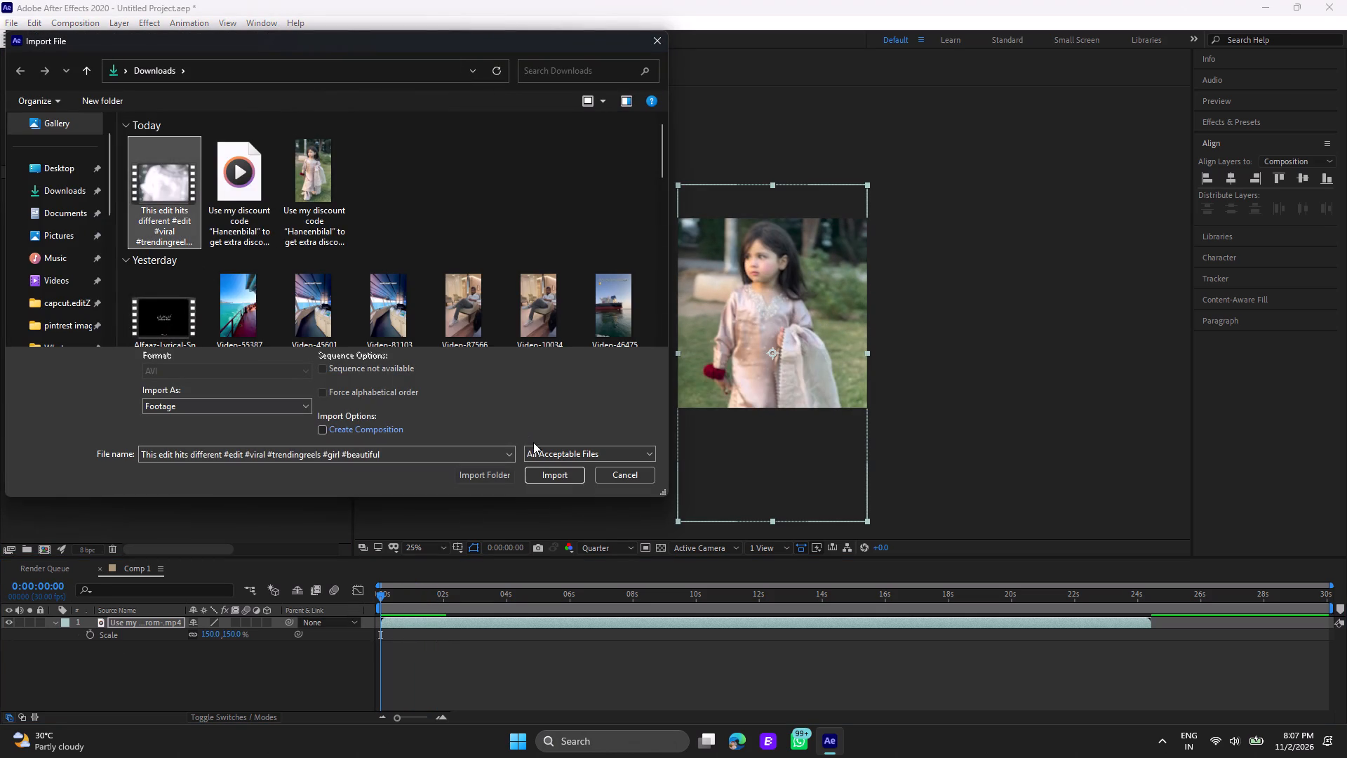
left_click(544, 472)
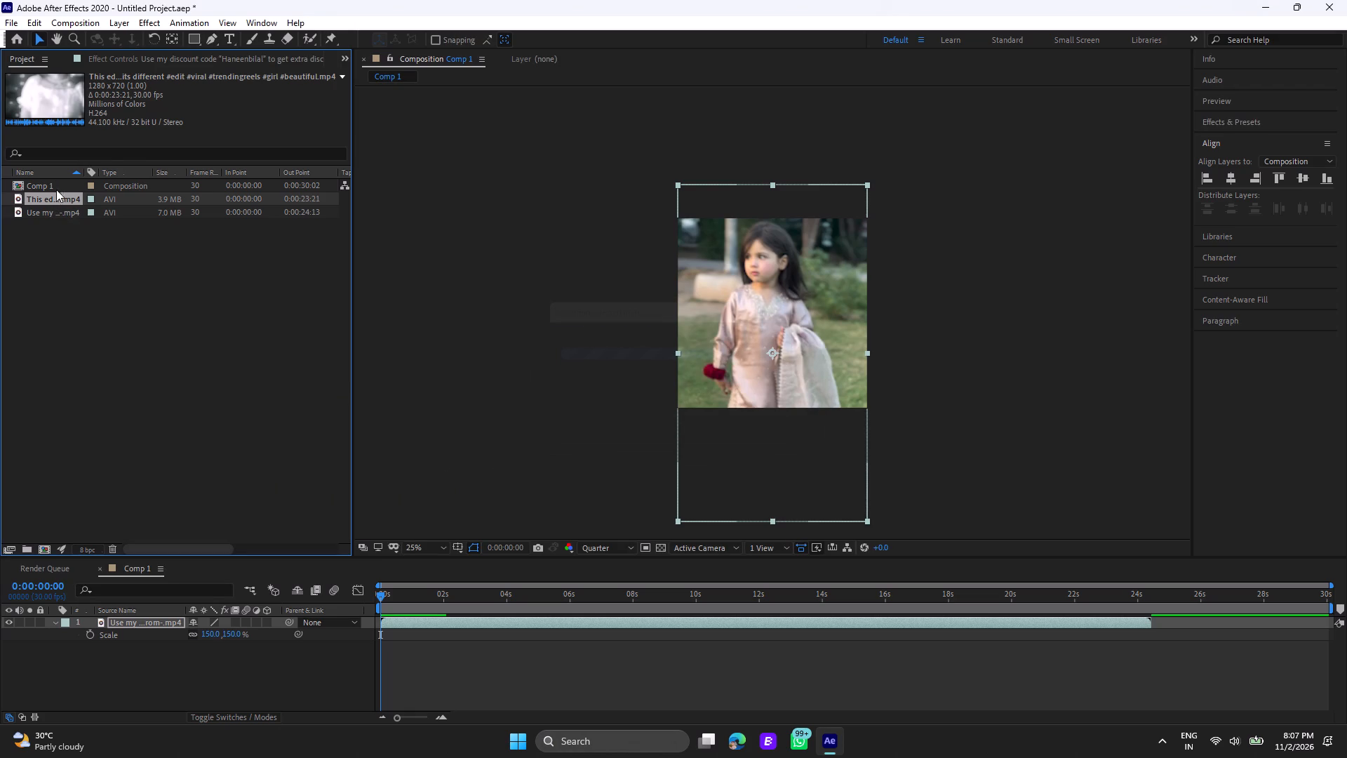
left_click_drag(56, 199, 751, 310)
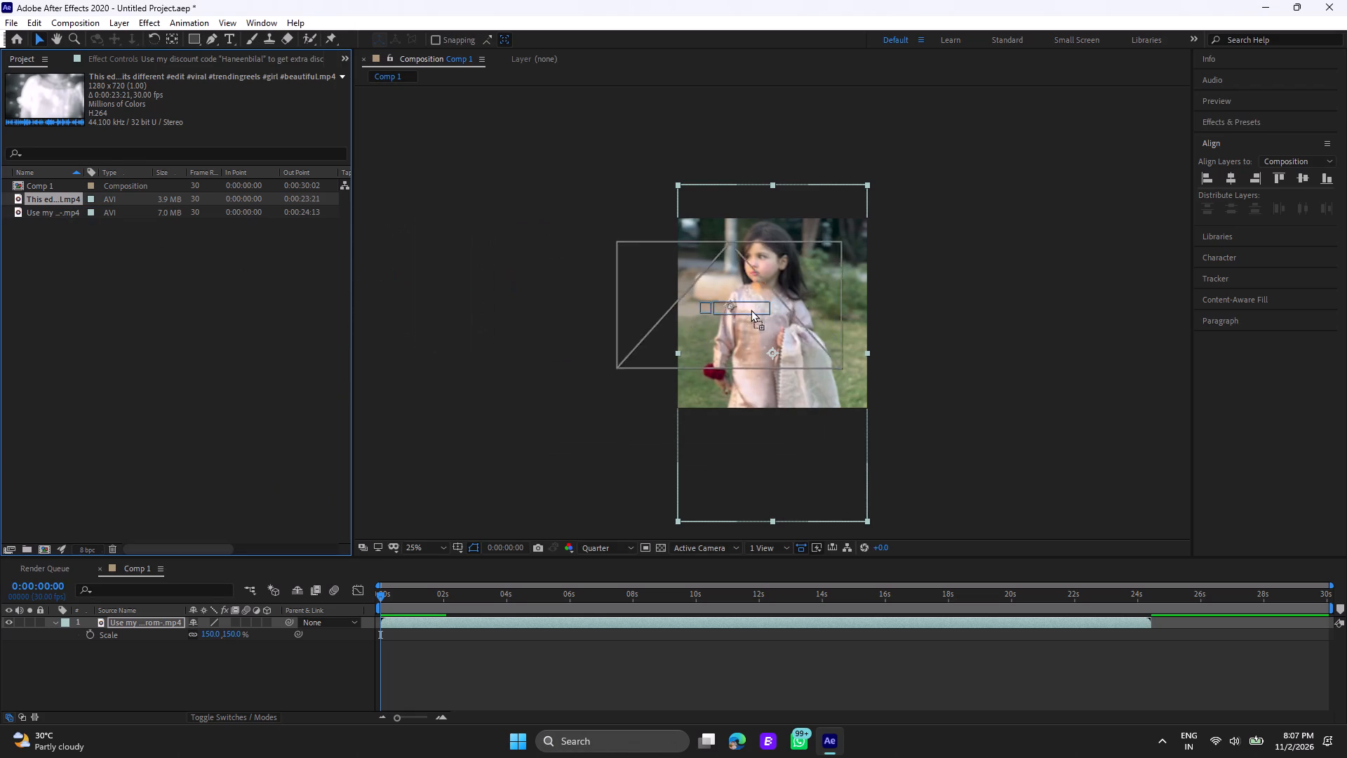
left_click_drag(751, 310, 773, 311)
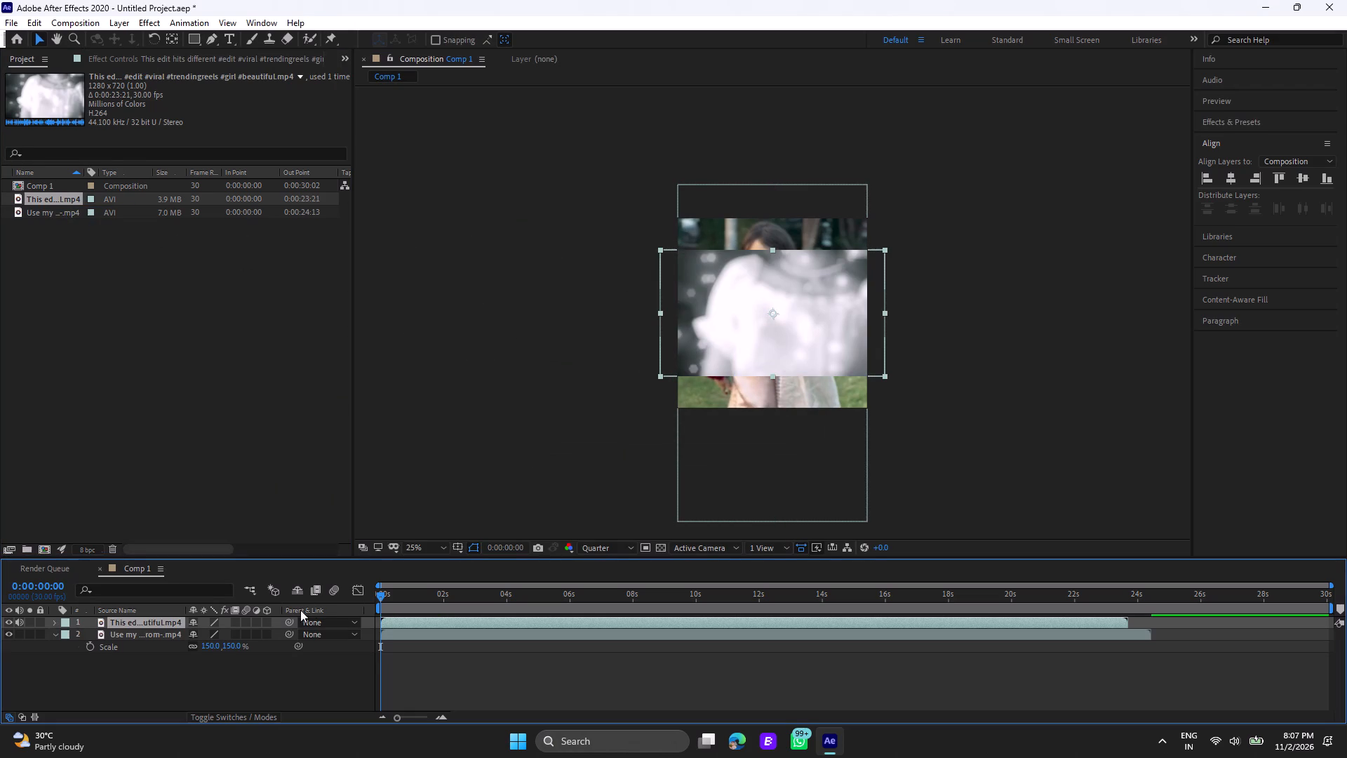
Hide the picture of the "This edit hits different" layer, keeping its audio on, and move it below the "Use my discount code" layer.
left_click(9, 622)
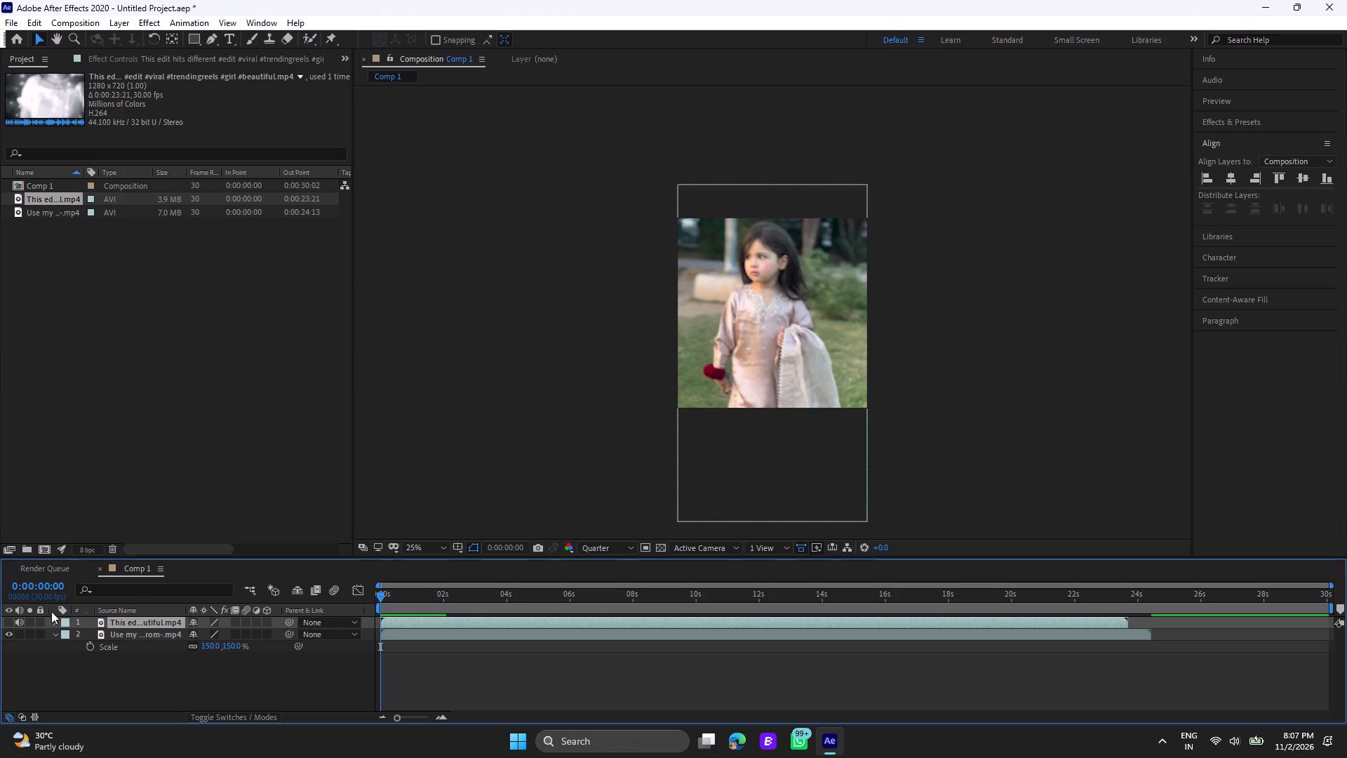
left_click(7, 617)
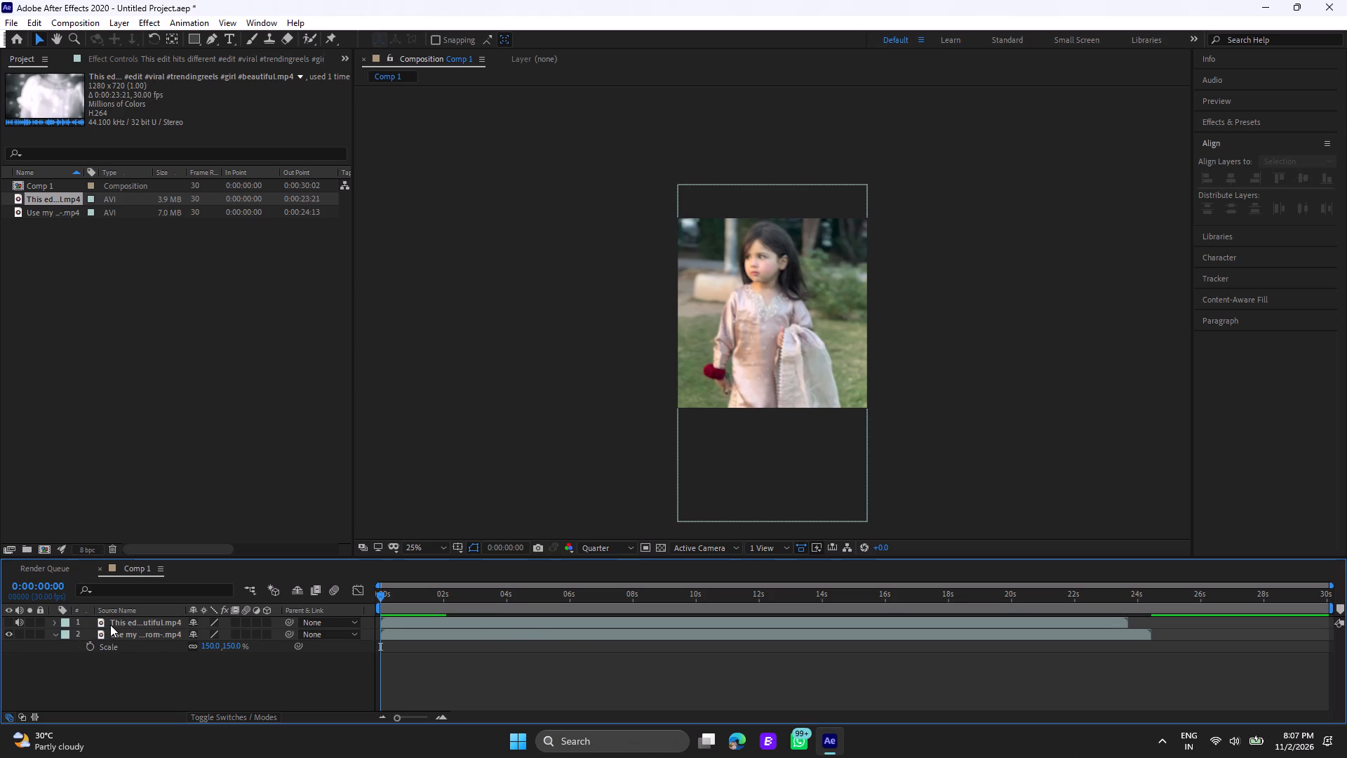
left_click_drag(118, 617, 114, 639)
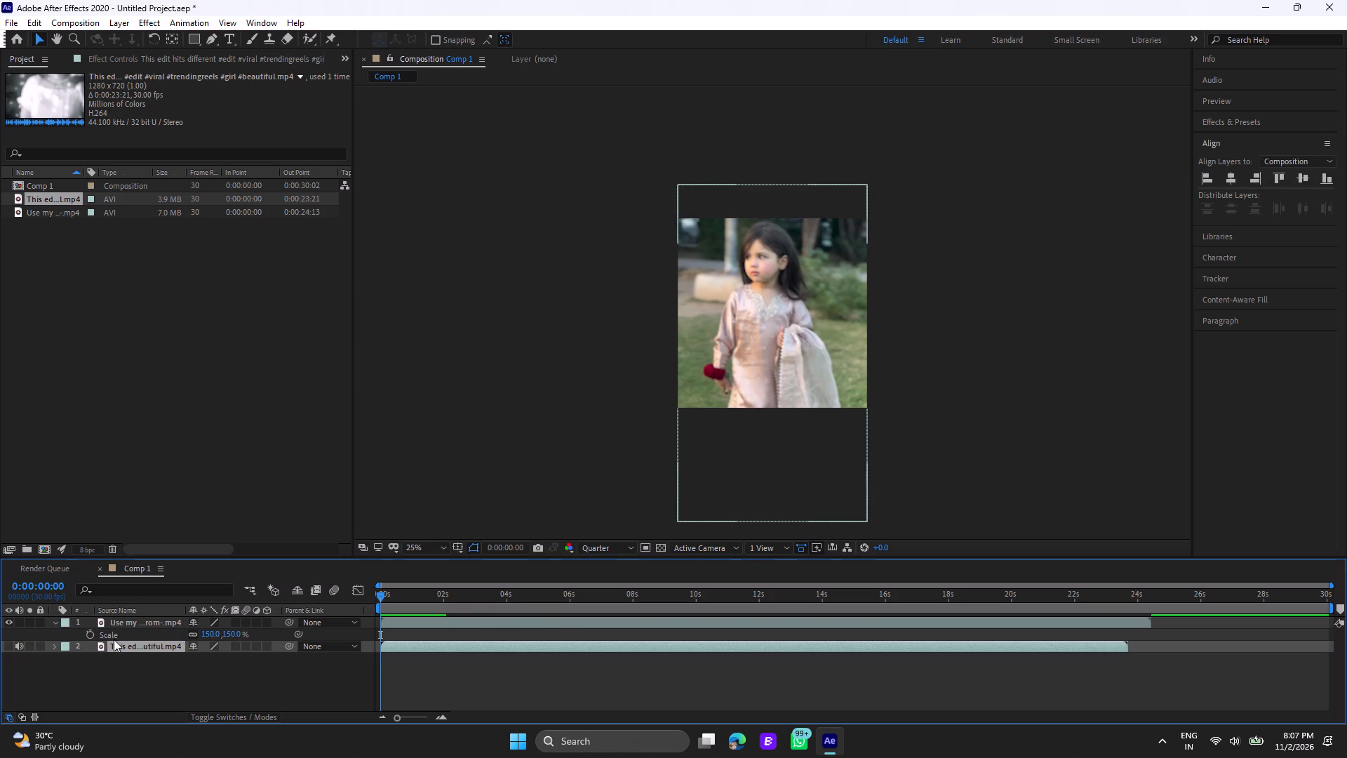
Show the picture of the "This edit hits different" layer and hide the "Use my discount code" layer.
left_click(7, 645)
left_click(8, 622)
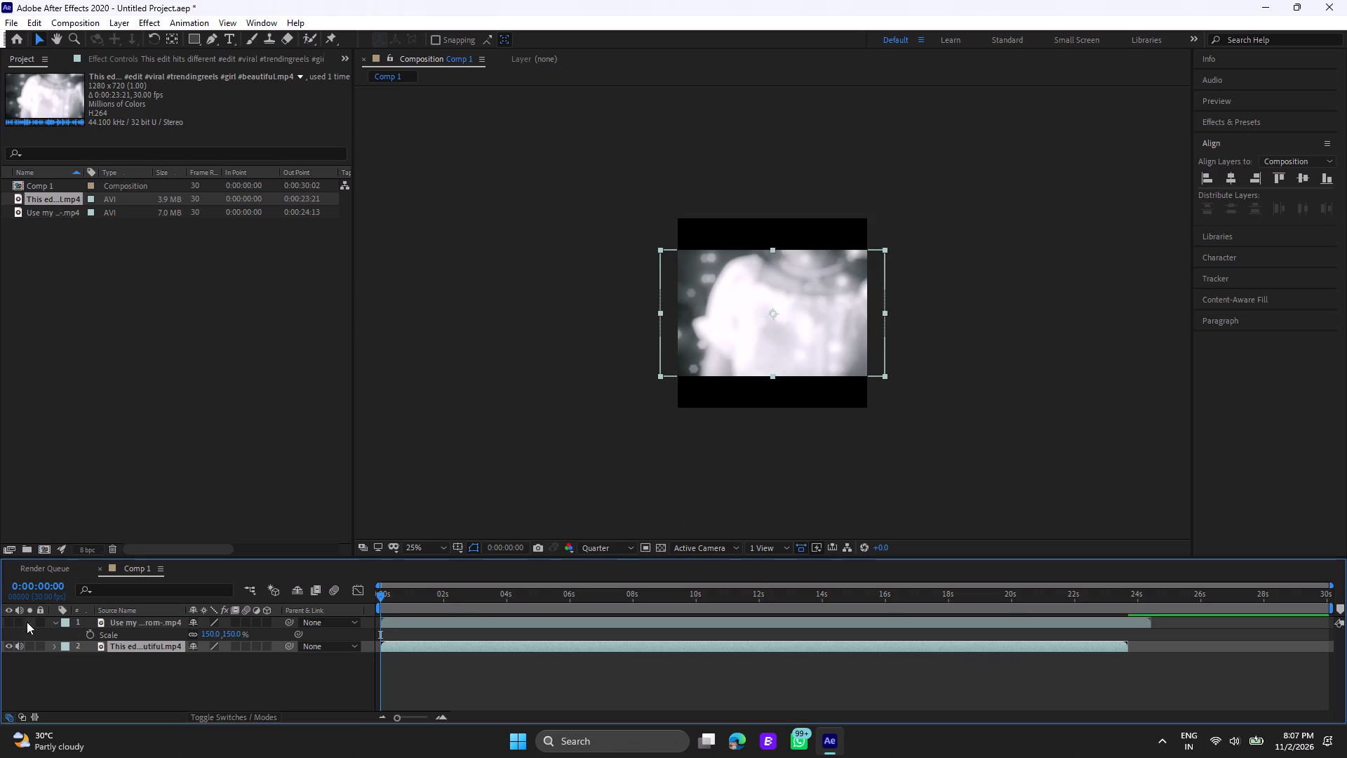
Preview the "This edit hits different" clip from 0:00:00:00, then replay its opening and stop at 0:00:02:25.
key("space")
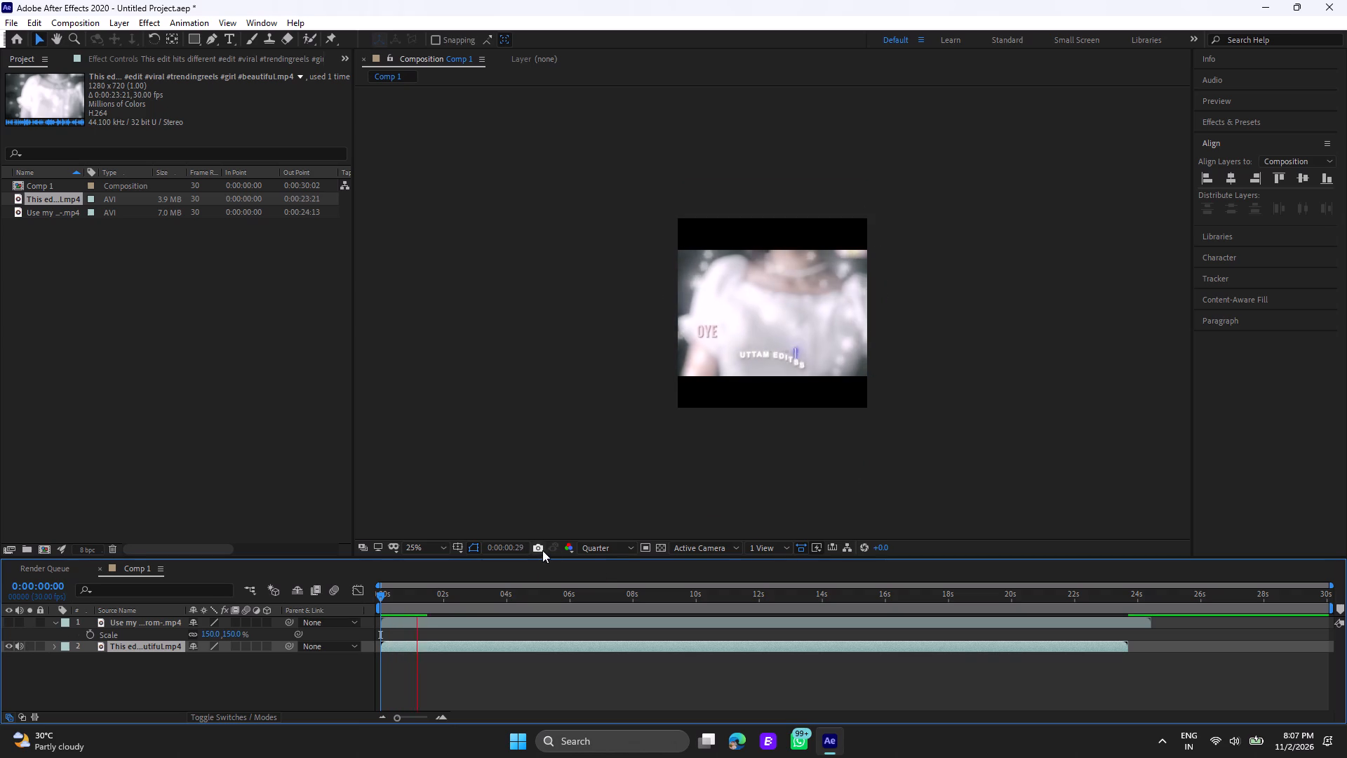
left_click(380, 597)
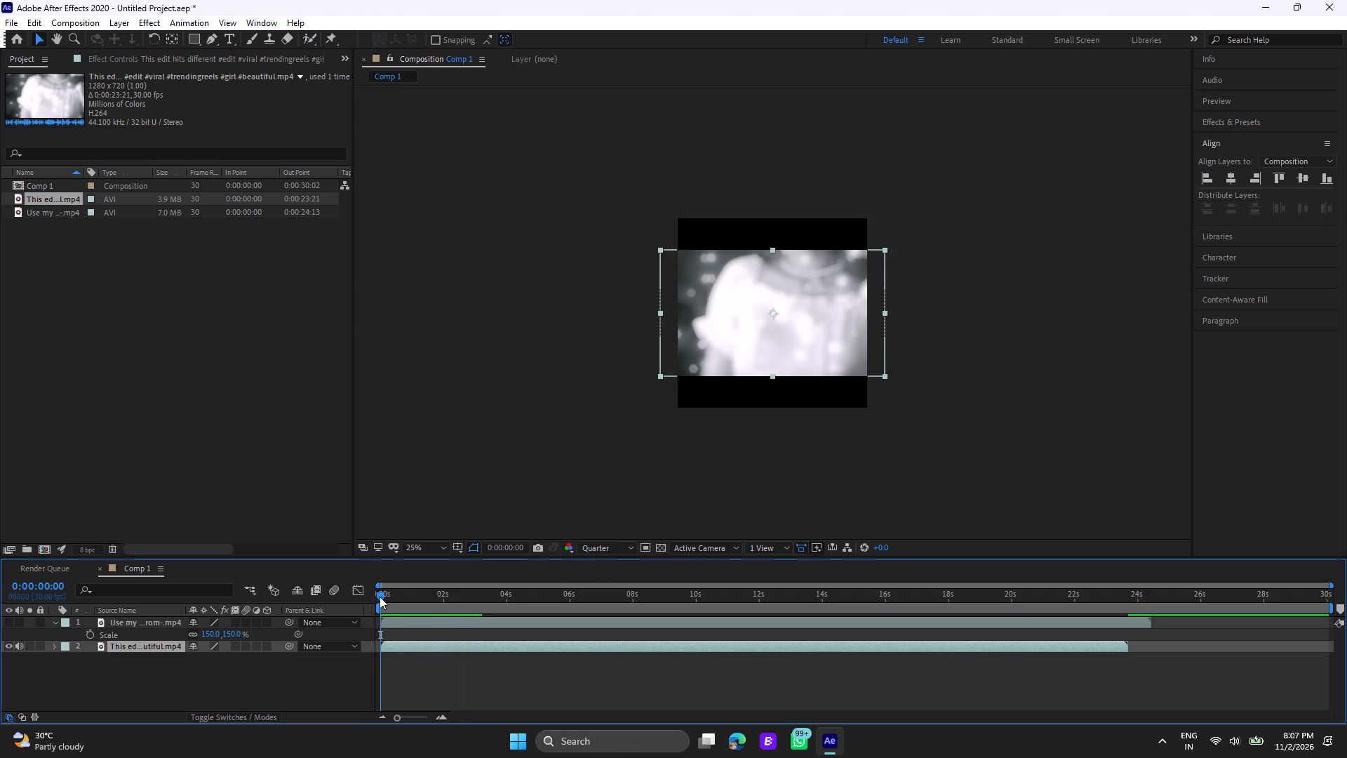
key("space")
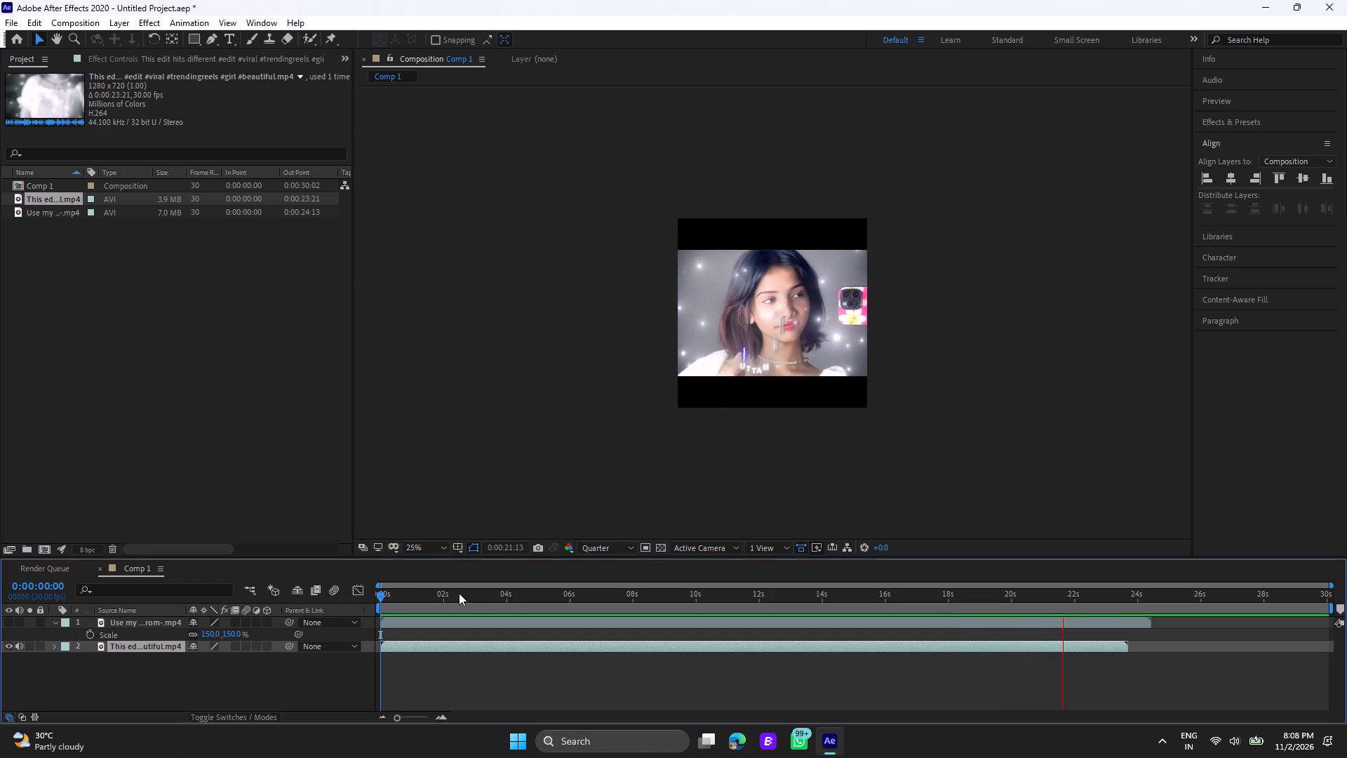
left_click(387, 596)
left_click_drag(387, 596, 375, 597)
key("space")
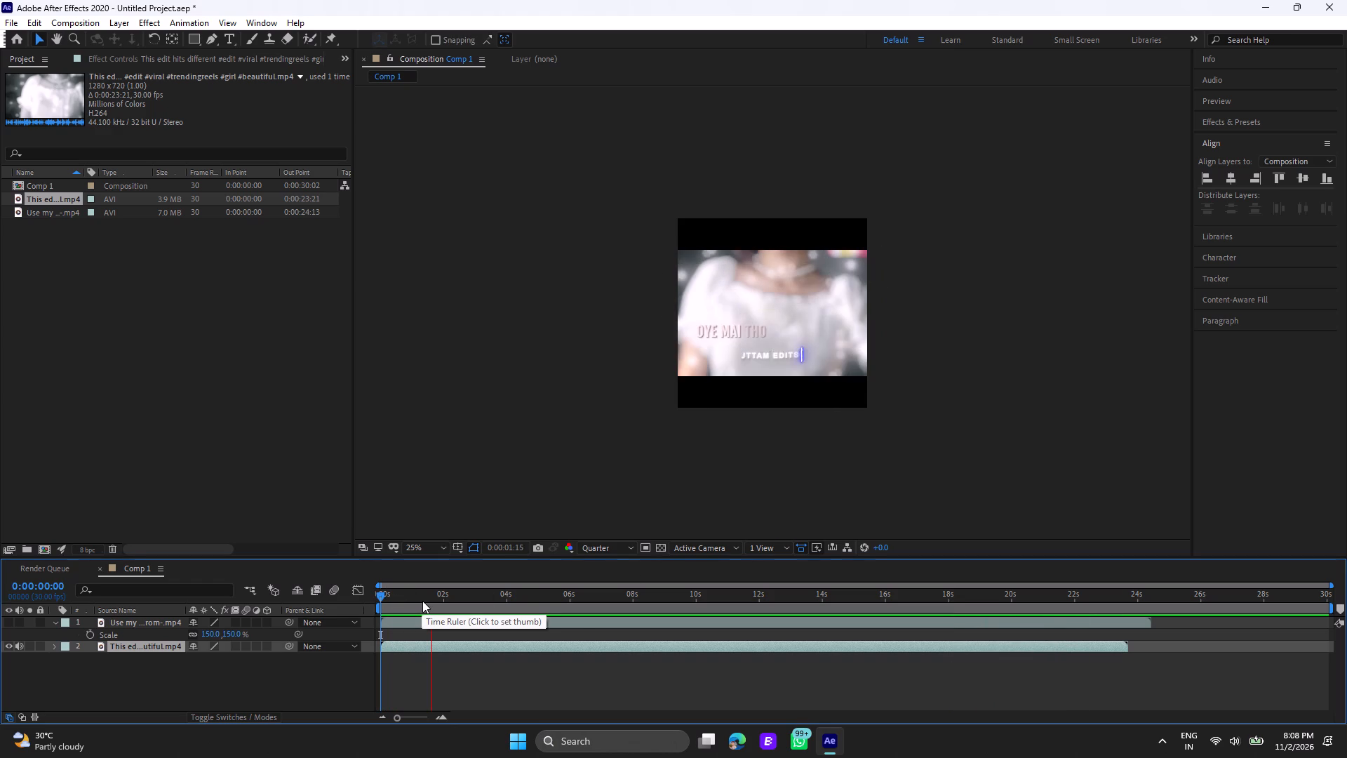
key("space")
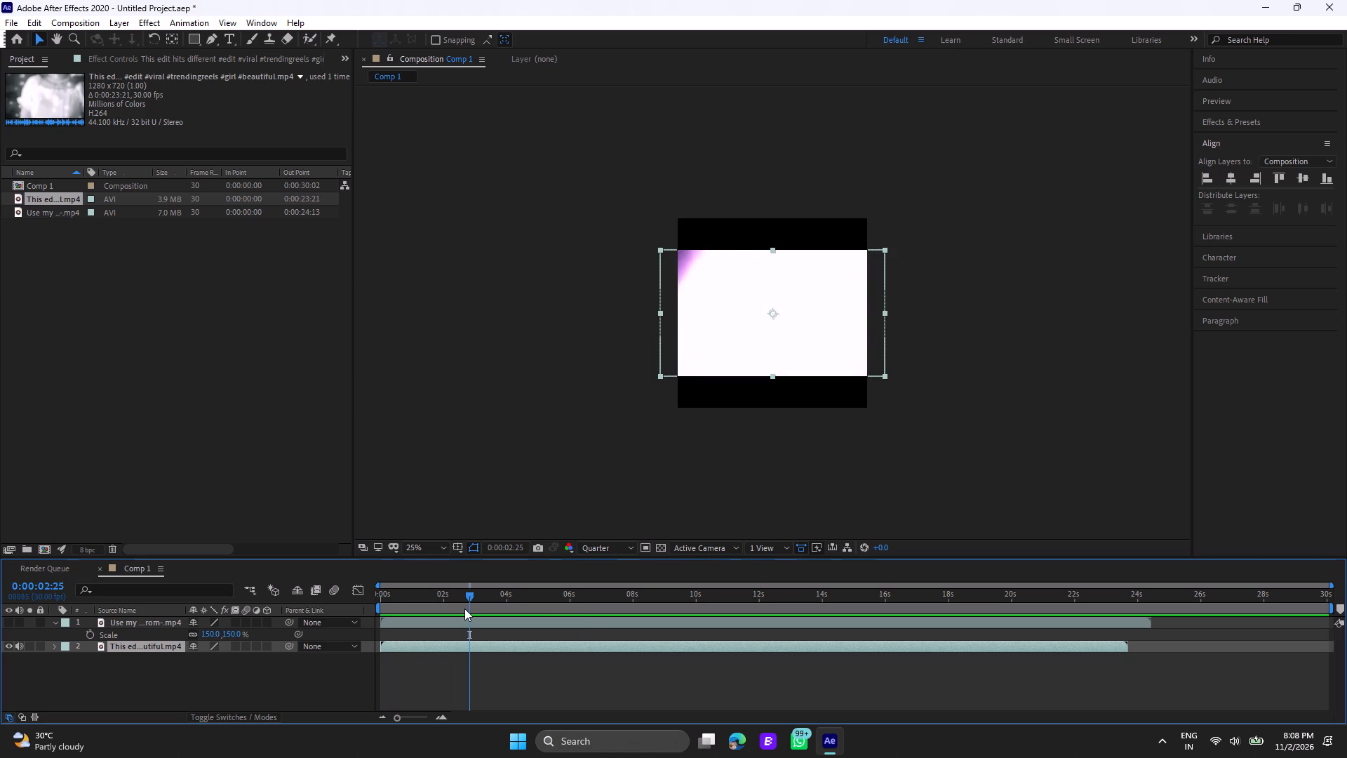
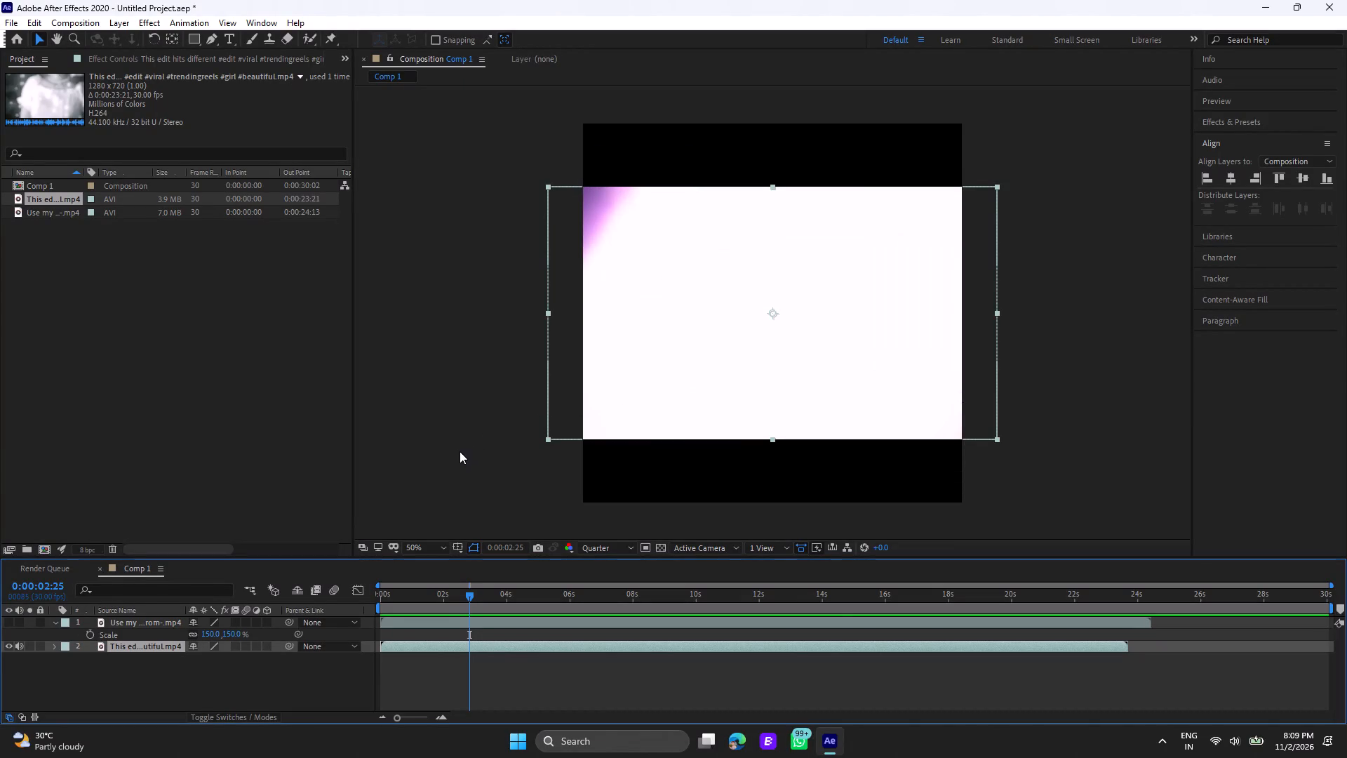
Collapse the Scale property of the "Use my discount code" layer and reveal the audio waveform of the "This edit hits different" layer.
left_click(554, 625)
key("s")
left_click(559, 633)
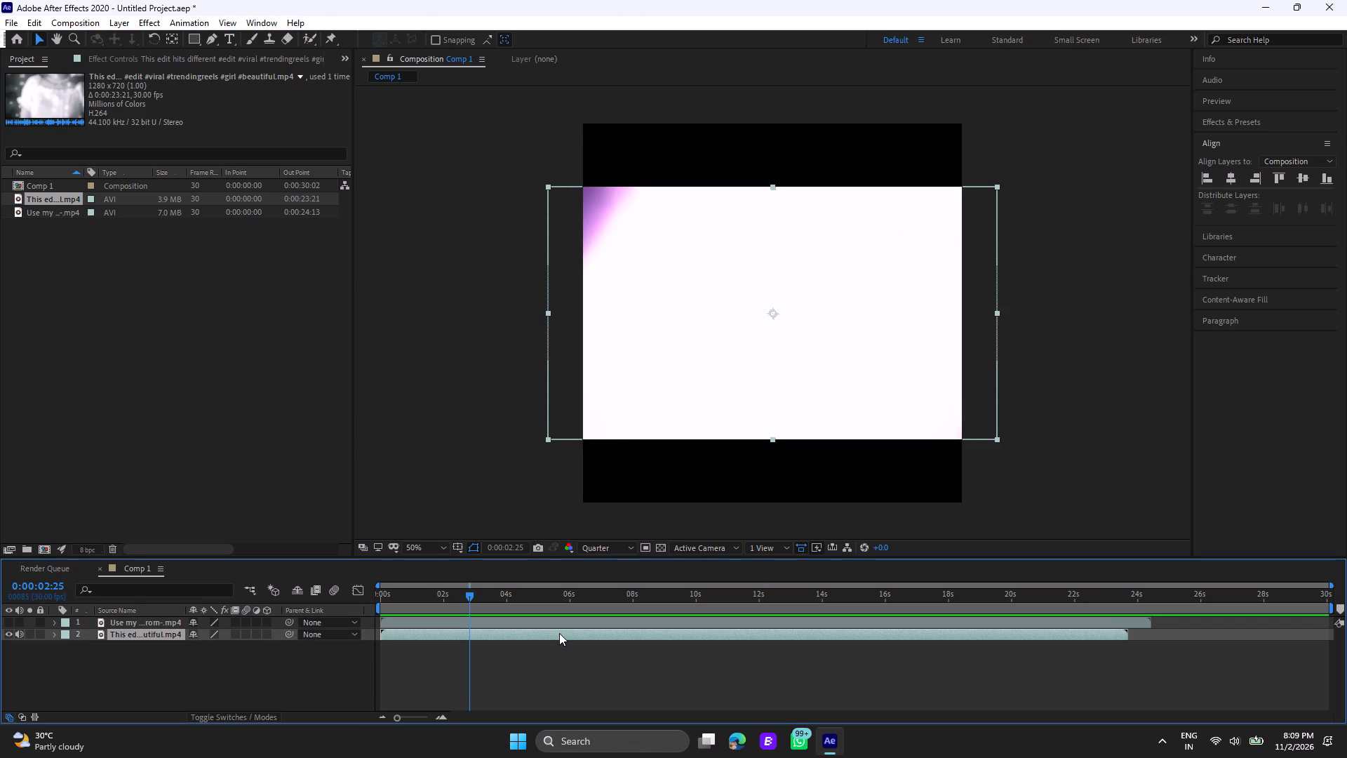
type("ll")
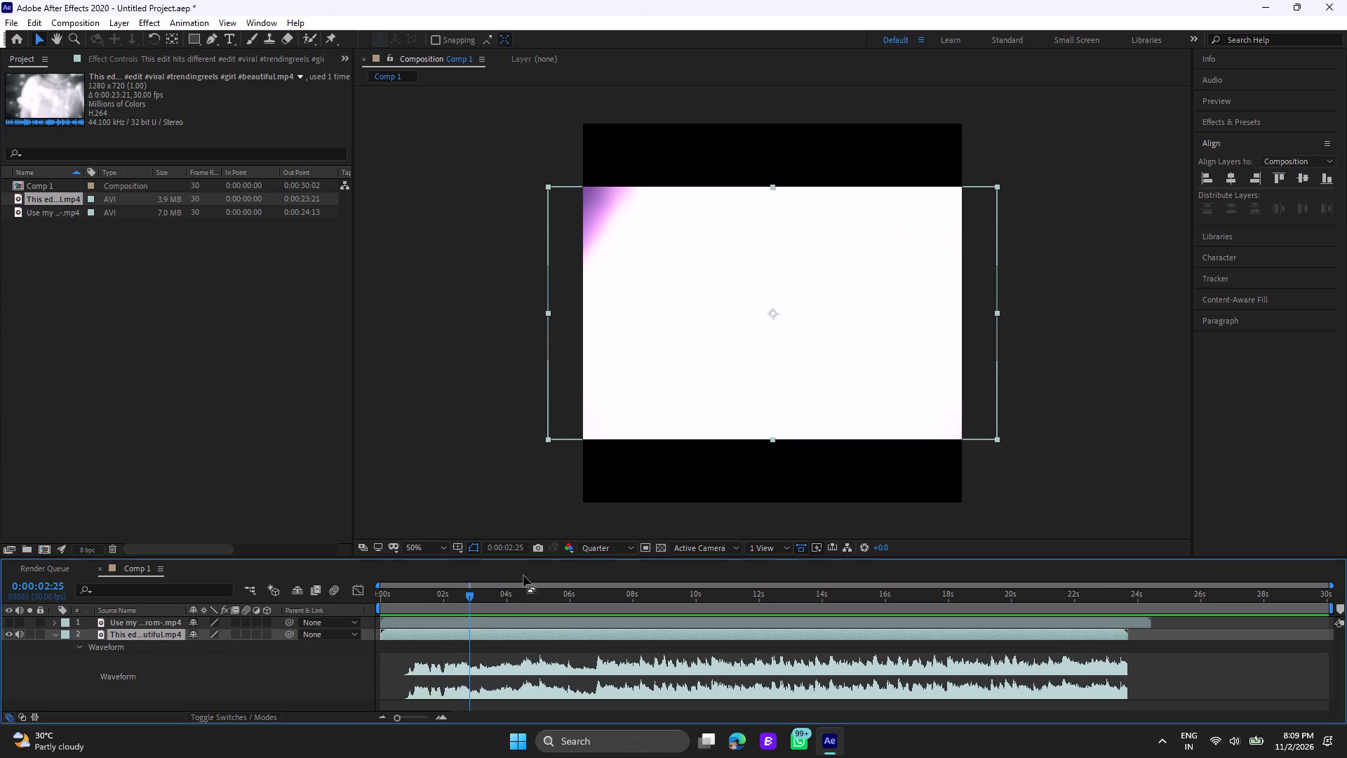
Locate the first strong beat transition in the "This edit hits different" clip and add a layer marker at 0:00:06:23.
left_click(605, 604)
left_click_drag(605, 603, 575, 602)
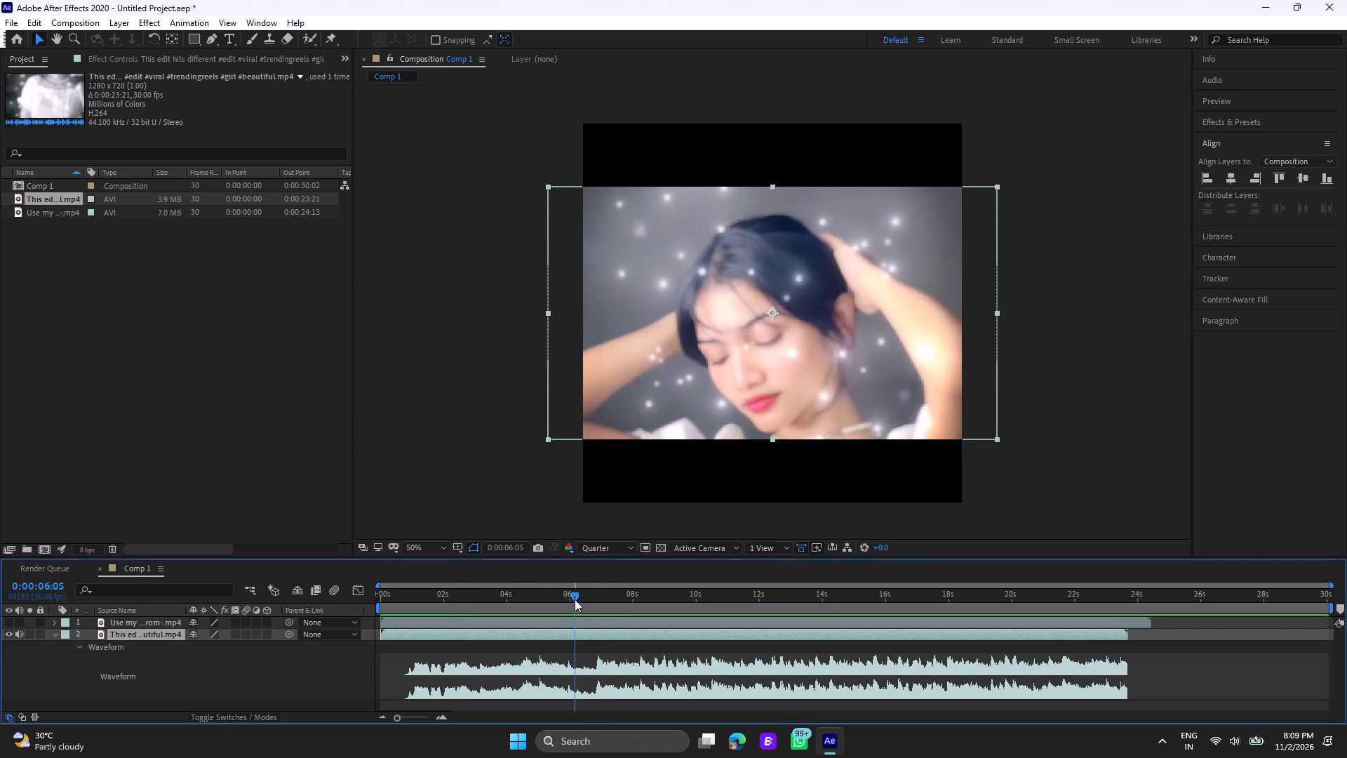
key("space")
left_click(598, 599)
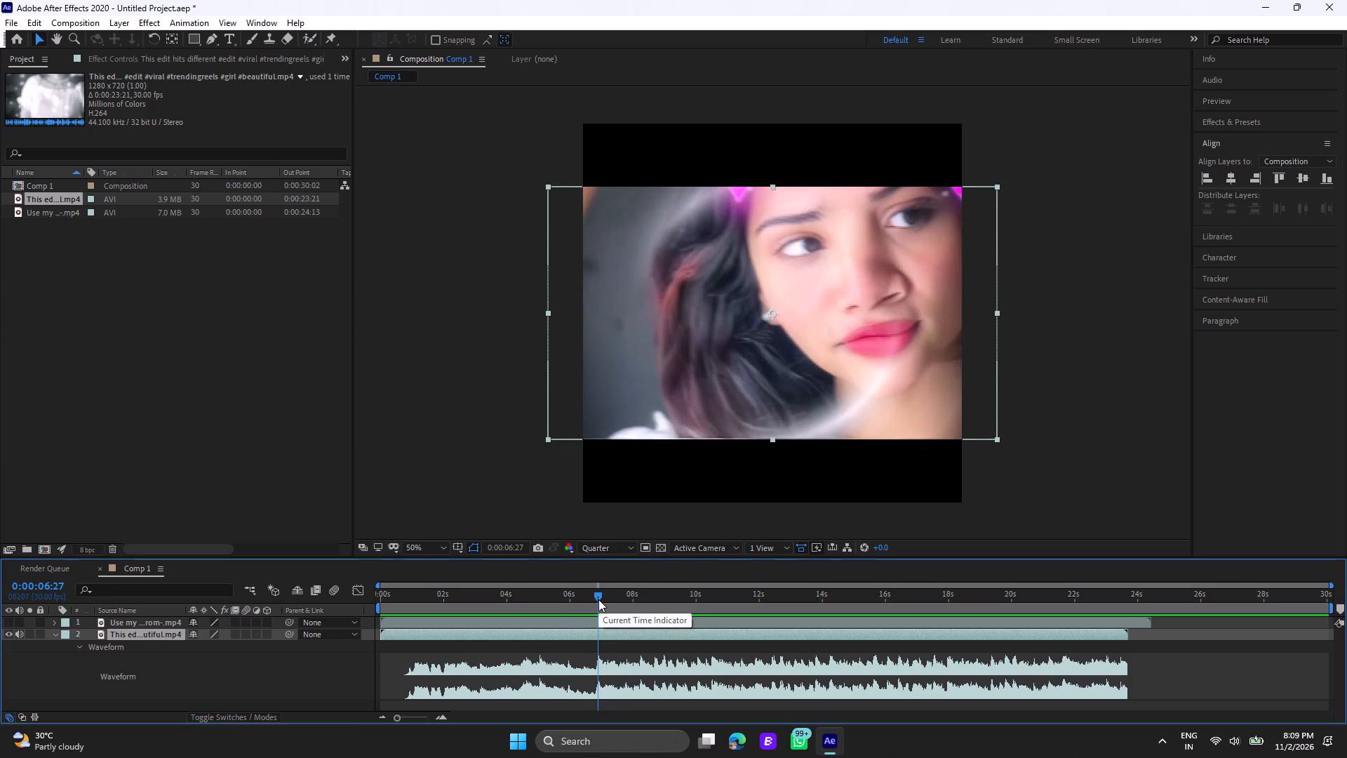
left_click_drag(598, 599, 594, 601)
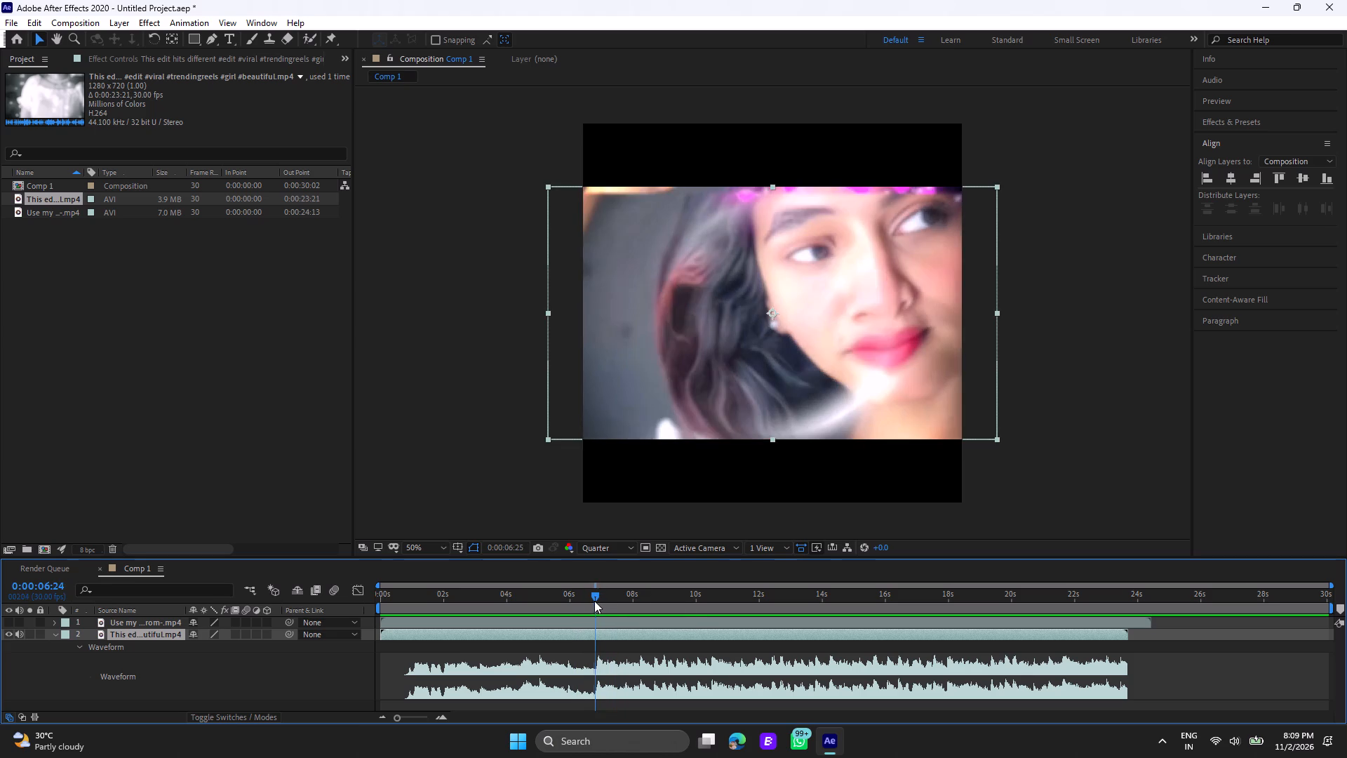
left_click_drag(594, 601, 593, 603)
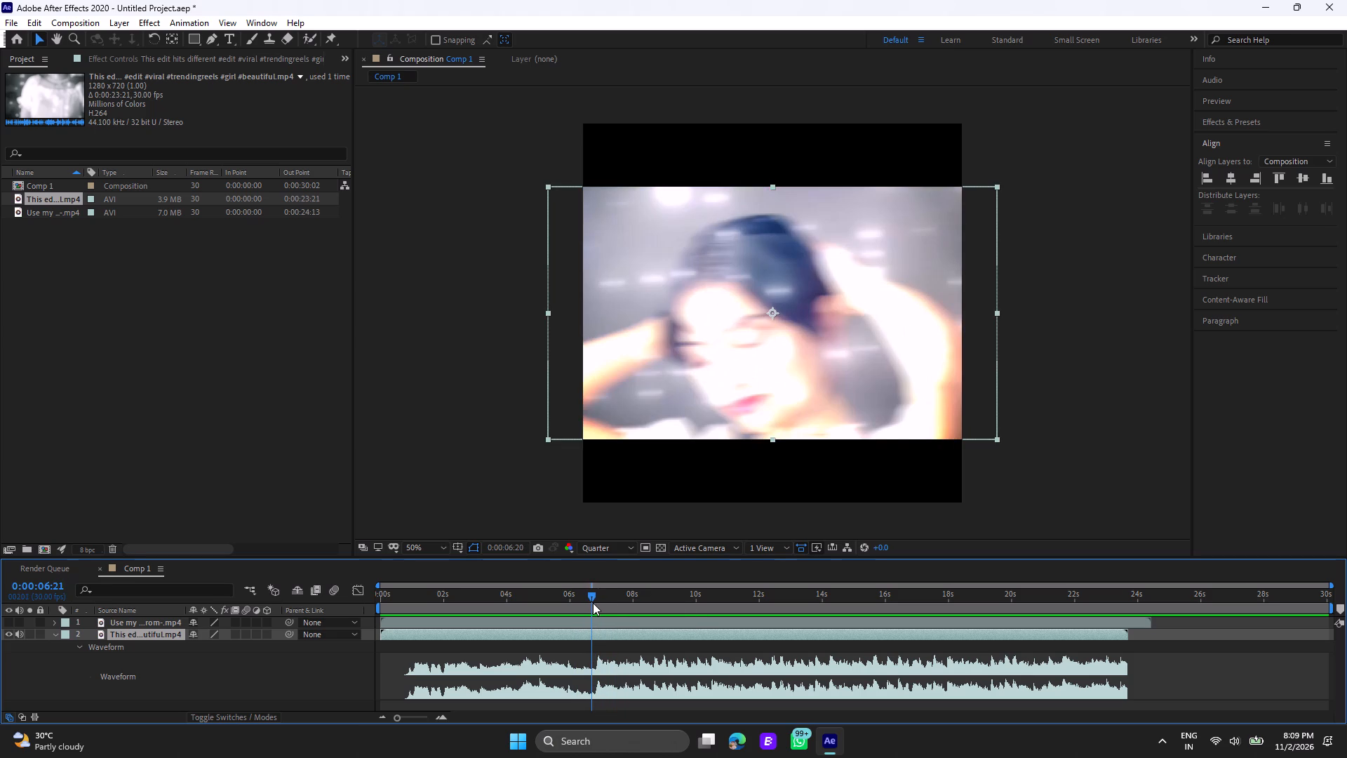
left_click_drag(593, 603, 596, 606)
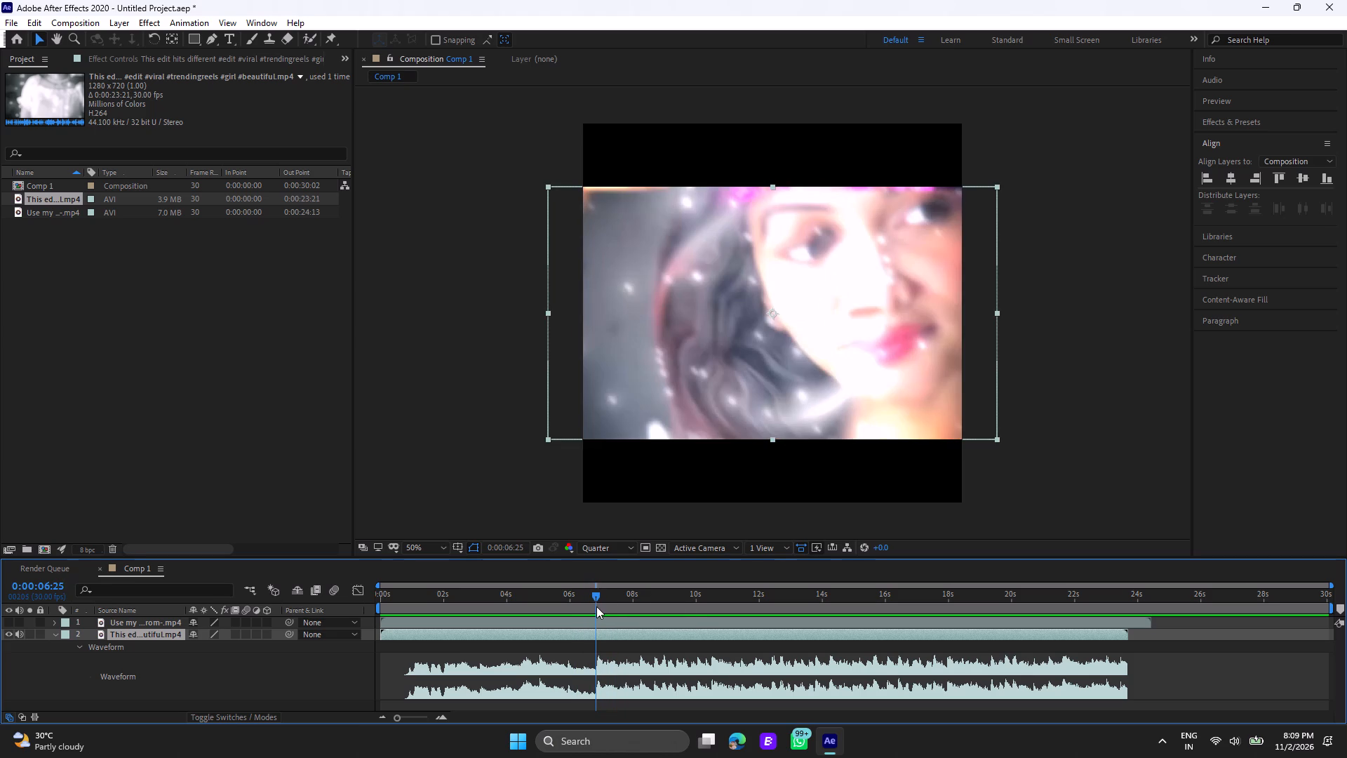
left_click_drag(596, 606, 595, 606)
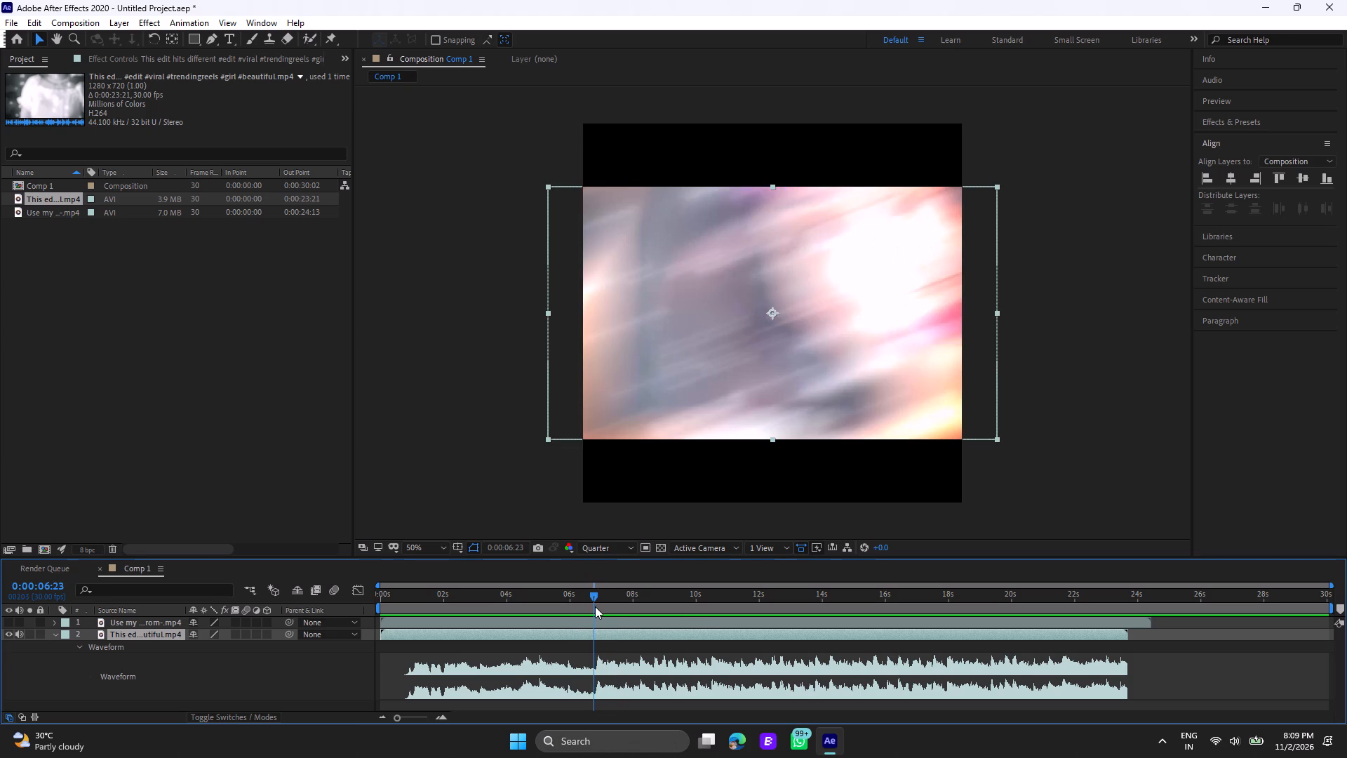
left_click_drag(595, 606, 601, 609)
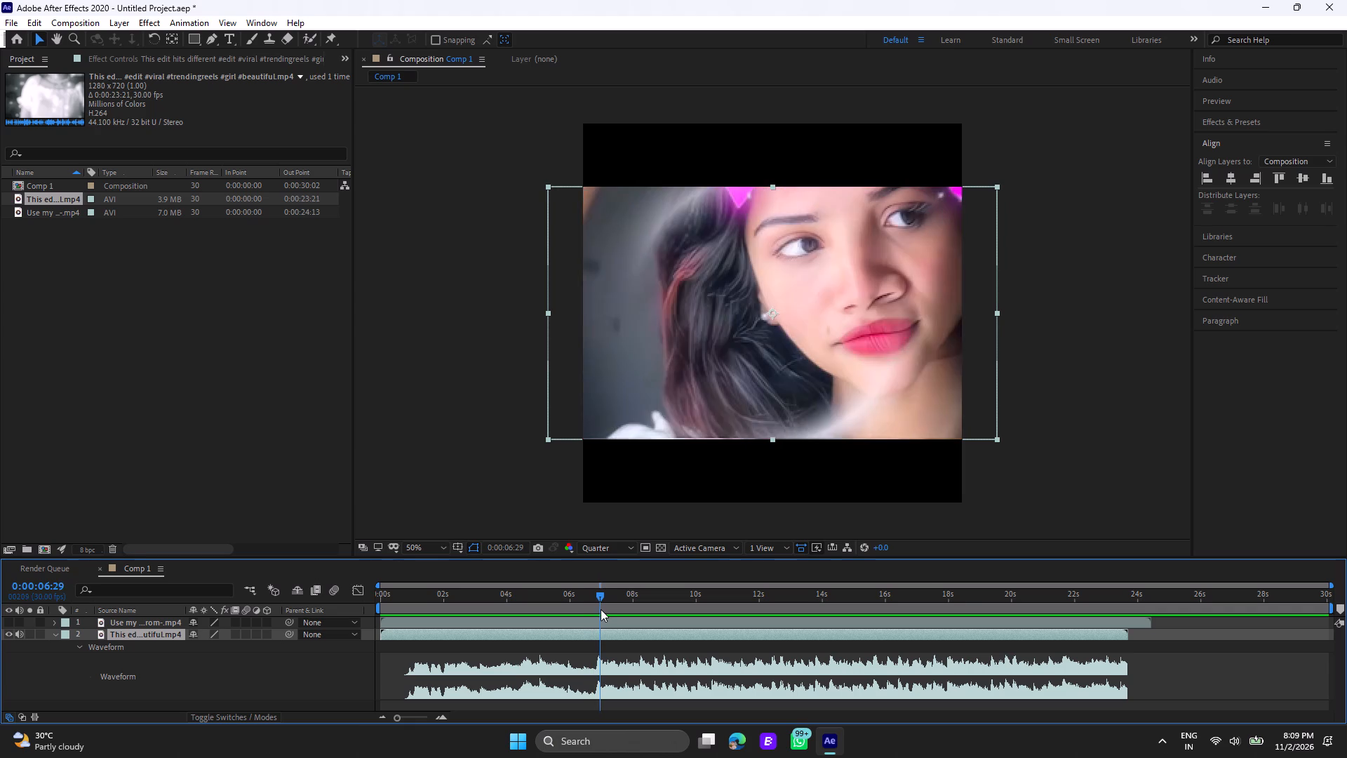
left_click_drag(601, 609, 573, 606)
key("space")
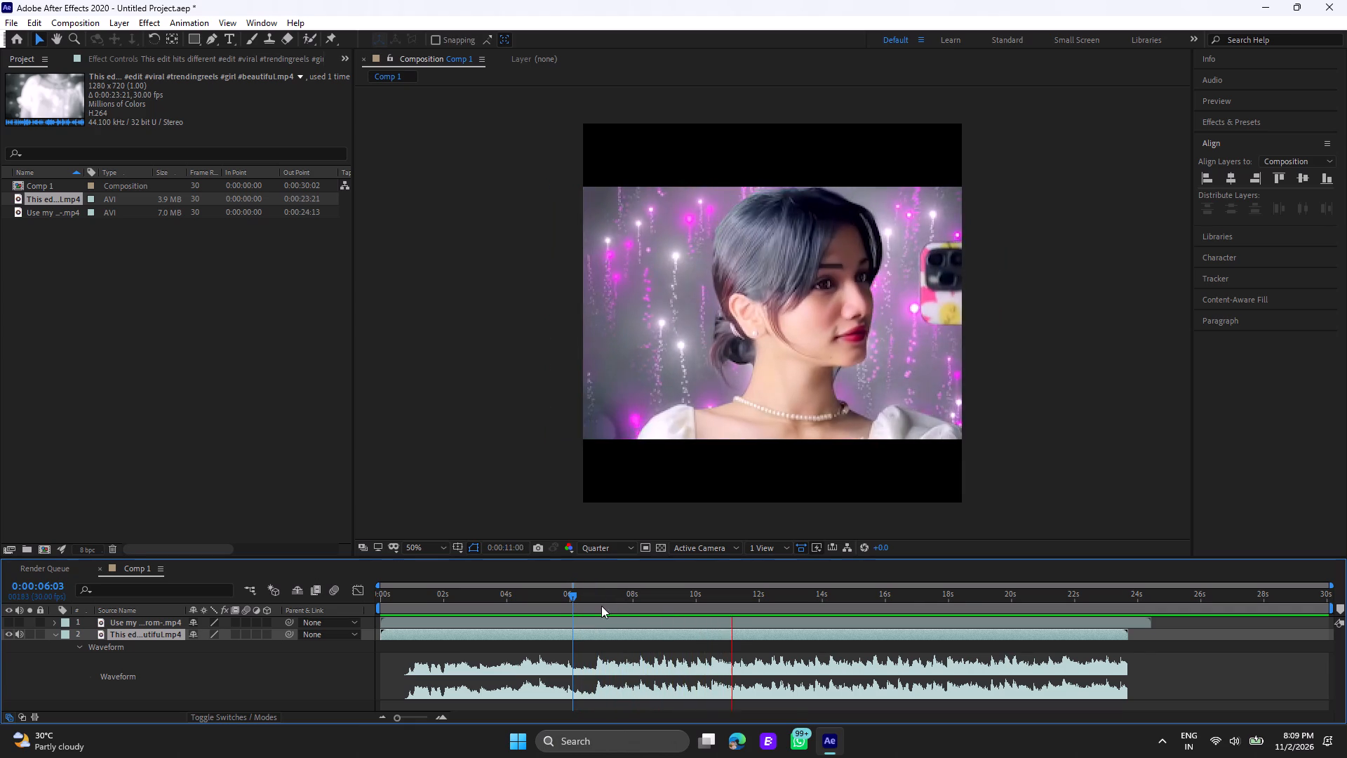
left_click(590, 604)
left_click(589, 605)
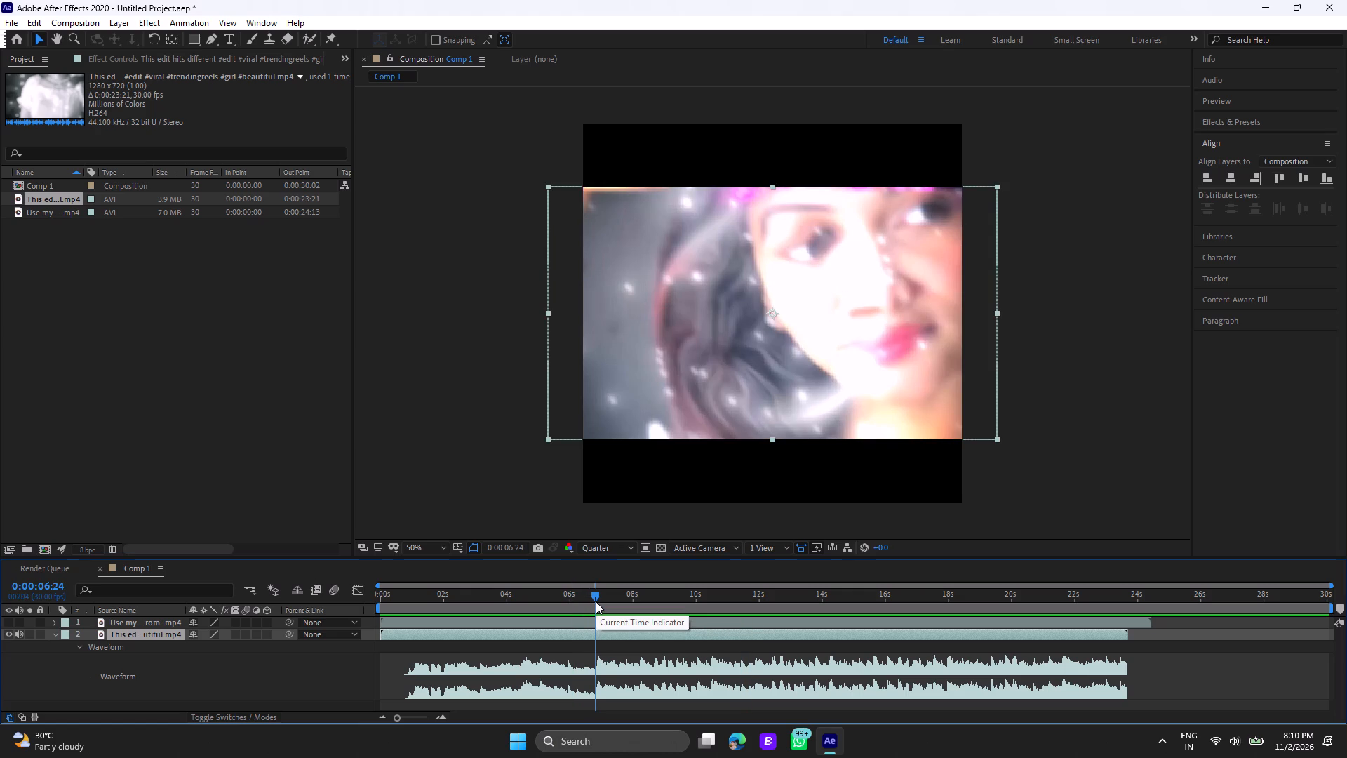
left_click(596, 601)
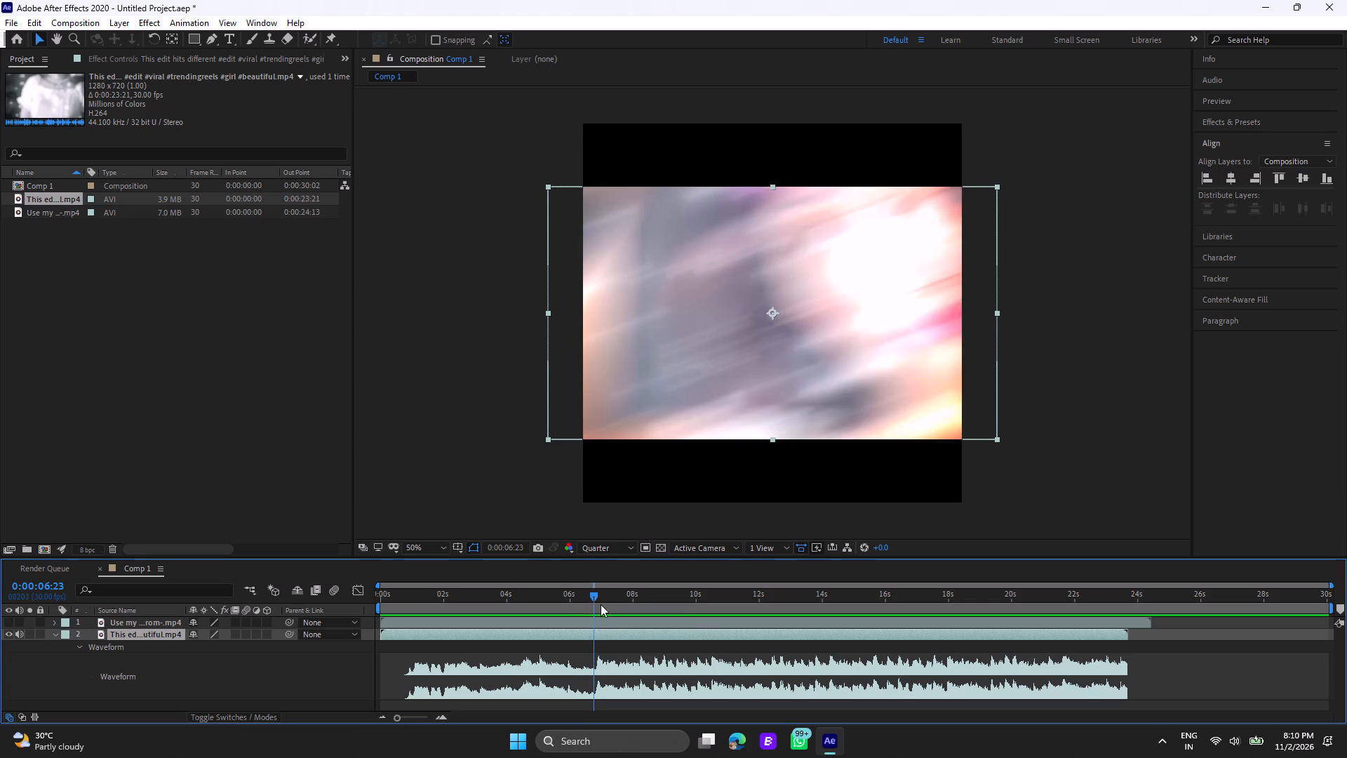
left_click(593, 595)
key("asterisk")
Preview the clip from the marker at 0:00:06:23, stop past the next transition and step back frame by frame to 0:00:08:18.
key("space")
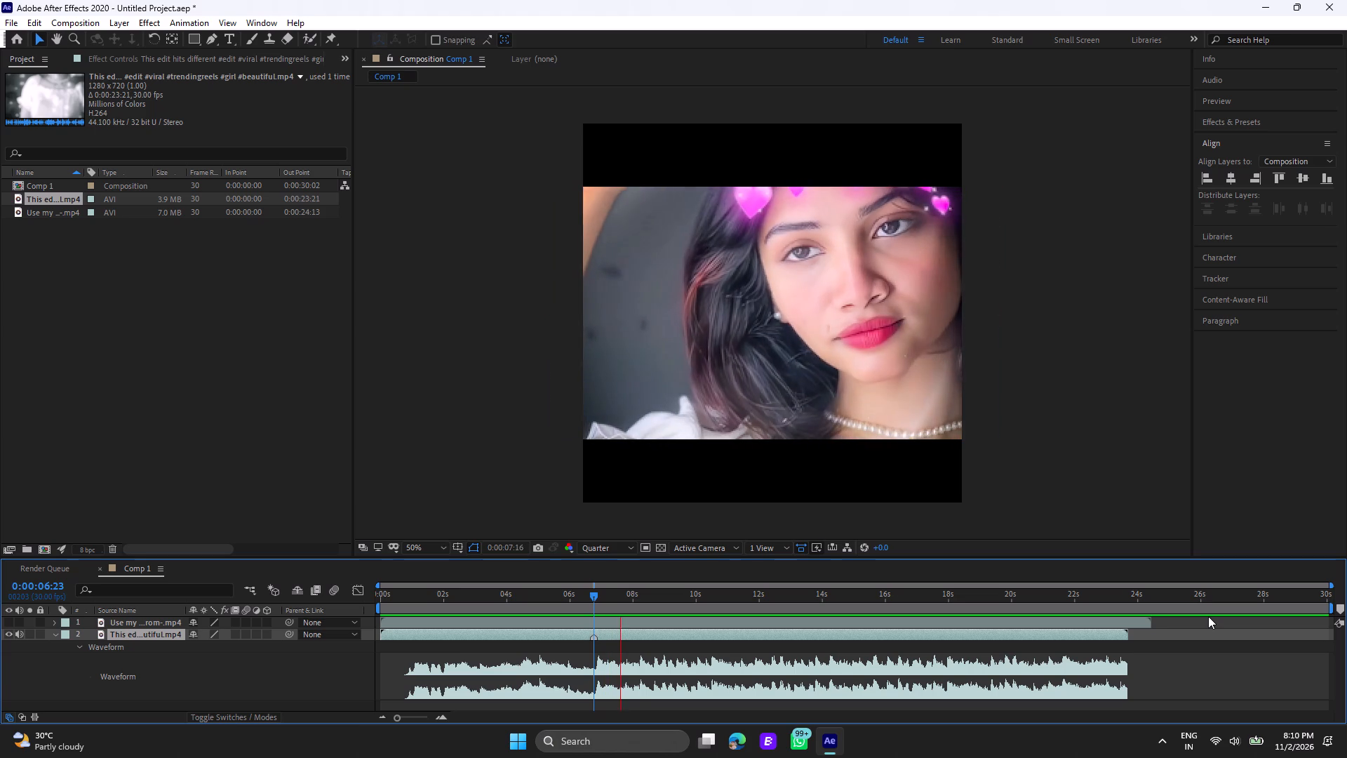
key("space")
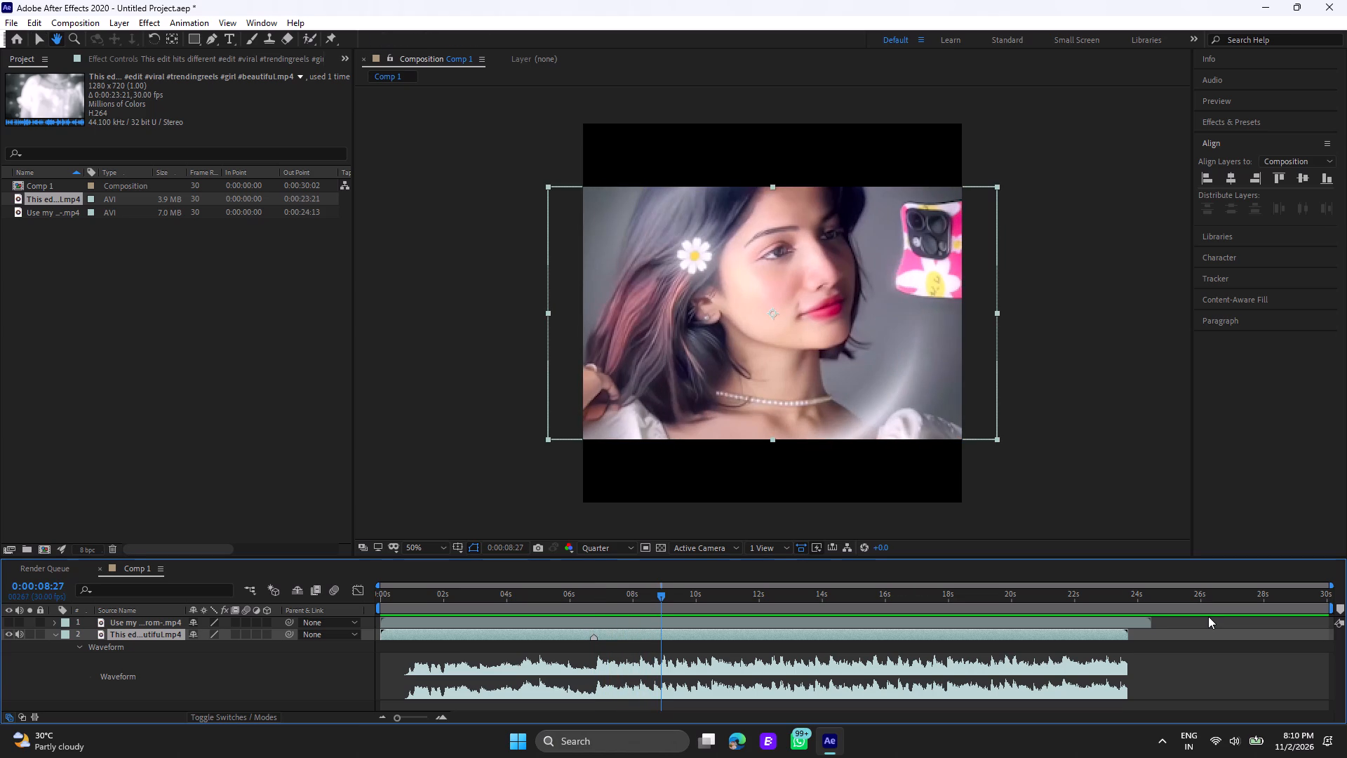
key("Page_Up")
key("Page_Up")
key("Page_Up")
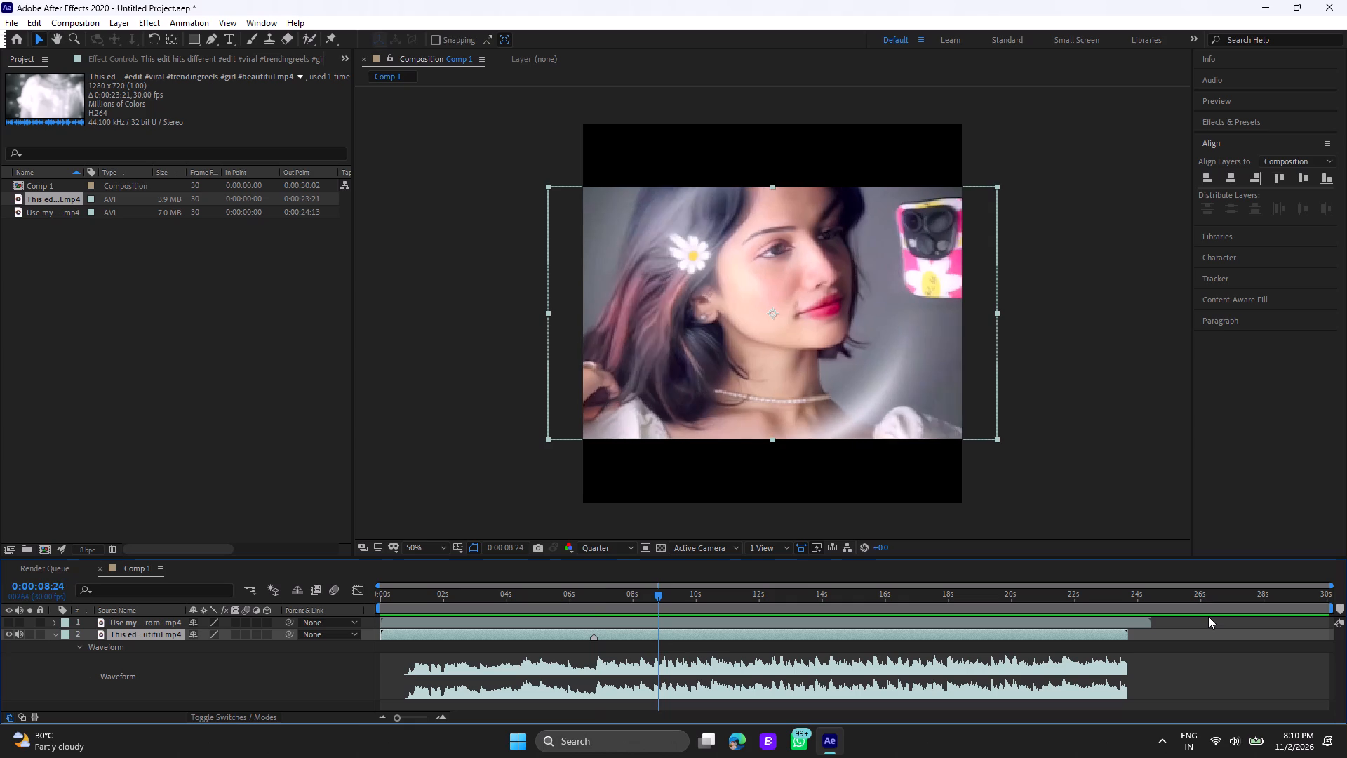
key("Page_Up")
key("Page_Up")
key("Page_Up")
key("Page_Up")
key("Page_Up")
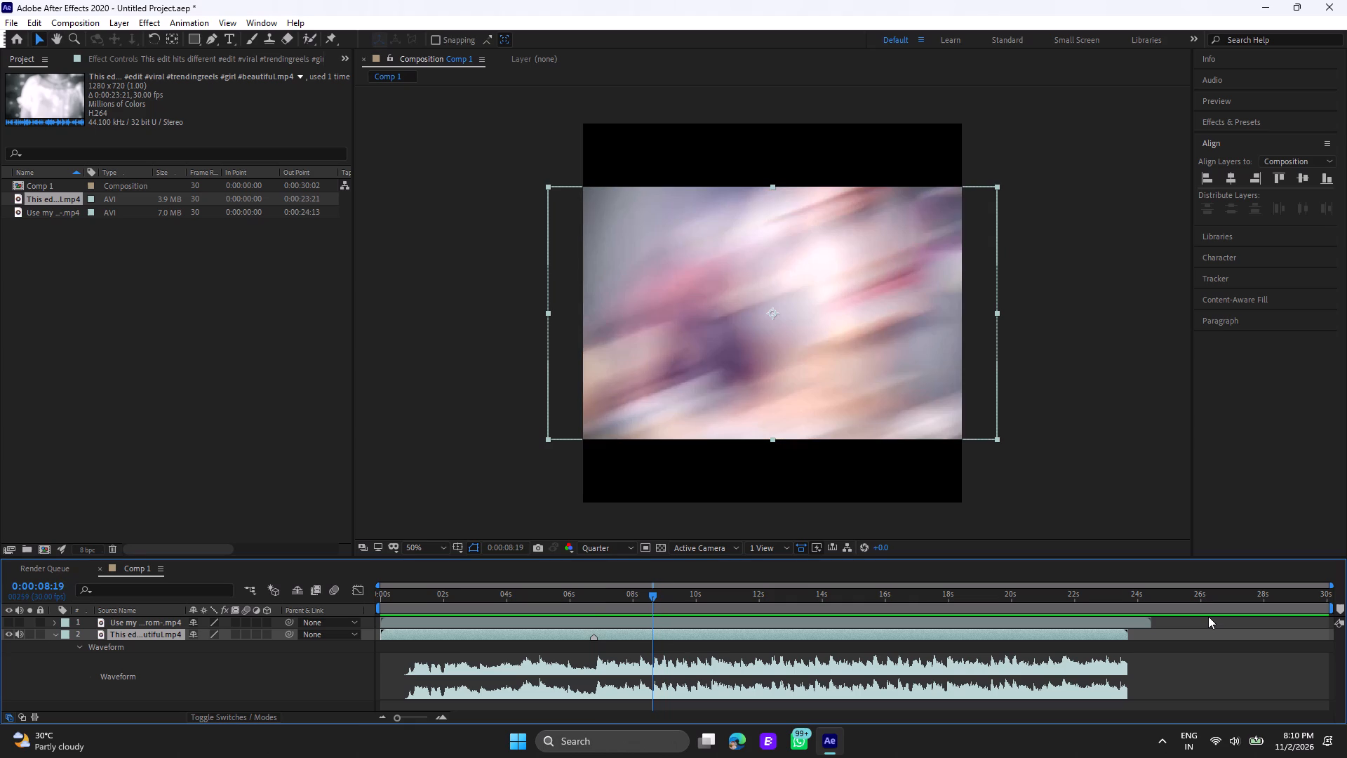
key("Page_Up")
Replay from 0:00:08:18 and nudge the "This edit hits different" layer slightly down in the frame.
key("space")
key("Up")
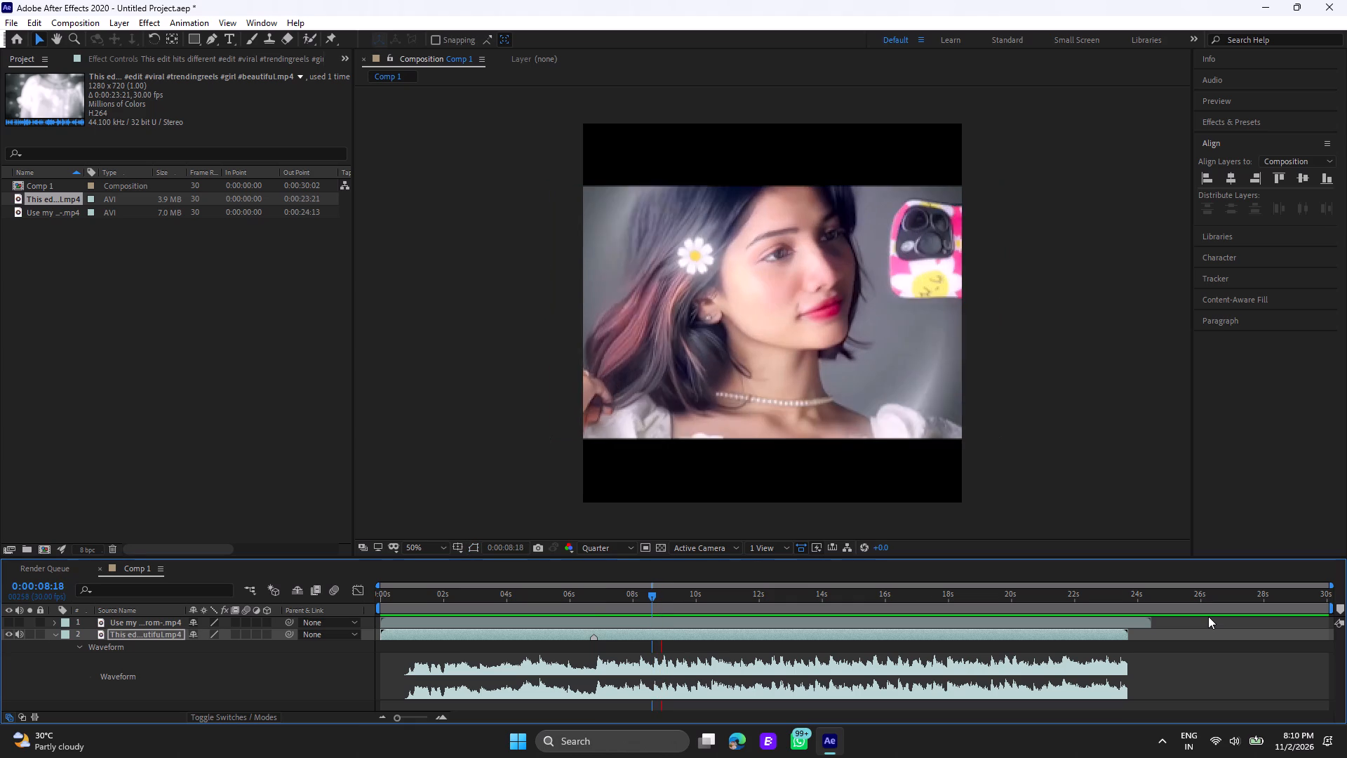
key("Down")
key("Down")
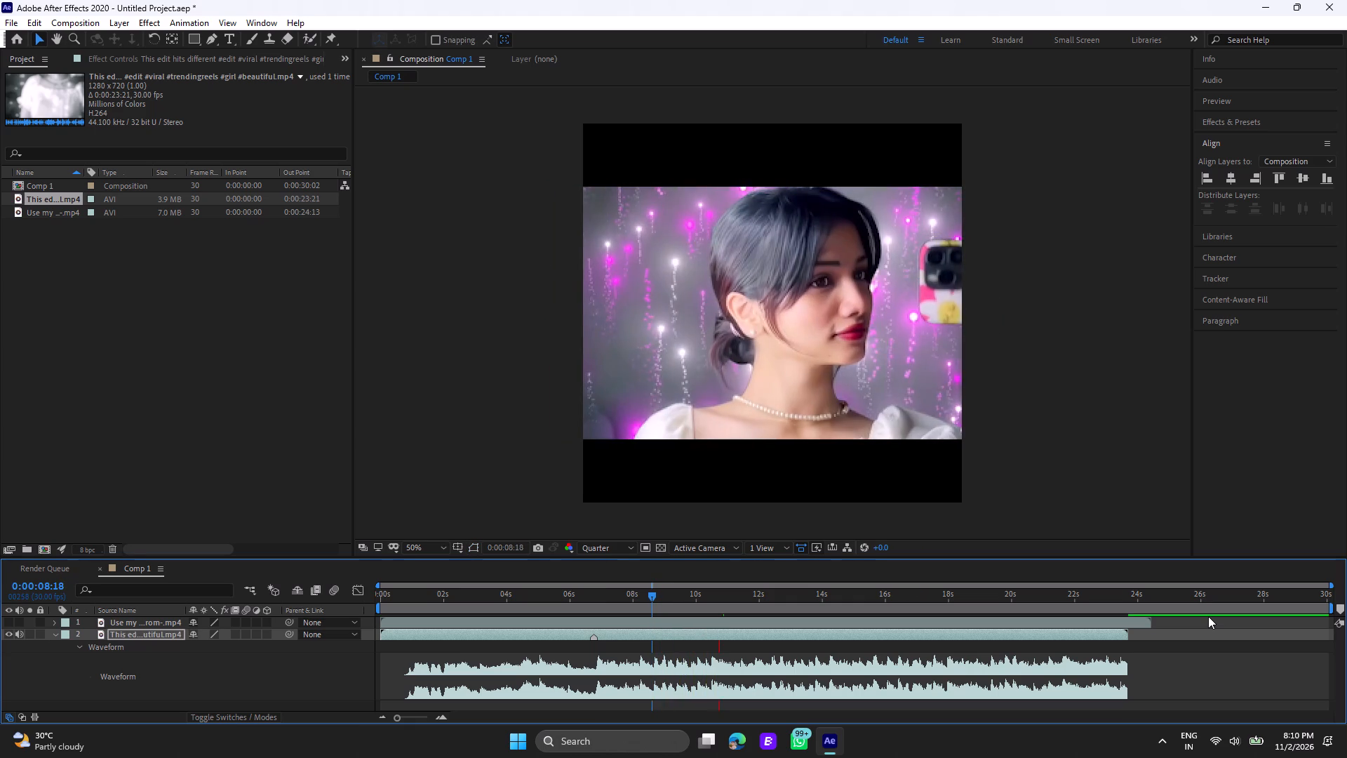
key("Down")
key("Down")
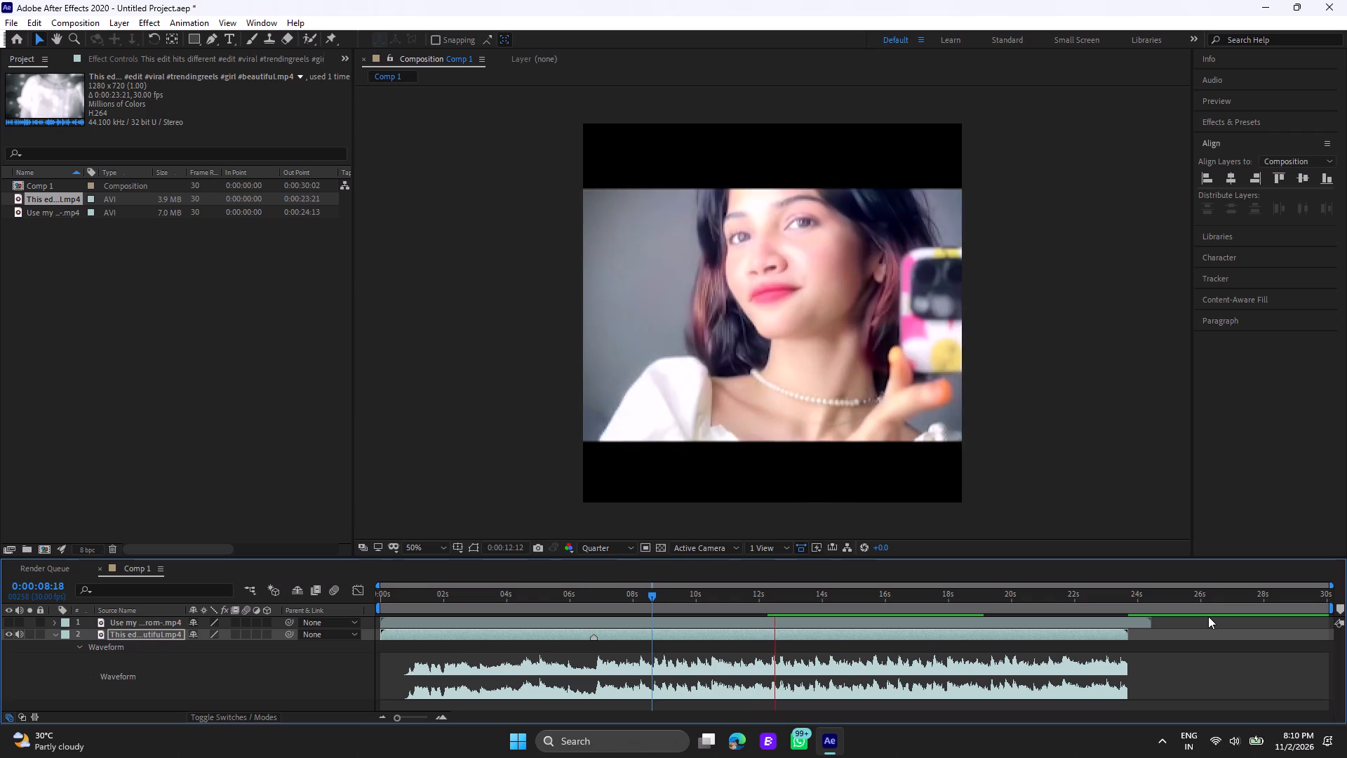
key("Down")
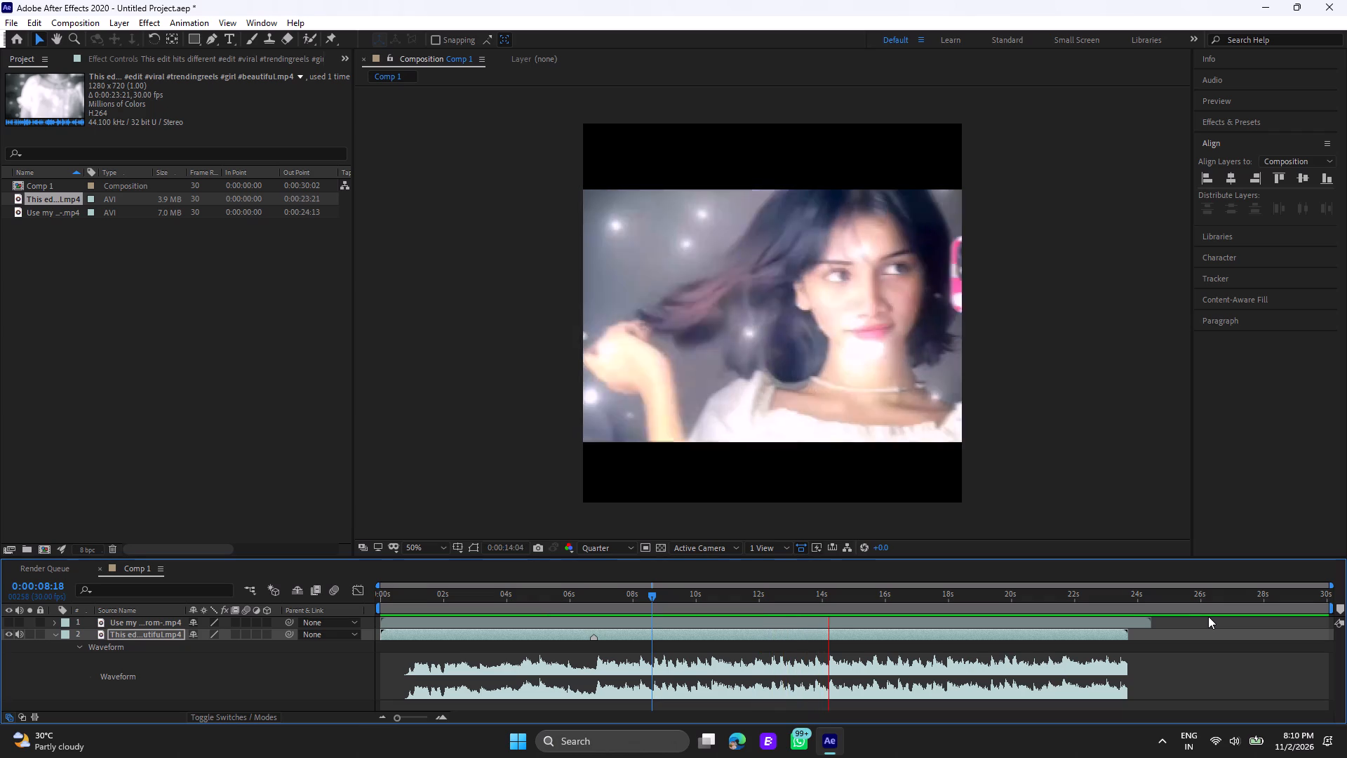
left_click(1091, 399)
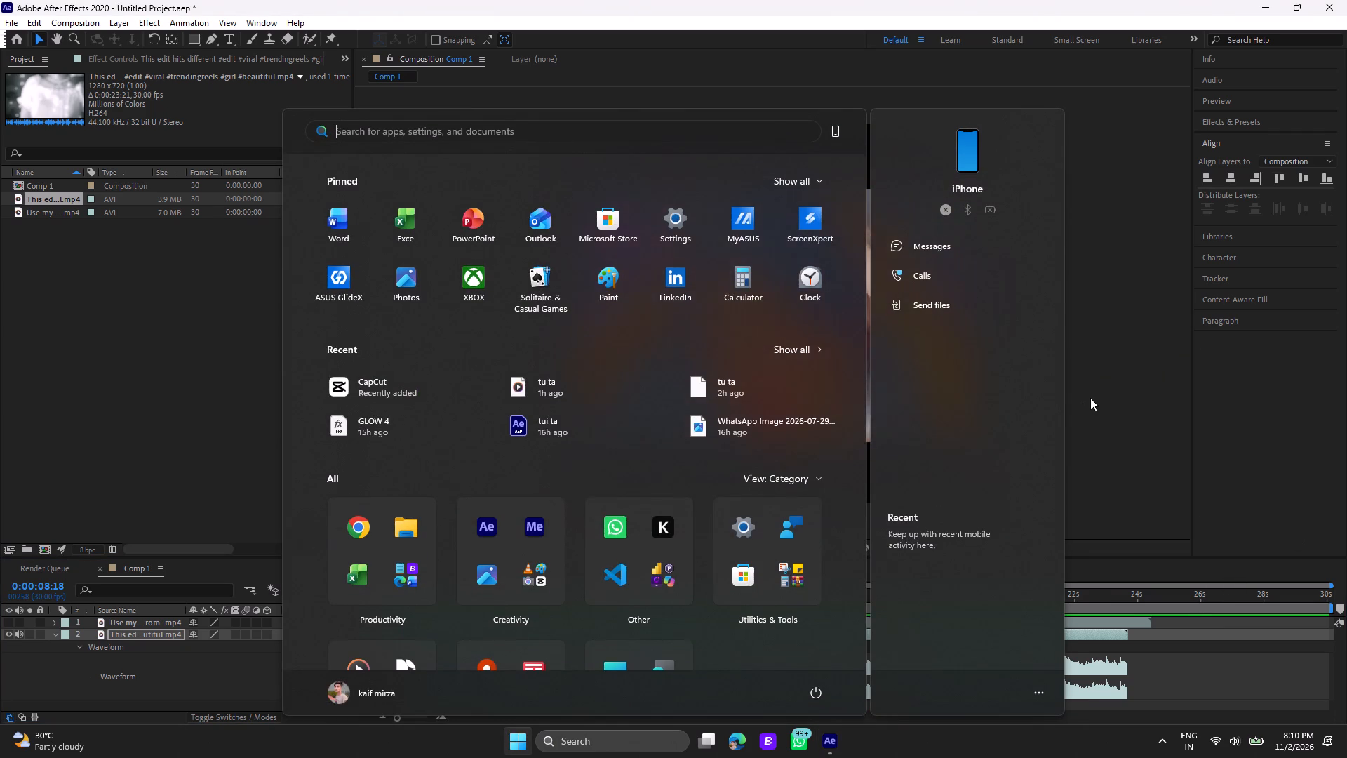
Replay around the second beat transition and add a marker on the "This edit hits different" layer at 0:00:08:19.
left_click(650, 601)
key("space")
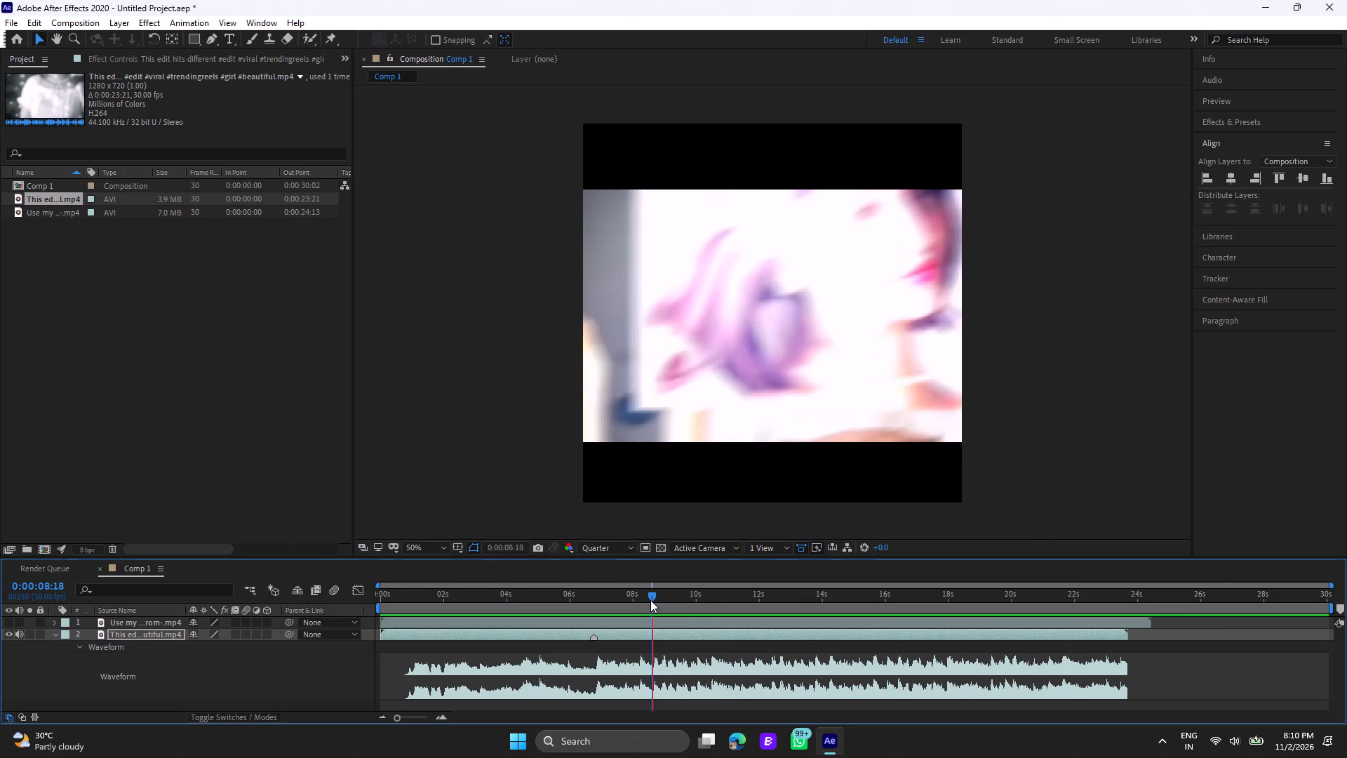
left_click(631, 596)
key("space")
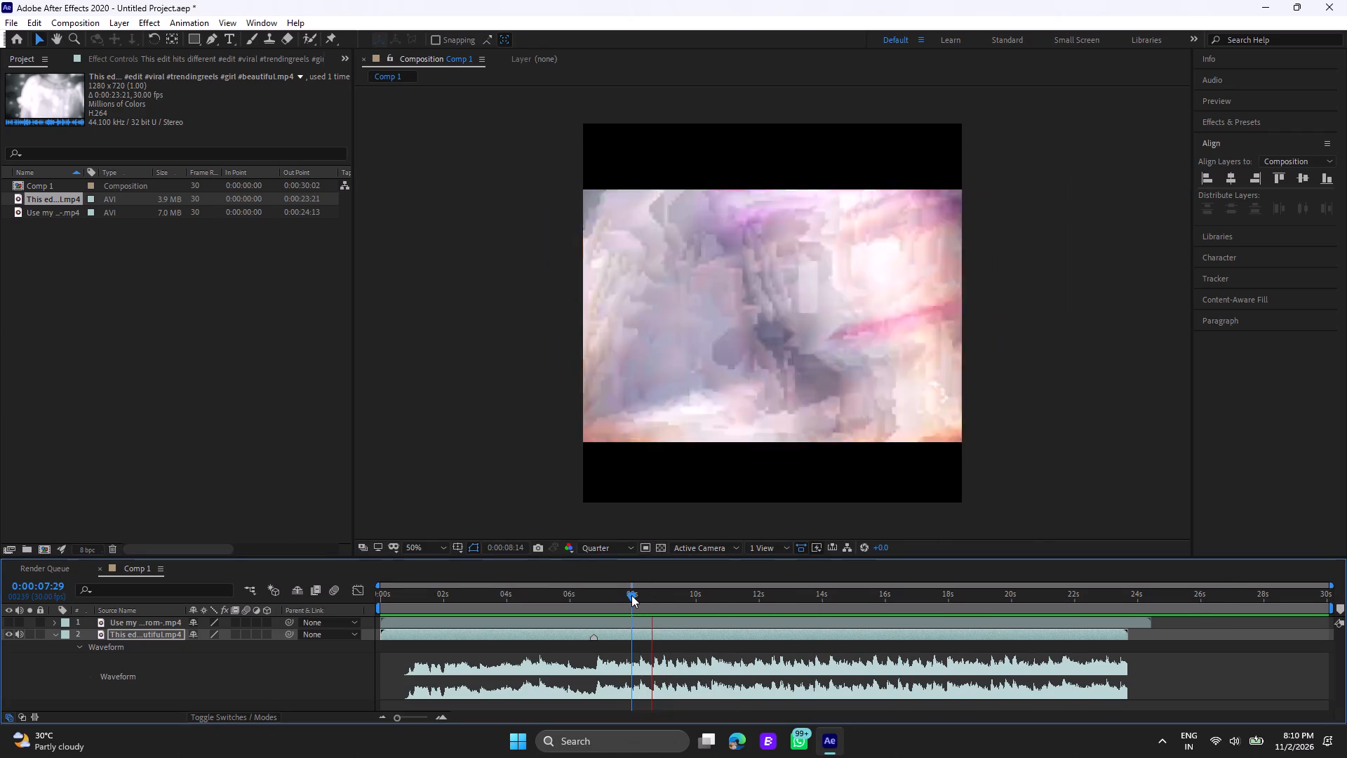
key("space")
left_click(653, 594)
left_click_drag(653, 594, 650, 599)
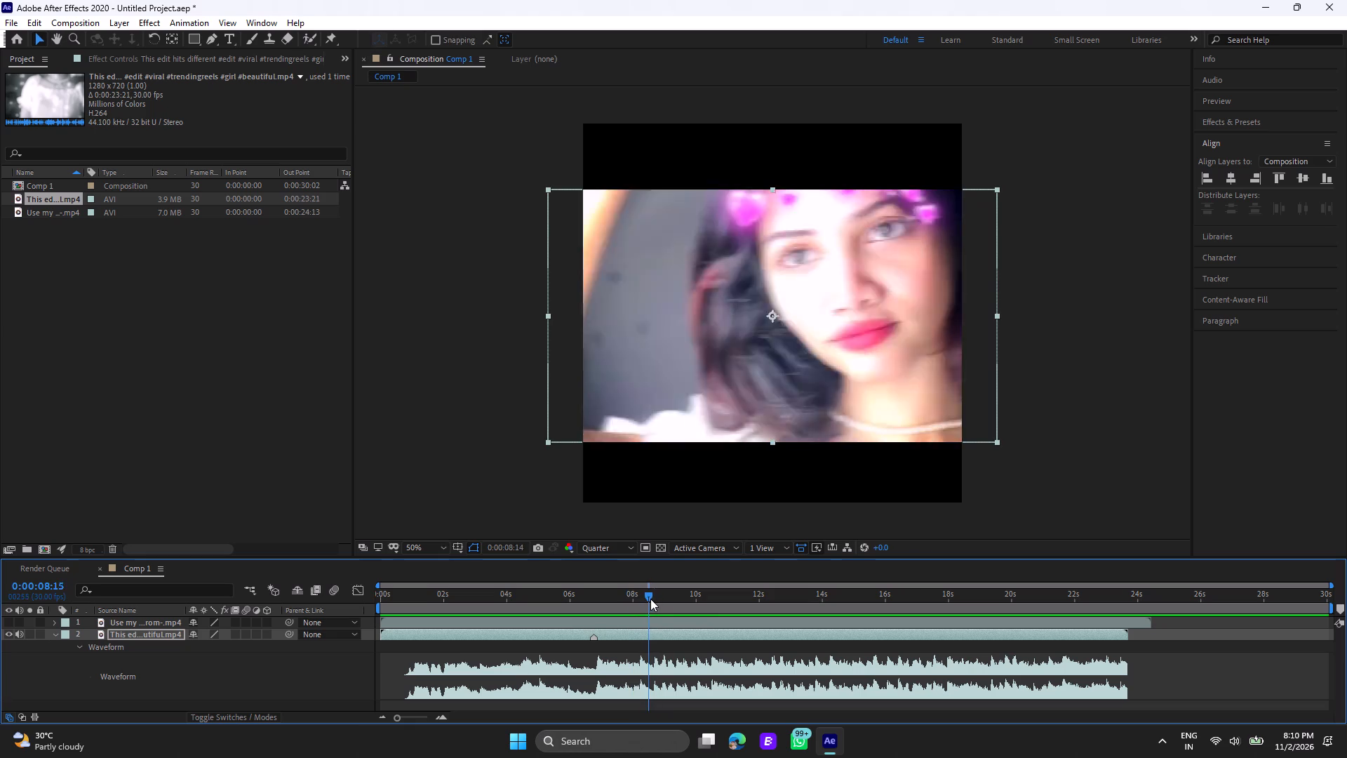
left_click_drag(650, 599, 652, 601)
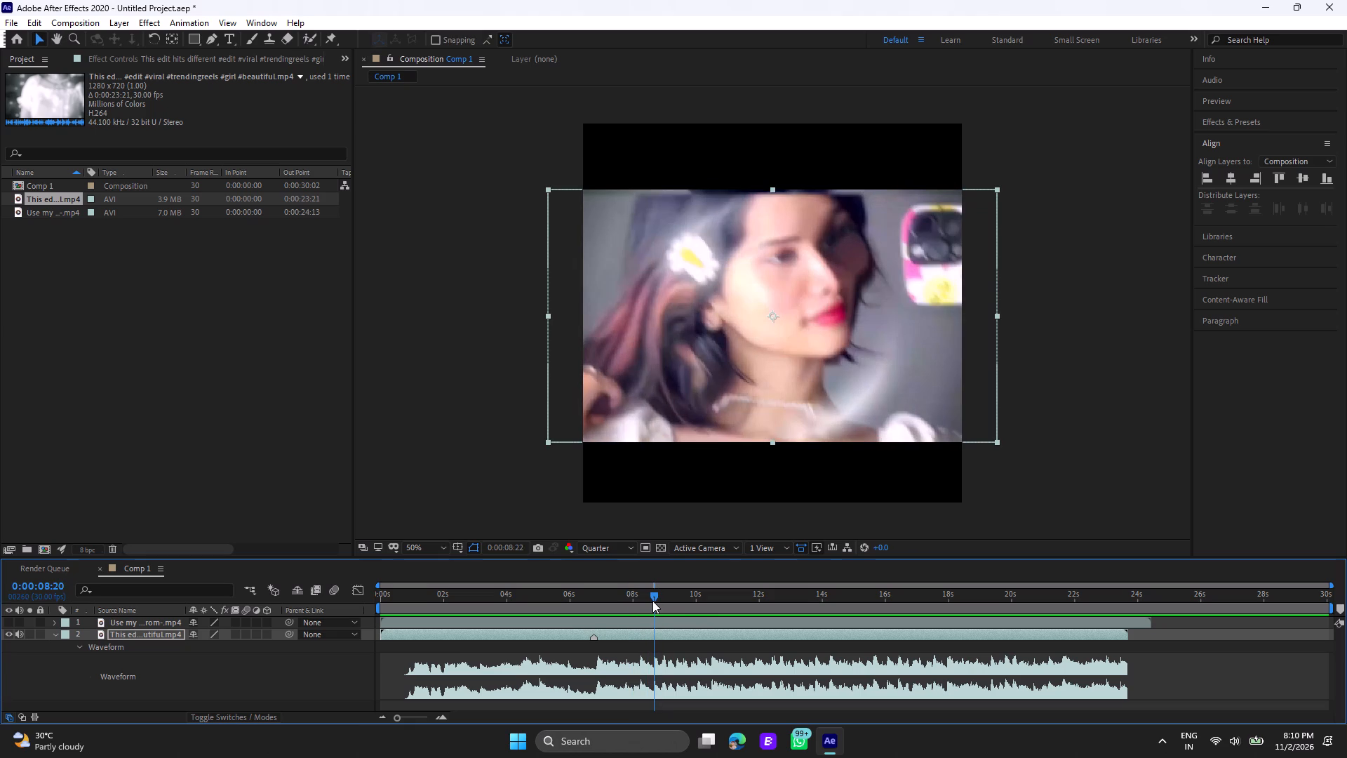
left_click_drag(652, 601, 652, 601)
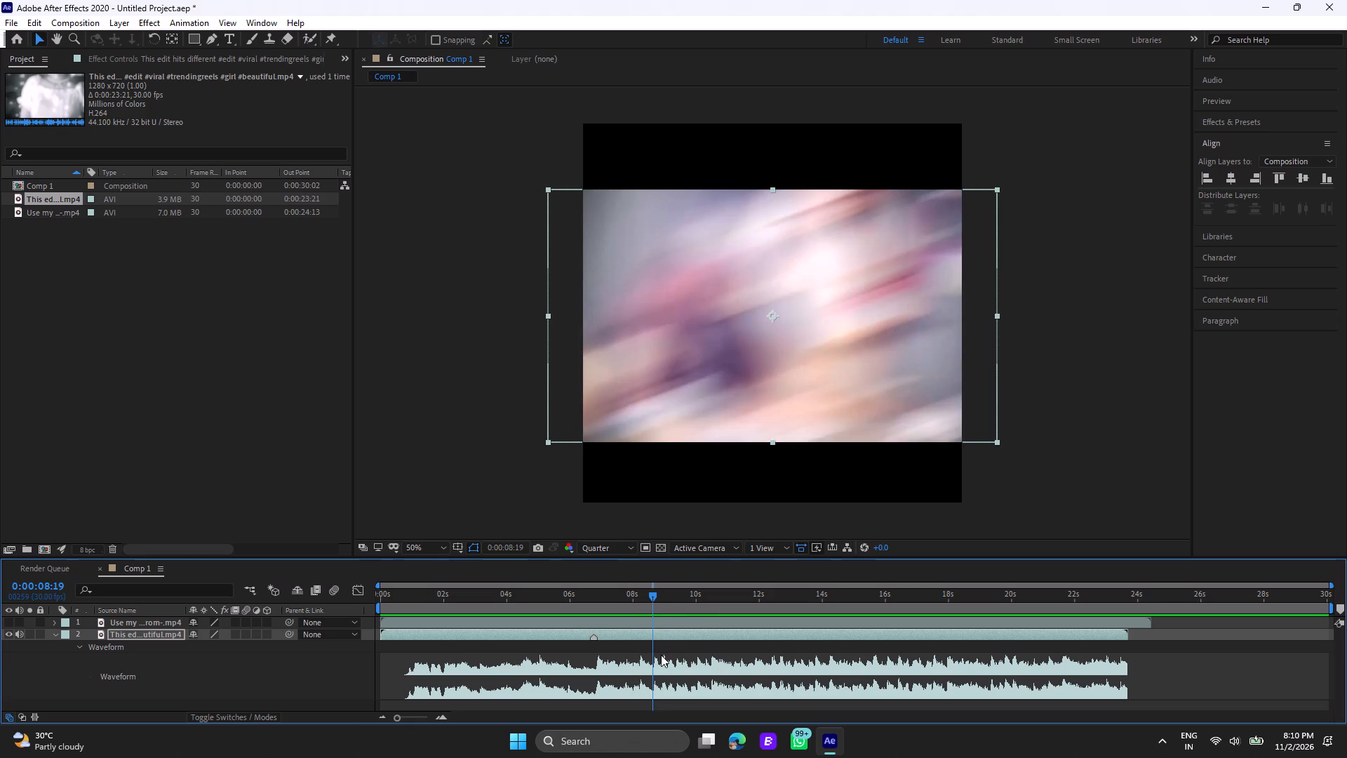
type("*")
Preview onward to the third beat transition and add a marker on the "This edit hits different" layer at 0:00:10:13.
key("space")
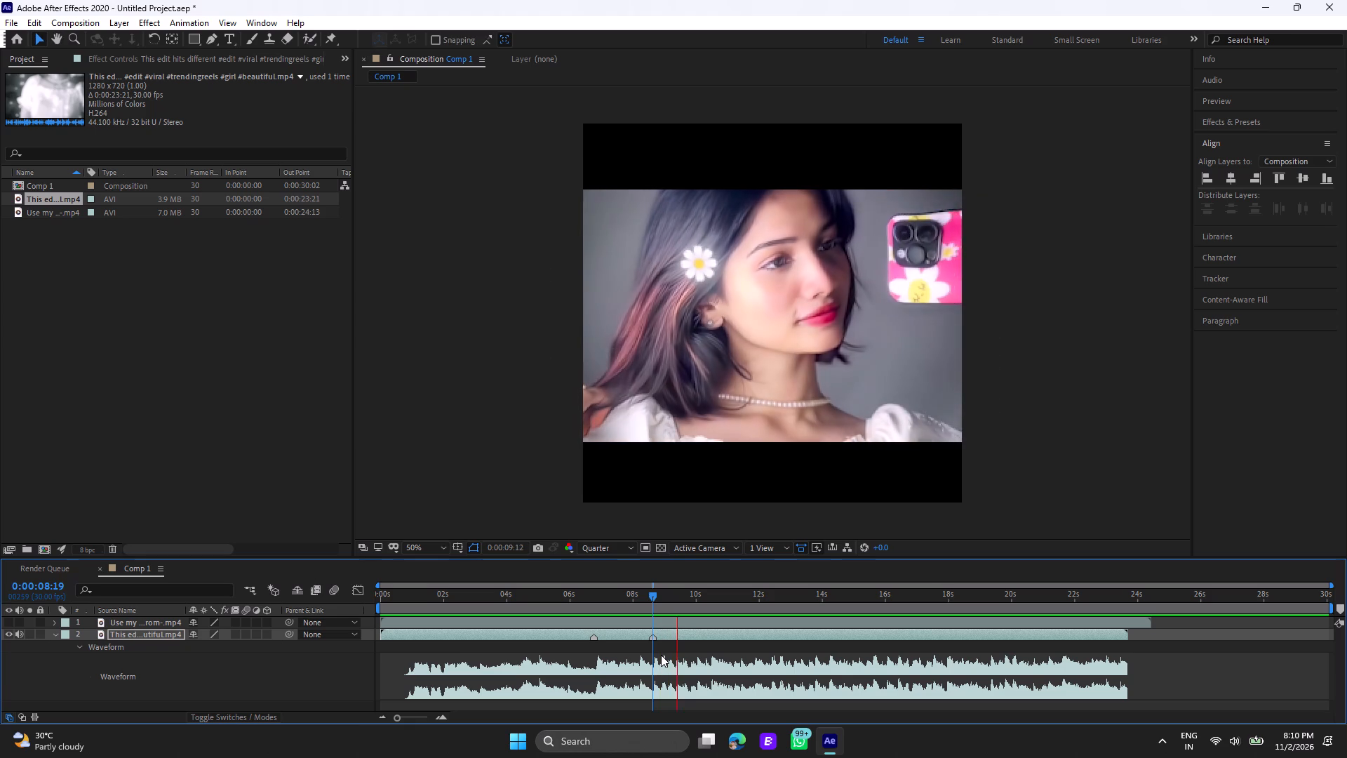
key("space")
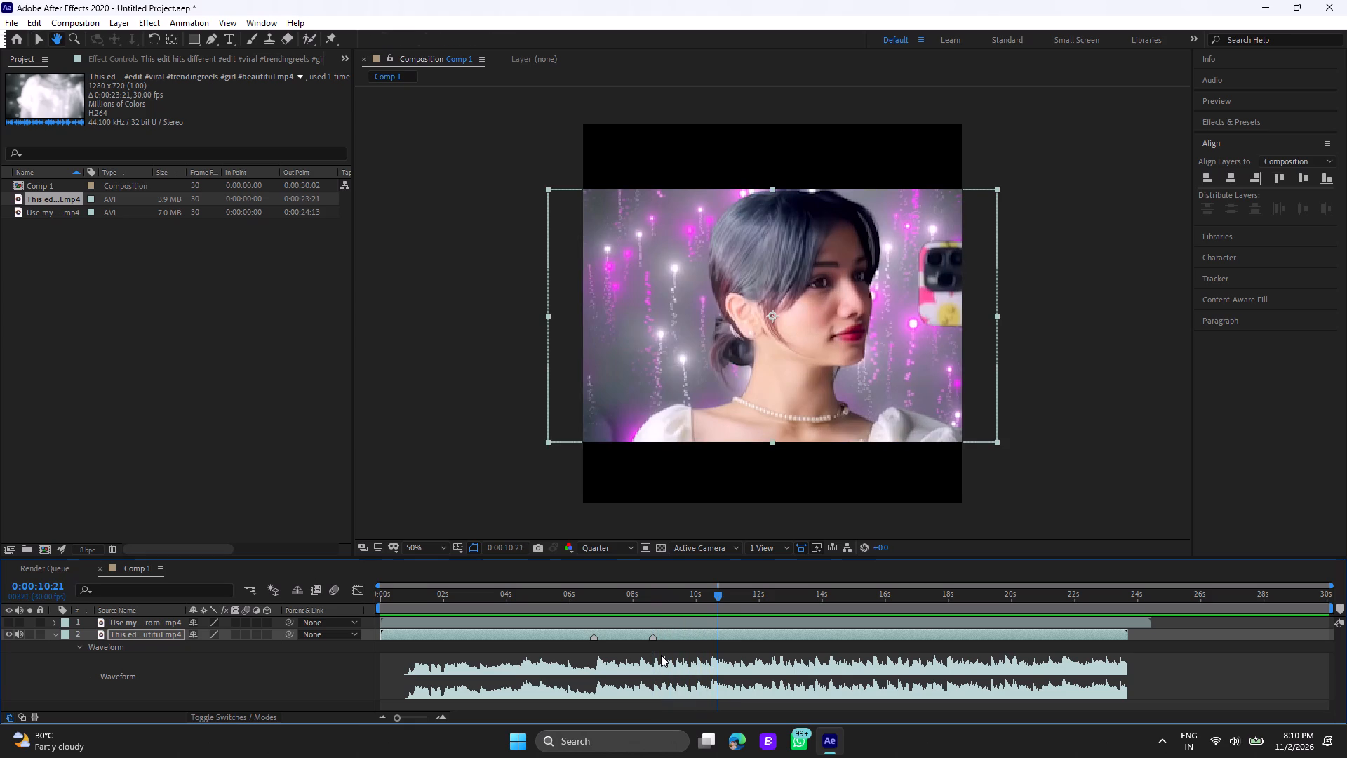
left_click_drag(717, 603, 711, 604)
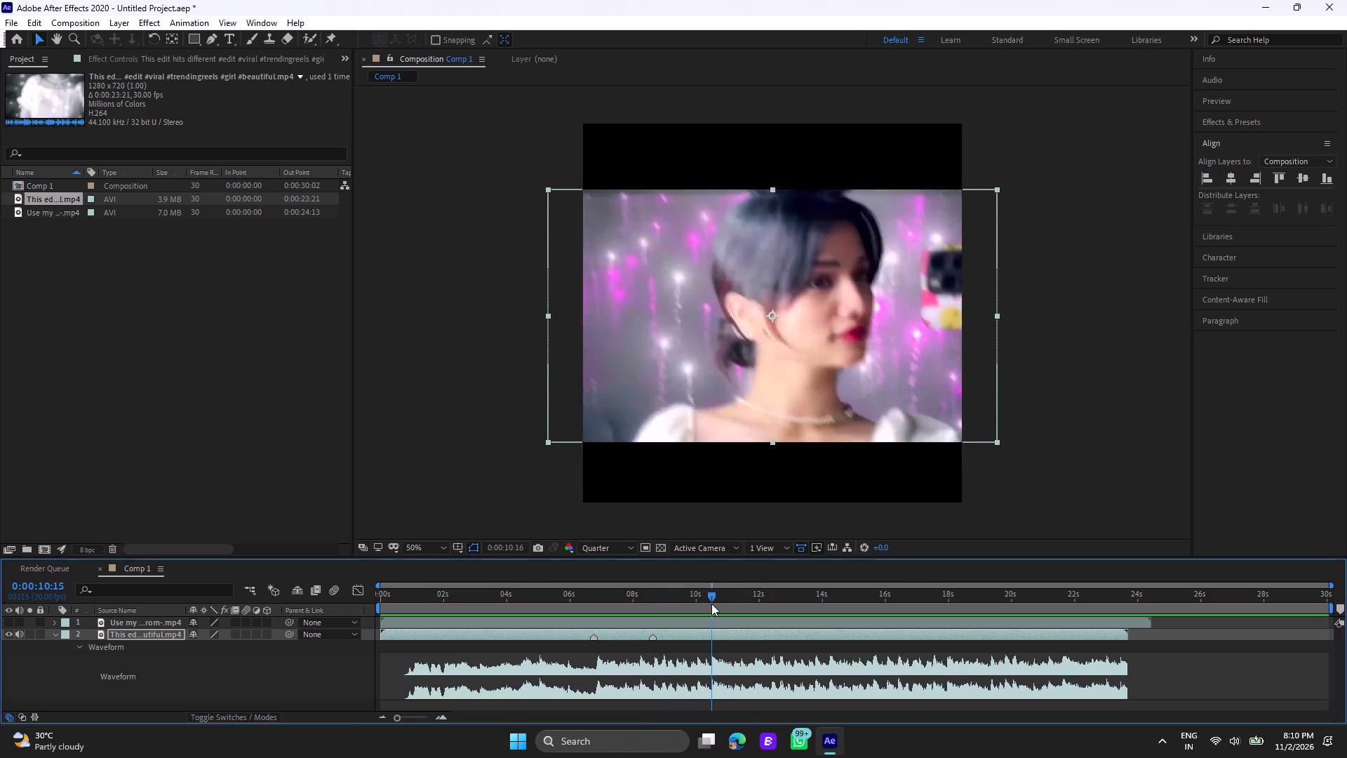
left_click_drag(711, 604, 706, 606)
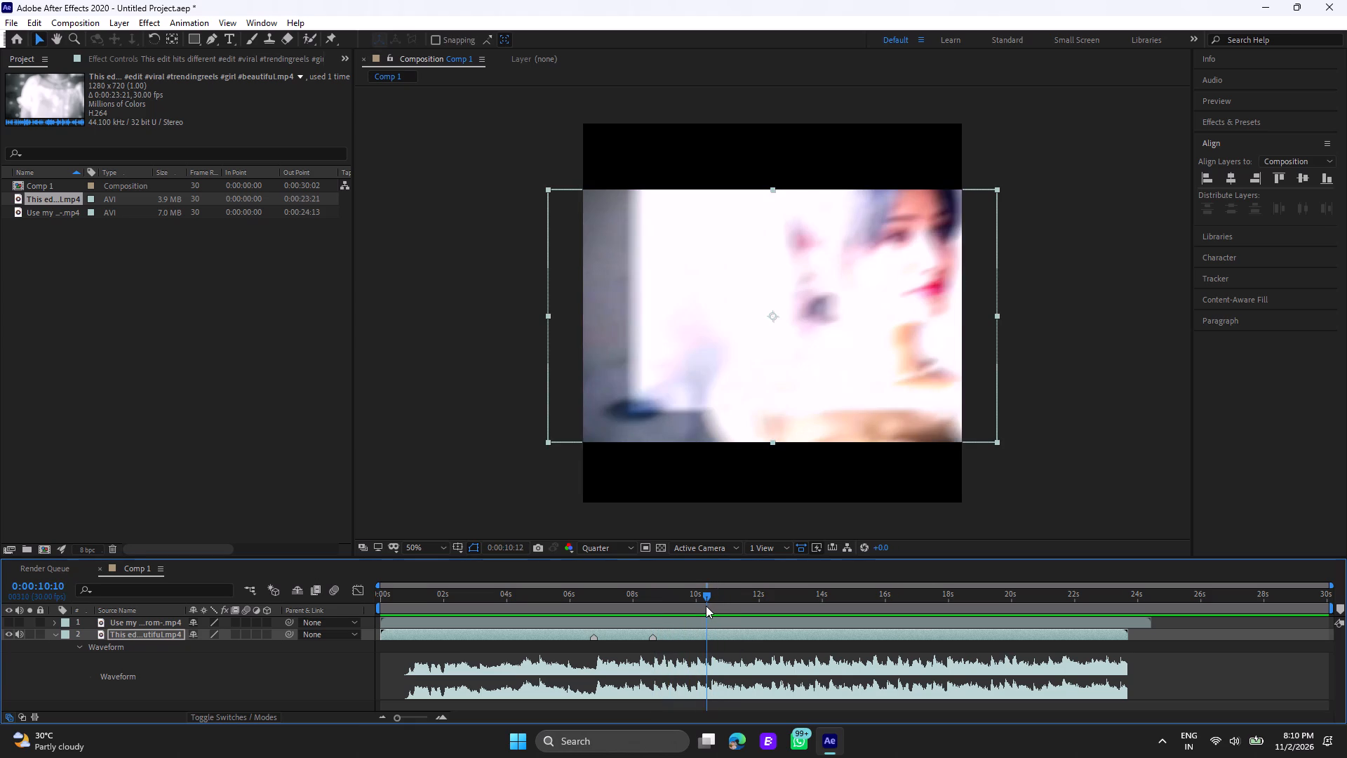
left_click_drag(706, 606, 707, 608)
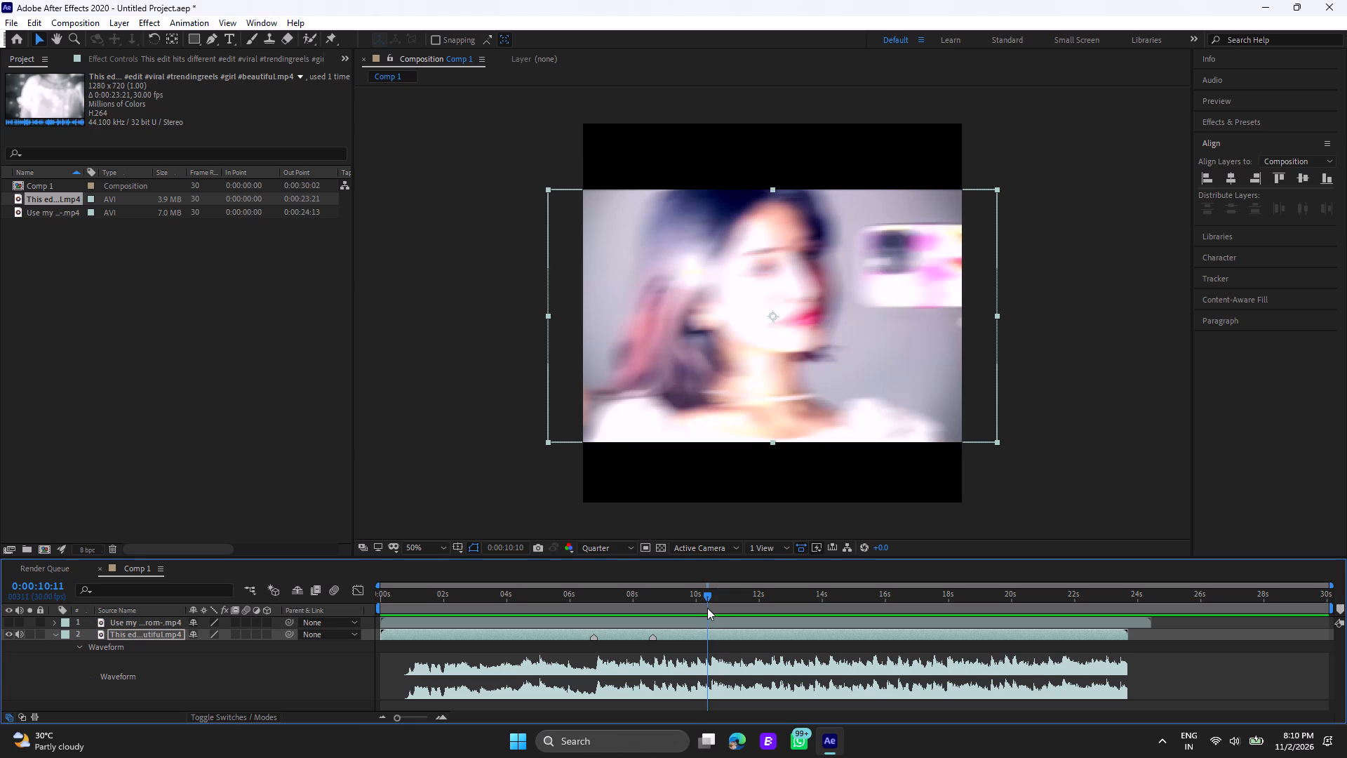
left_click_drag(707, 608, 709, 611)
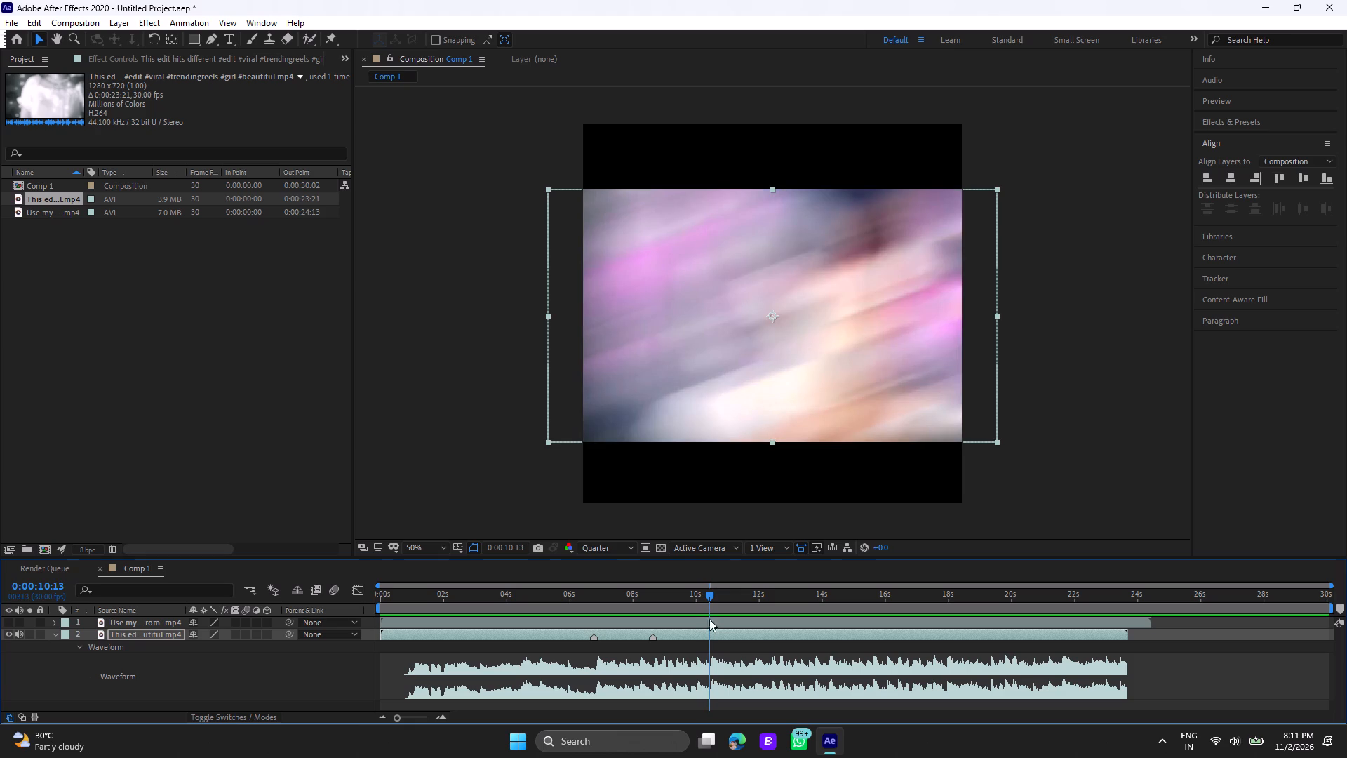
type("*")
Preview onward from 0:00:10:13, find the next beat transition and add a marker on the "This edit hits different" layer at 0:00:11:06.
key("space")
left_click(744, 607)
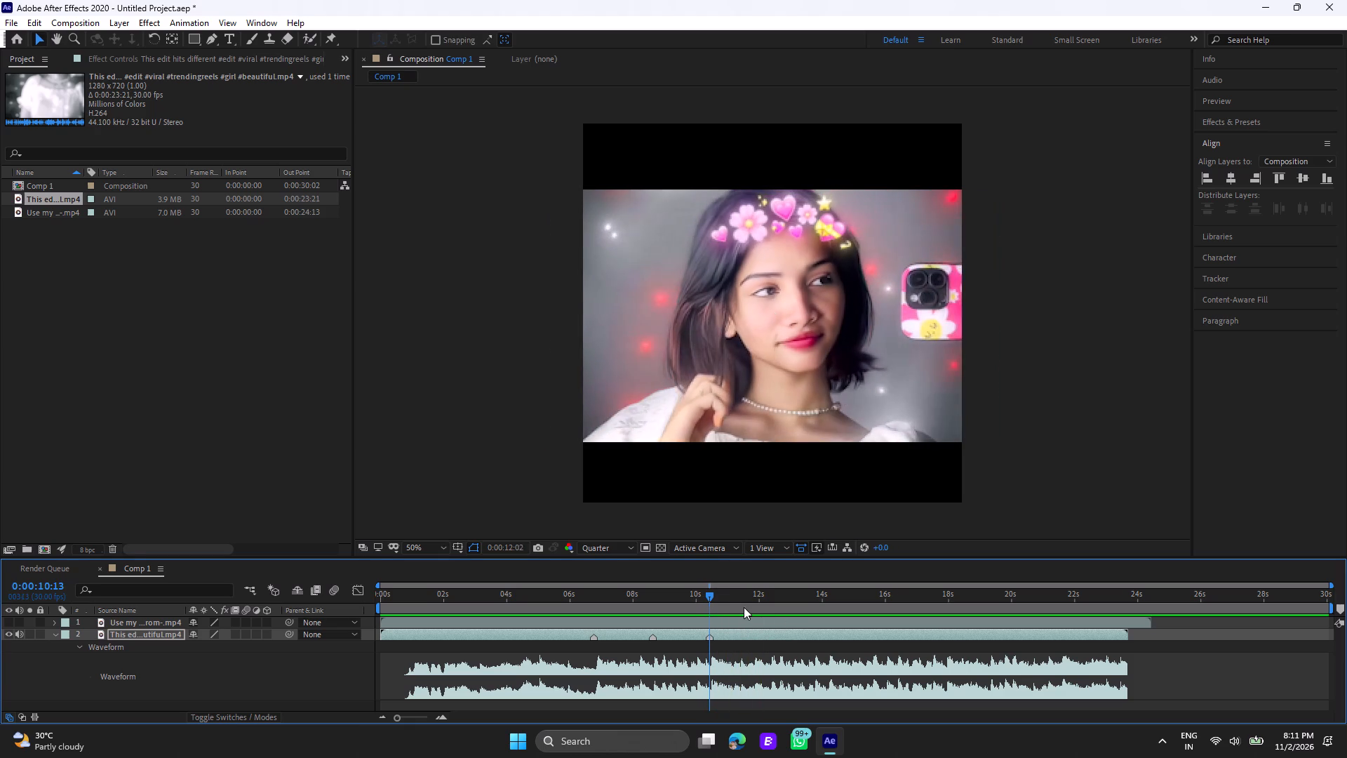
left_click_drag(744, 607, 730, 613)
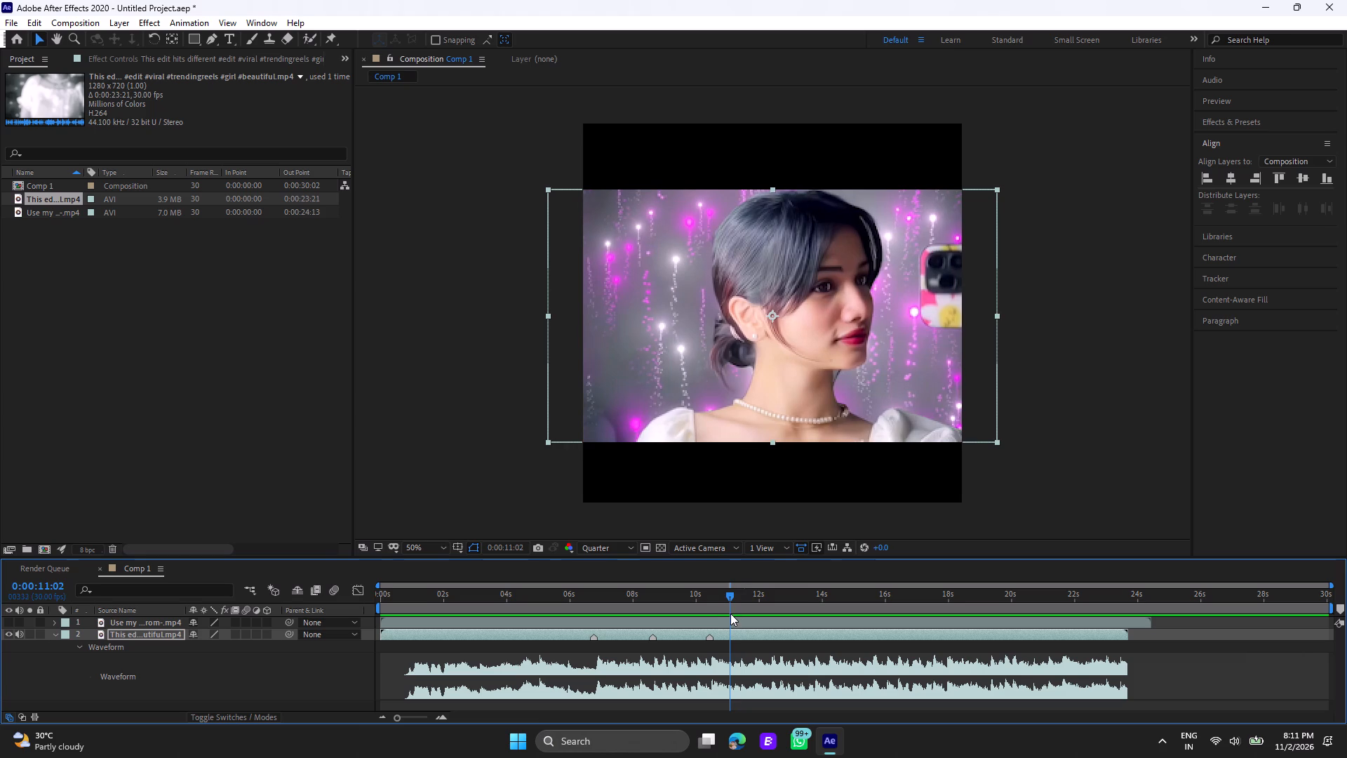
left_click_drag(730, 613, 735, 622)
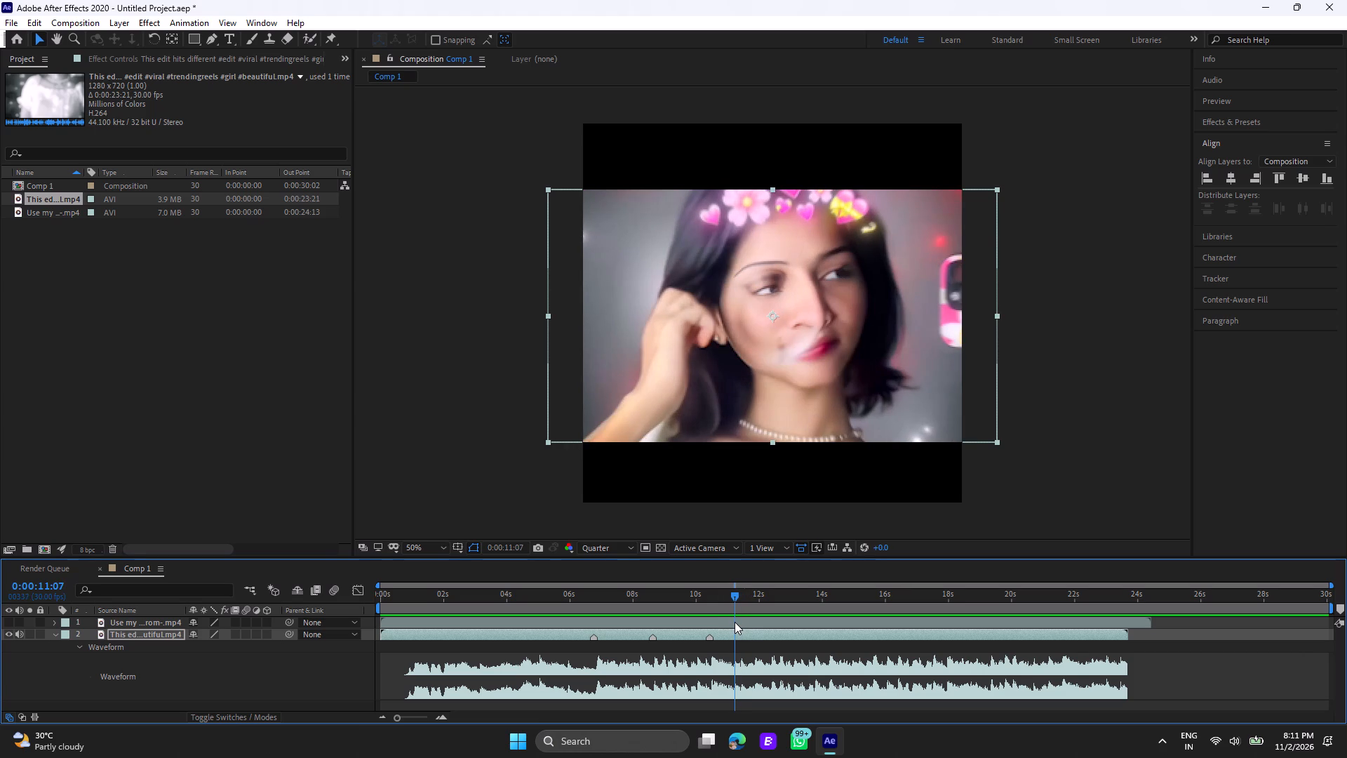
left_click_drag(735, 622, 734, 622)
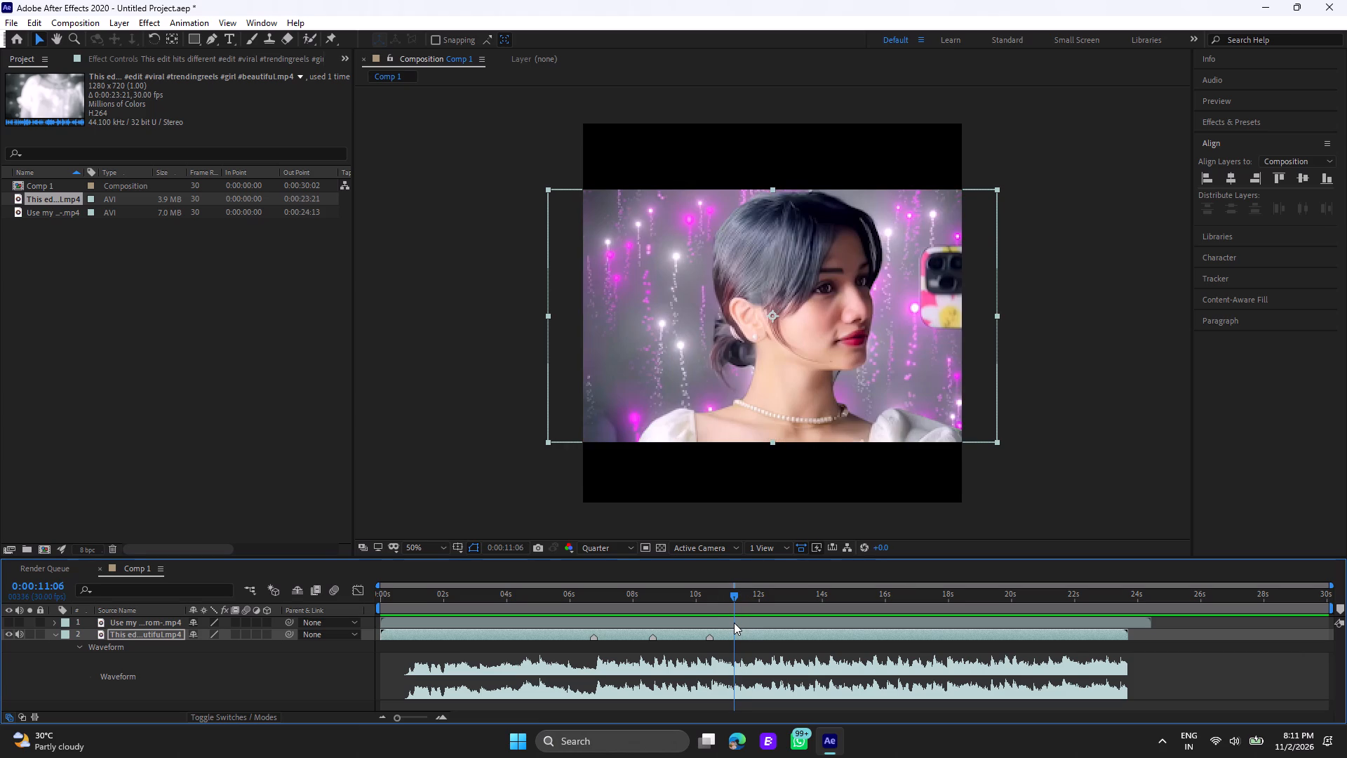
key("Page_Down")
key("Page_Up")
key("asterisk")
Preview onward to the following transition, compare its frames and add a marker on the "This edit hits different" layer at 0:00:12:10.
key("space")
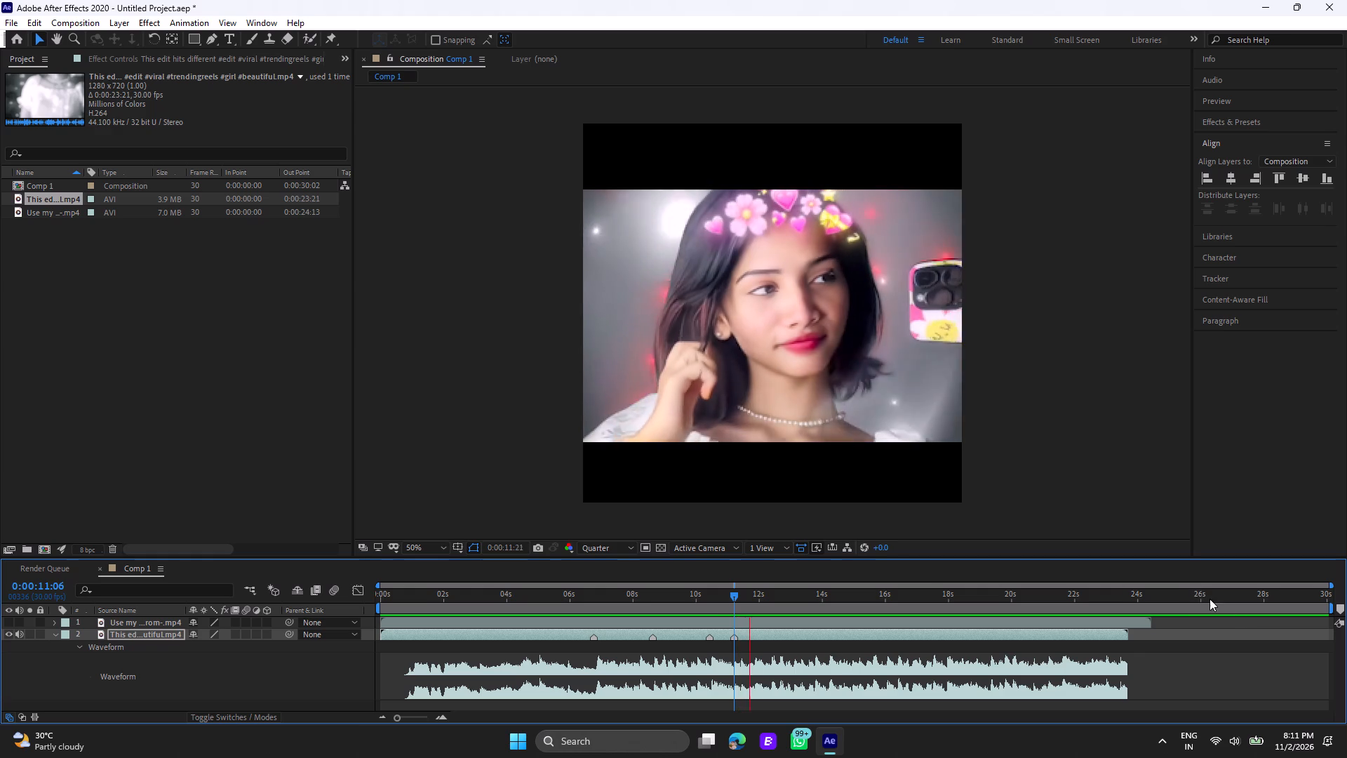
left_click(764, 607)
left_click_drag(764, 607, 767, 618)
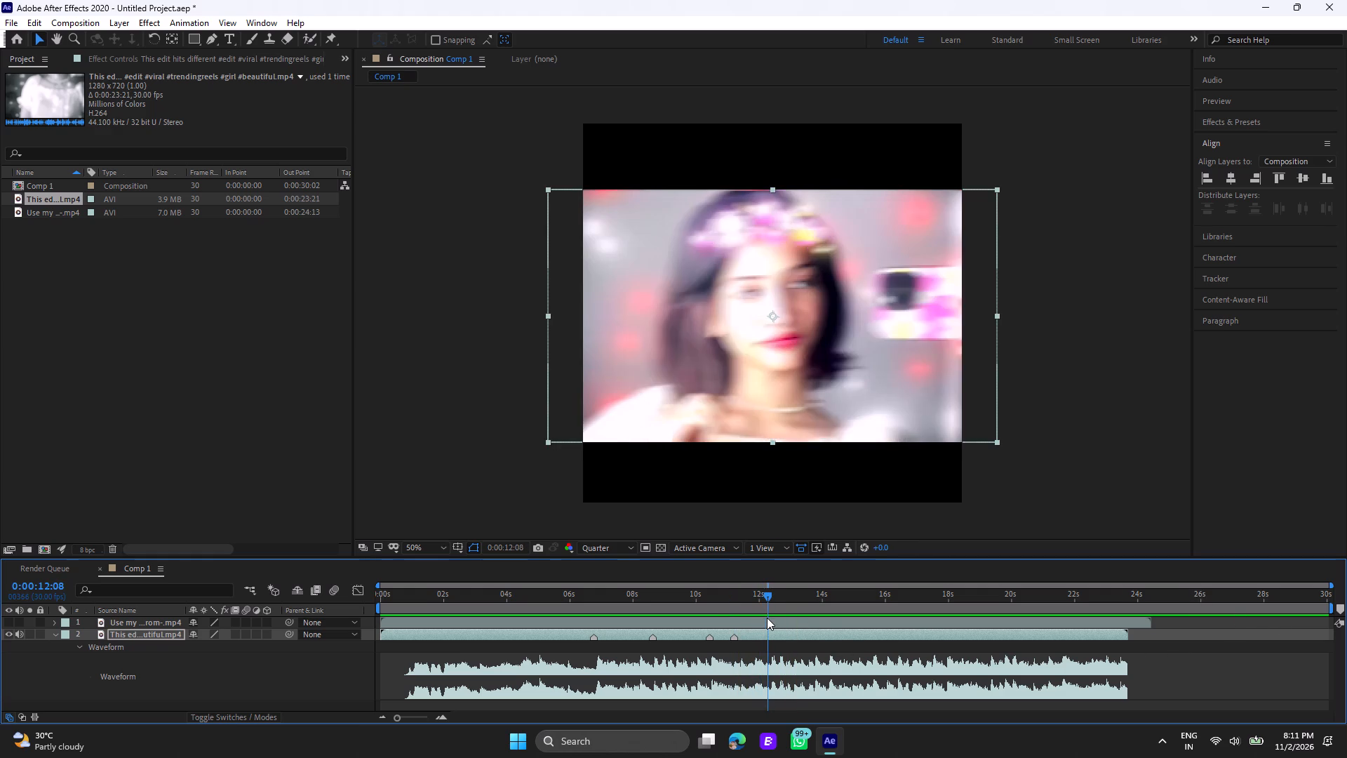
left_click_drag(767, 618, 767, 618)
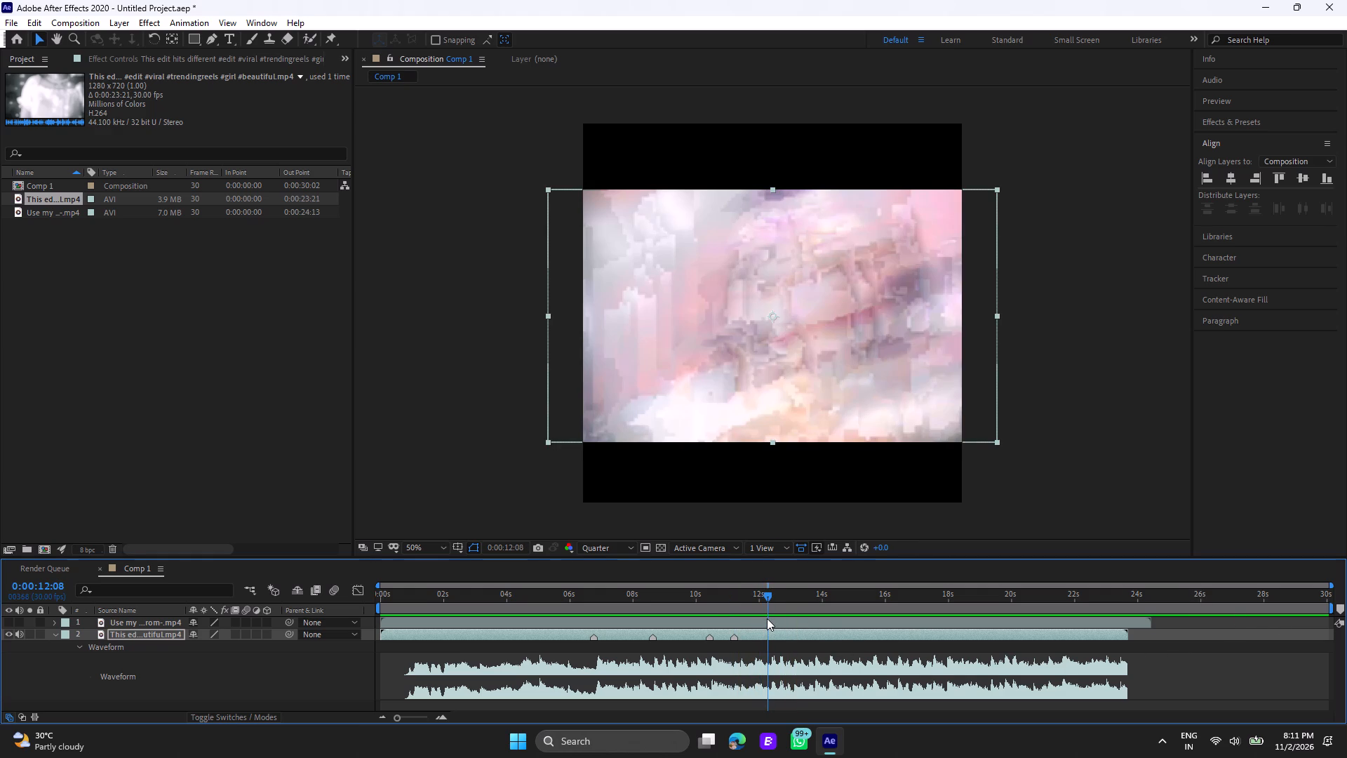
key("Page_Up")
key("Page_Down")
key("Page_Down")
key("Page_Down")
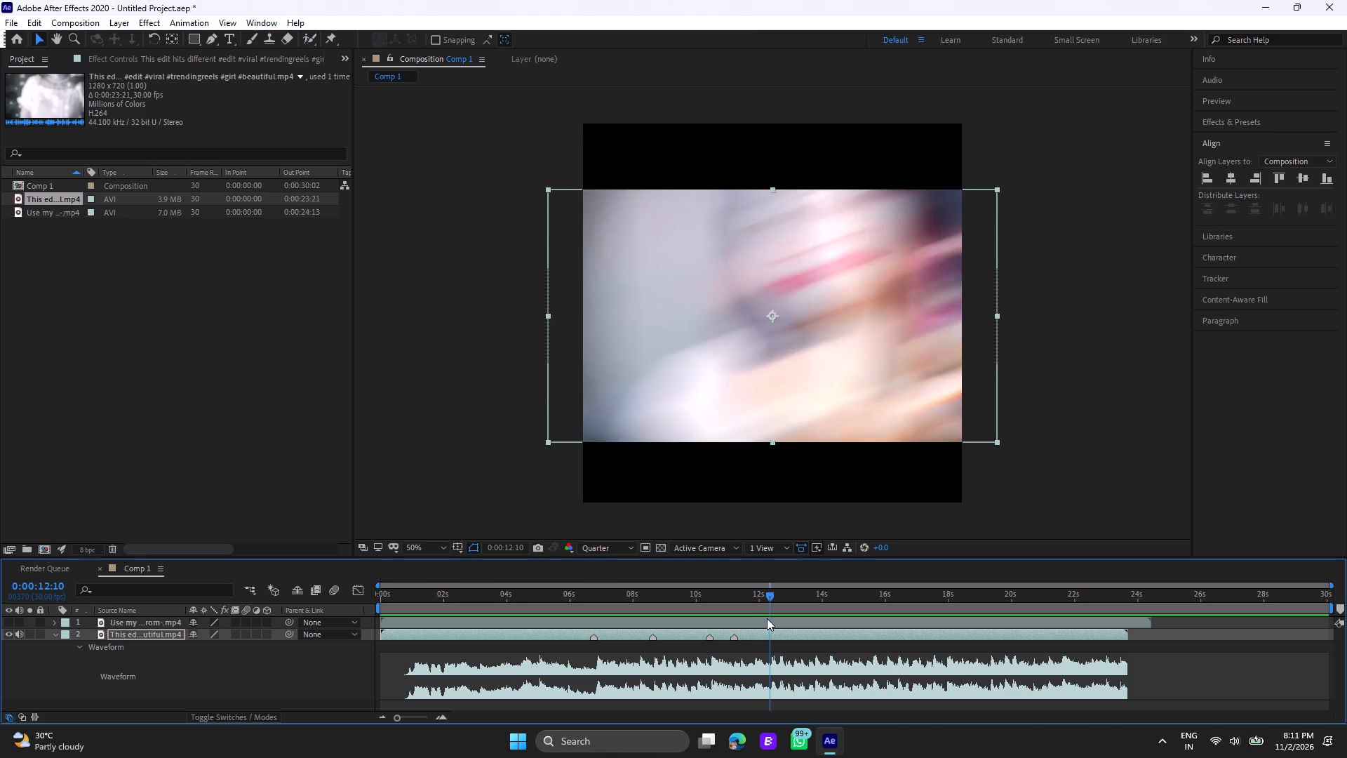
key("Page_Down")
key("Page_Down")
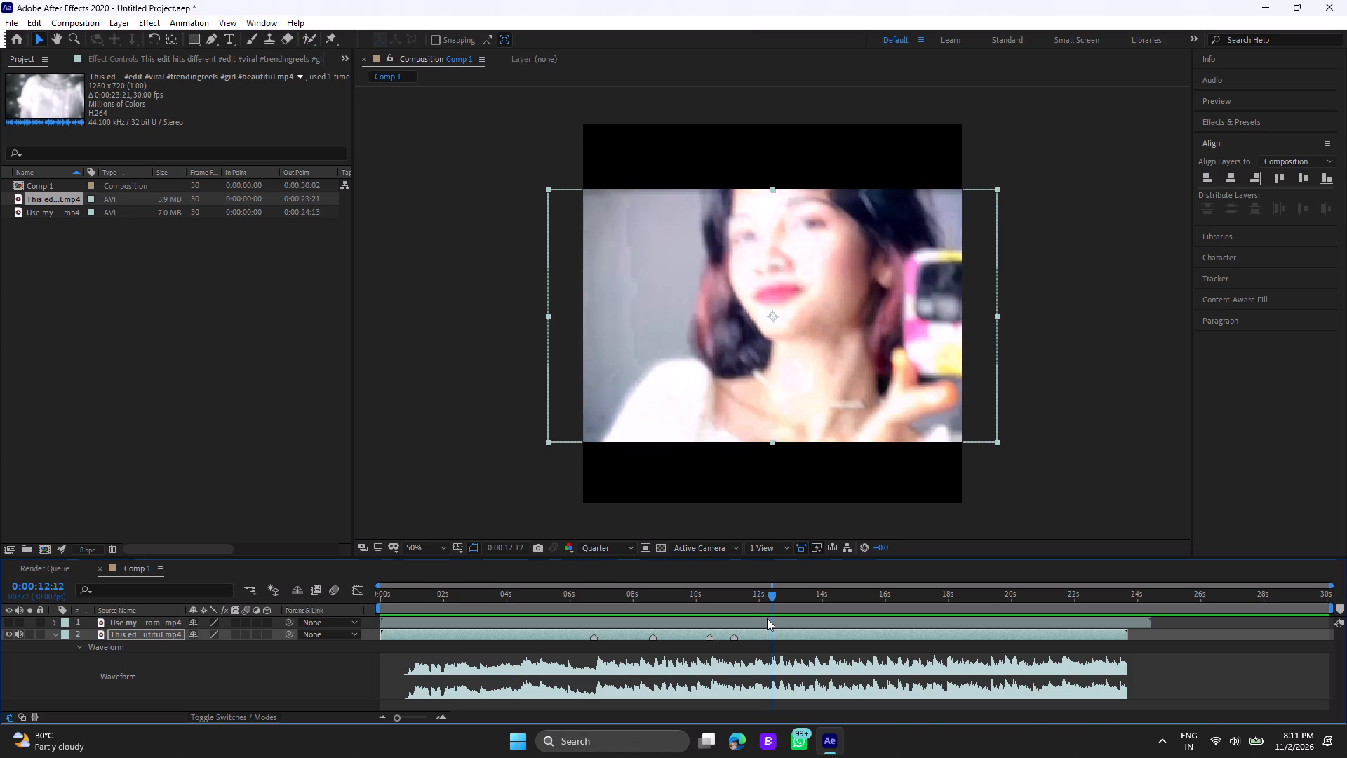
key("Page_Up")
key("Page_Up")
key("Page_Up")
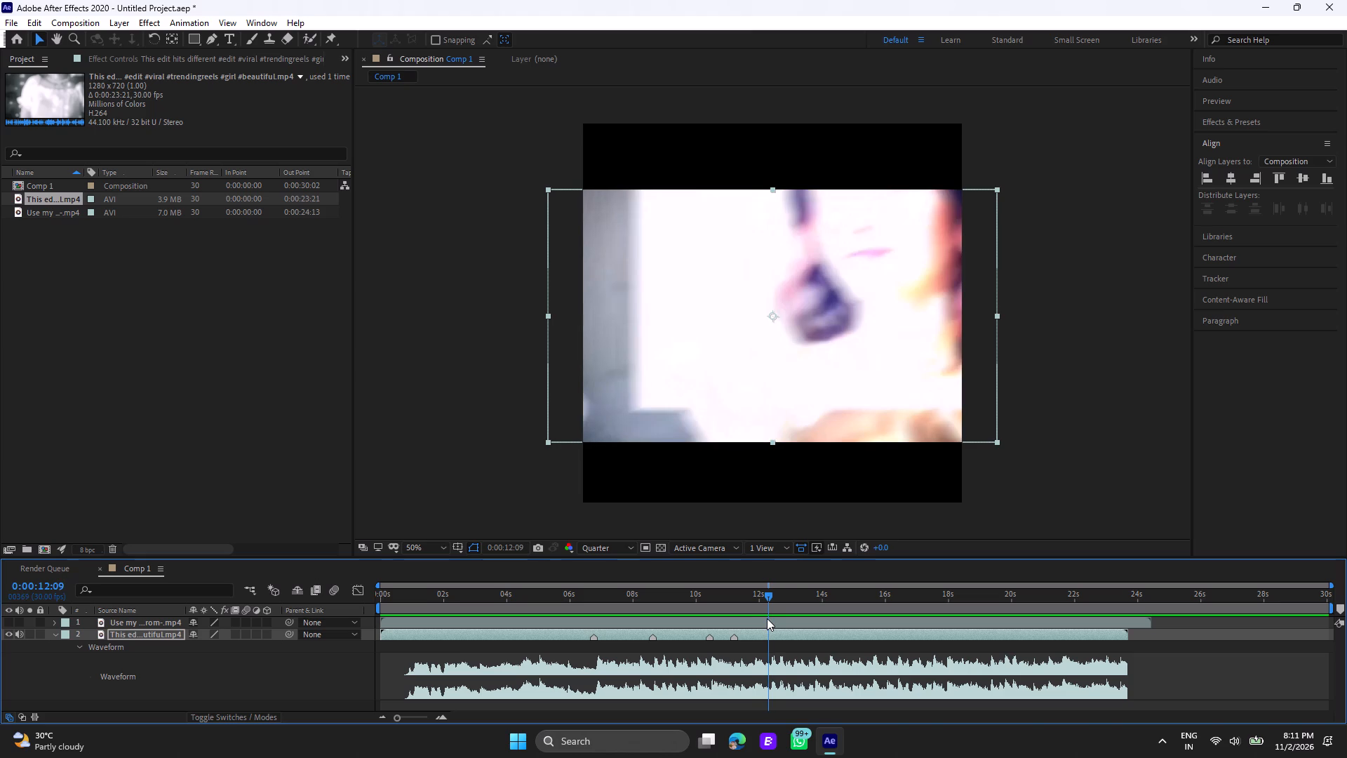
key("Page_Down")
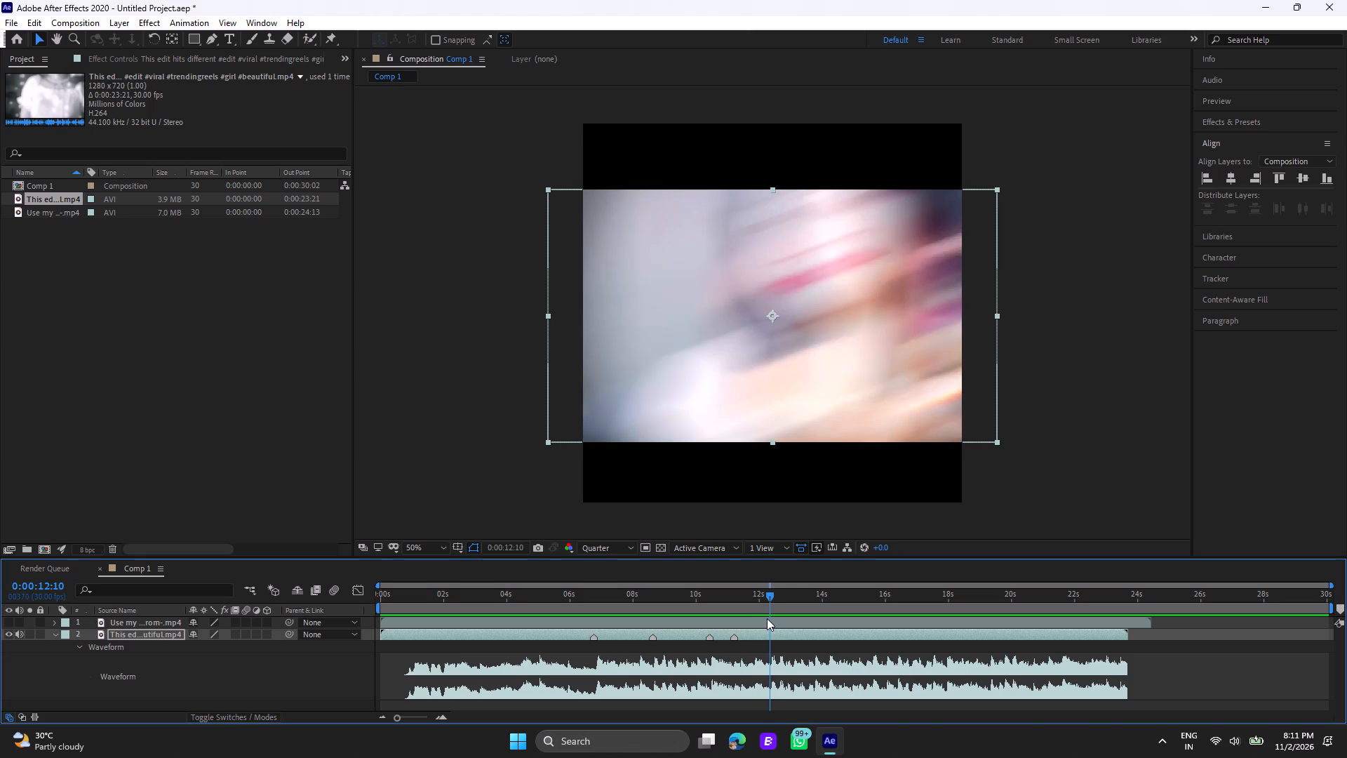
key("asterisk")
Nudge the "This edit hits different" layer slightly down in the frame, previewing from 0:00:12:10 to 0:00:13:12 between nudges.
key("Down")
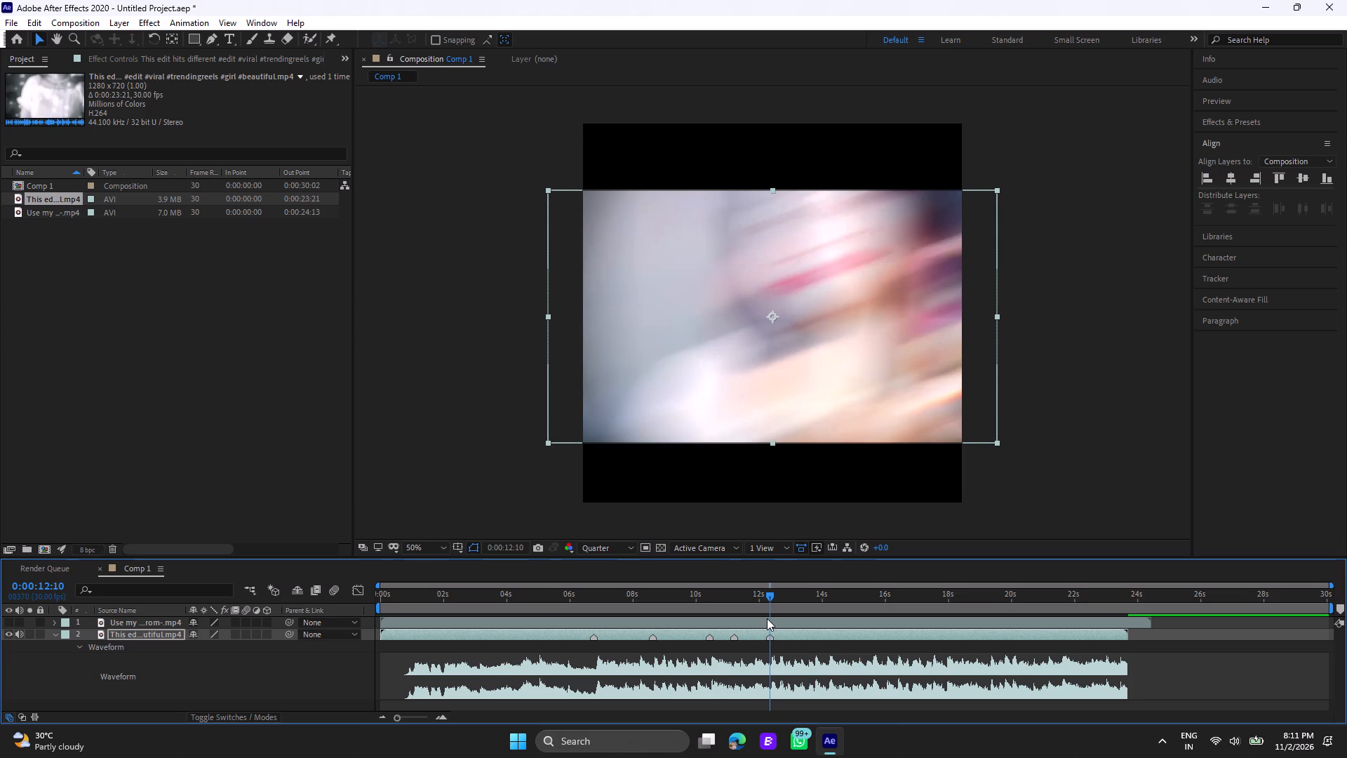
key("space")
key("space")
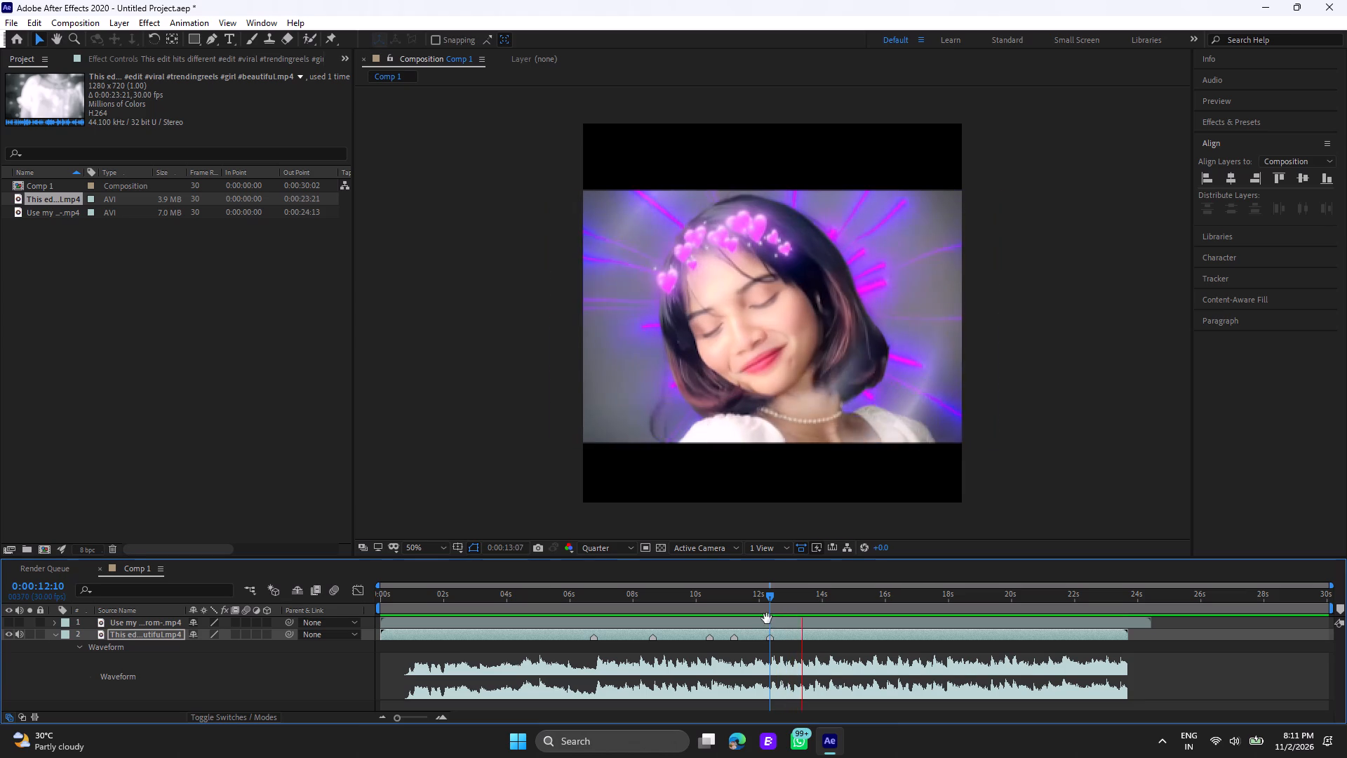
key("Down")
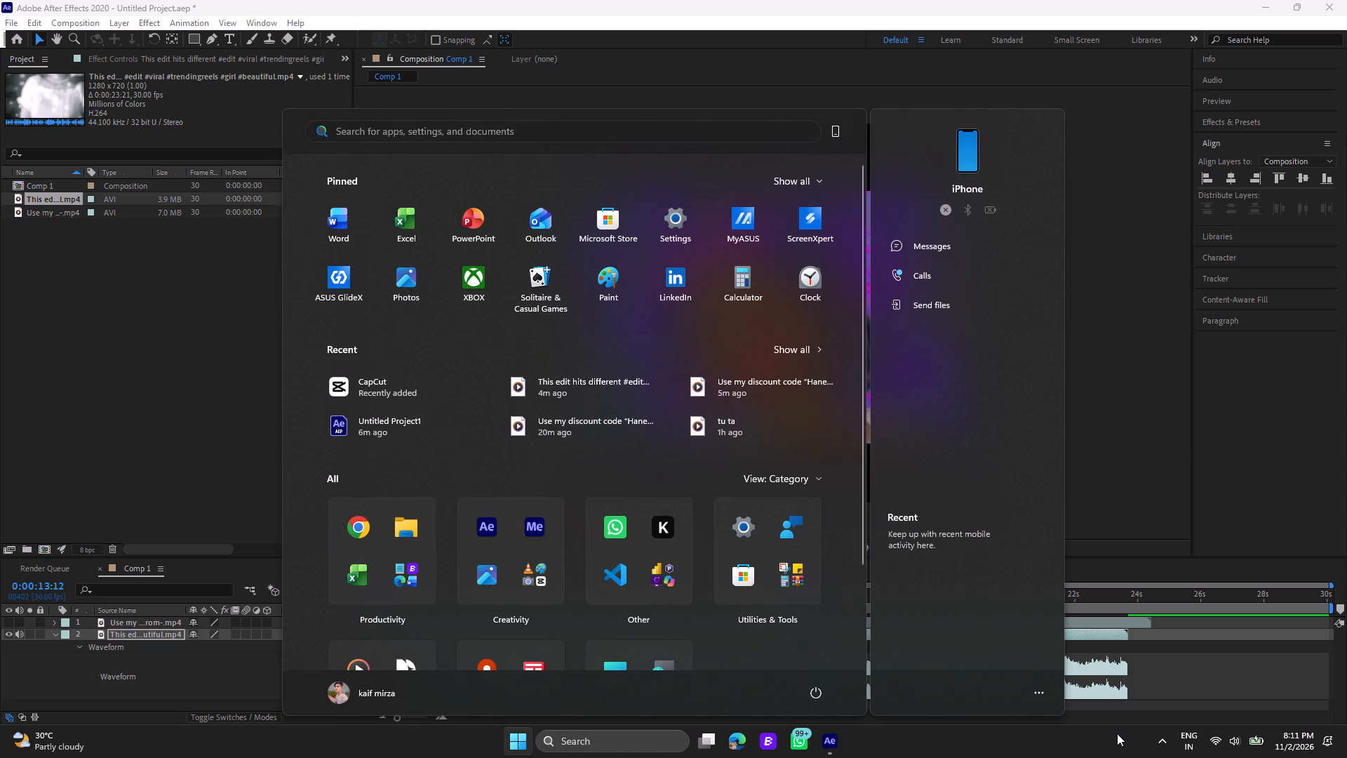
left_click(1120, 737)
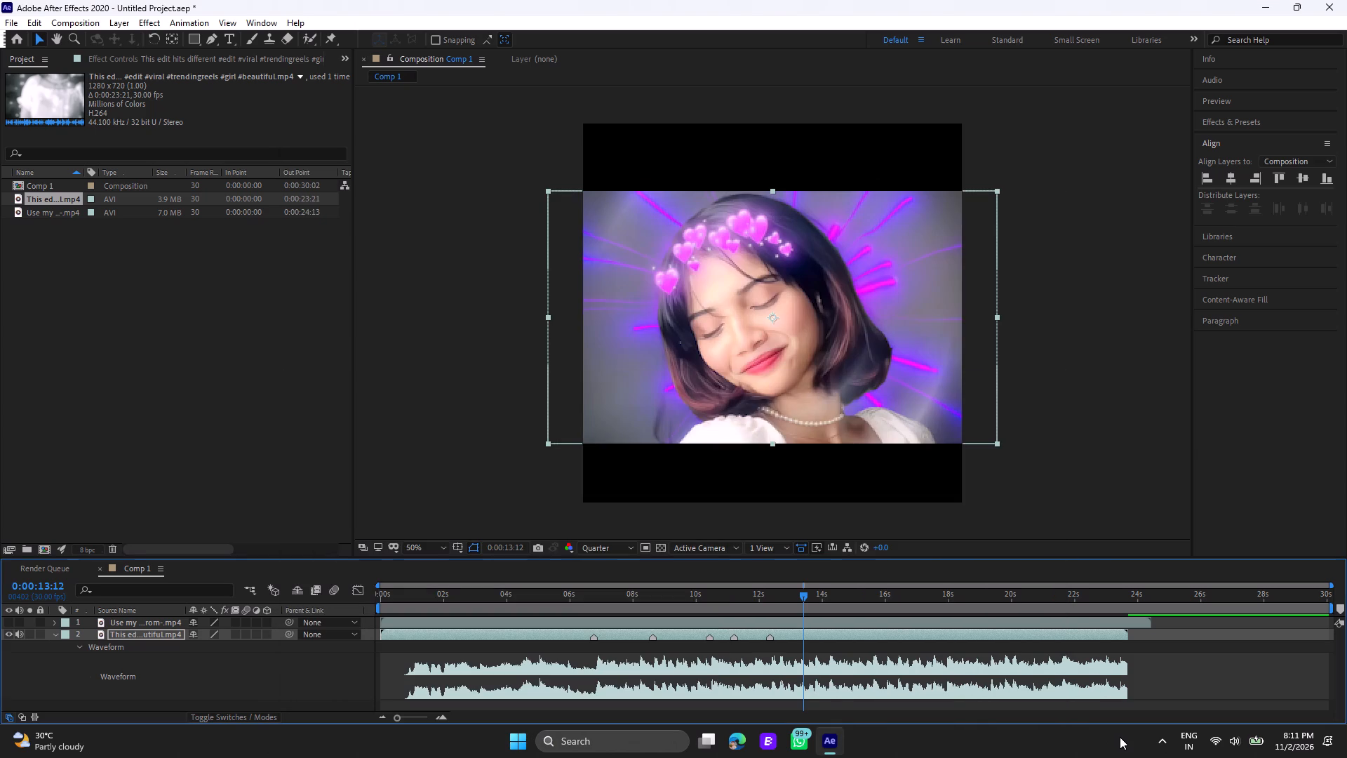
Step back frame by frame from 0:00:13:12 to the transition and add a marker on the "This edit hits different" layer at 0:00:13:00.
key("Page_Up")
key("Page_Up")
key("Page_Up")
key("Page_Up")
key("Page_Up")
key("Page_Up")
key("Page_Up")
key("Page_Up")
key("Page_Up")
key("Page_Up")
key("Page_Up")
key("Page_Up")
key("Page_Up")
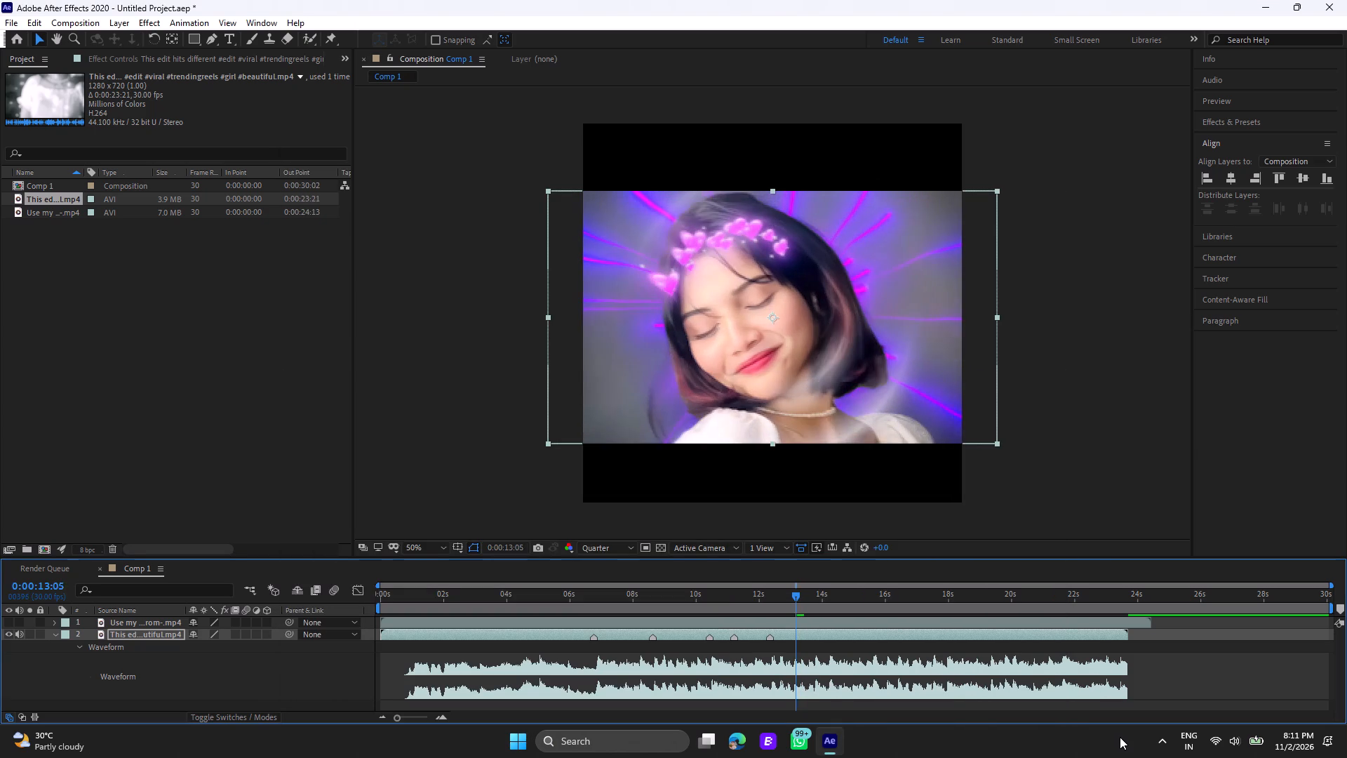
key("Page_Up")
key("Page_Up")
key("Page_Up")
key("Page_Up")
key("Page_Up")
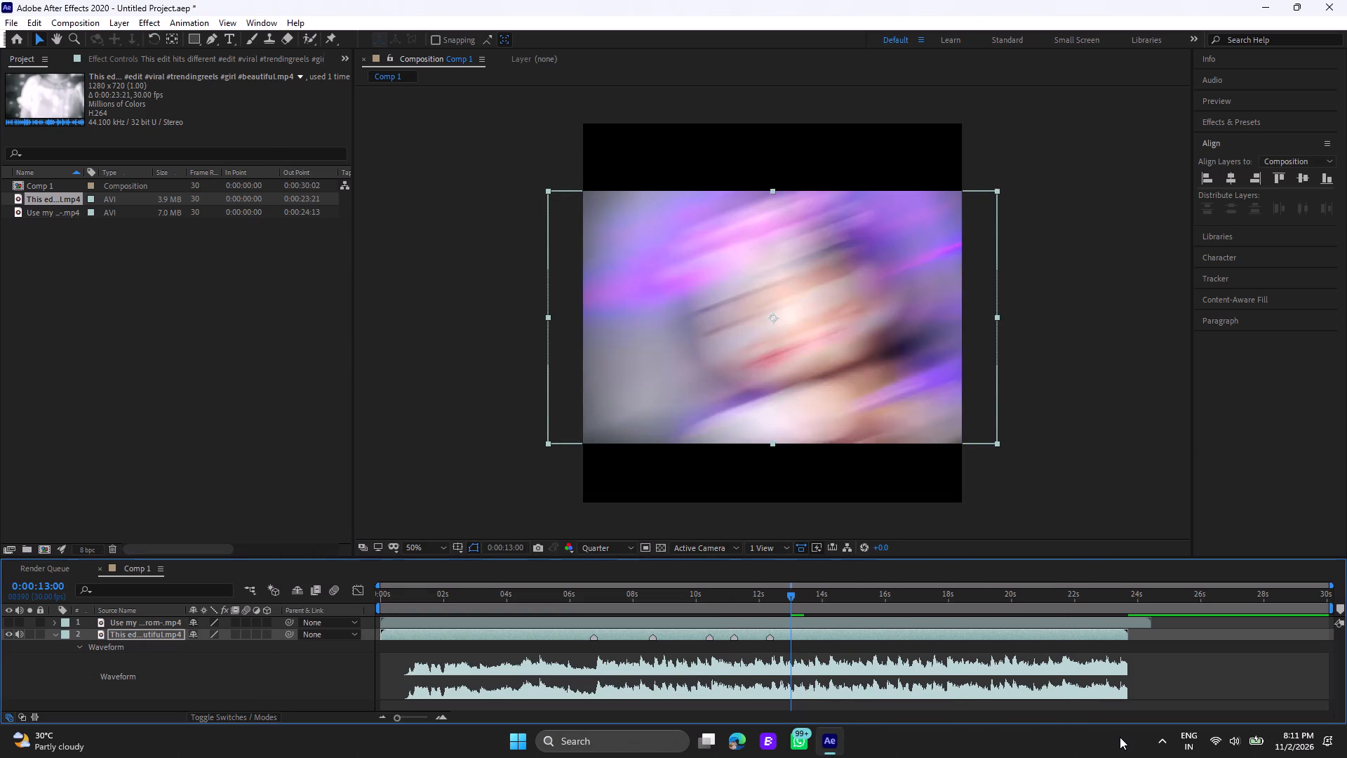
key("Page_Up")
key("Page_Down")
key("Page_Down")
key("Page_Up")
key("asterisk")
Preview onward past the next transition, step back to it and add a marker on the "This edit hits different" layer at 0:00:14:05.
key("space")
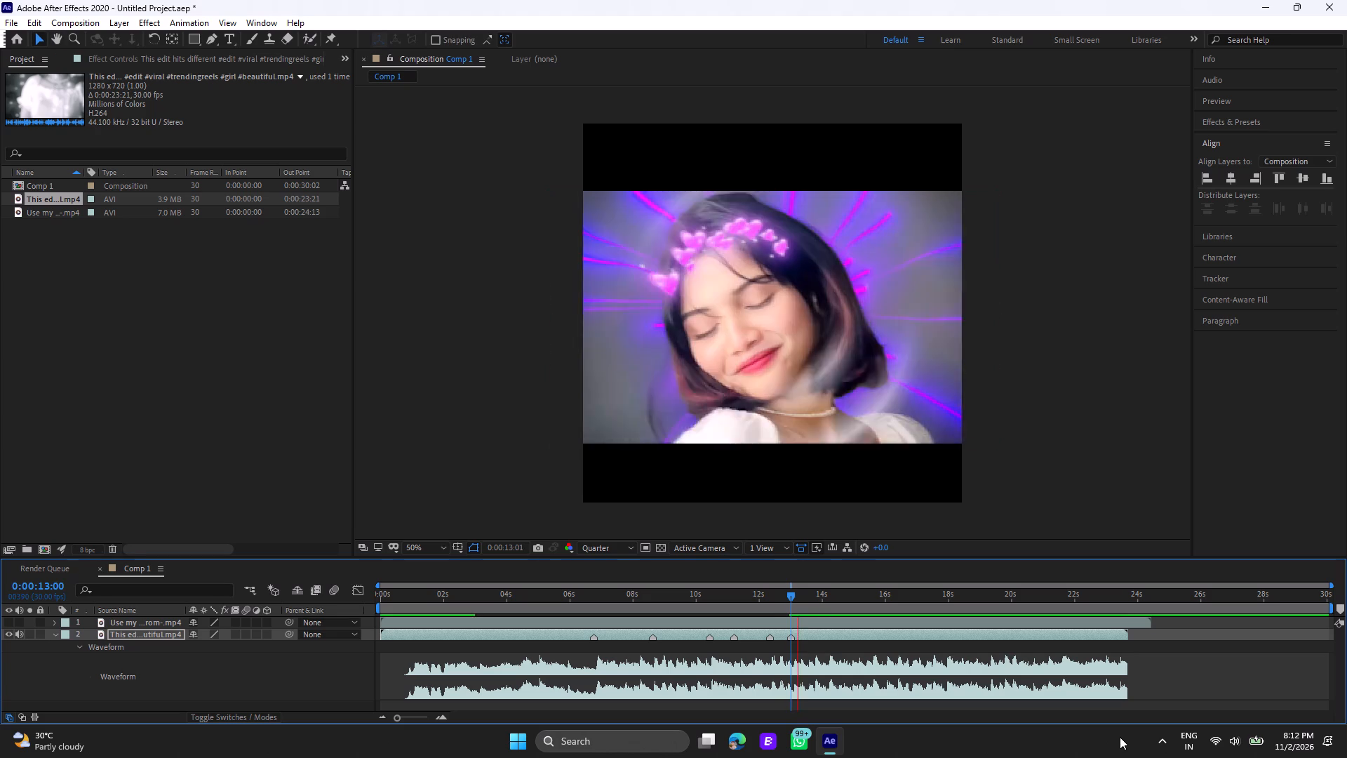
key("space")
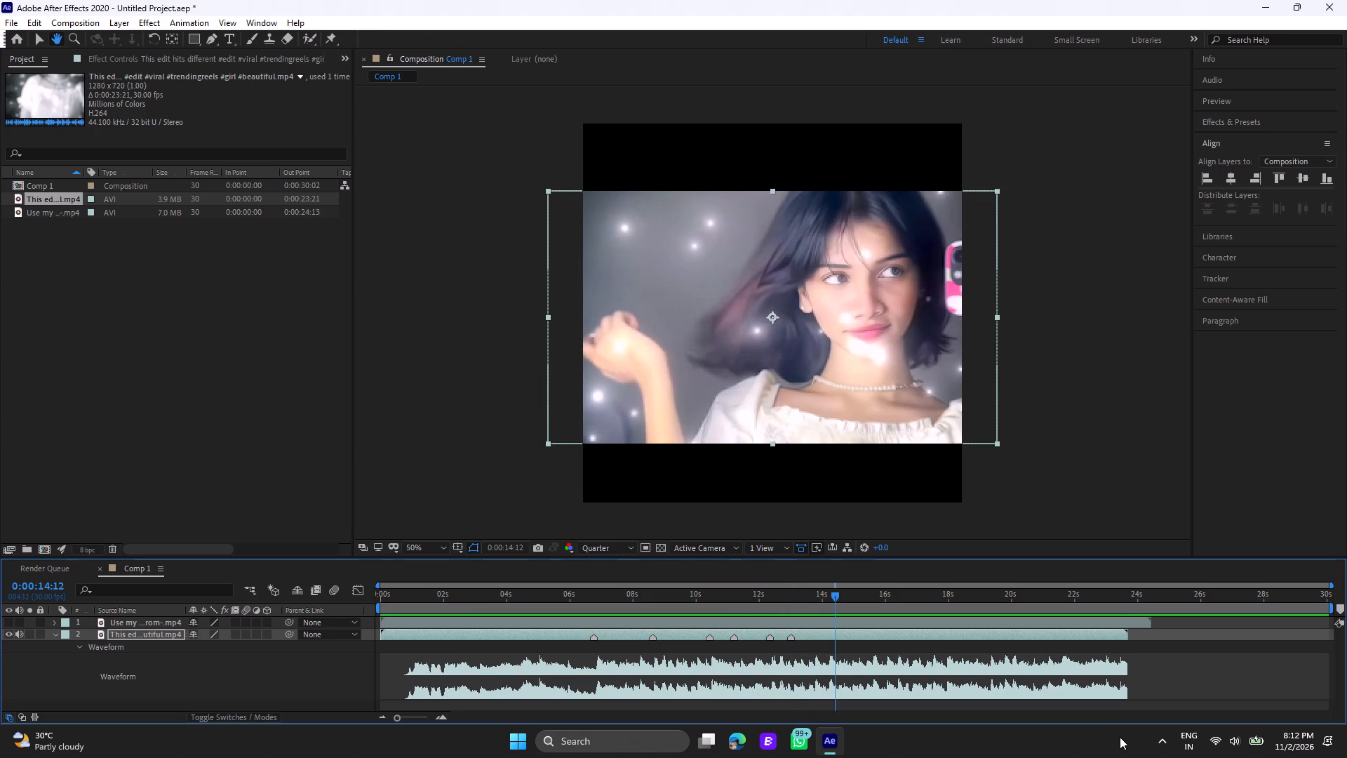
key("Page_Up")
key("Page_Up")
key("Page_Up")
key("Page_Up")
key("Page_Up")
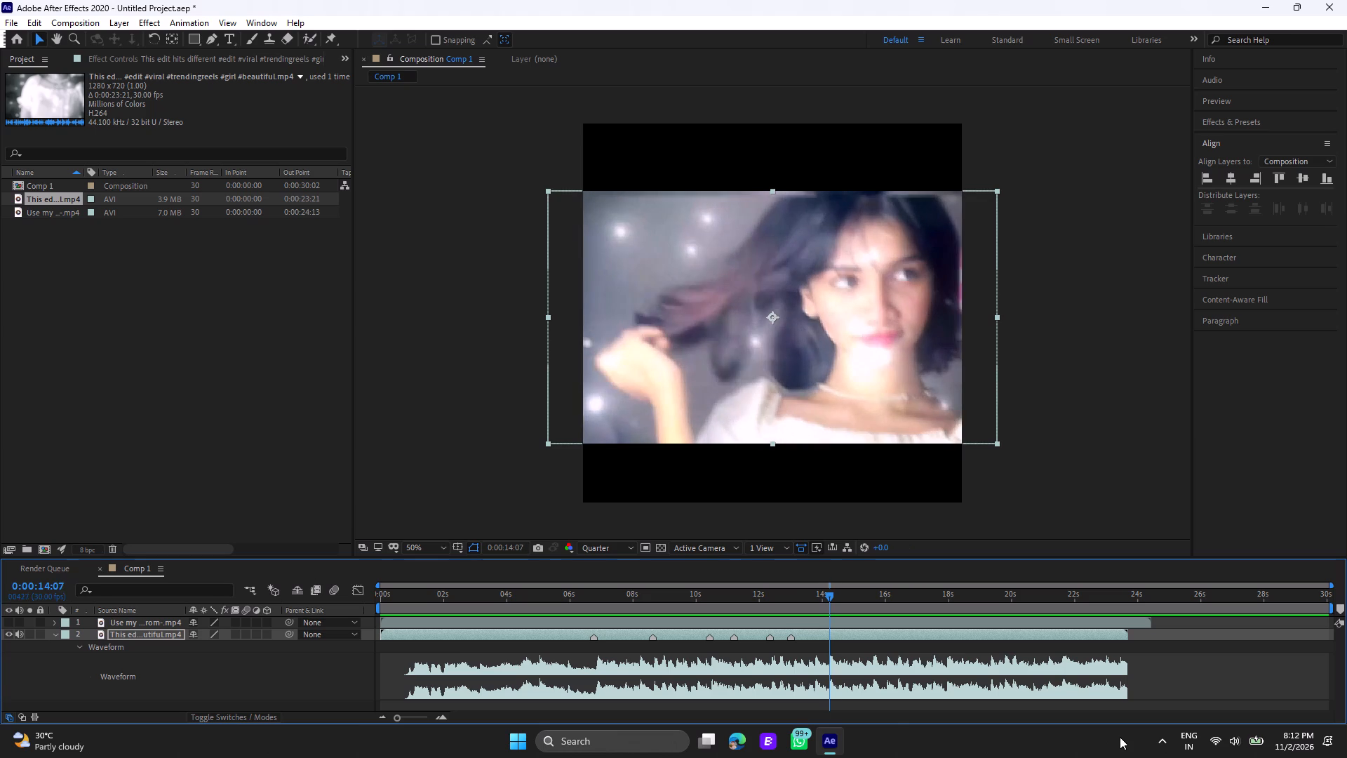
key("Page_Up")
key("Page_Up")
key("Page_Up")
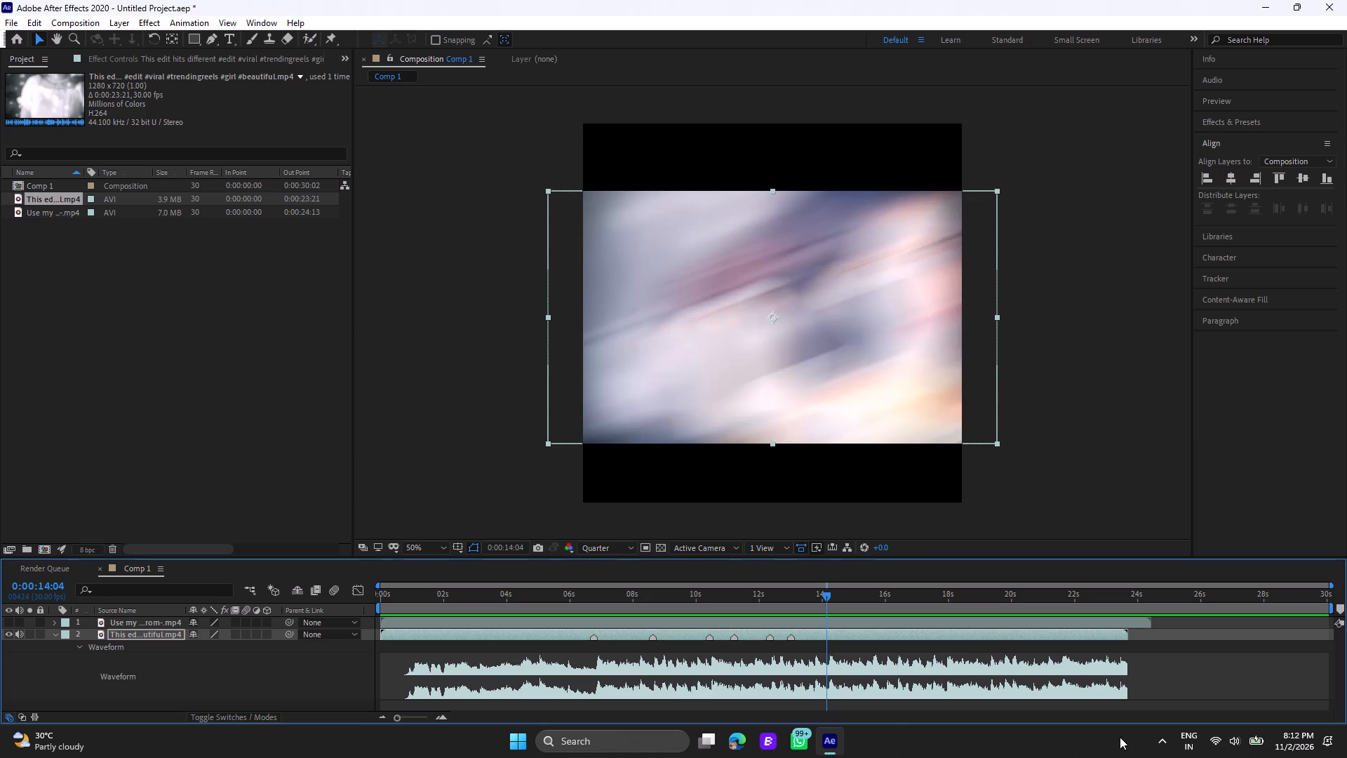
key("Page_Down")
key("asterisk")
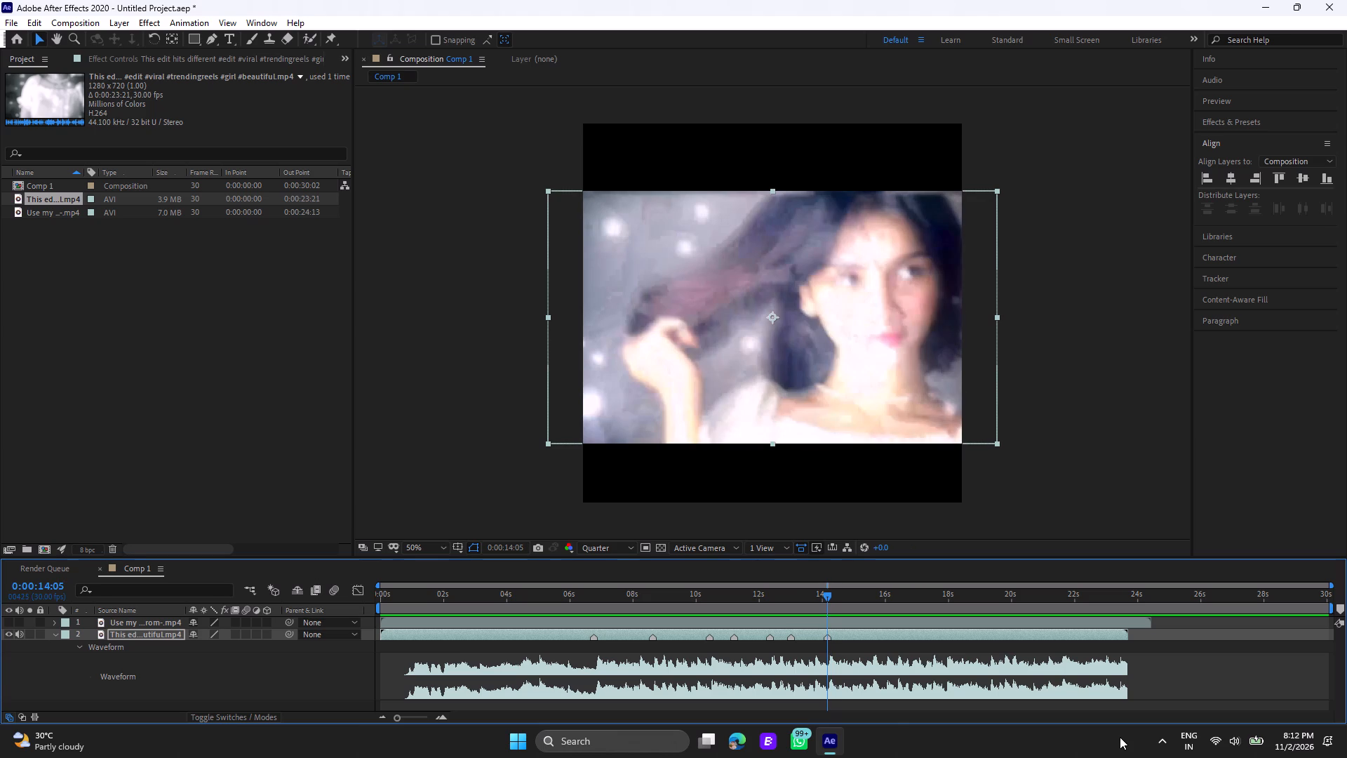
Preview onward past the next transition, step back to it and add a marker on the "This edit hits different" layer at 0:00:15:15.
key("space")
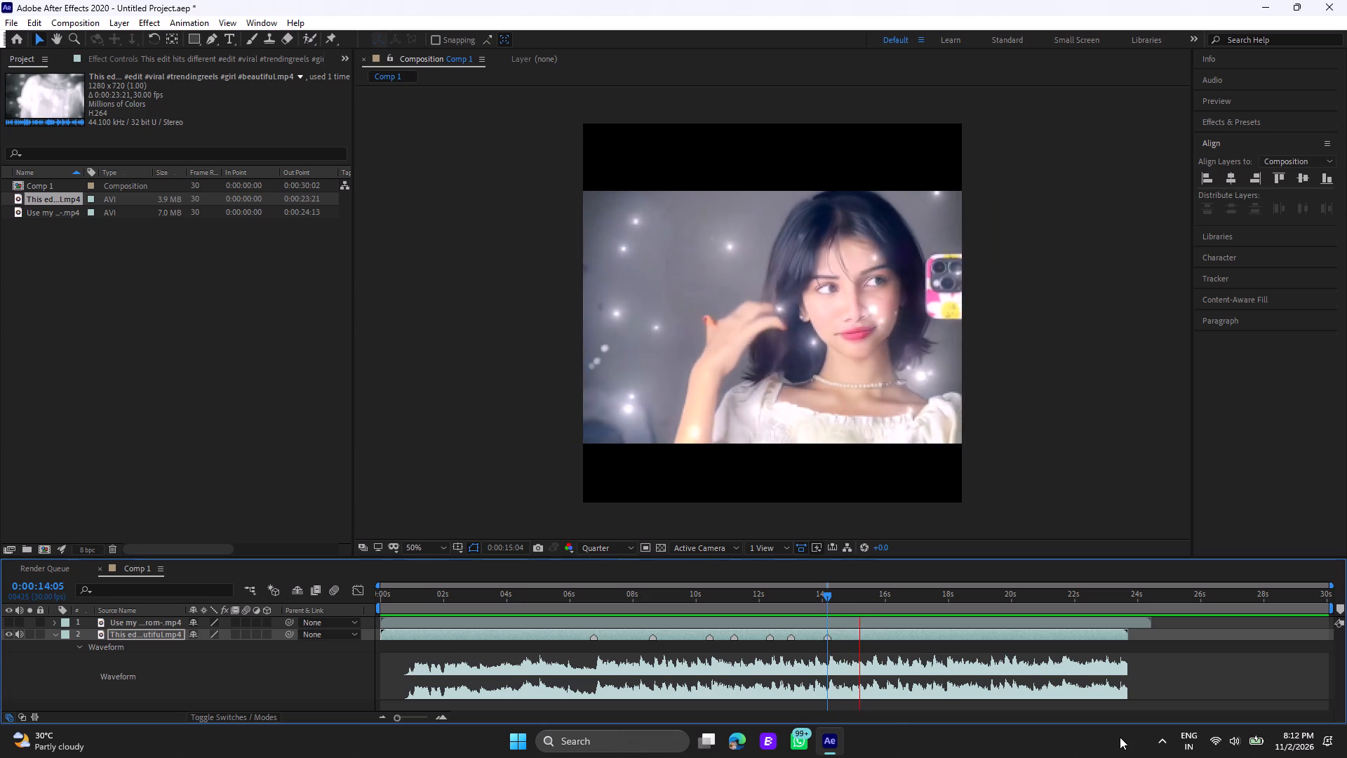
key("space")
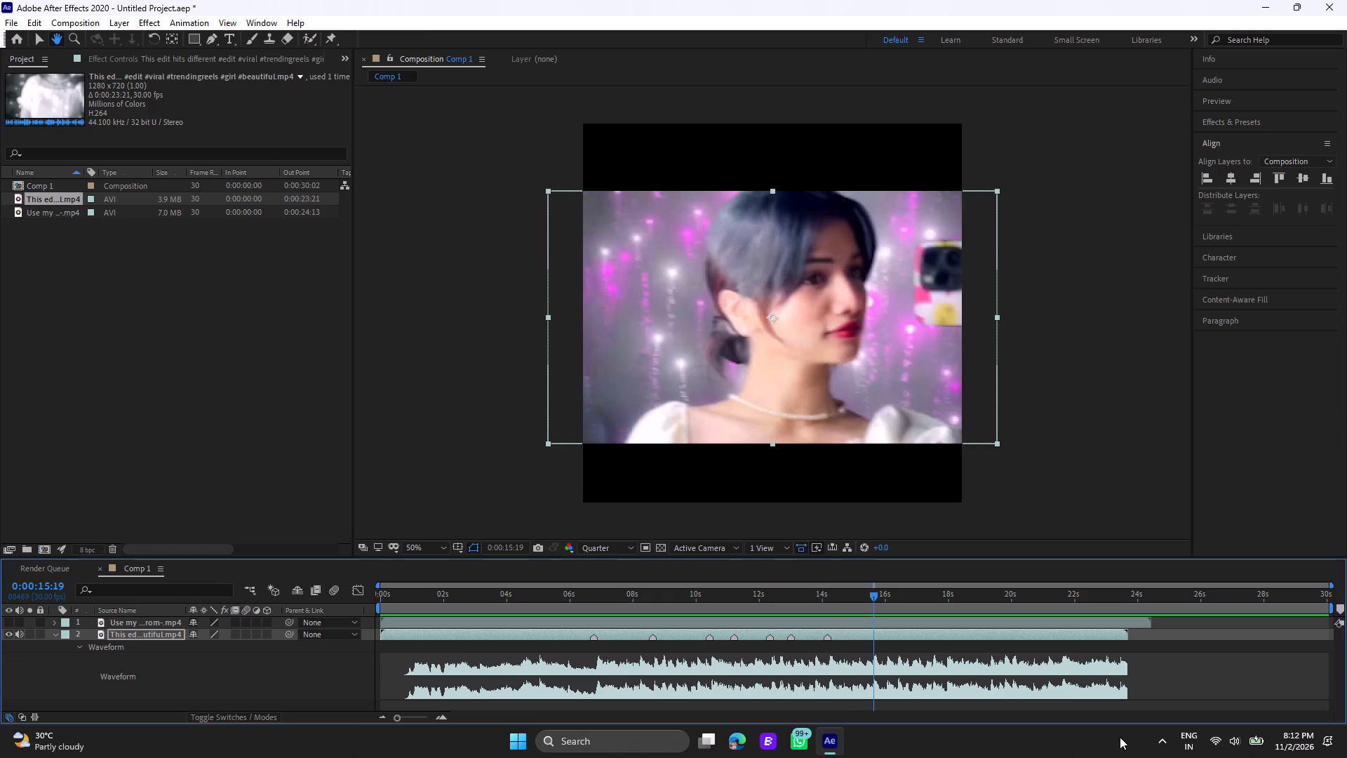
key("Page_Up")
key("Page_Up")
key("Page_Up")
key("Page_Up")
key("Page_Up")
key("Page_Down")
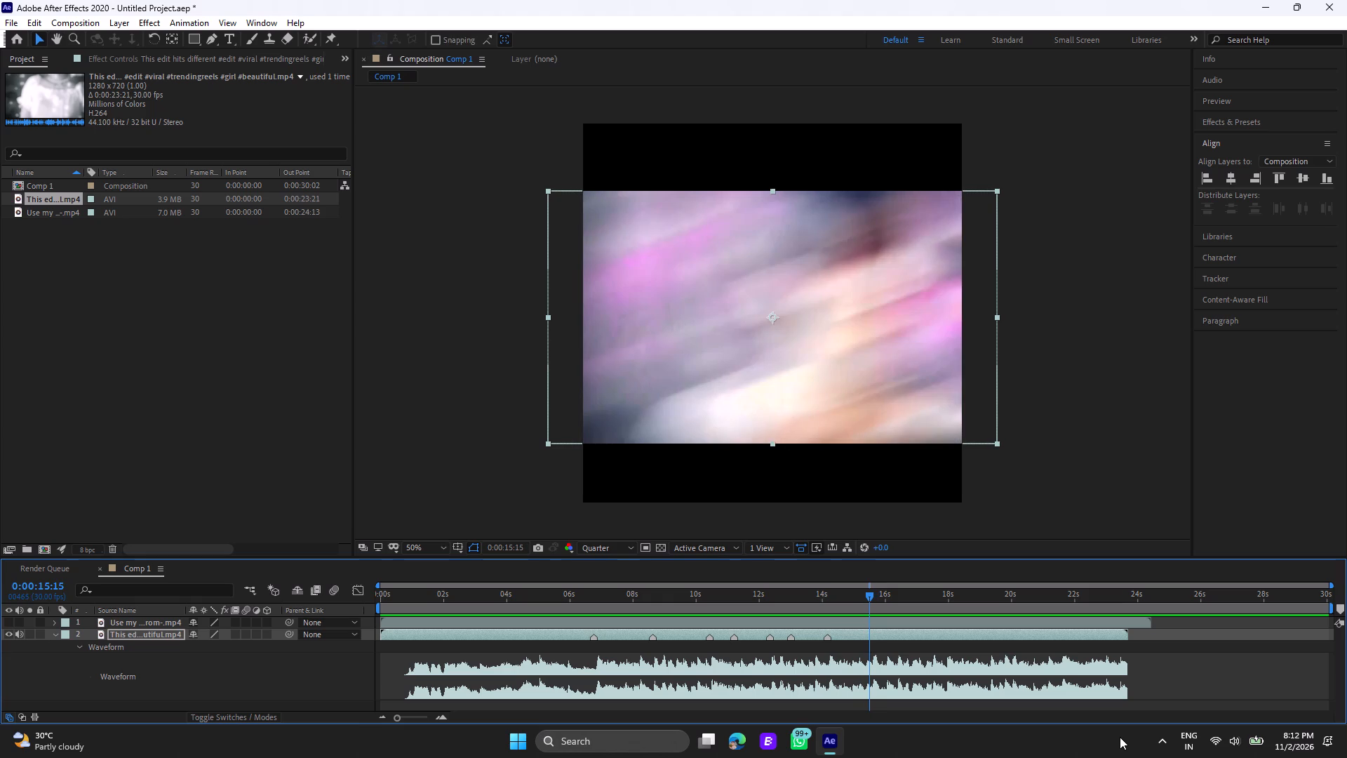
key("Page_Down")
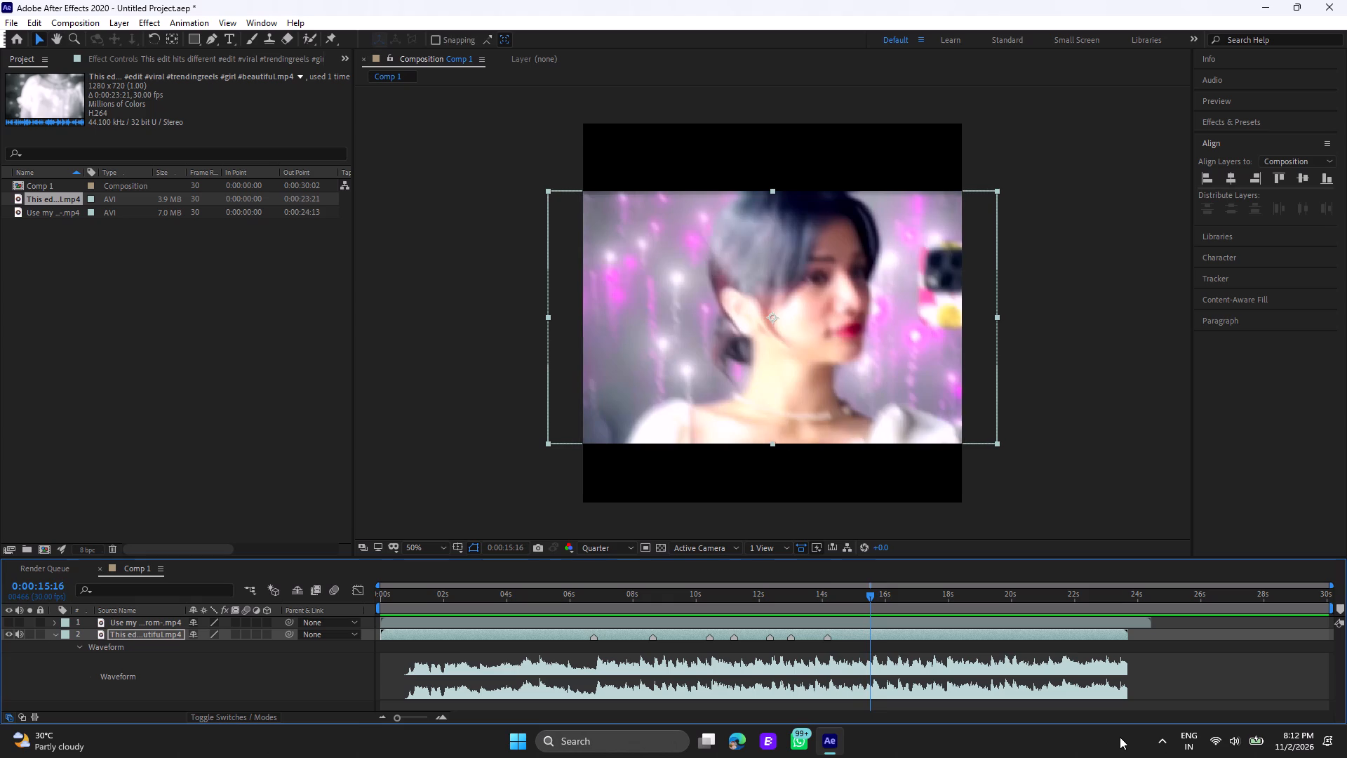
key("Page_Up")
key("asterisk")
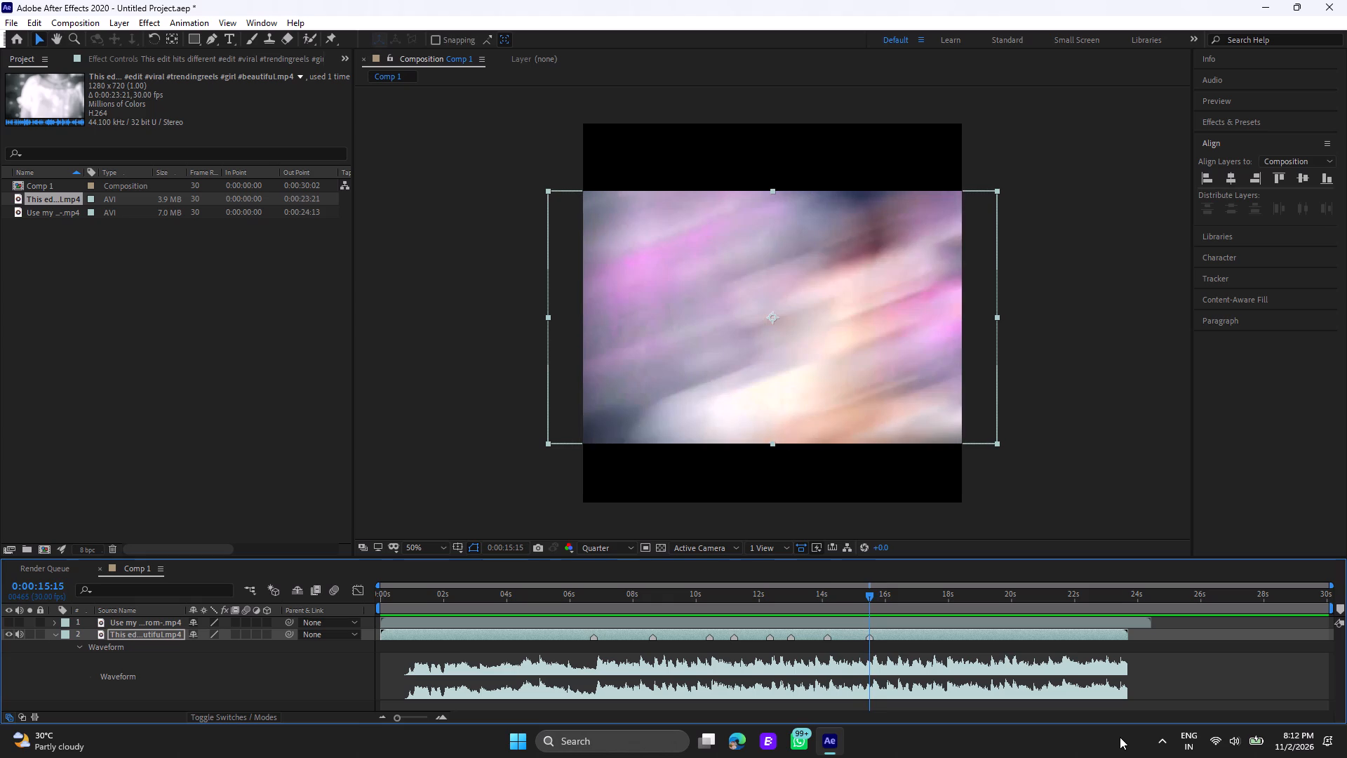
Preview past the next transition, step back to it frame by frame and add a marker on the "This edit hits different" layer at 0:00:16:01.
key("space")
key("space")
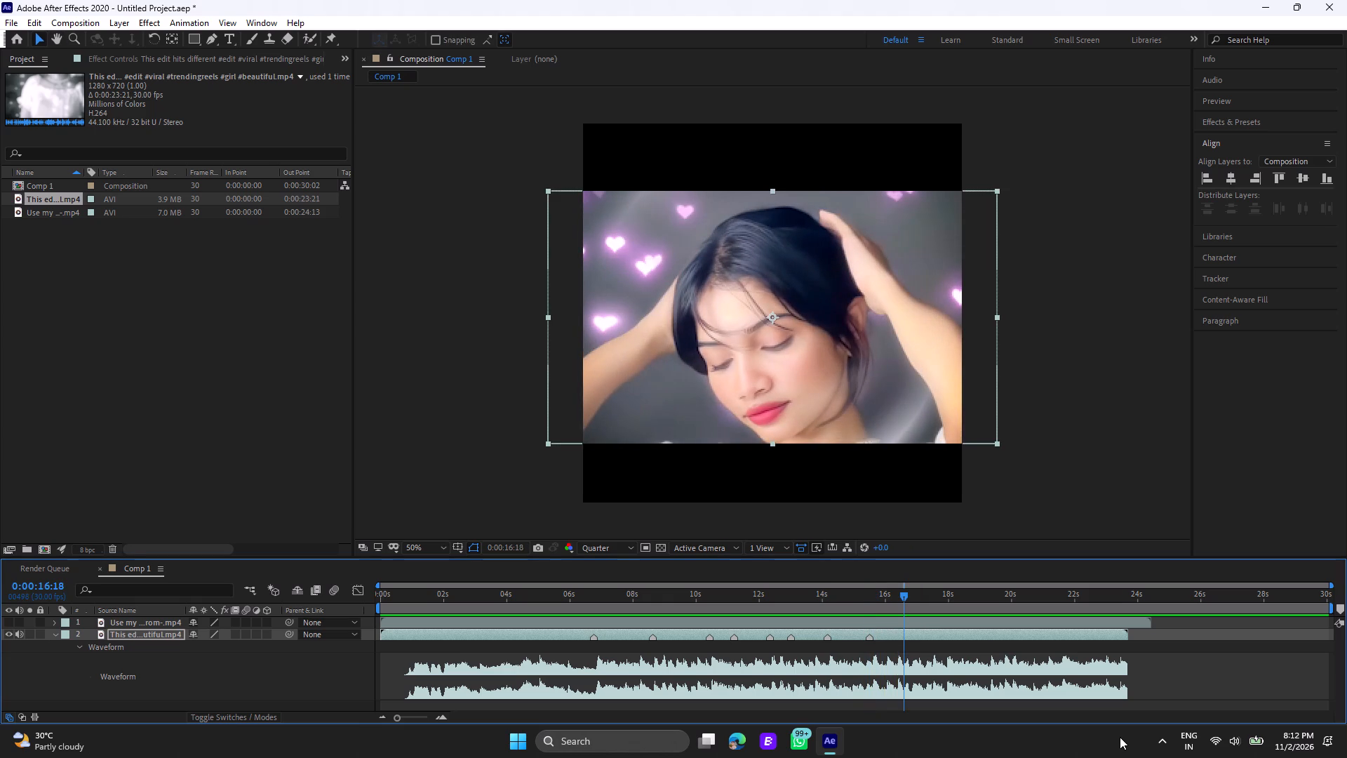
key("Page_Up")
key("Page_Up")
key("Page_Up")
key("Page_Up")
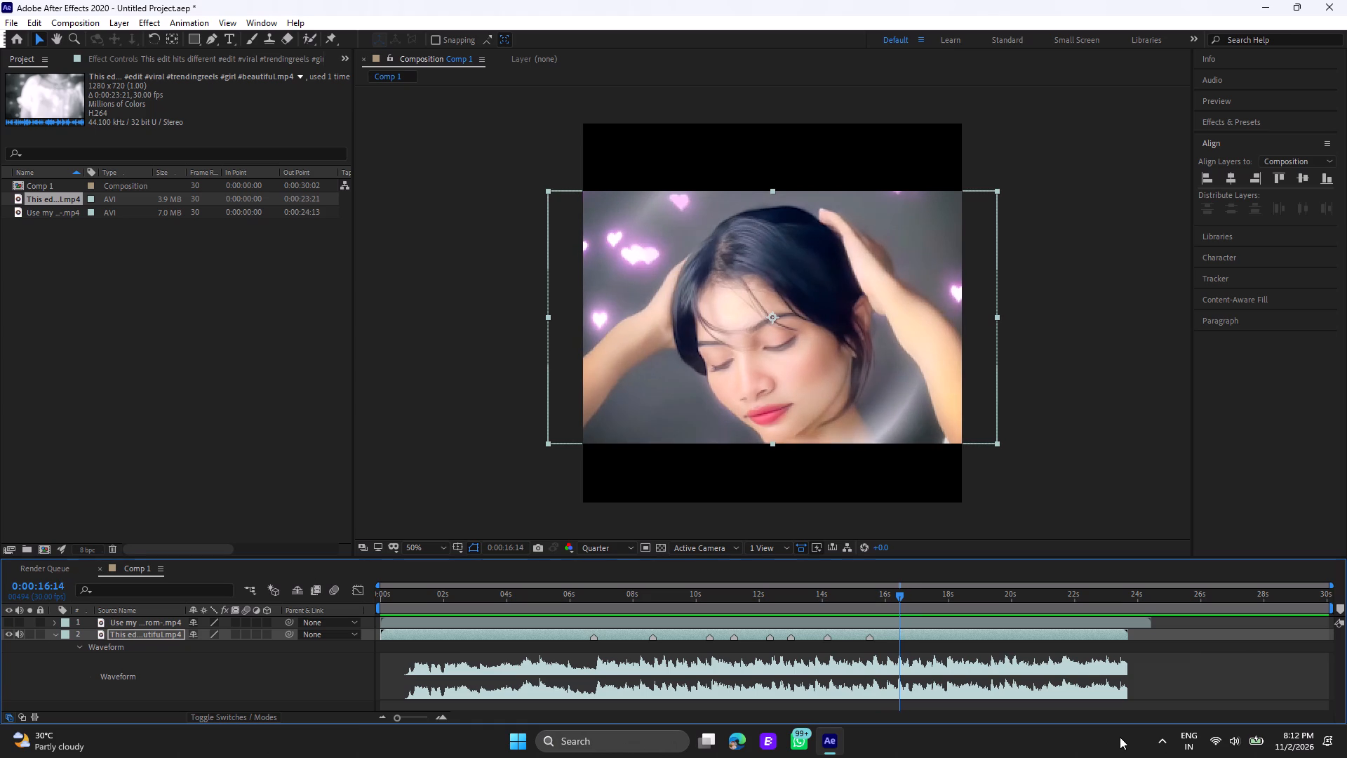
key("Page_Up")
key("Page_Up")
key("Page_Up")
key("Page_Up")
key("Page_Up")
key("Page_Up")
key("Page_Up")
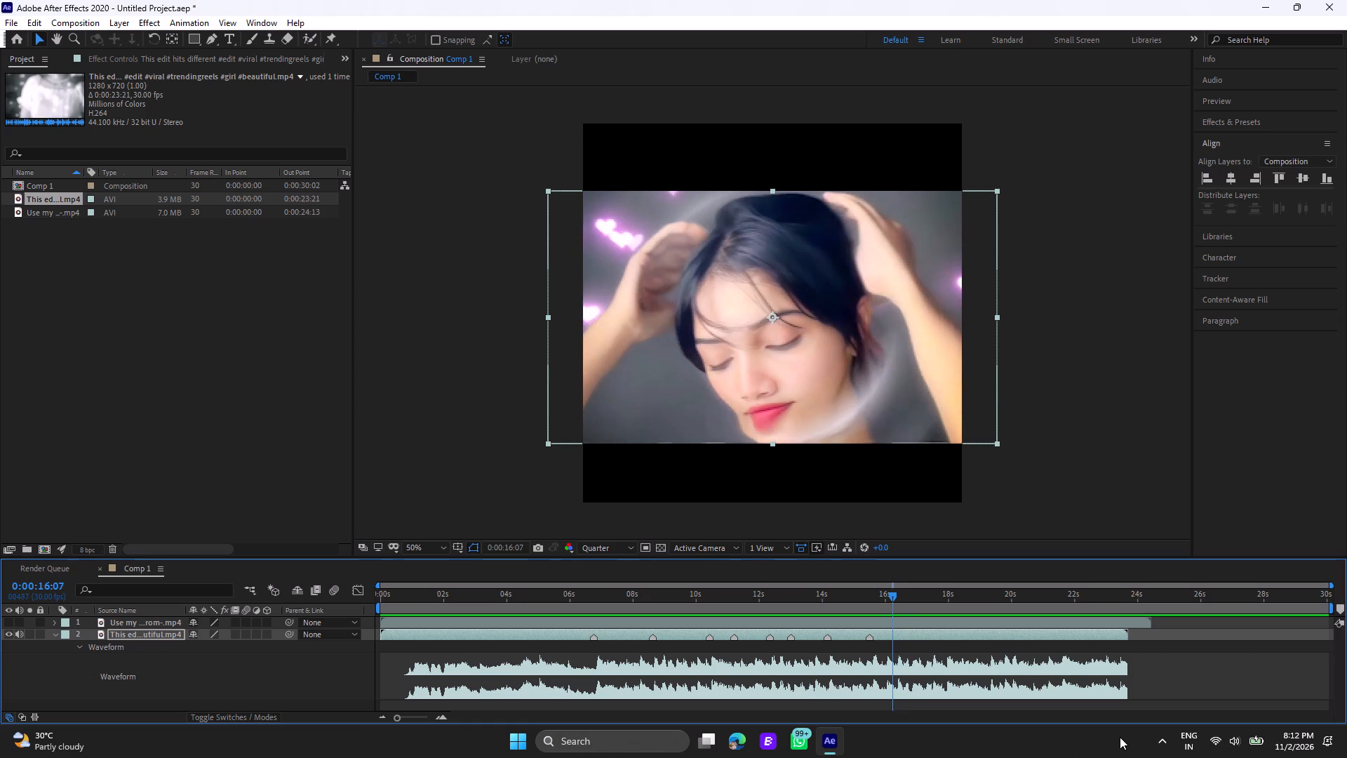
key("Page_Up")
key("Page_Up")
key("Page_Down")
key("Page_Down")
key("space")
key("space")
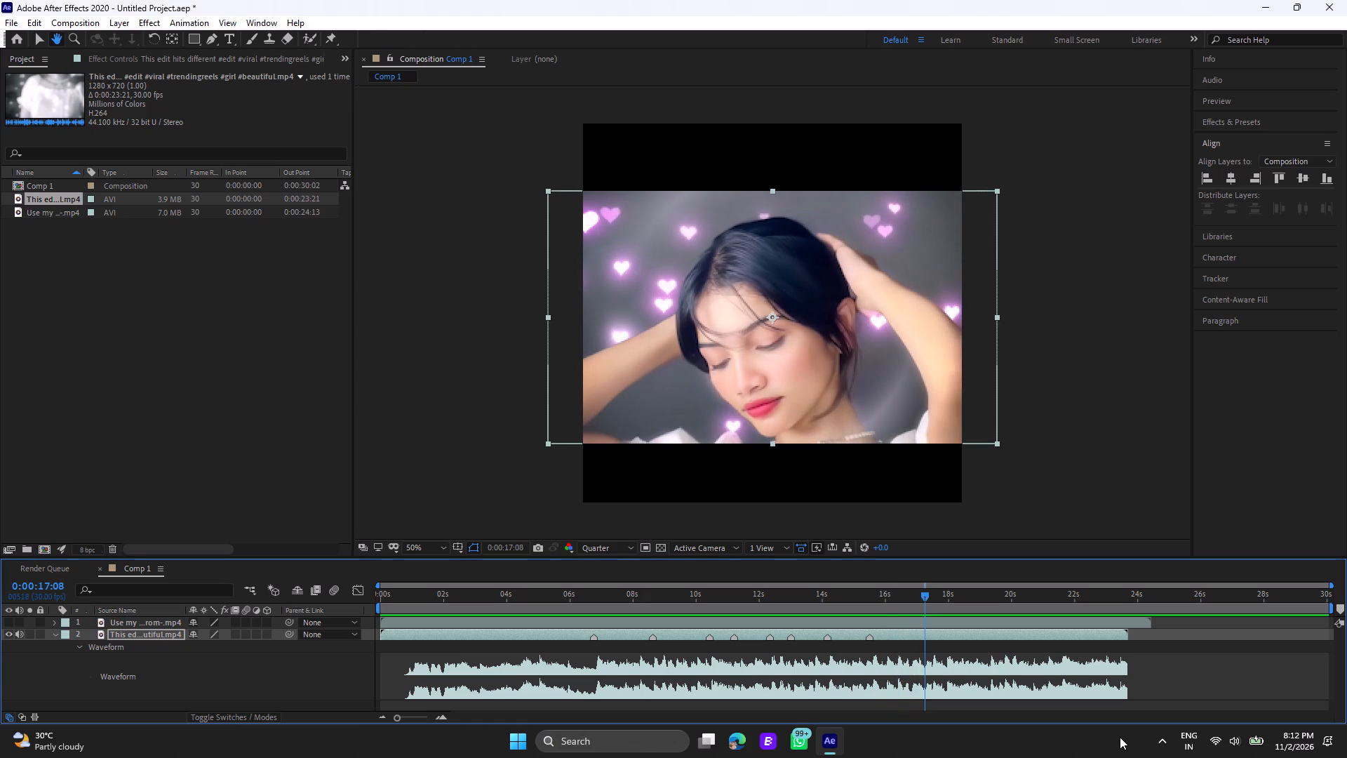
key("Page_Up")
key("Page_Up")
key("Page_Up")
key("Page_Up")
key("Page_Up")
key("Page_Up")
key("Page_Up")
key("Page_Up")
key("Page_Up")
key("Page_Up")
key("Page_Up")
key("Page_Up")
key("Page_Up")
key("Page_Up")
key("Page_Up")
key("Page_Up")
key("Page_Up")
key("Page_Up")
key("Page_Up")
key("Page_Up")
key("Page_Up")
key("Page_Up")
key("Page_Up")
key("Page_Up")
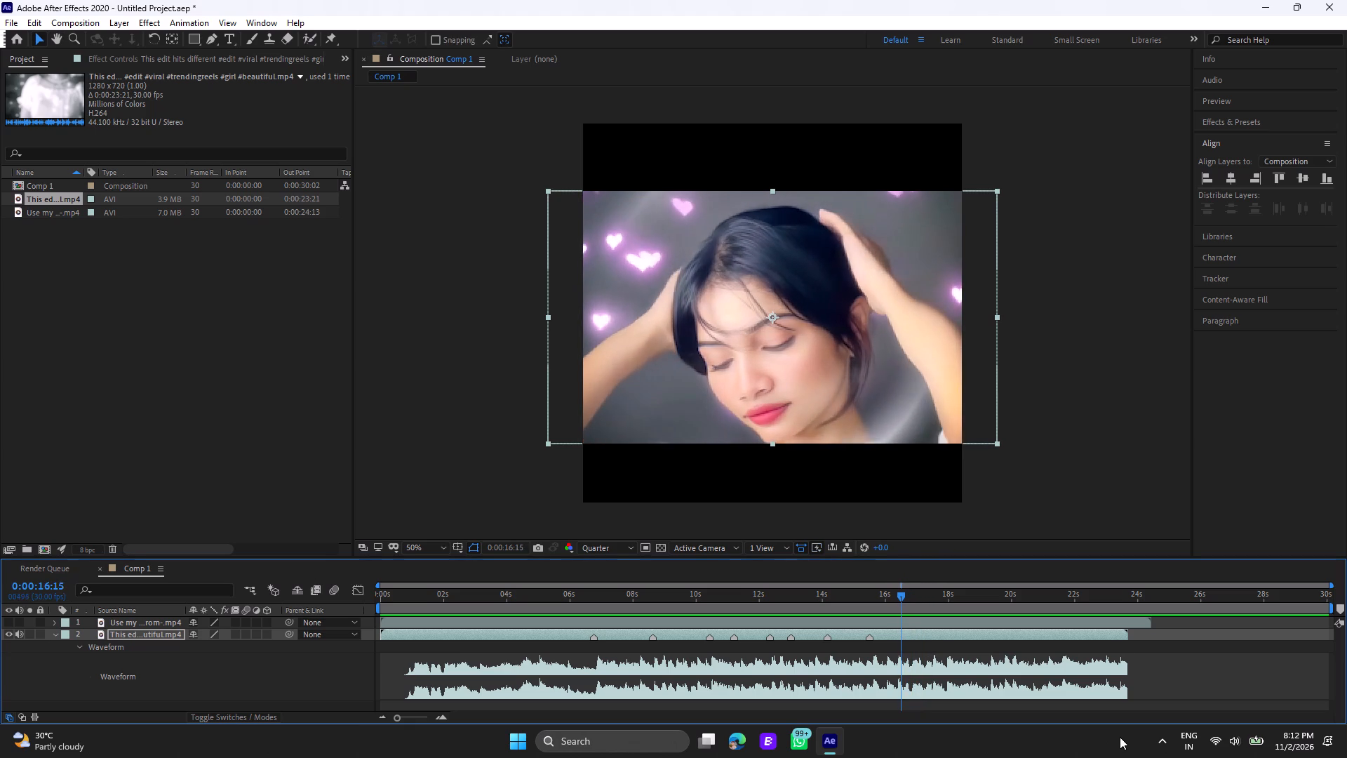
key("Page_Up")
key("Page_Up")
key("Page_Up")
key("Page_Up")
key("Page_Up")
key("Page_Up")
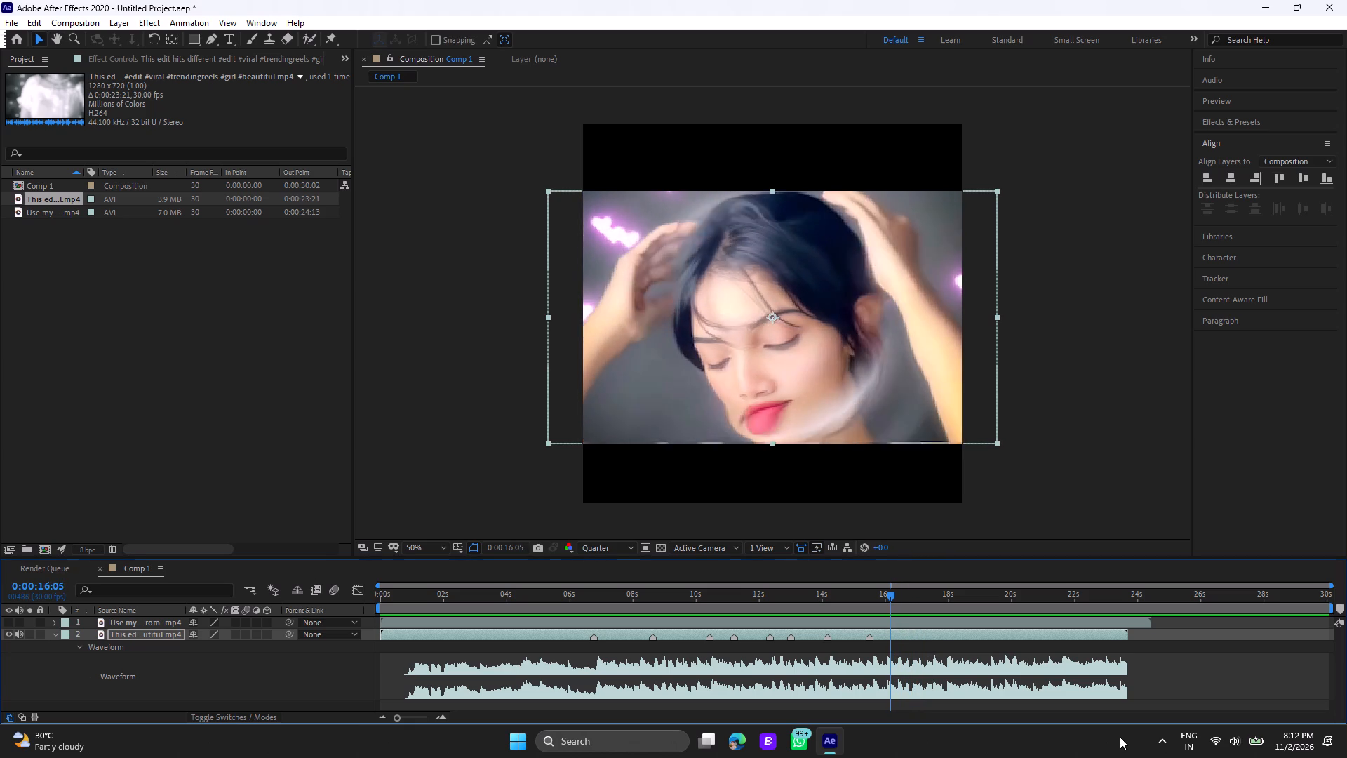
key("Page_Up")
key("Page_Up")
key("Page_Up")
key("Page_Up")
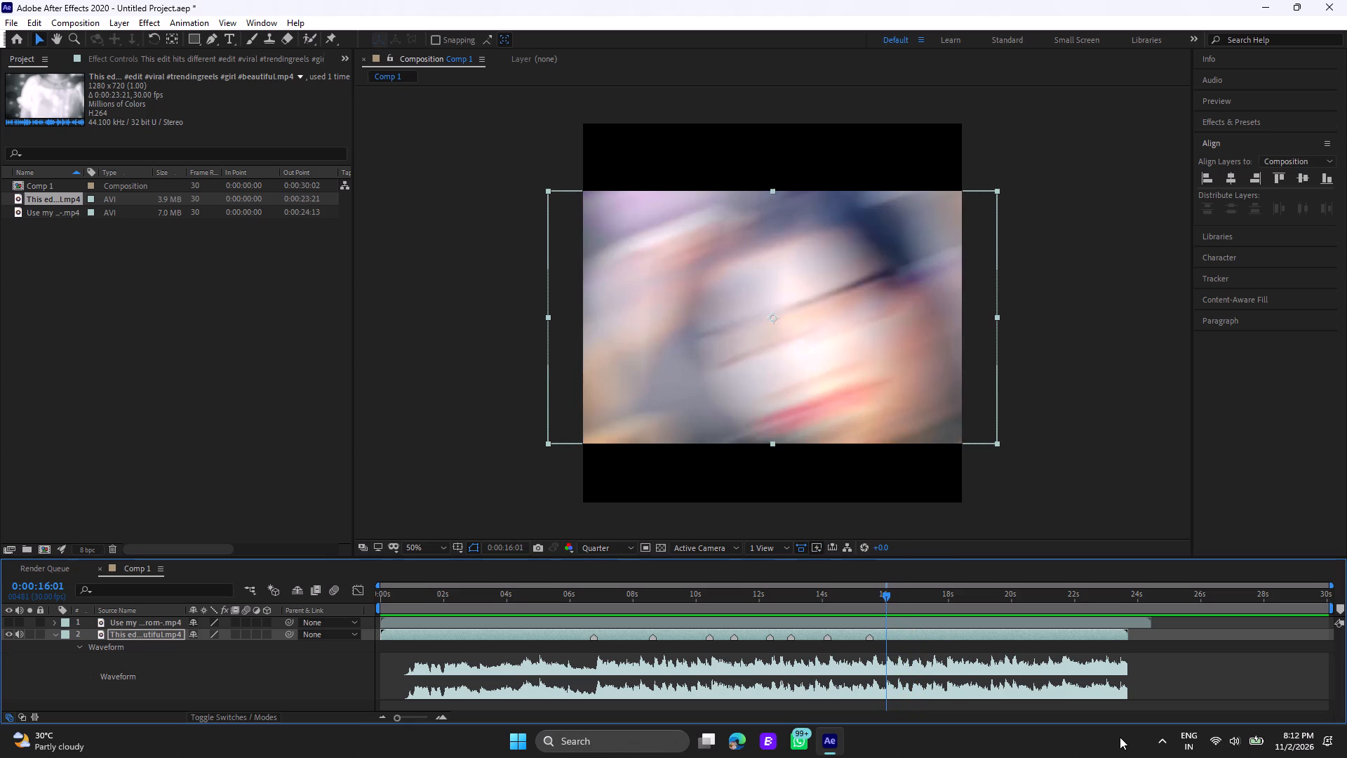
key("Page_Up")
key("Page_Down")
key("asterisk")
Preview onward past the next transition, step back to it and add a marker on the "This edit hits different" layer at 0:00:17:21.
key("space")
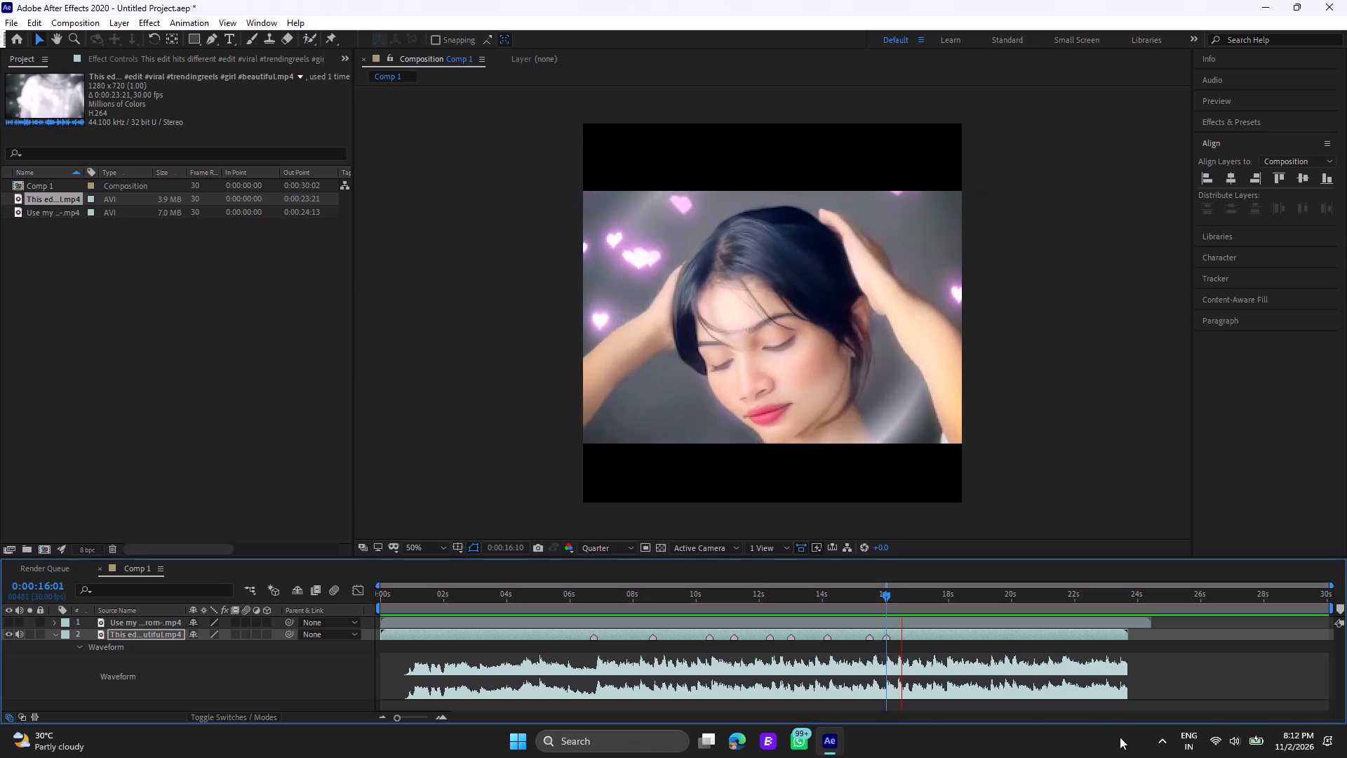
key("space")
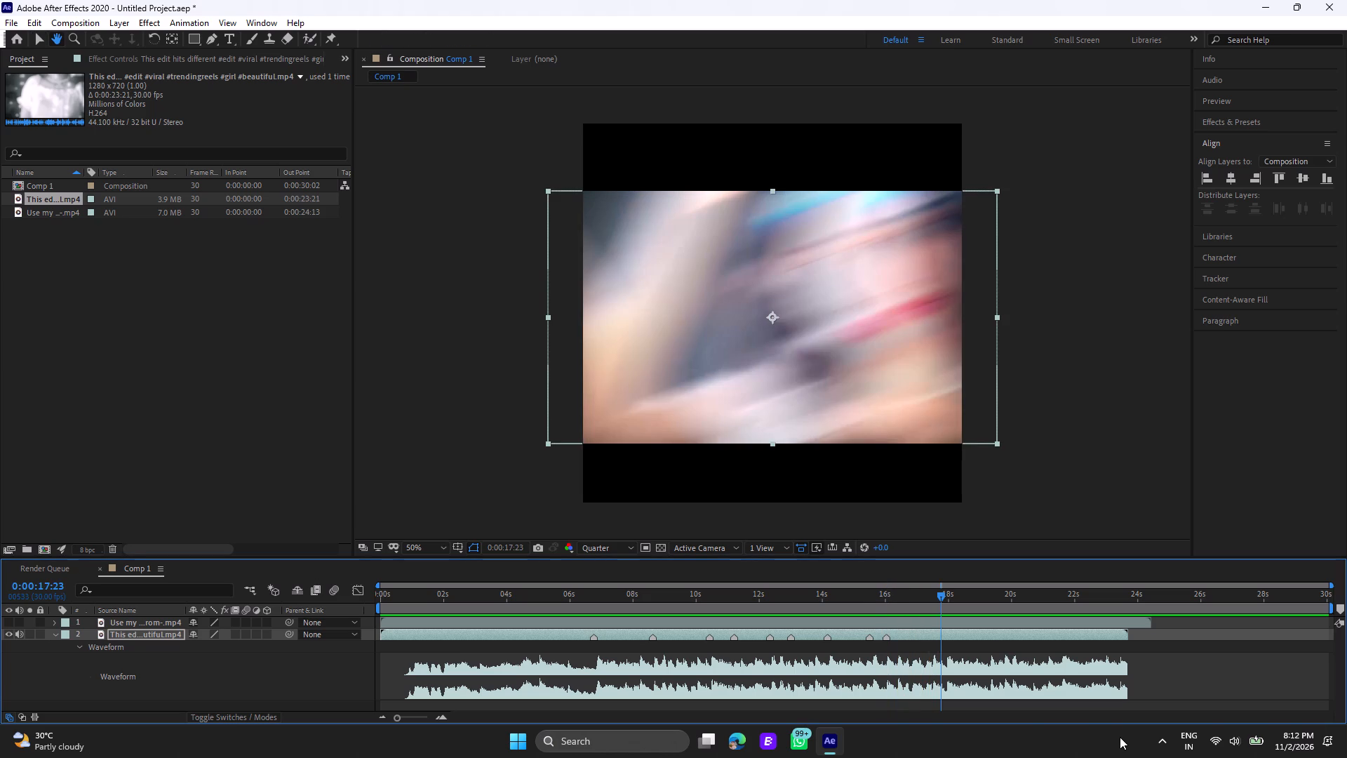
key("Page_Up")
key("Page_Up")
key("Page_Up")
key("Page_Up")
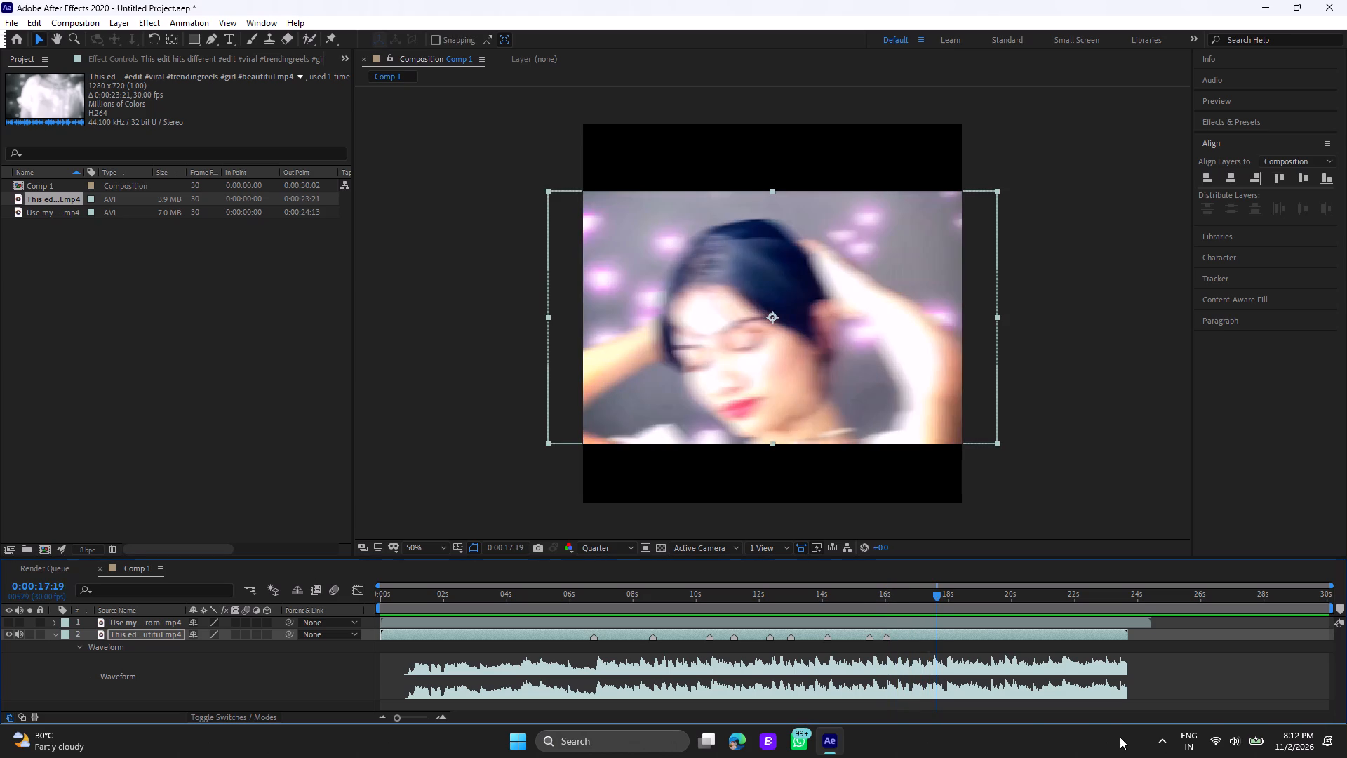
key("Page_Up")
key("Page_Up")
key("Page_Down")
key("Page_Down")
key("Page_Down")
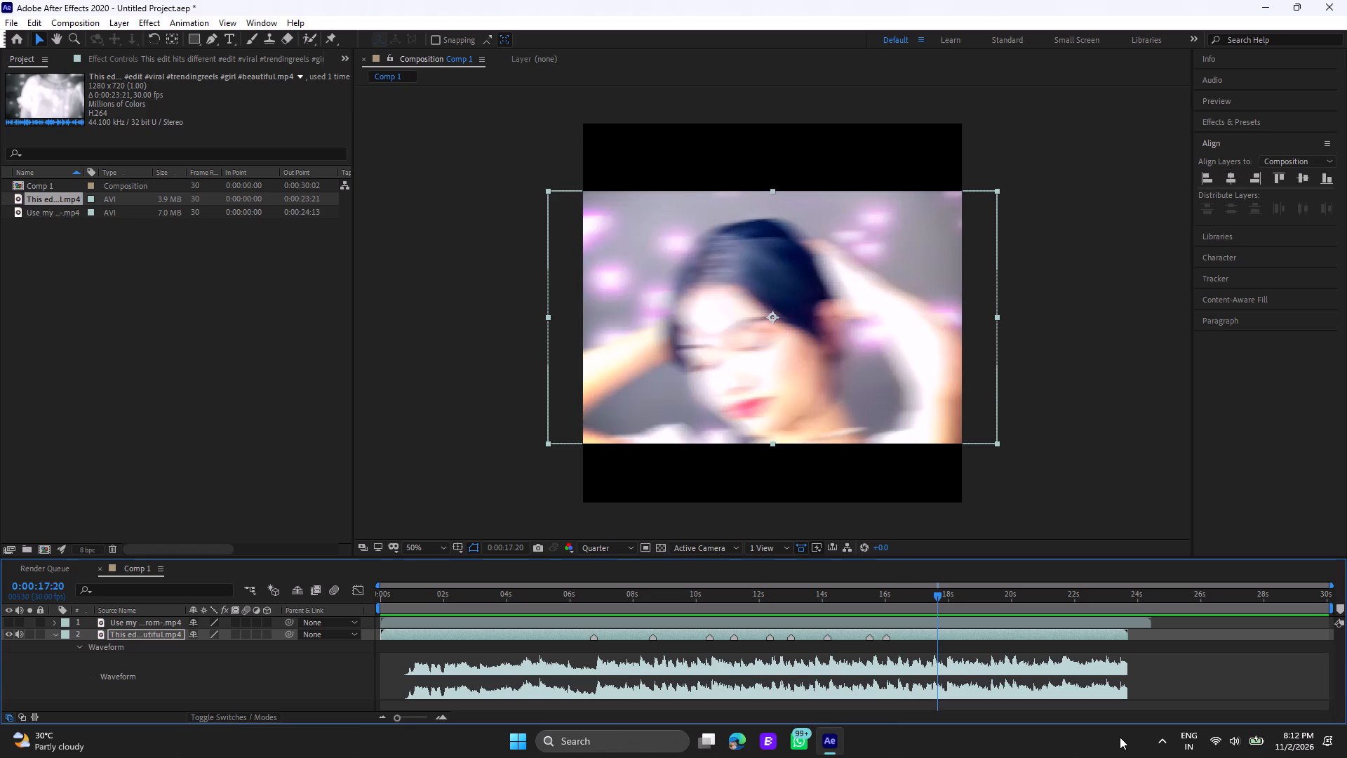
key("Page_Down")
key("asterisk")
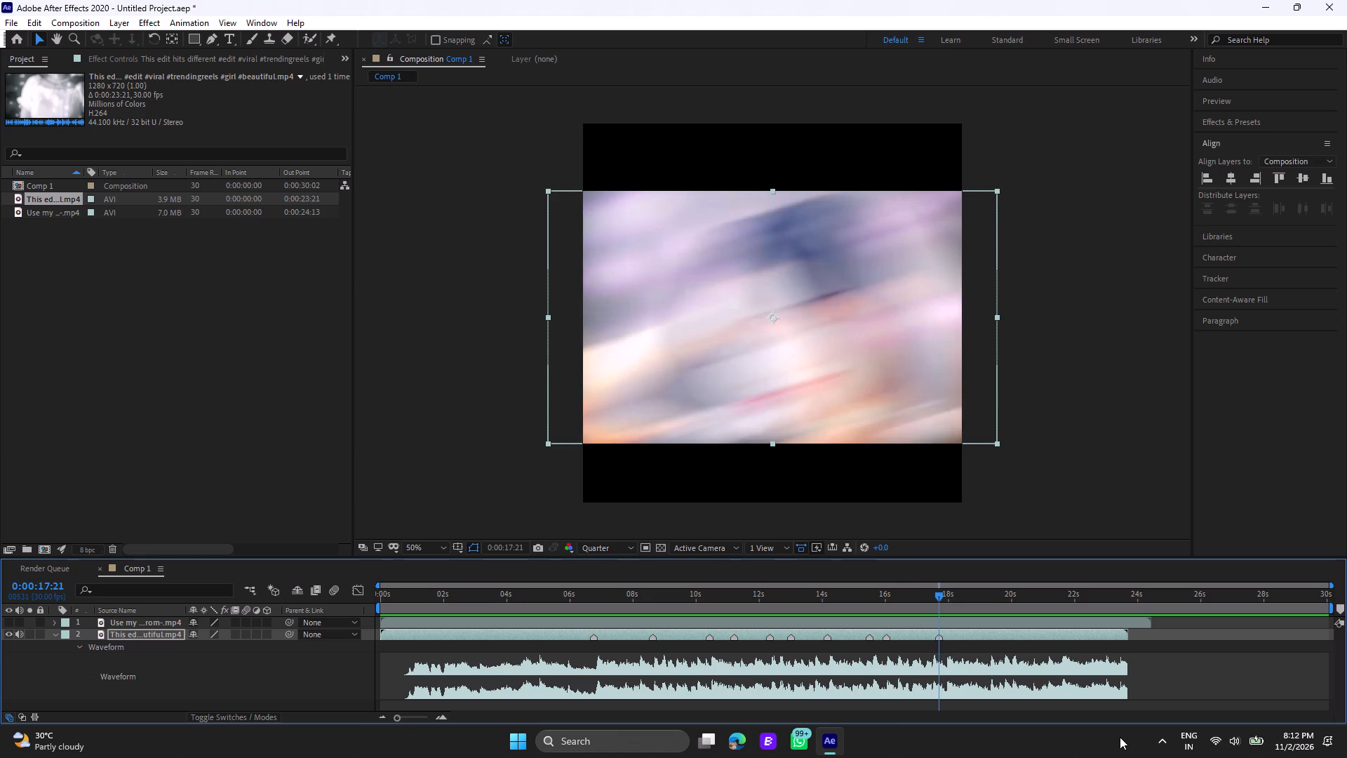
Preview onward to the next transition, step to its exact frame and add a marker on the "This edit hits different" layer at 0:00:19:02.
key("space")
key("space")
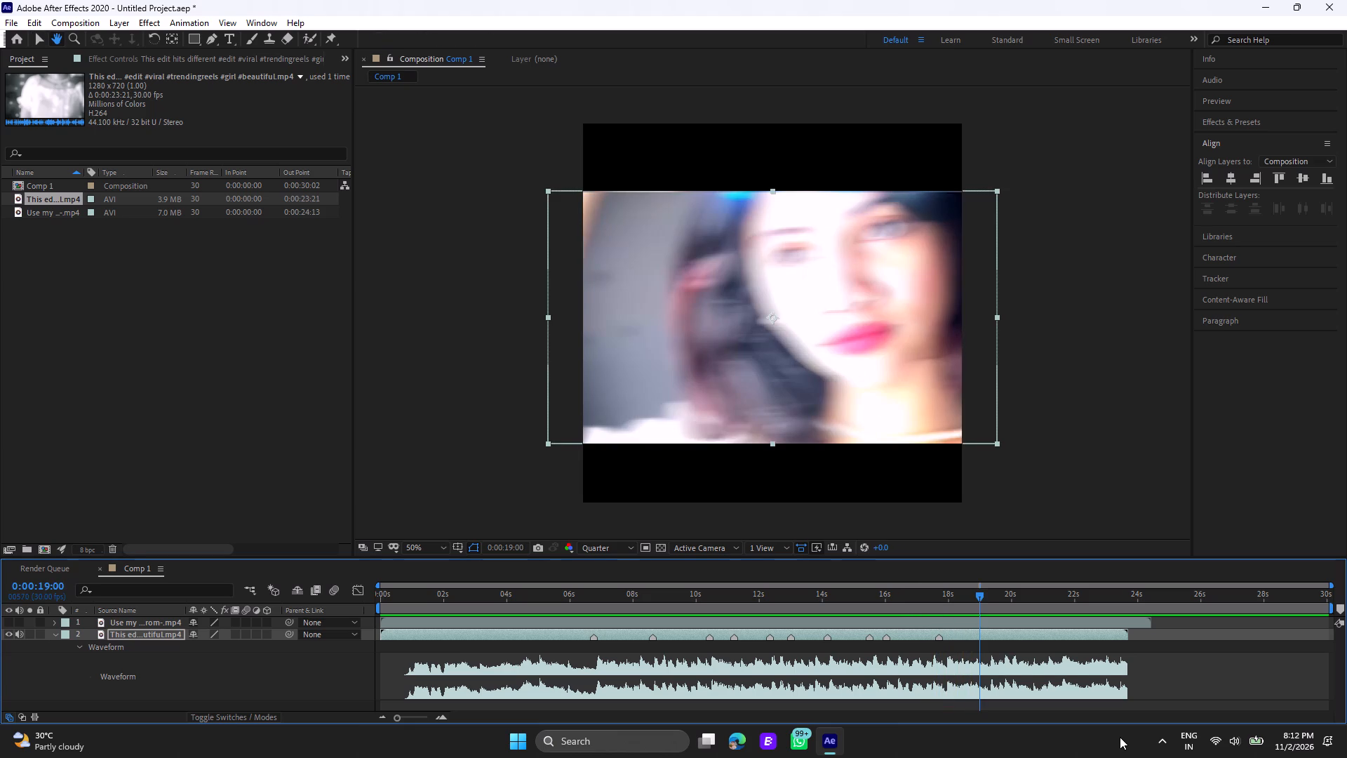
key("Page_Up")
key("Page_Down")
key("Page_Down")
key("Page_Down")
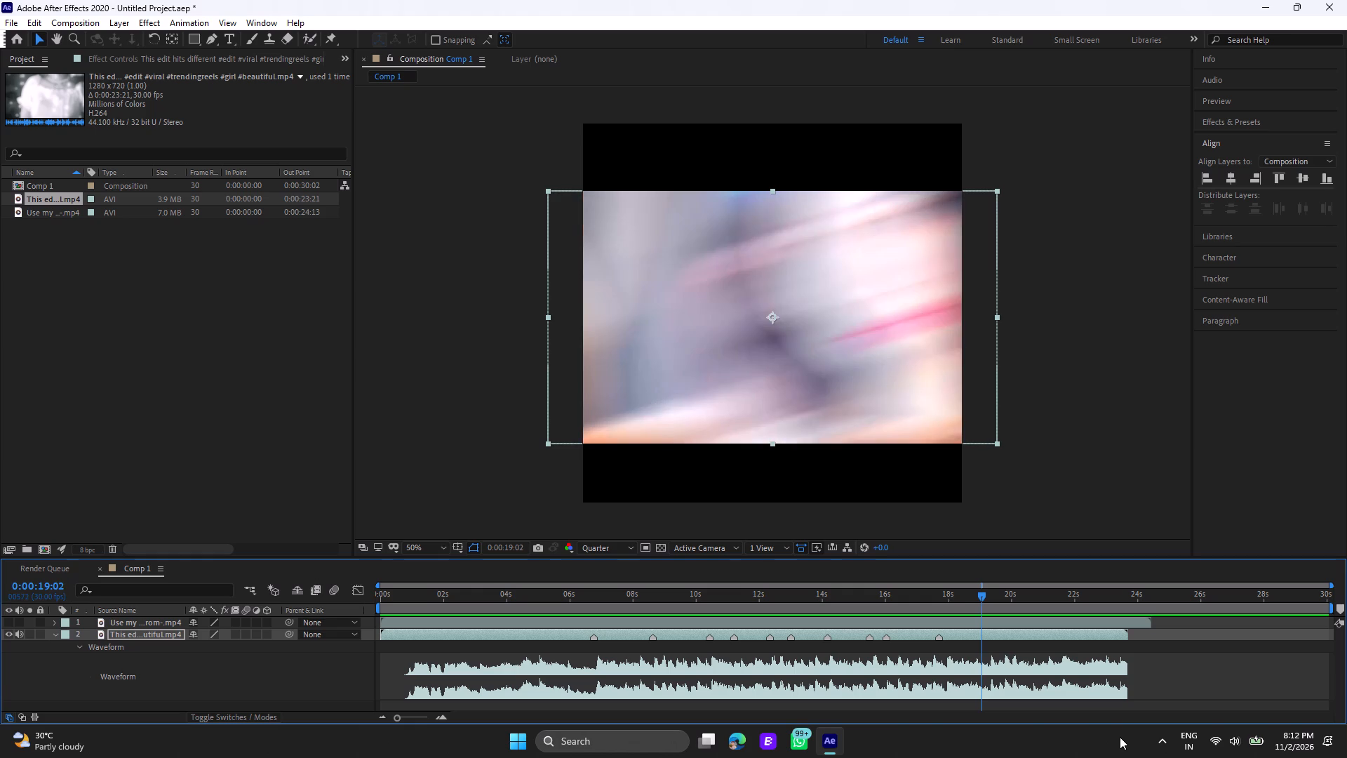
type("*")
Preview onward past the next transition, step back to it and add a marker on the "This edit hits different" layer at 0:00:19:20.
key("space")
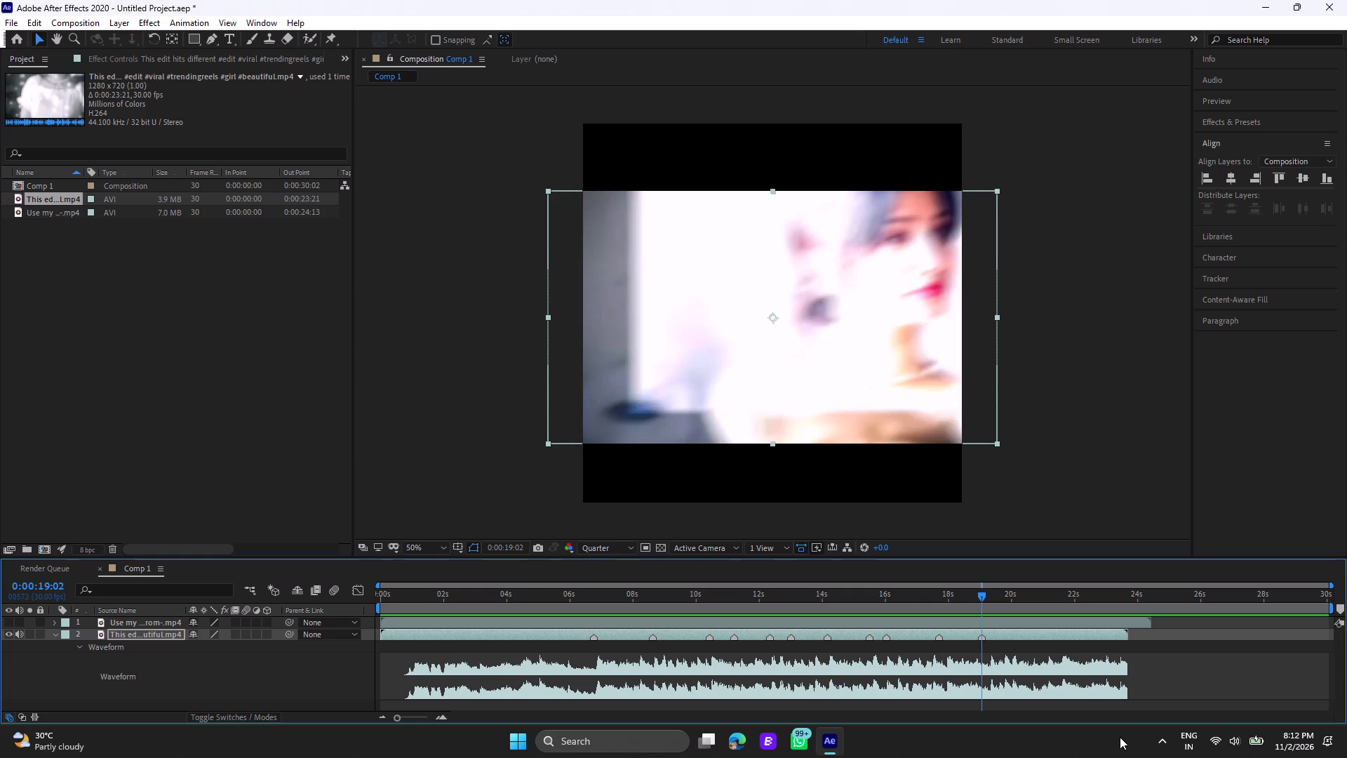
key("space")
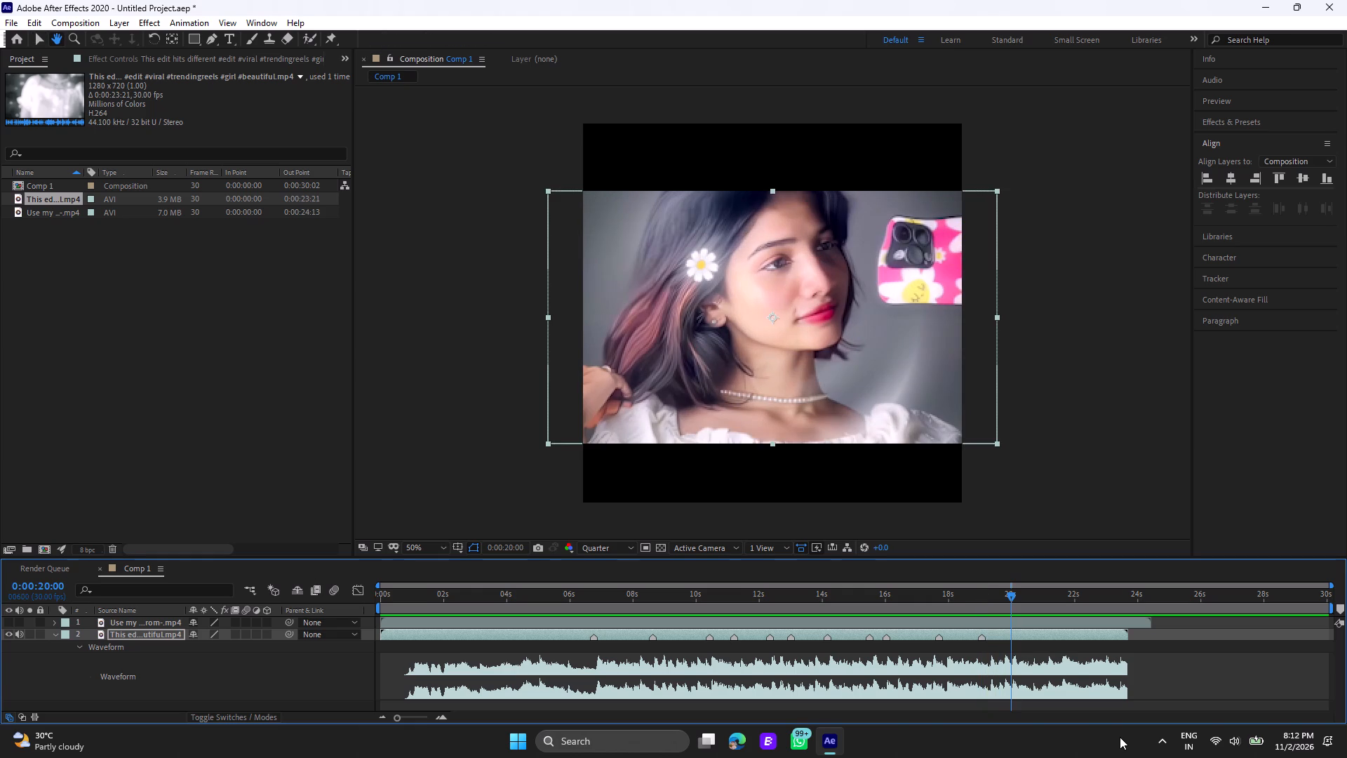
key("Page_Up")
key("Page_Up")
key("Page_Up")
key("Page_Up")
key("Page_Up")
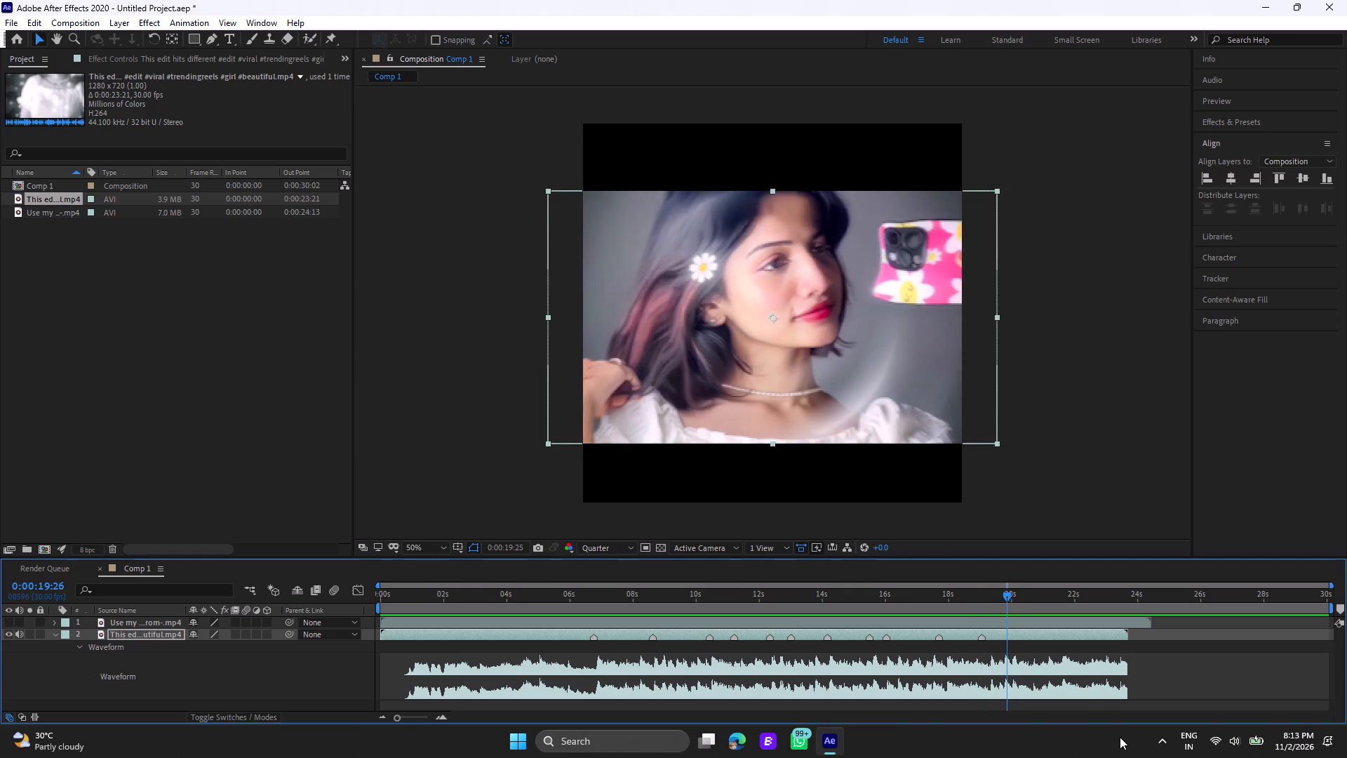
key("Page_Up")
key("Page_Up")
key("Page_Up")
key("Page_Up")
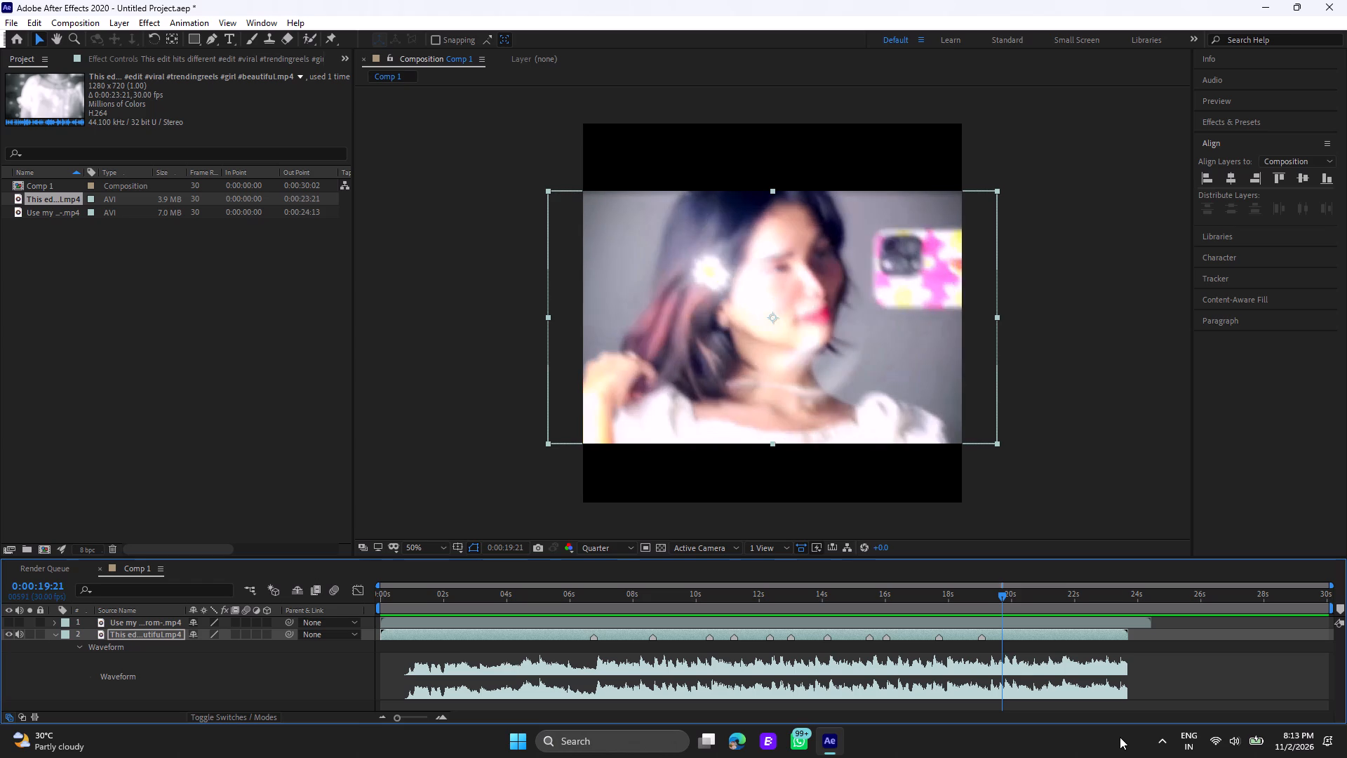
key("Page_Up")
type("*")
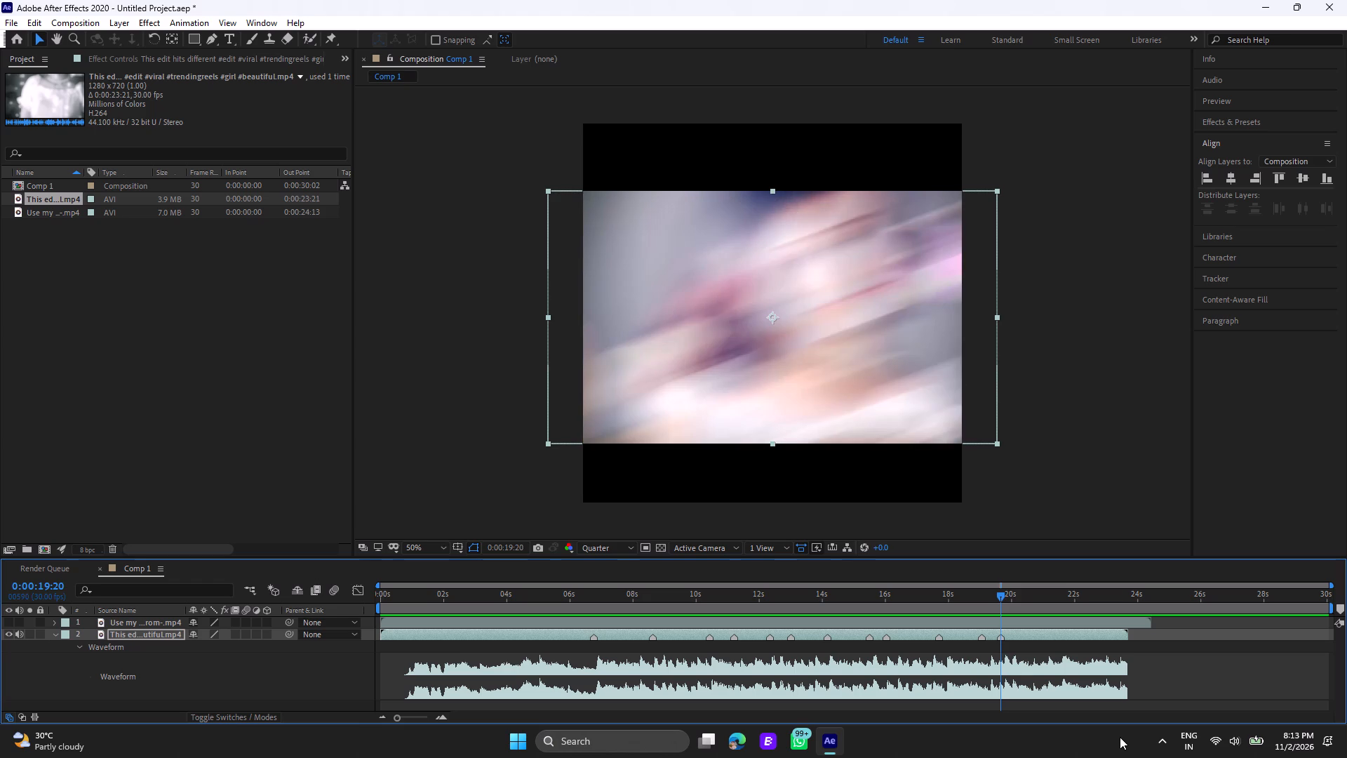
Preview onward to the next transition, step to its exact frame and add a marker on the "This edit hits different" layer at 0:00:21:00.
key("space")
key("space")
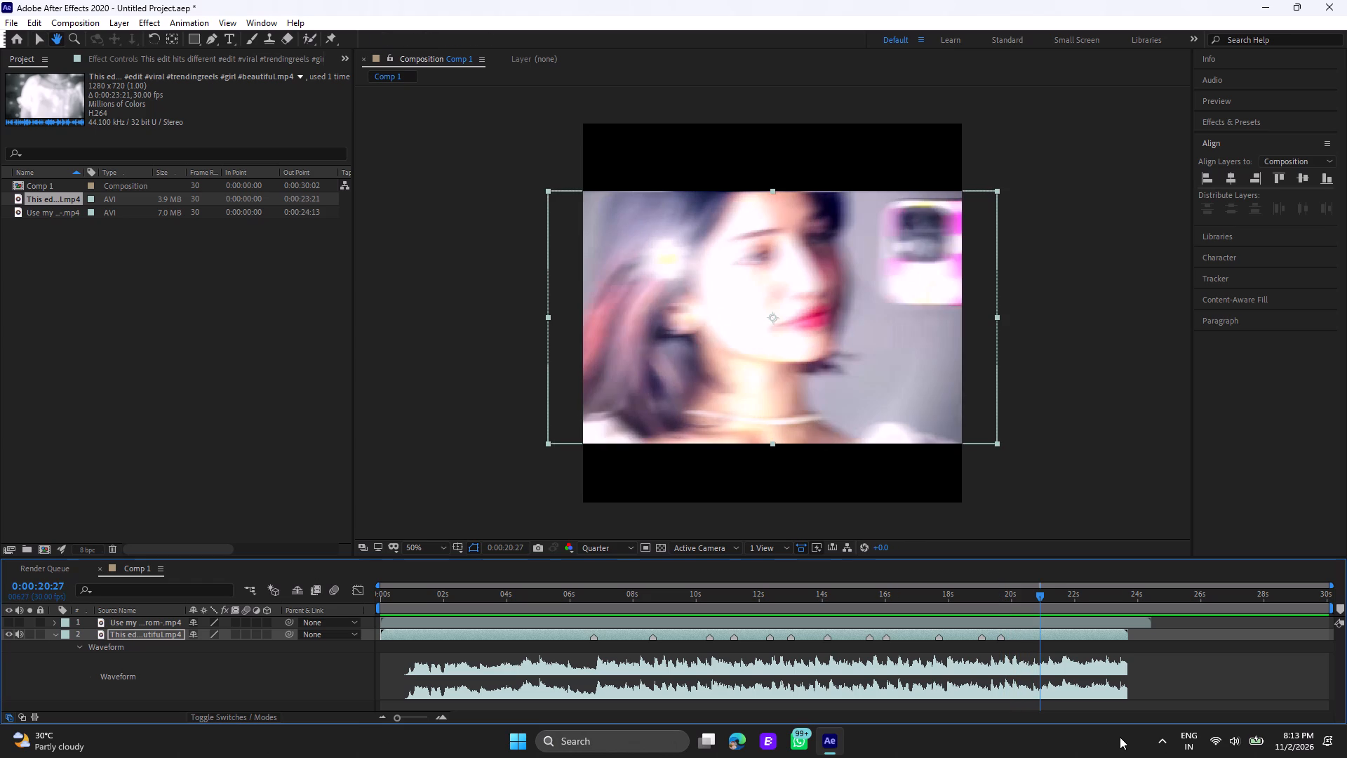
key("Page_Up")
key("Page_Up")
key("Page_Up")
key("Page_Down")
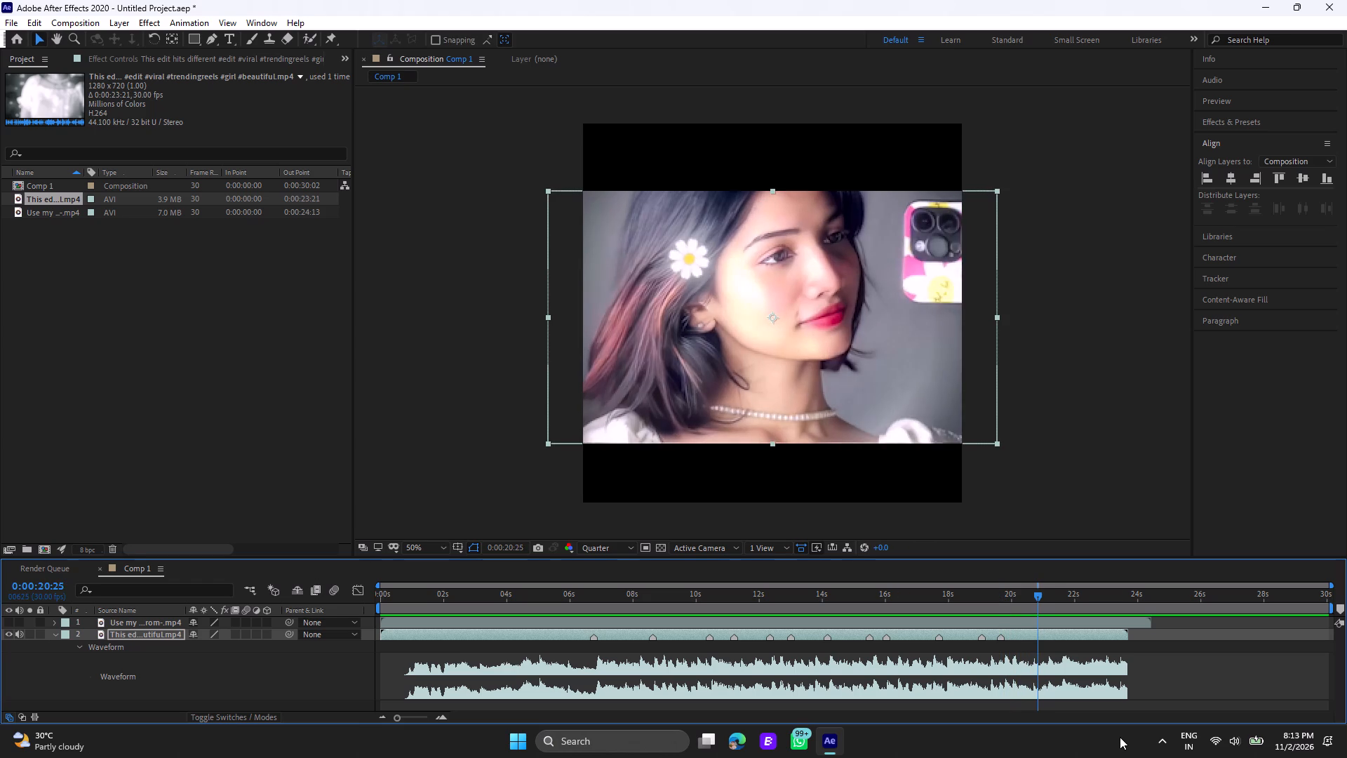
key("Page_Down")
key("Page_Down")
key("Page_Down")
key("Page_Down")
key("Page_Down")
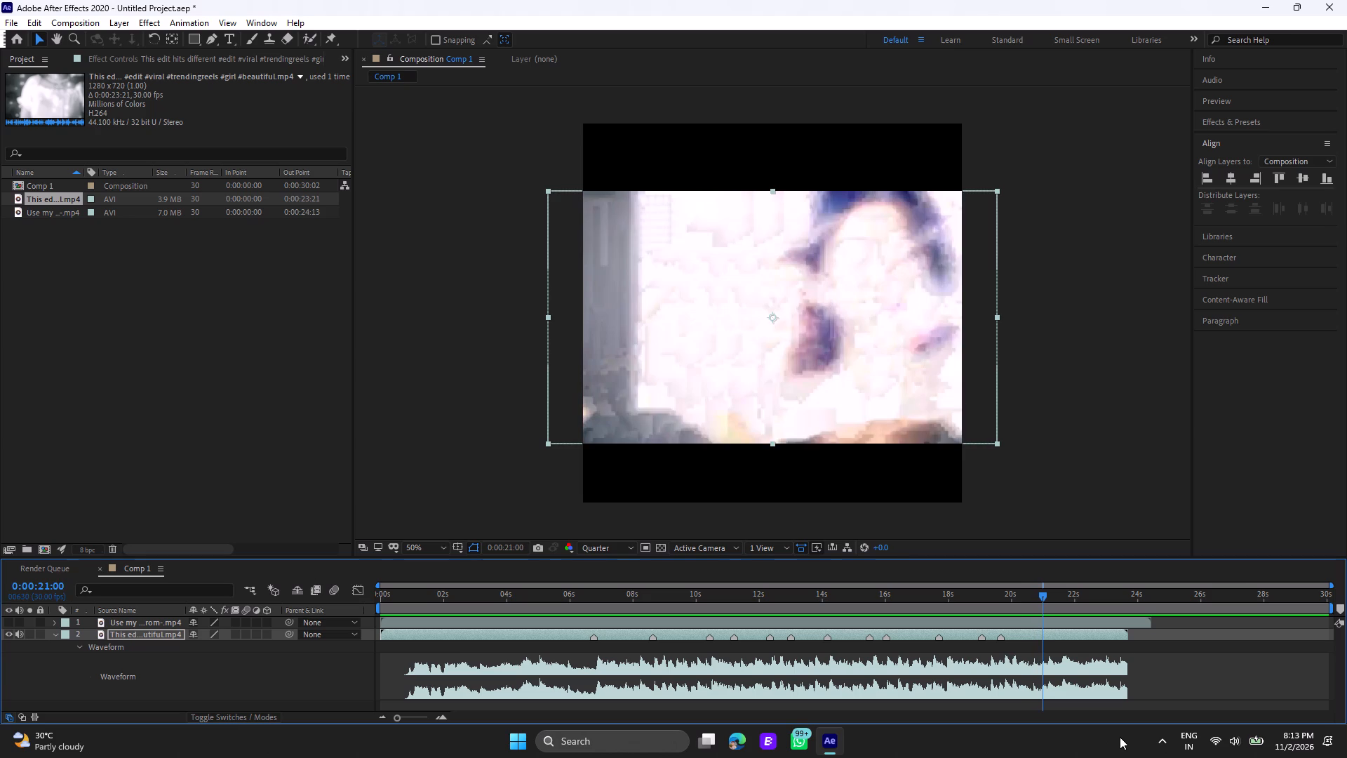
type("*")
Play the clip through to its end, then replay it from 0:00:00:00 to check the markers against the beats.
key("space")
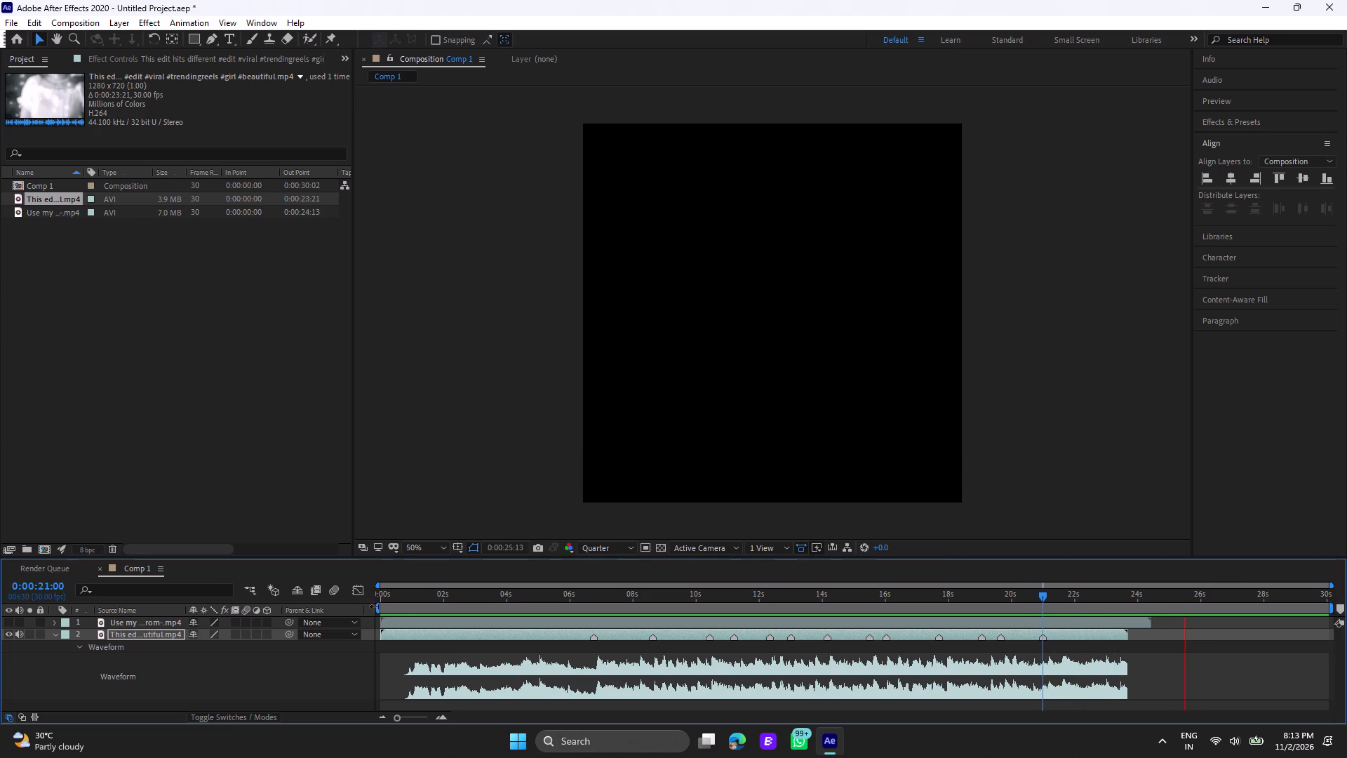
left_click(399, 606)
left_click_drag(399, 604, 373, 611)
key("space")
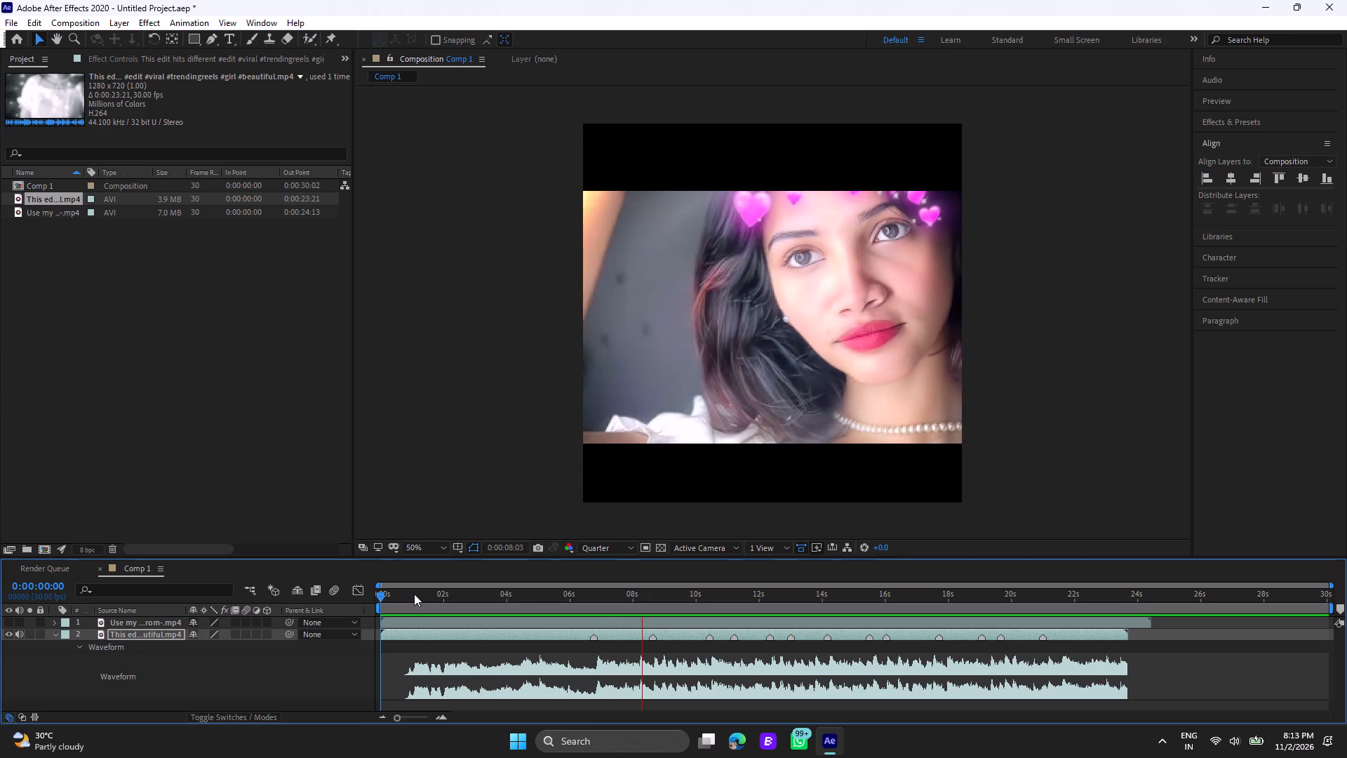
left_click(380, 596)
key("space")
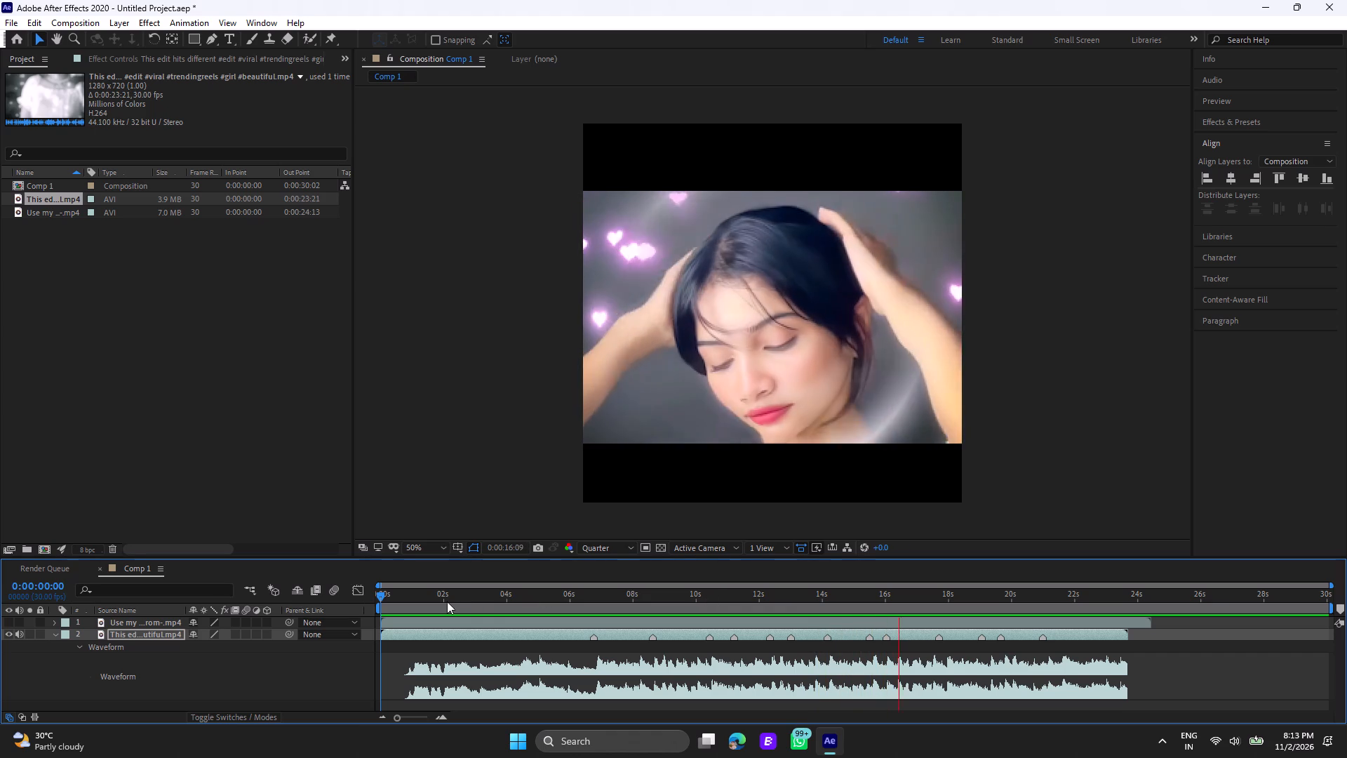
Collapse the audio waveform display of the "This edit hits different" layer.
left_click(532, 633)
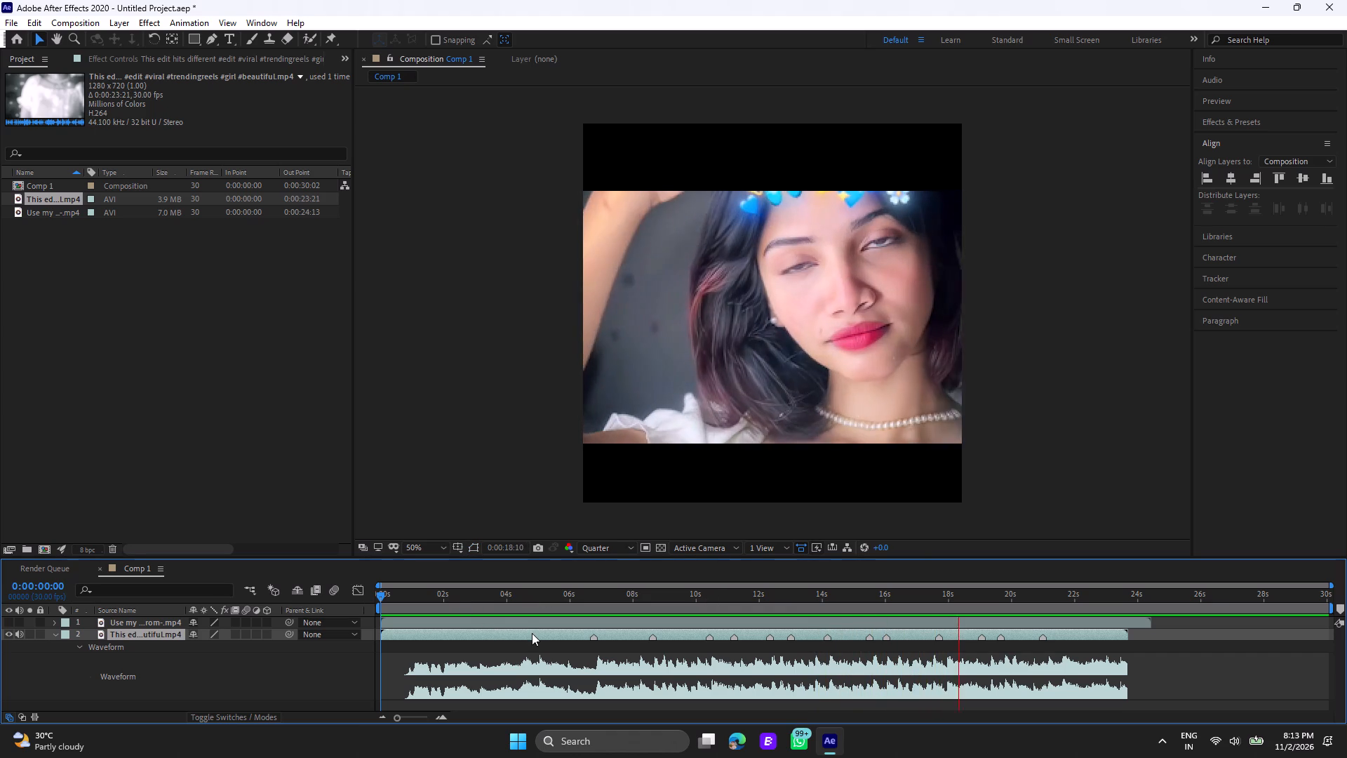
key("u")
left_click(546, 633)
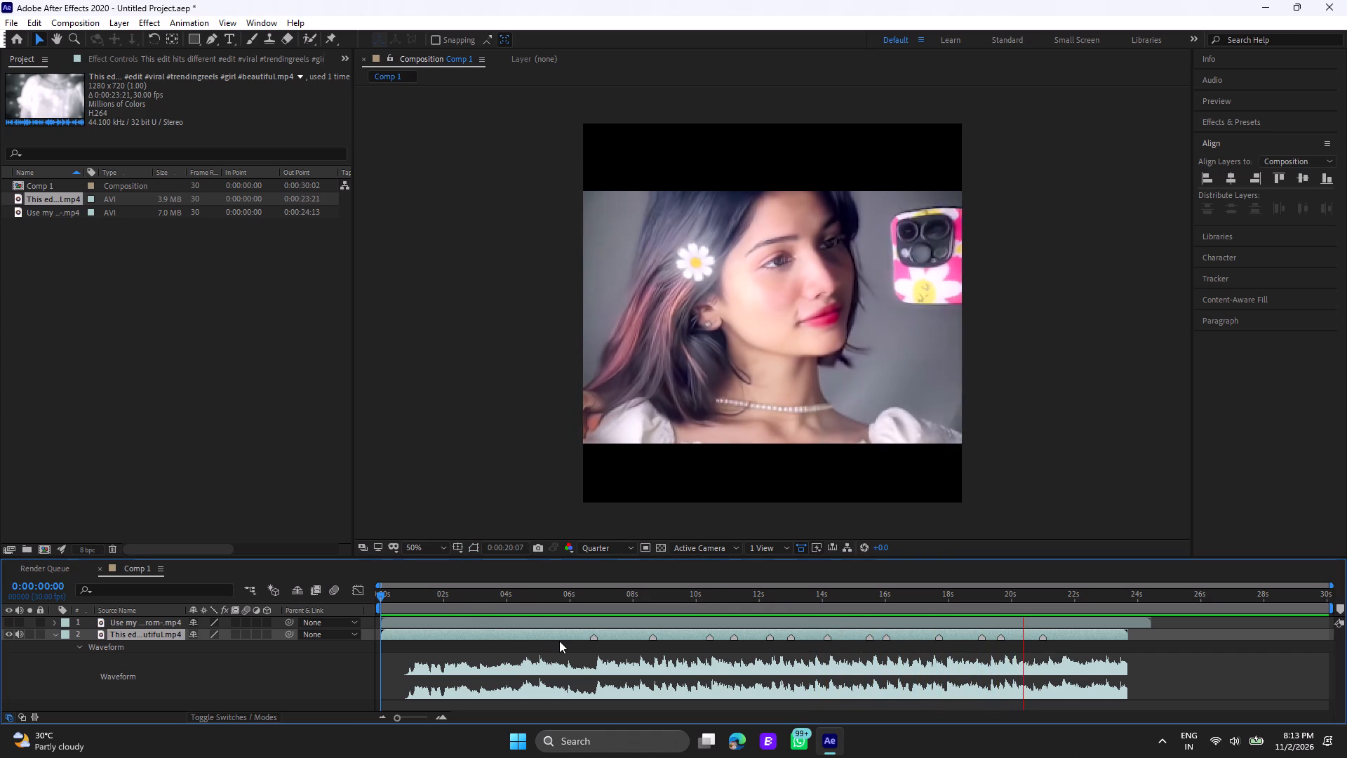
type("ll")
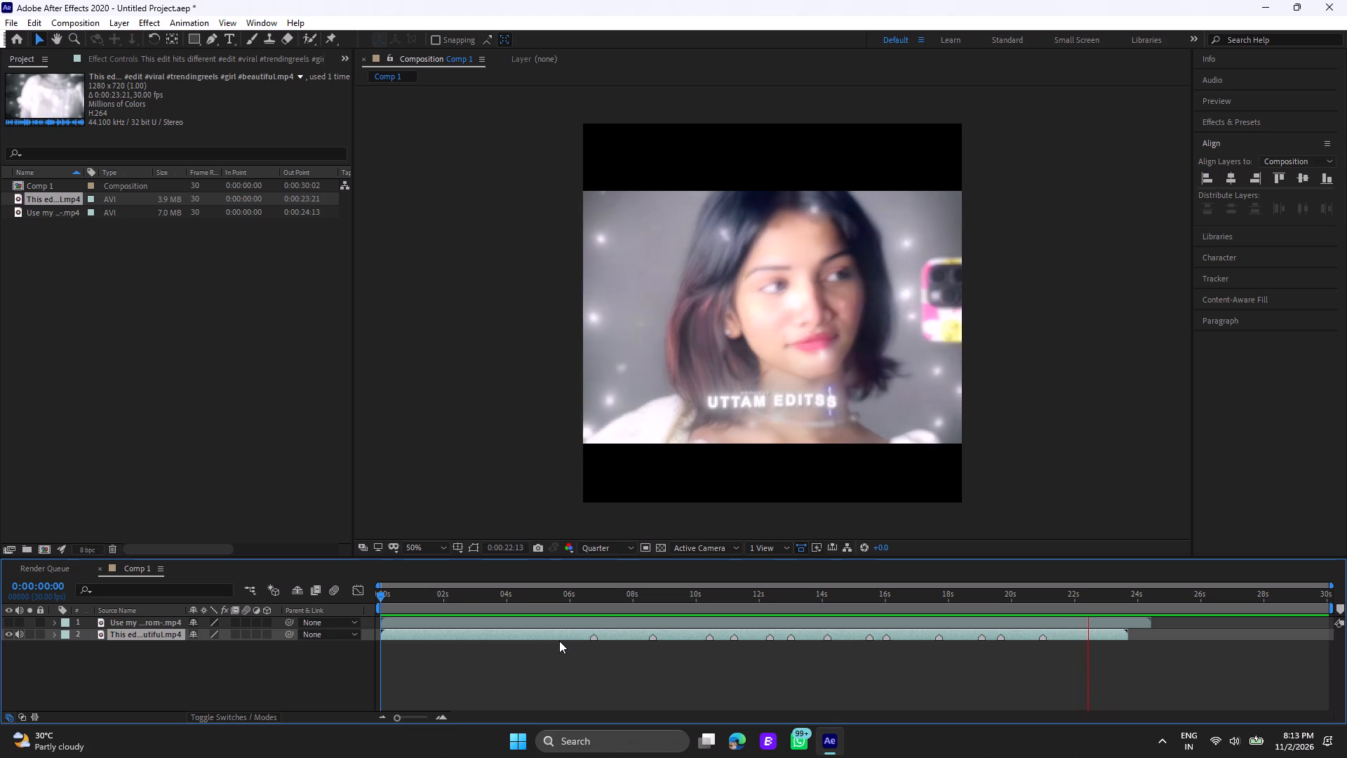
Examine the first marker at 0:00:06:23 at close timeline scale, then return to the full timeline at 0:00:00:09.
left_click(586, 599)
left_click_drag(586, 599, 594, 607)
left_click_drag(422, 718, 456, 724)
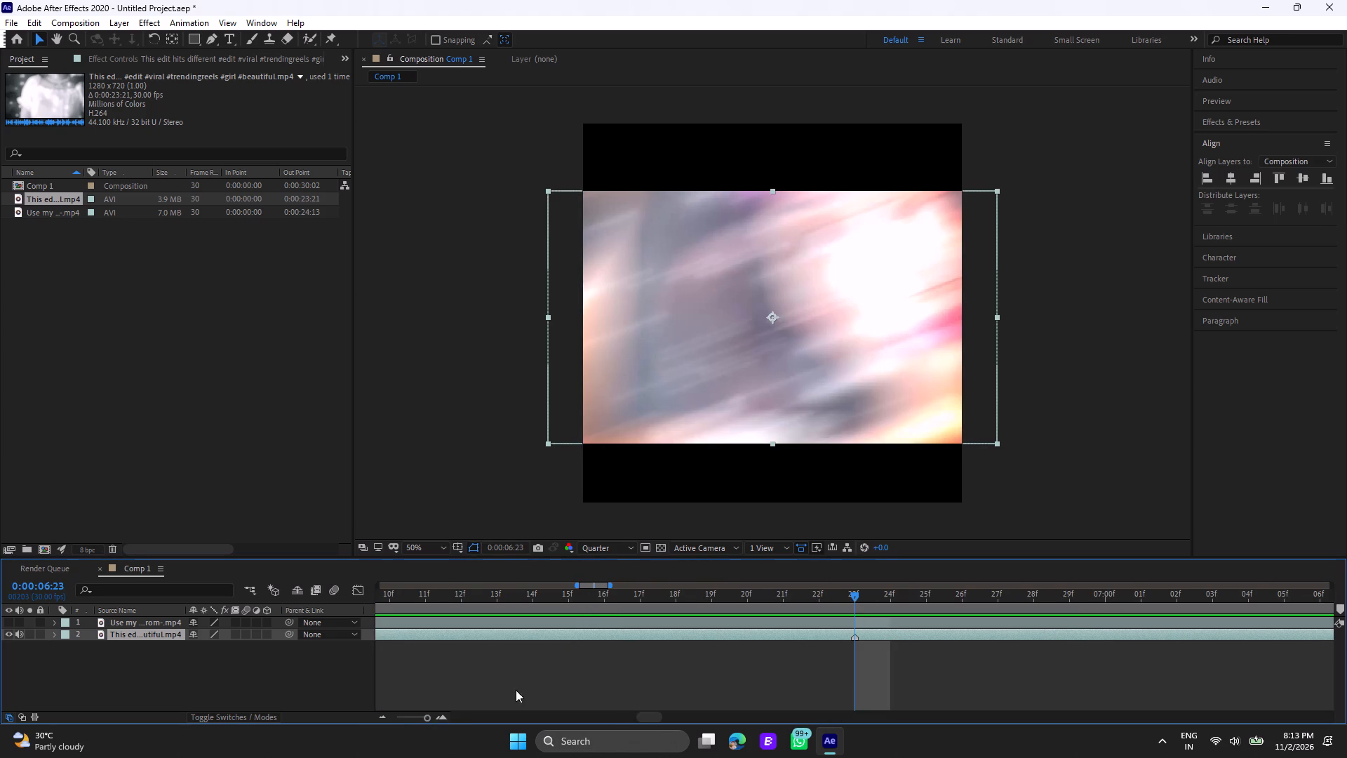
double_click(855, 596)
left_click(570, 601)
left_click_drag(569, 601, 261, 646)
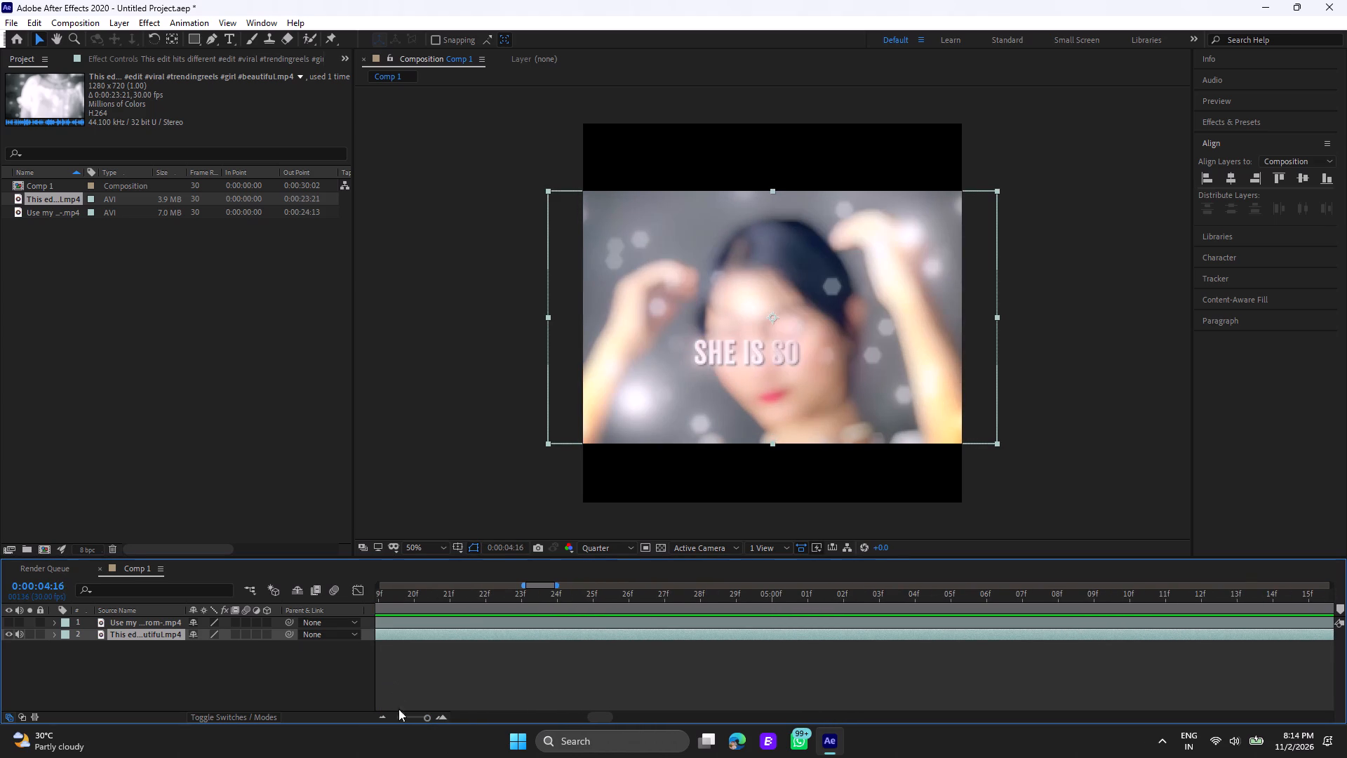
left_click(400, 719)
left_click_drag(400, 719, 387, 719)
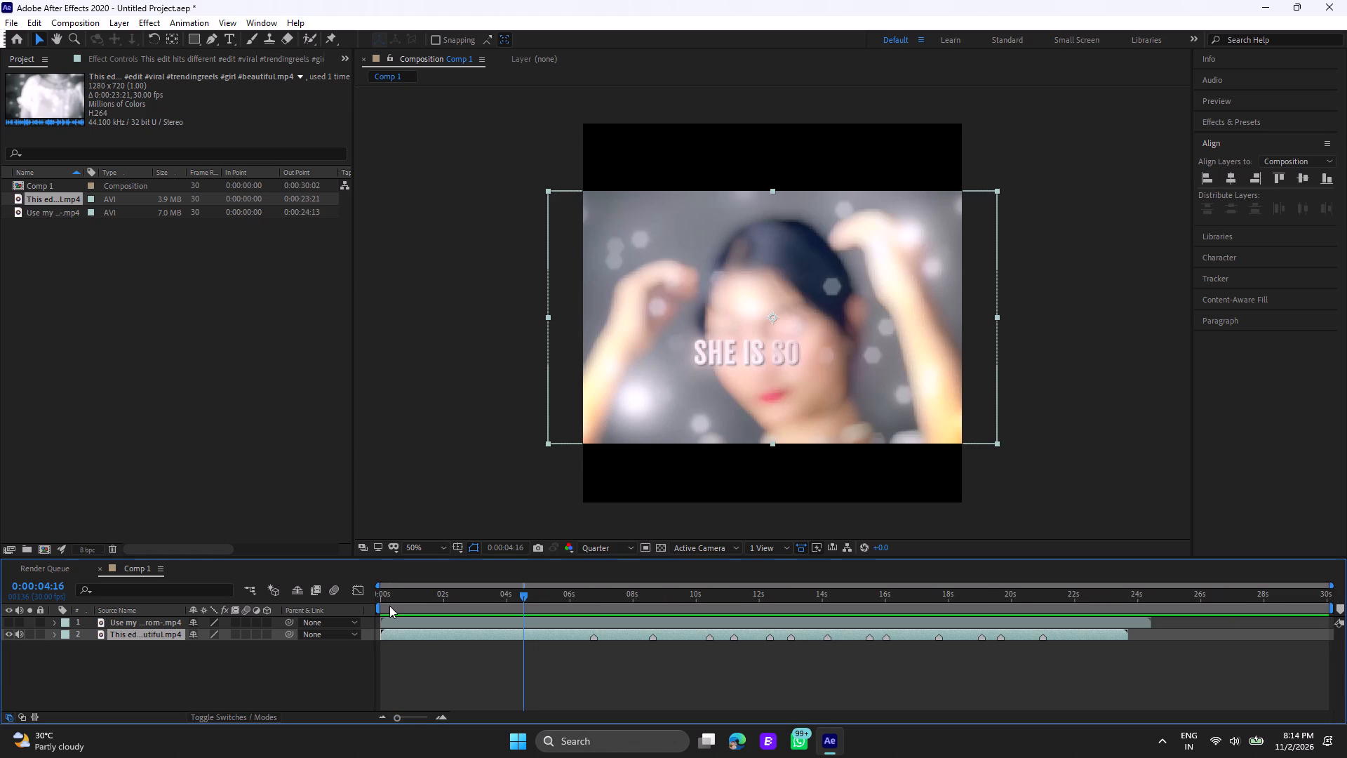
left_click(389, 606)
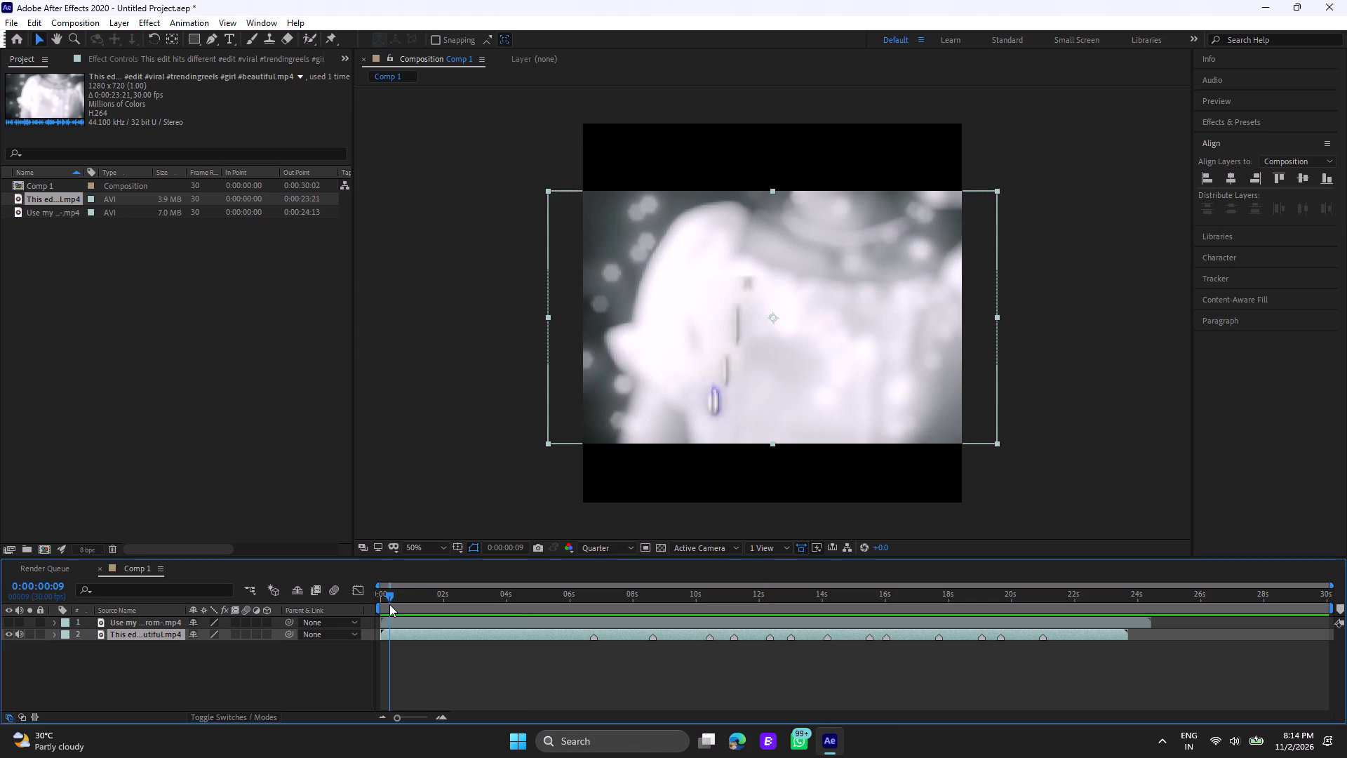
Hide the "This edit hits different" layer and make the "Use my" video layer visible to inspect its picture.
left_click(7, 632)
left_click(8, 622)
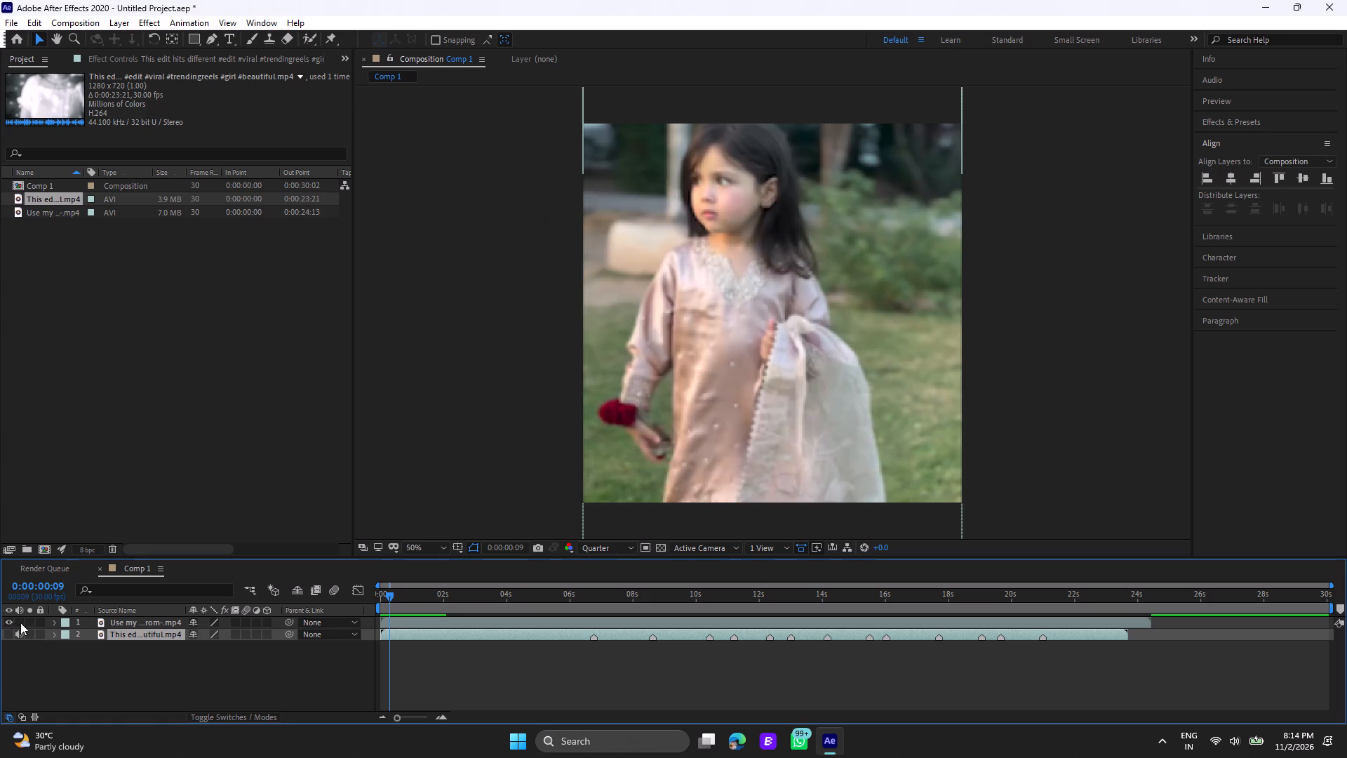
scroll(643, 439, "up", 1)
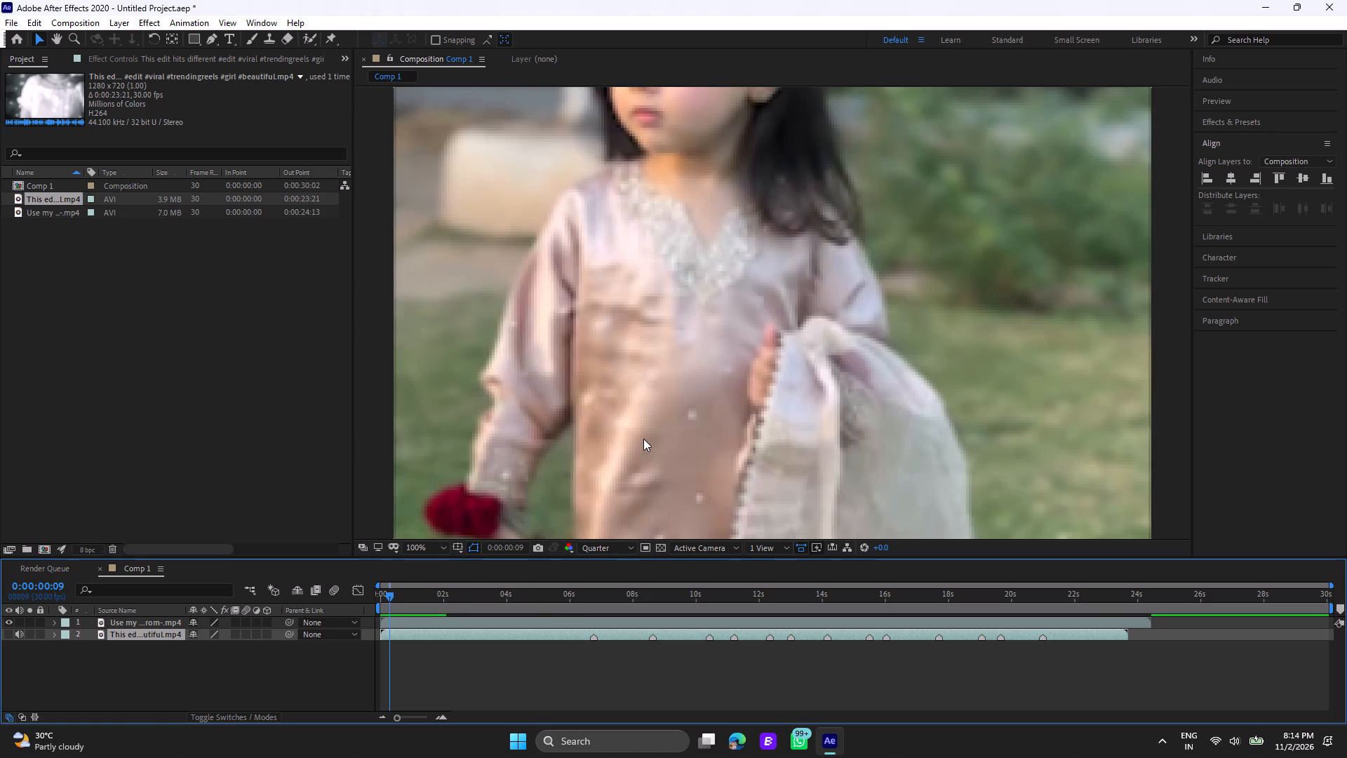
scroll(643, 439, "down", 1)
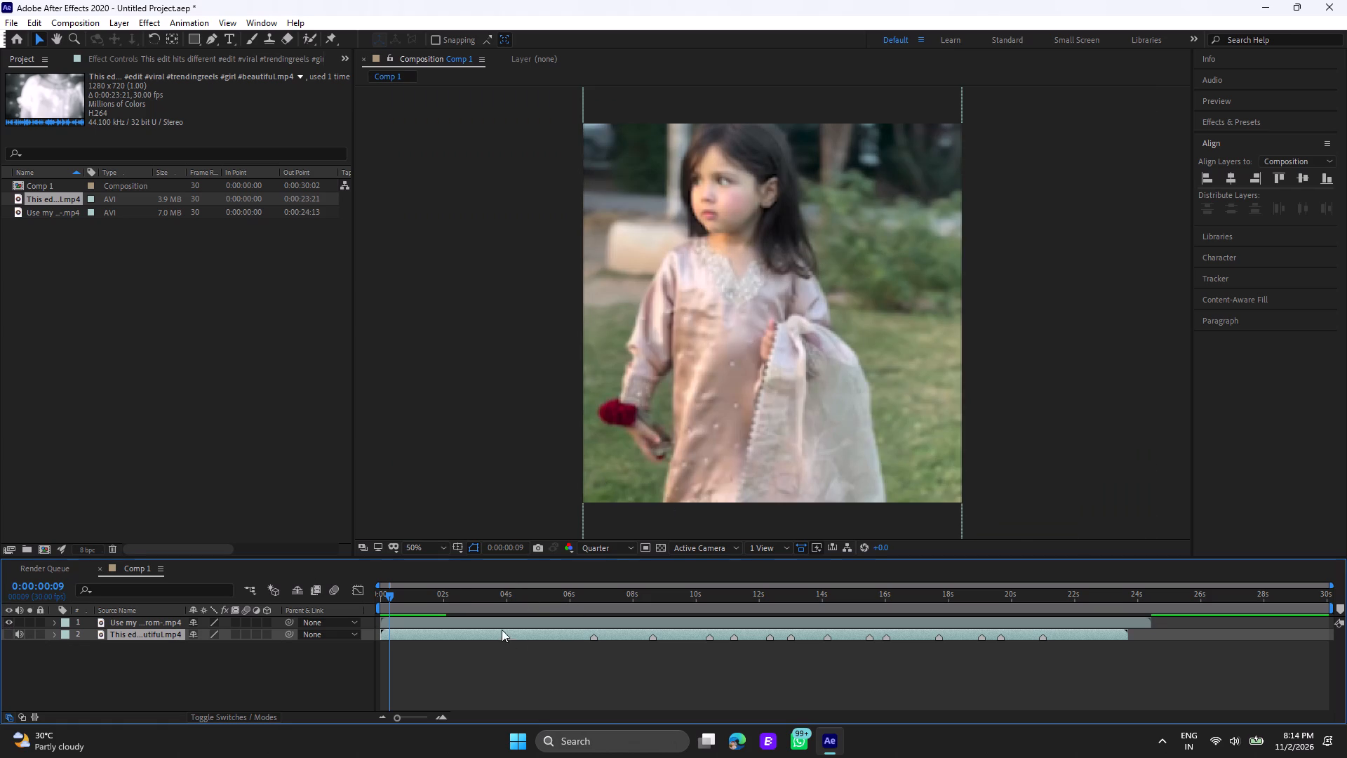
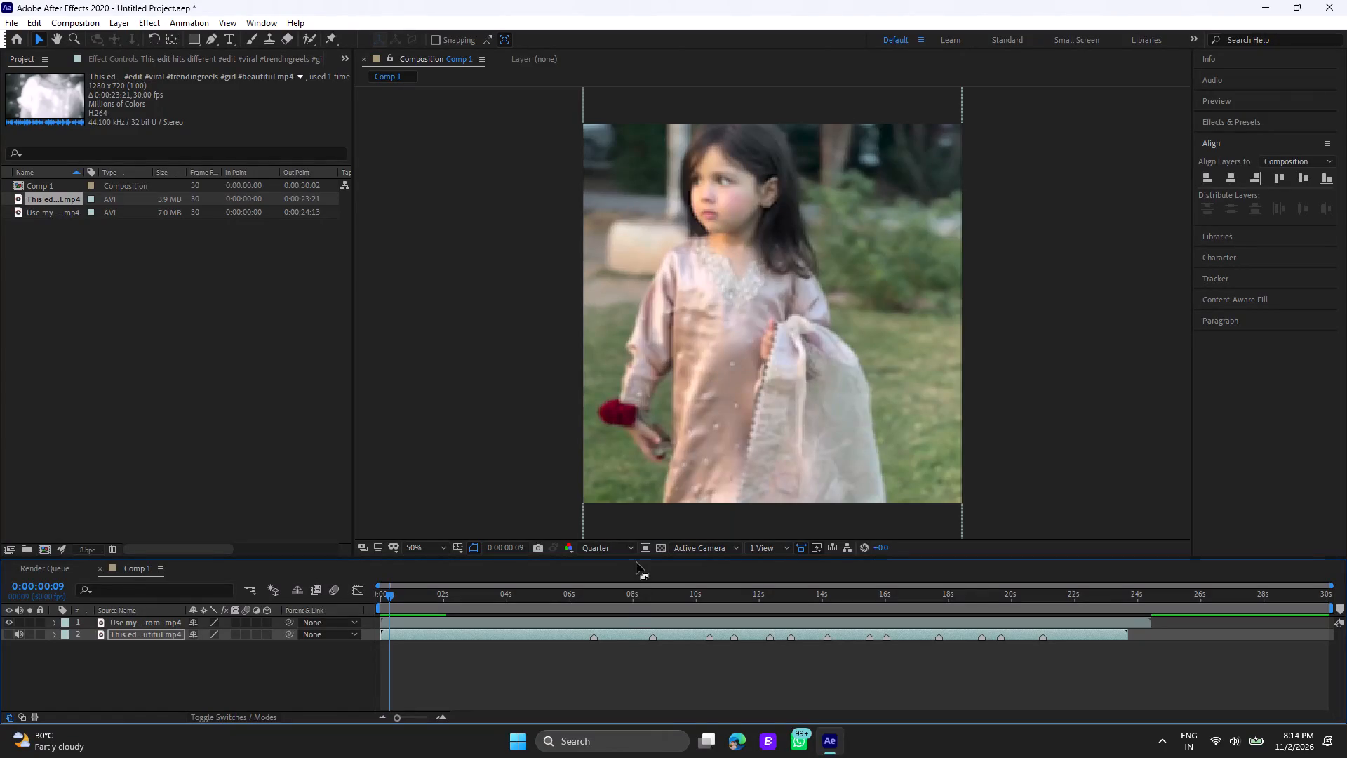
Check the "Use my" clip's picture at 0:00:06:22 and 0:00:04:20, then return to 0:00:00:00.
left_click(624, 621)
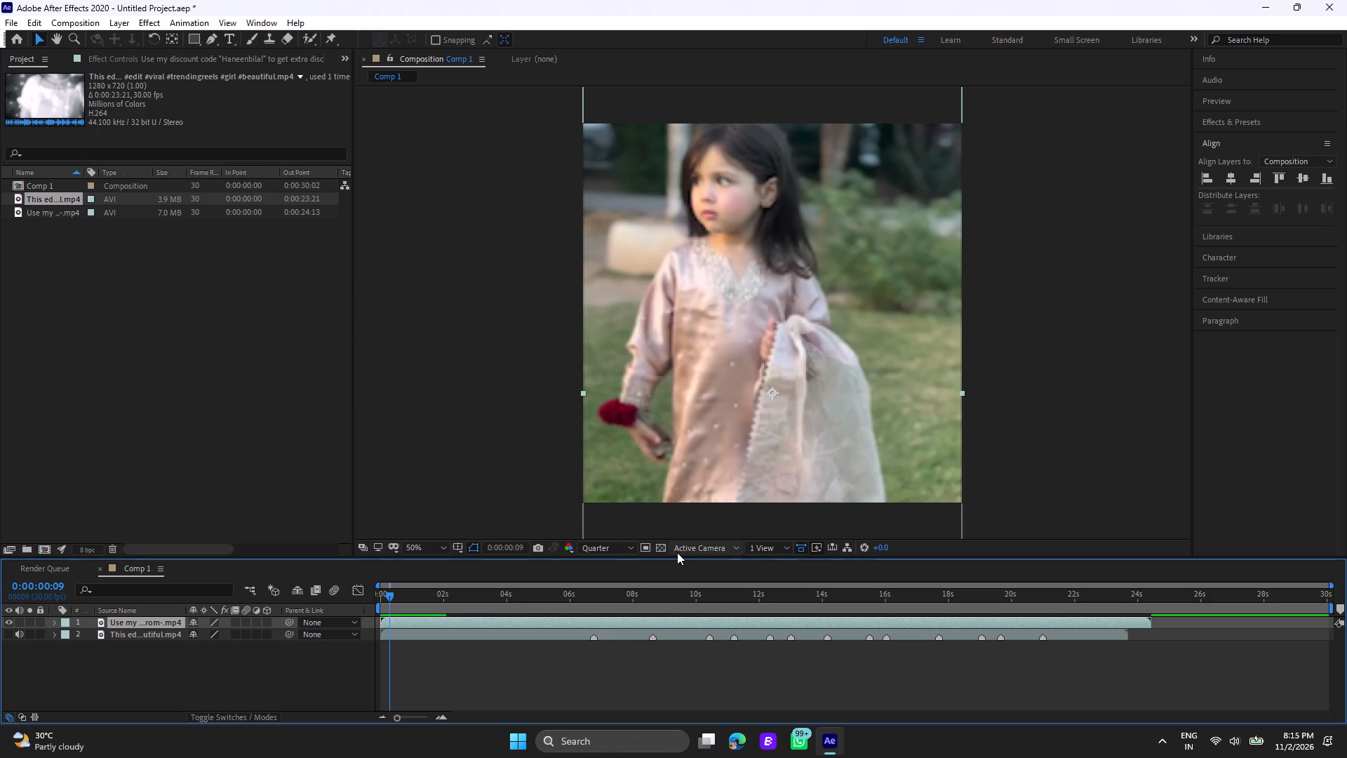
double_click(592, 596)
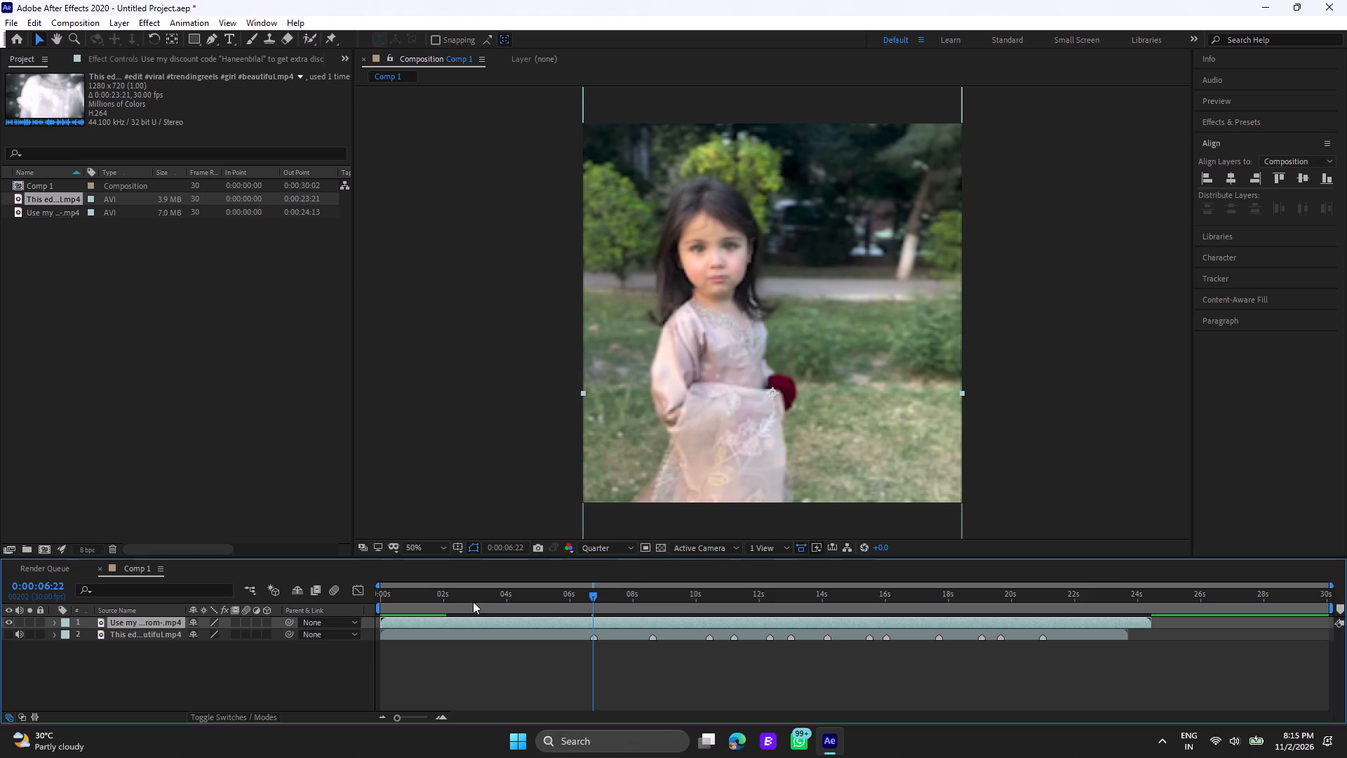
left_click(528, 596)
left_click(528, 596)
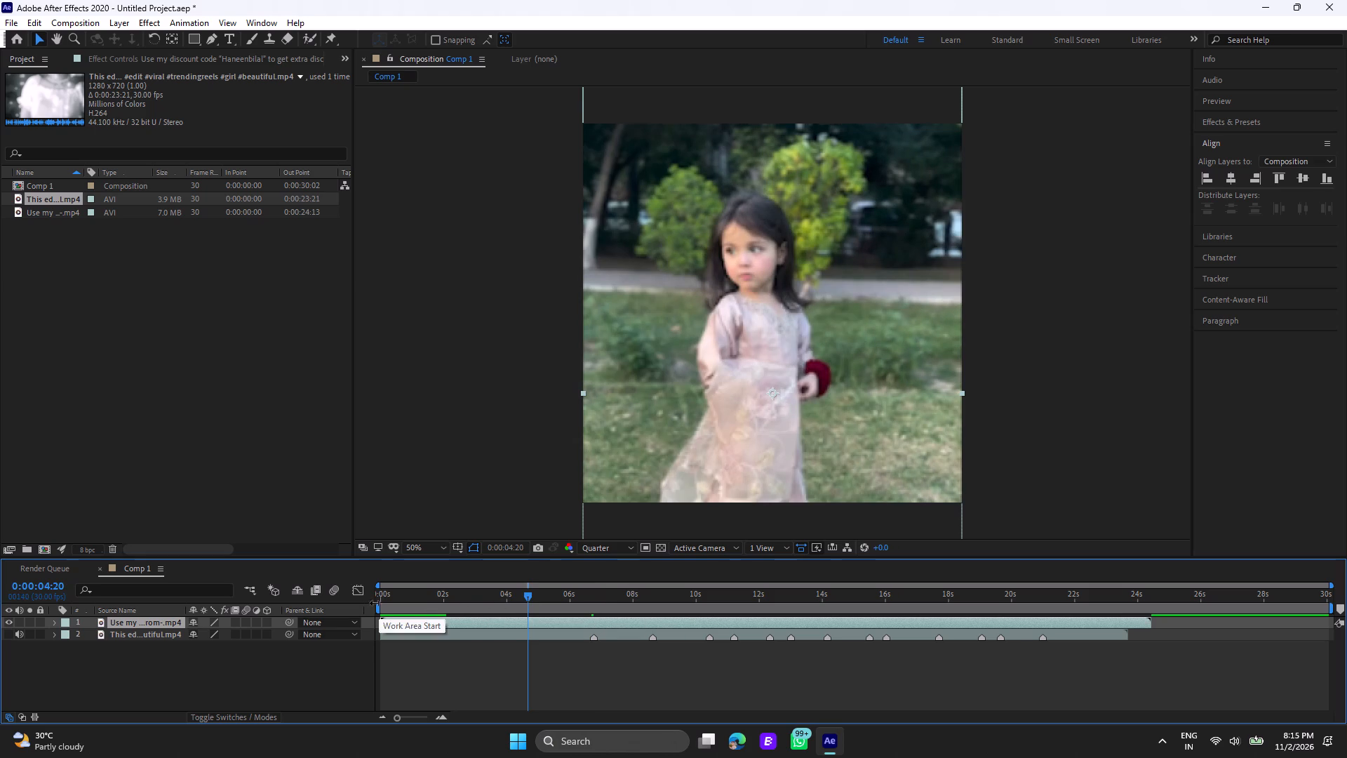
left_click(391, 597)
left_click_drag(391, 596, 368, 601)
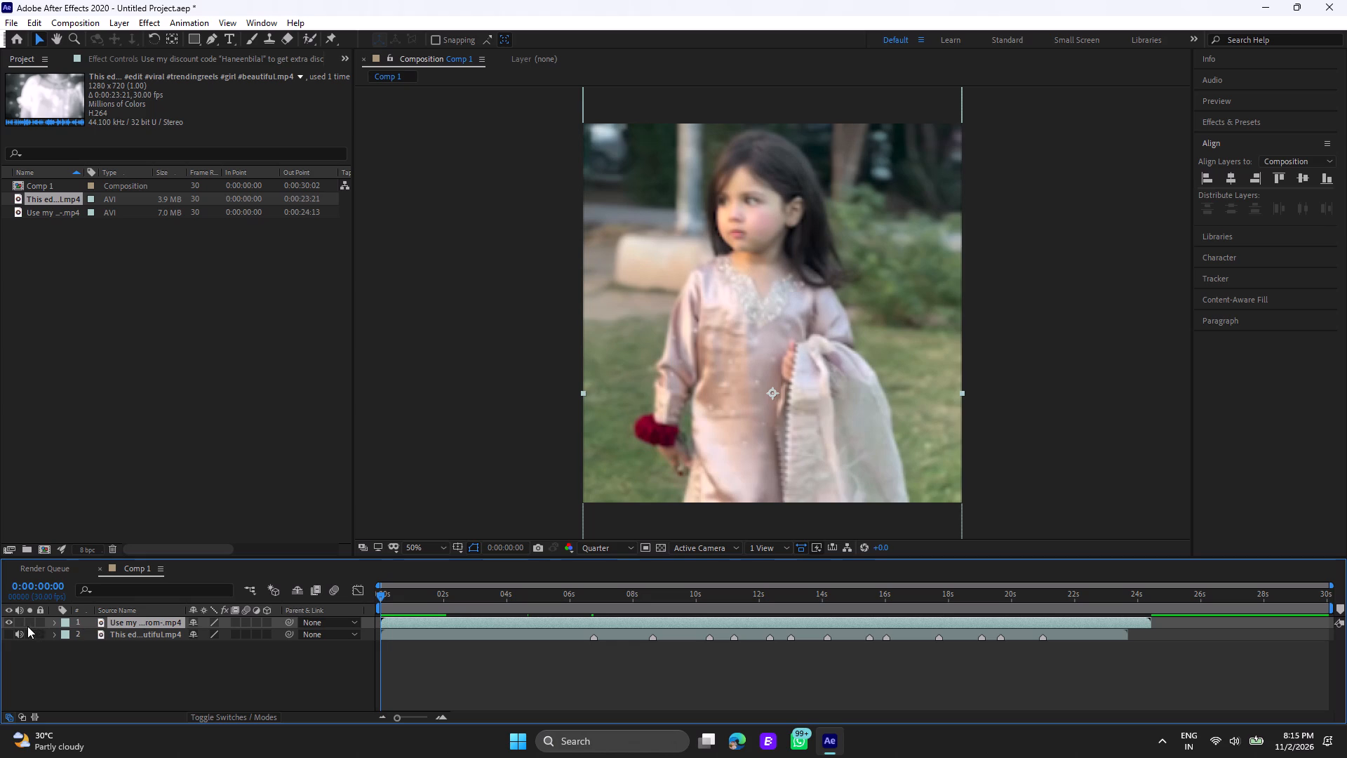
Hide the "Use my" layer and make the "This edit hits different" layer visible.
left_click(9, 623)
left_click(9, 631)
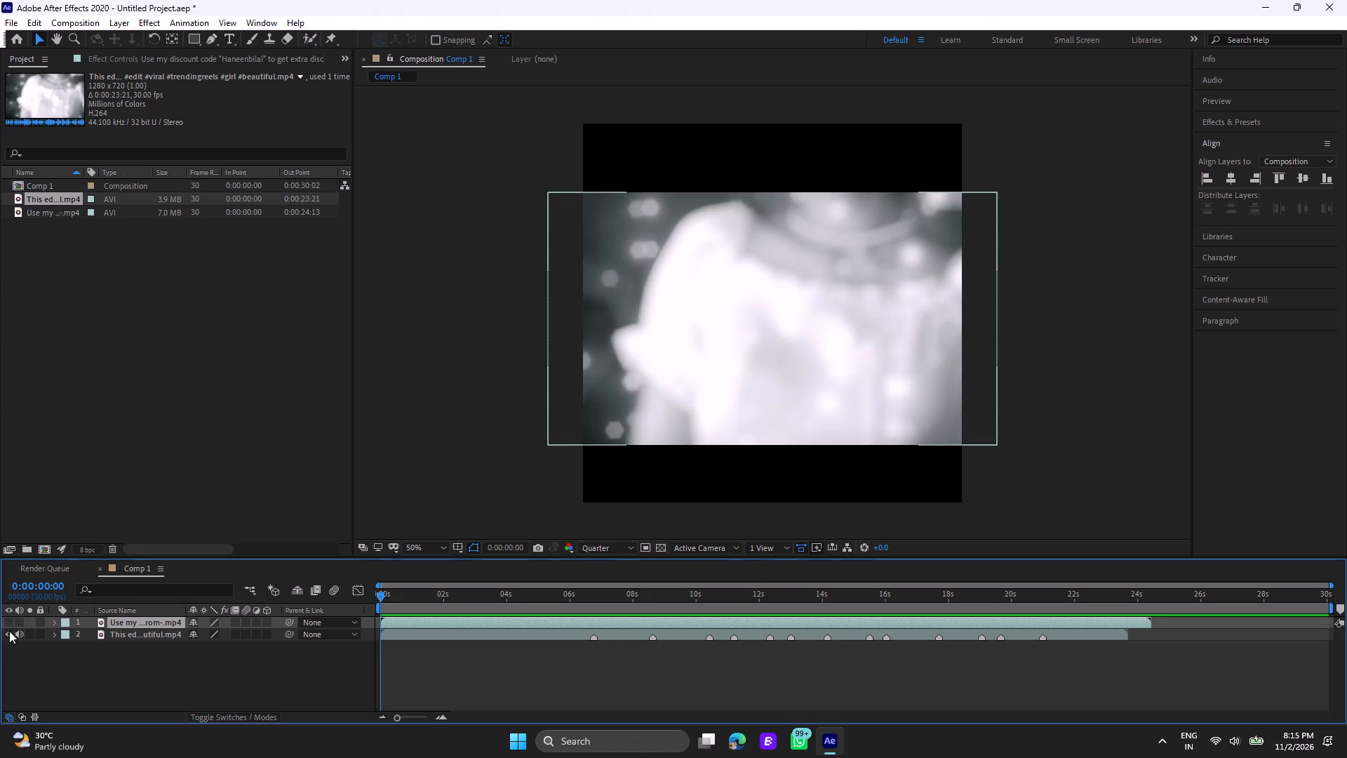
Play and scrub the reference clip's opening eight seconds to examine its early transitions, then return to 0:00:00:00.
key("space")
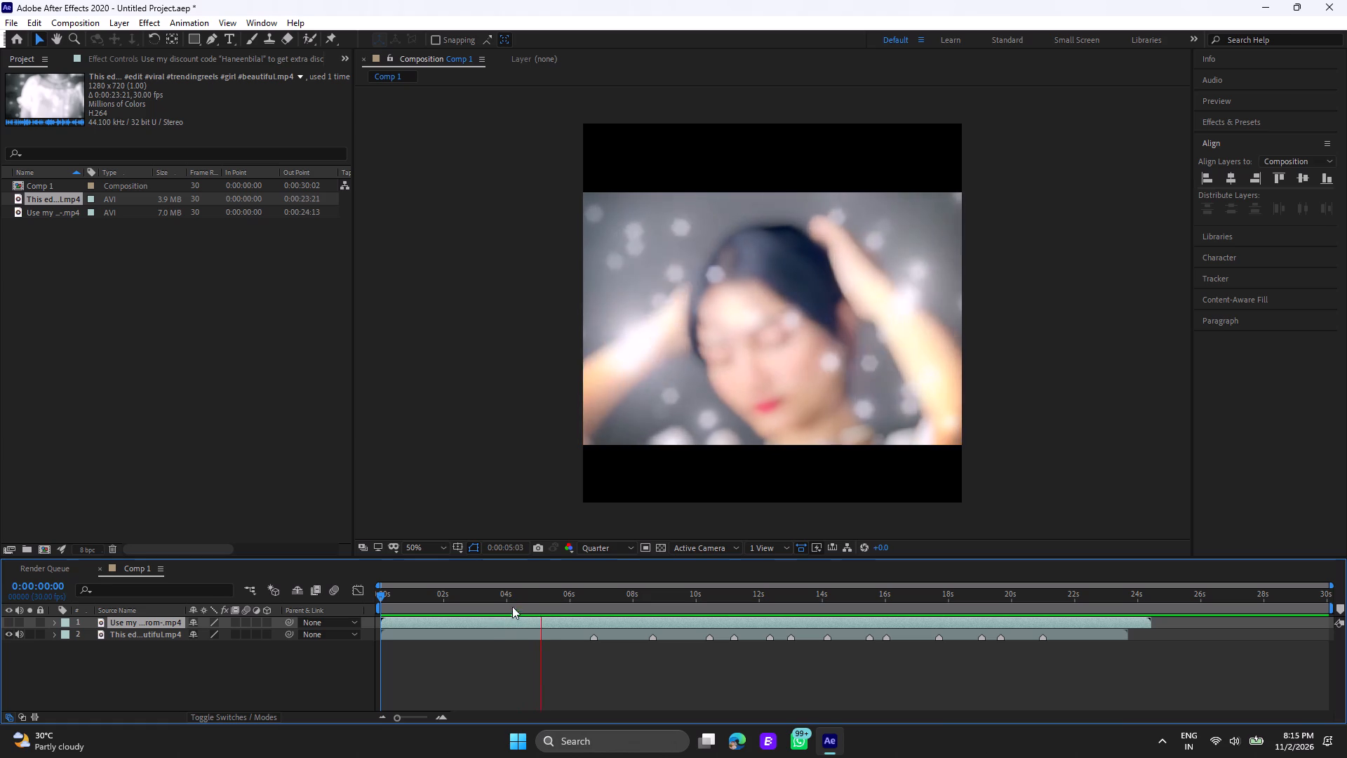
left_click(534, 590)
left_click_drag(532, 594, 527, 595)
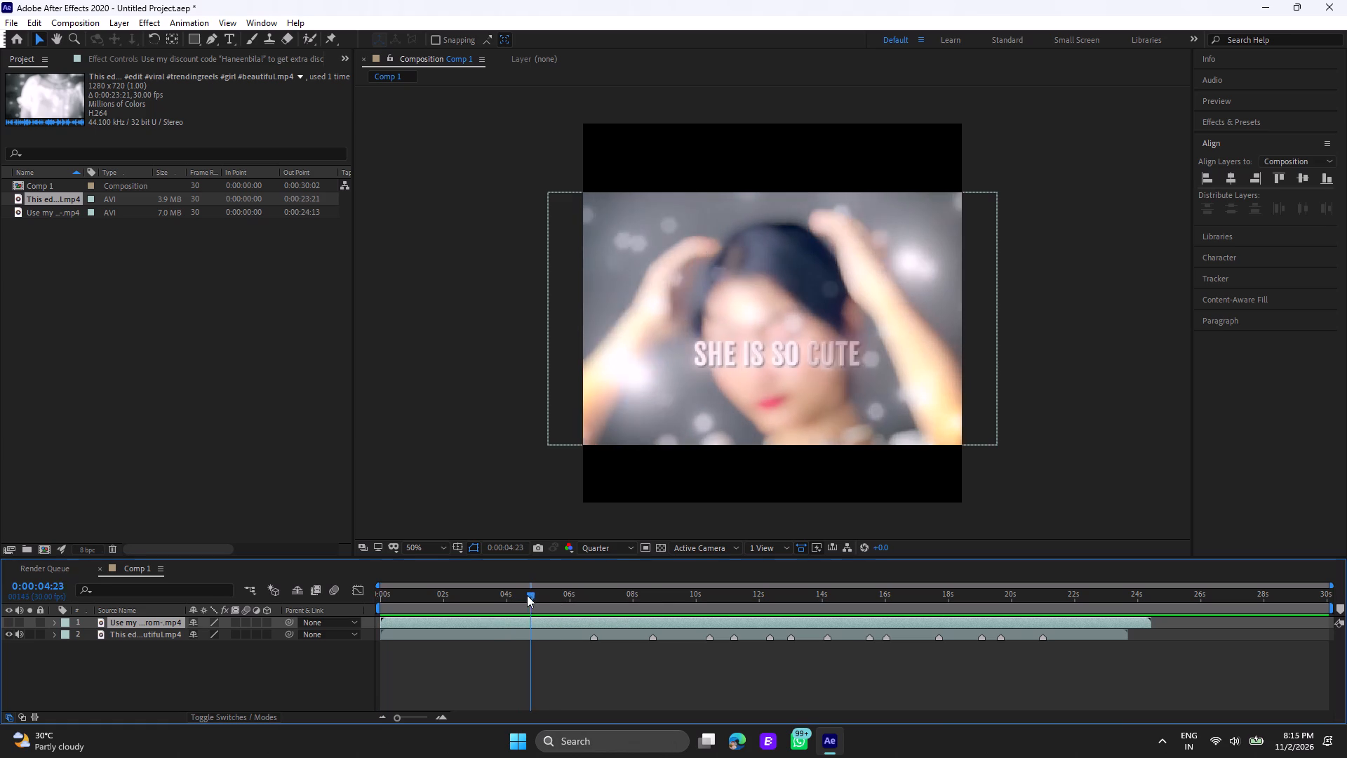
left_click_drag(527, 595, 387, 613)
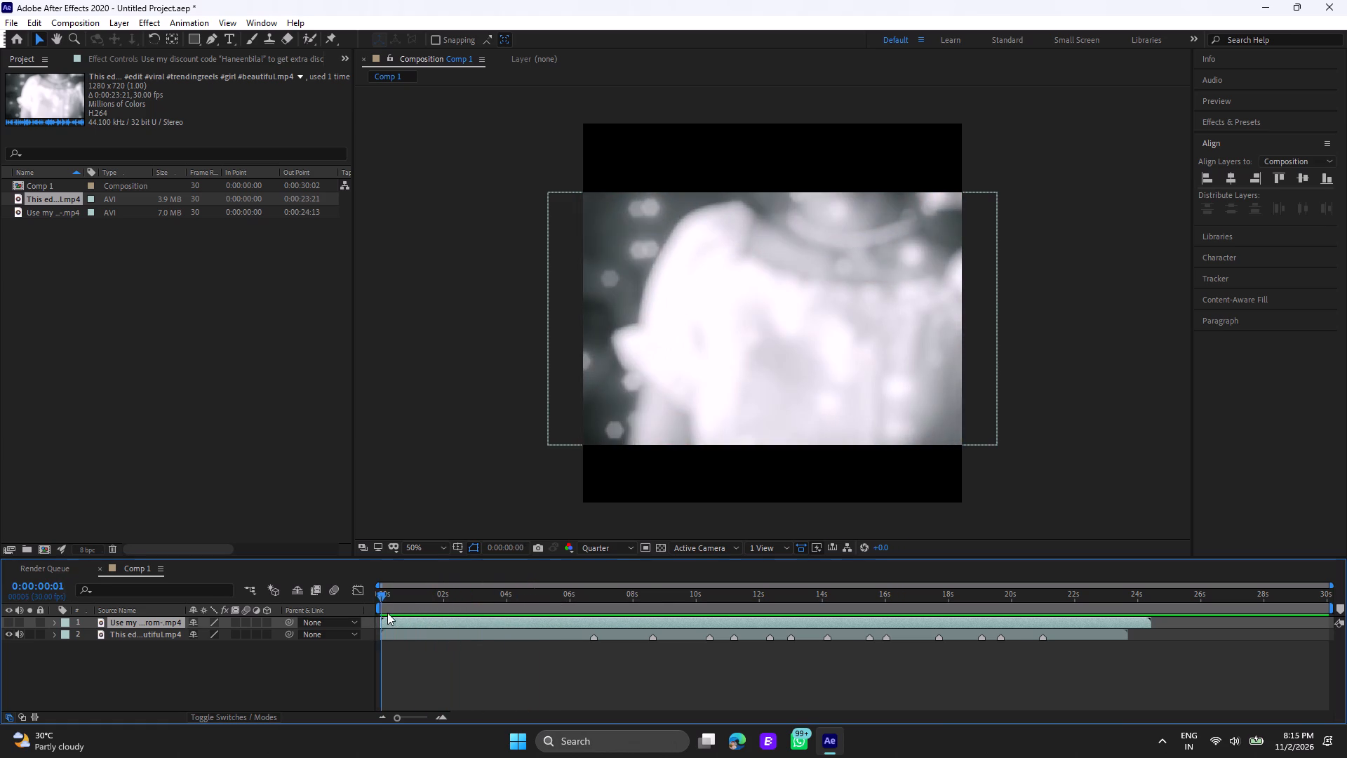
left_click_drag(387, 613, 481, 642)
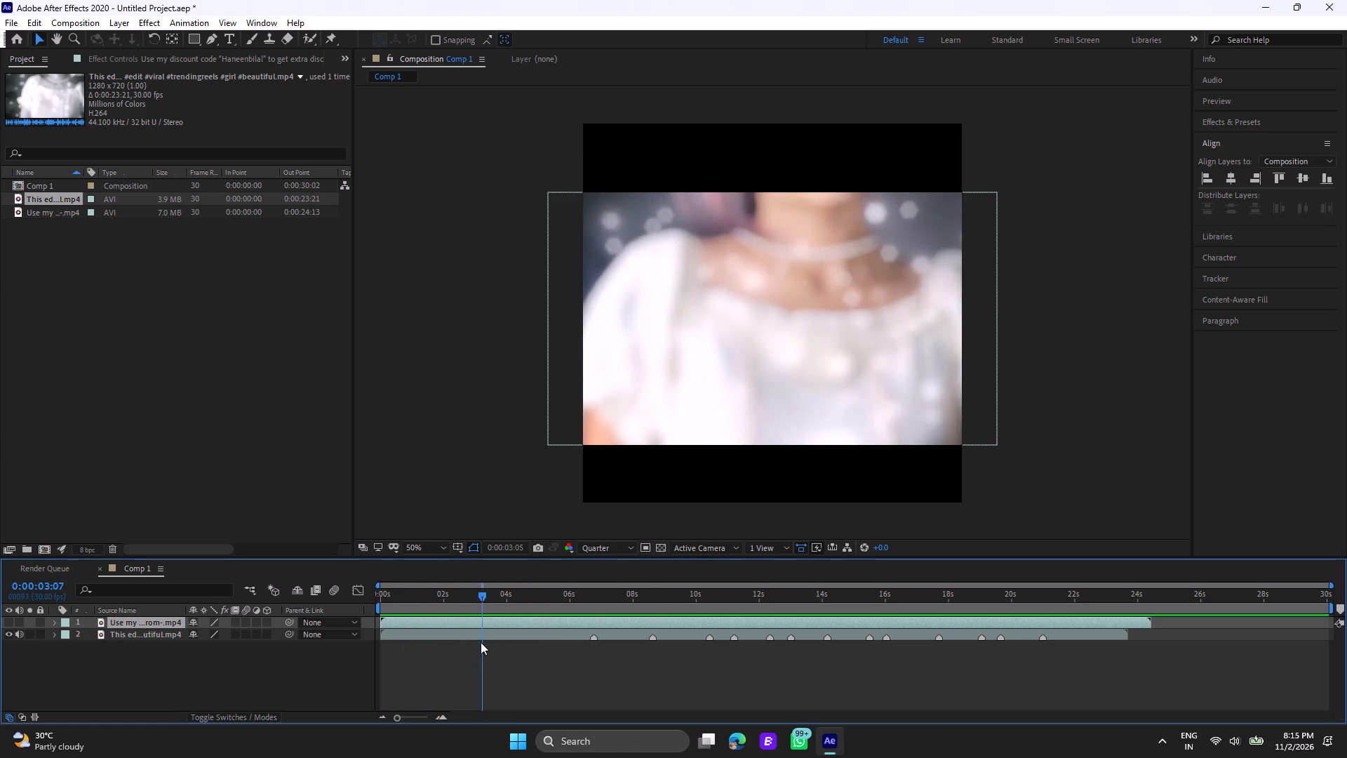
left_click_drag(481, 642, 472, 664)
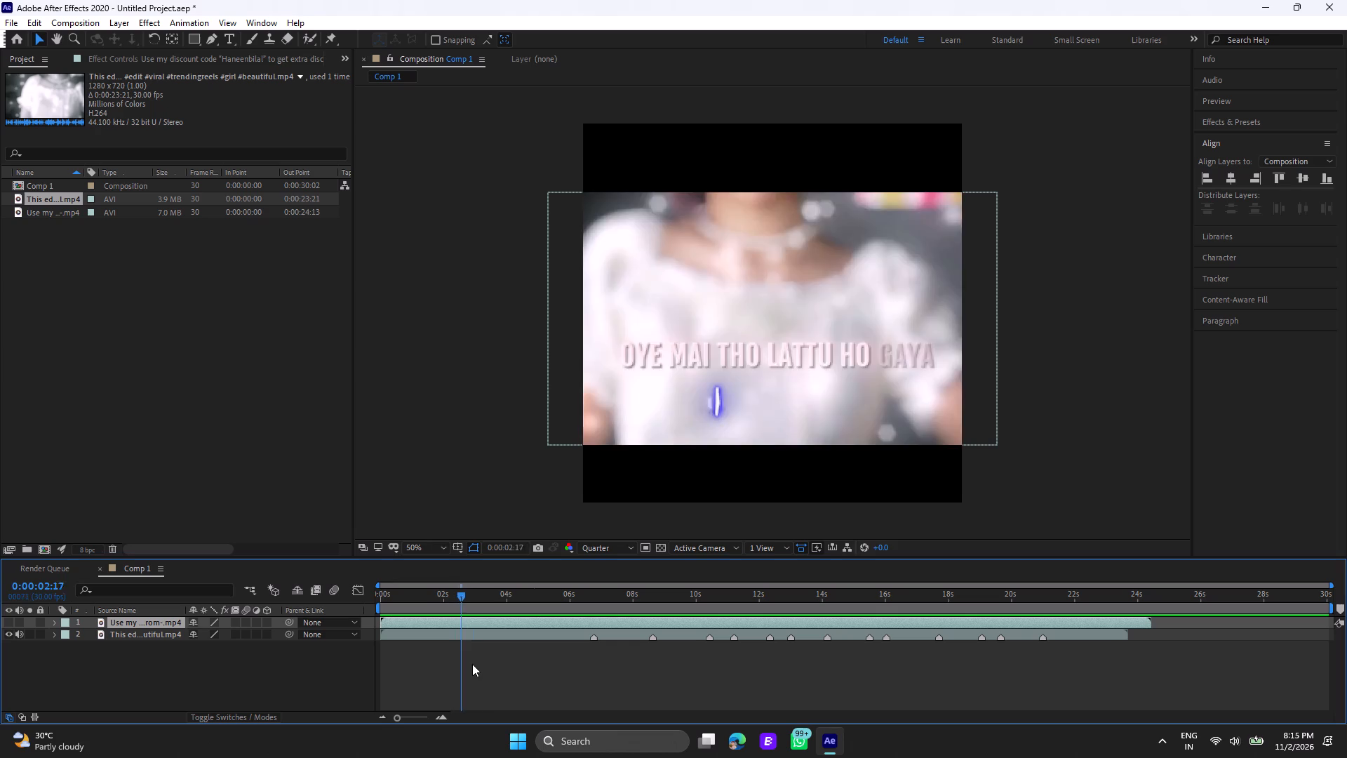
left_click_drag(472, 664, 611, 665)
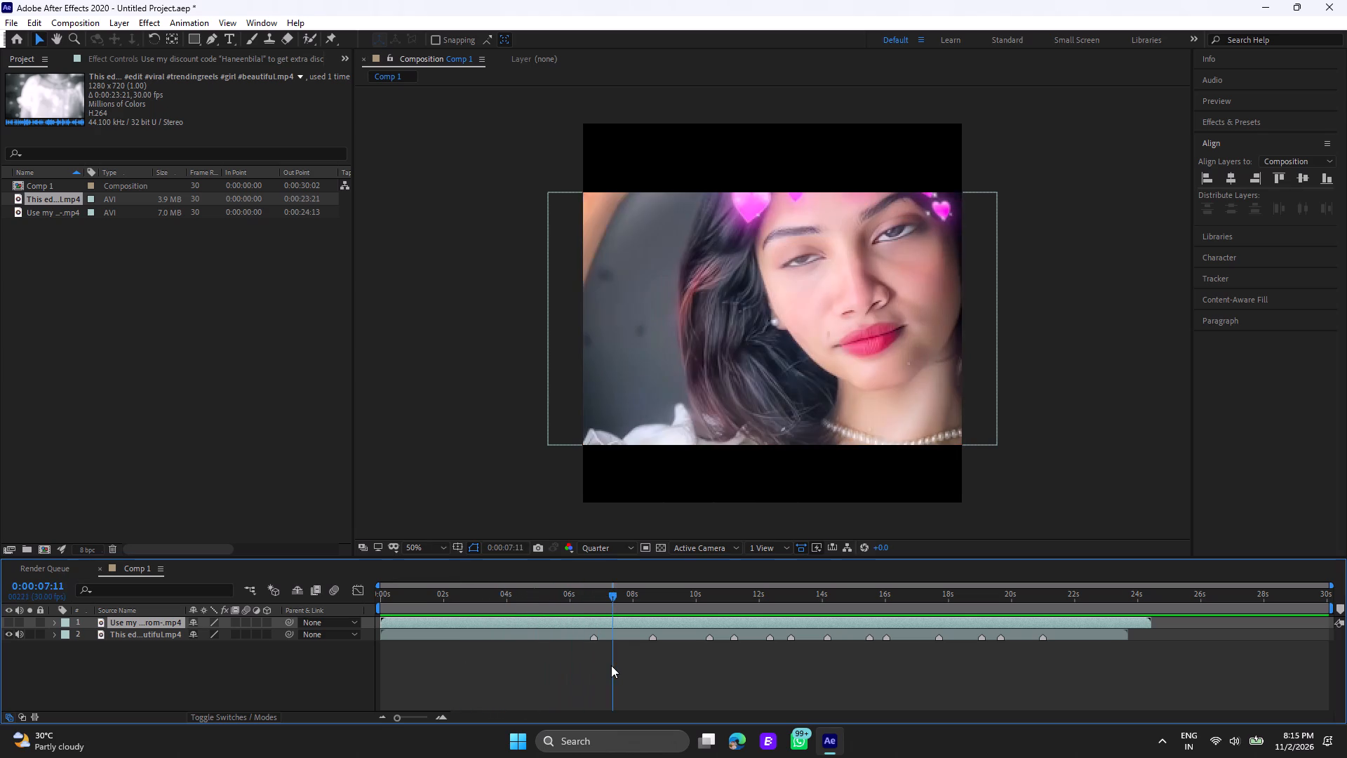
left_click_drag(611, 665, 523, 670)
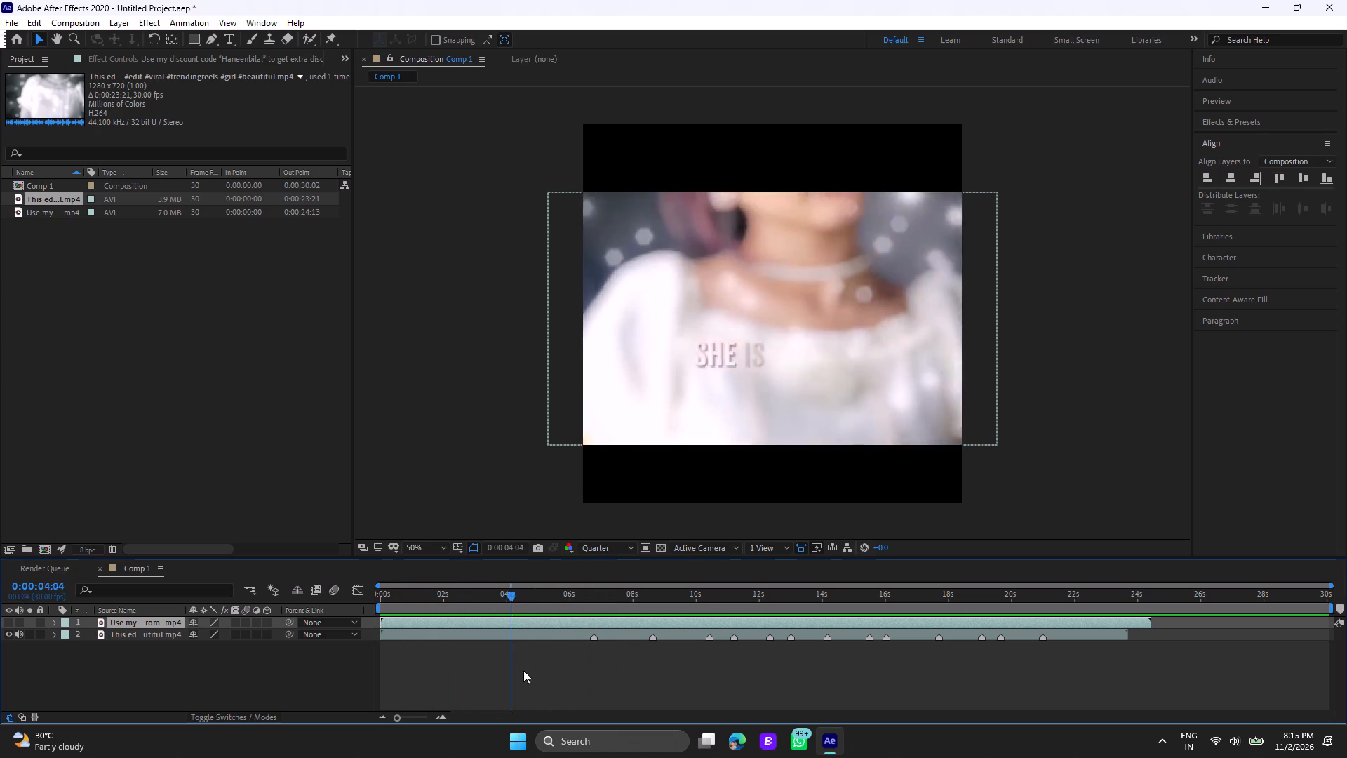
left_click_drag(523, 670, 639, 668)
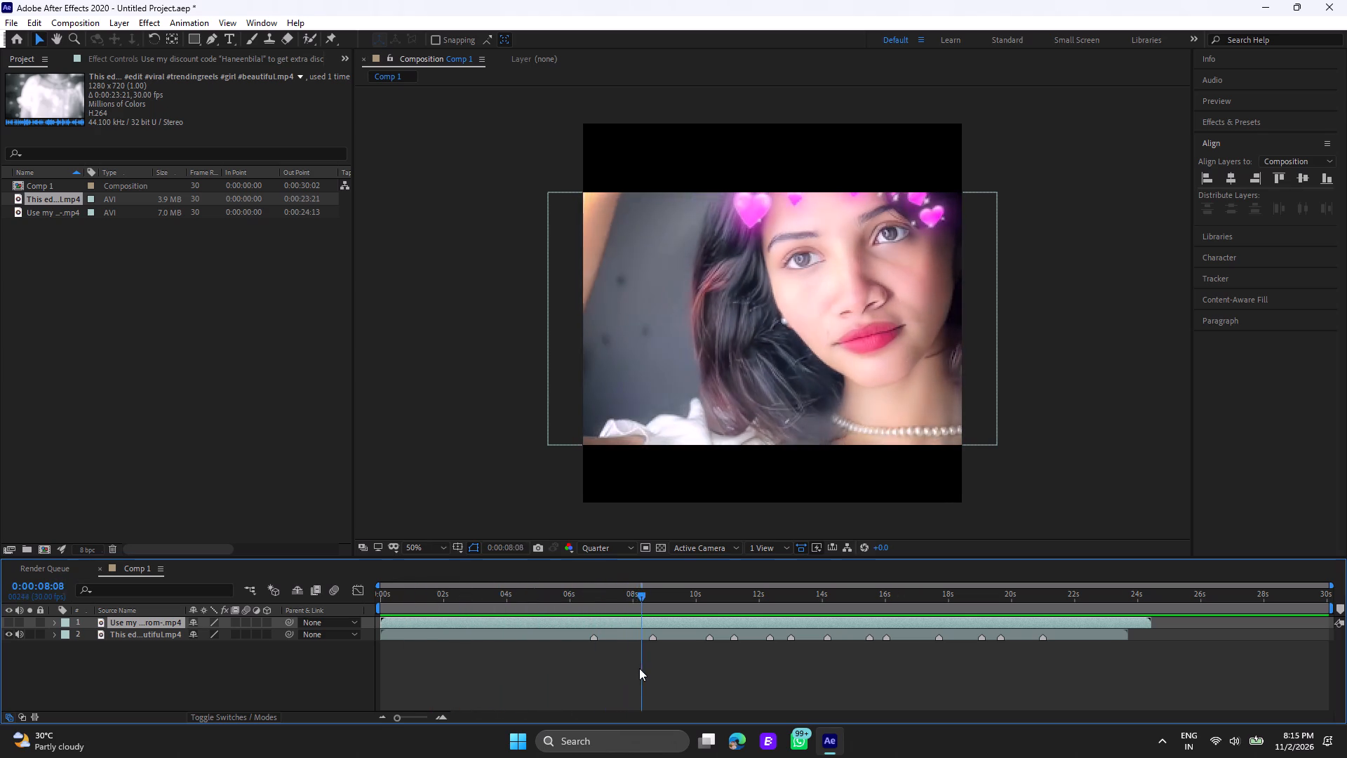
left_click_drag(639, 668, 531, 667)
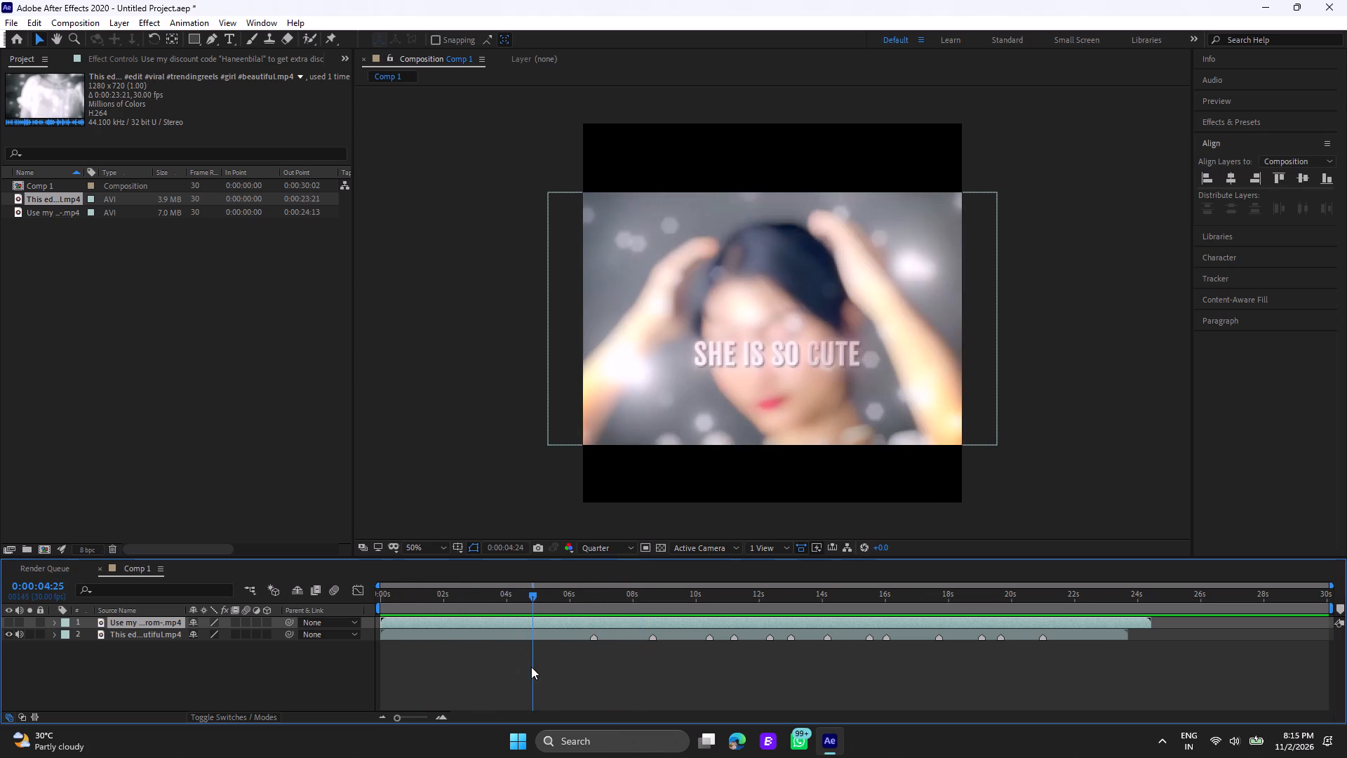
left_click_drag(531, 667, 385, 667)
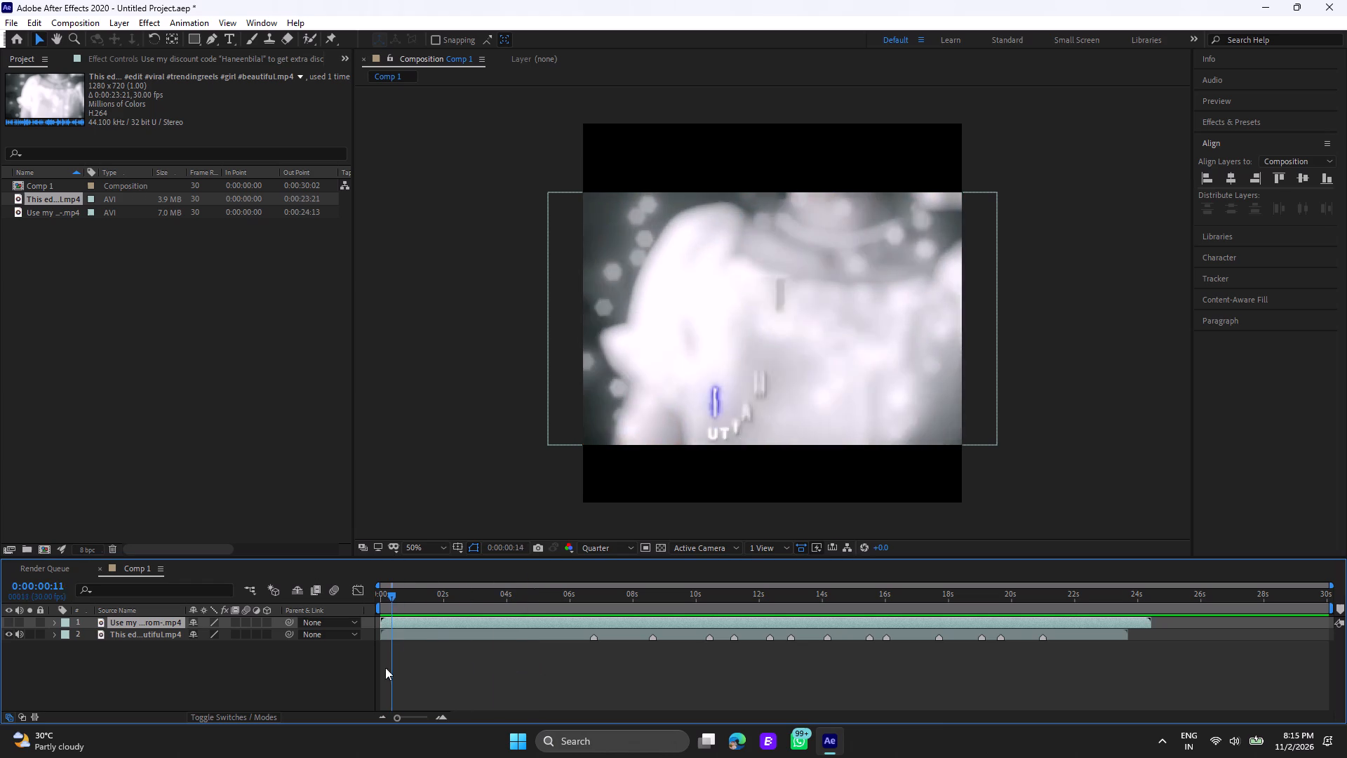
left_click_drag(385, 667, 361, 669)
Replay the reference from the start and examine the flash transition frame by frame, stopping at 0:00:02:23.
key("space")
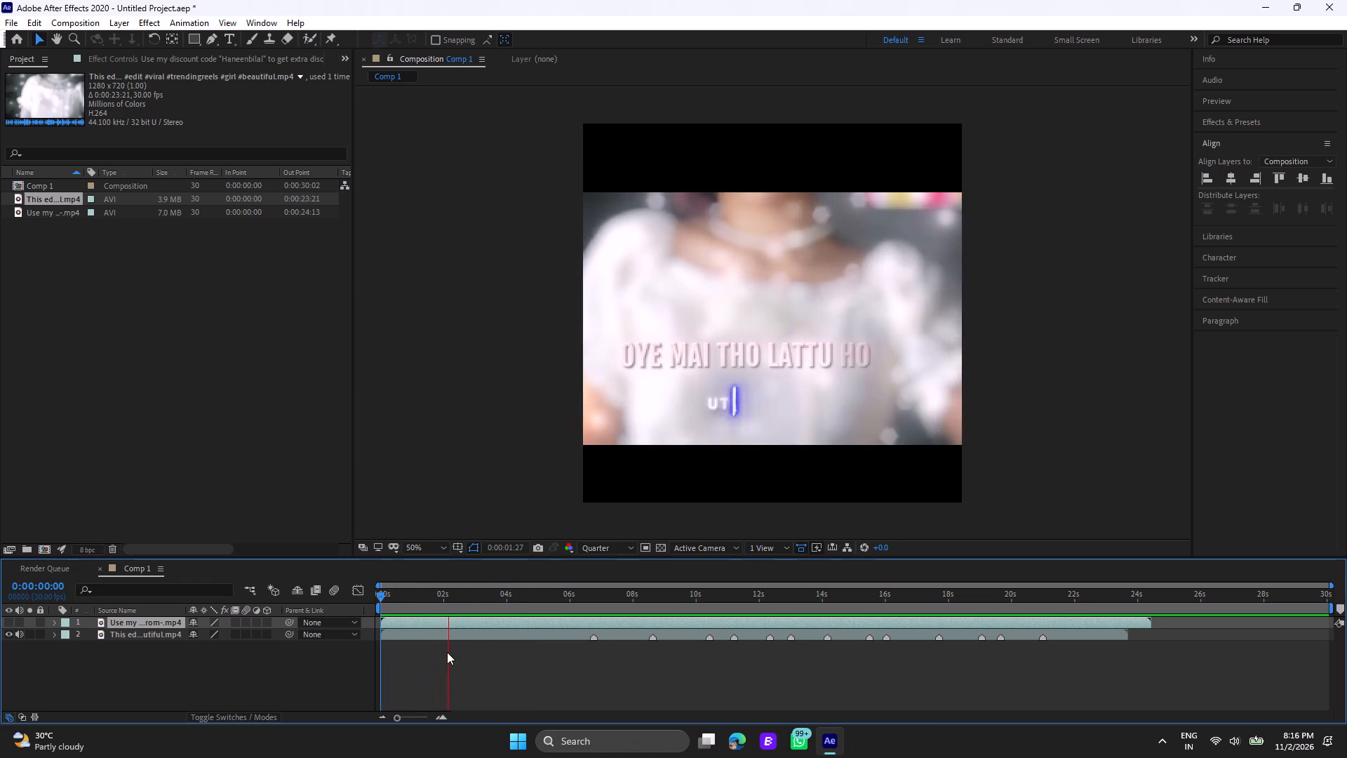
key("space")
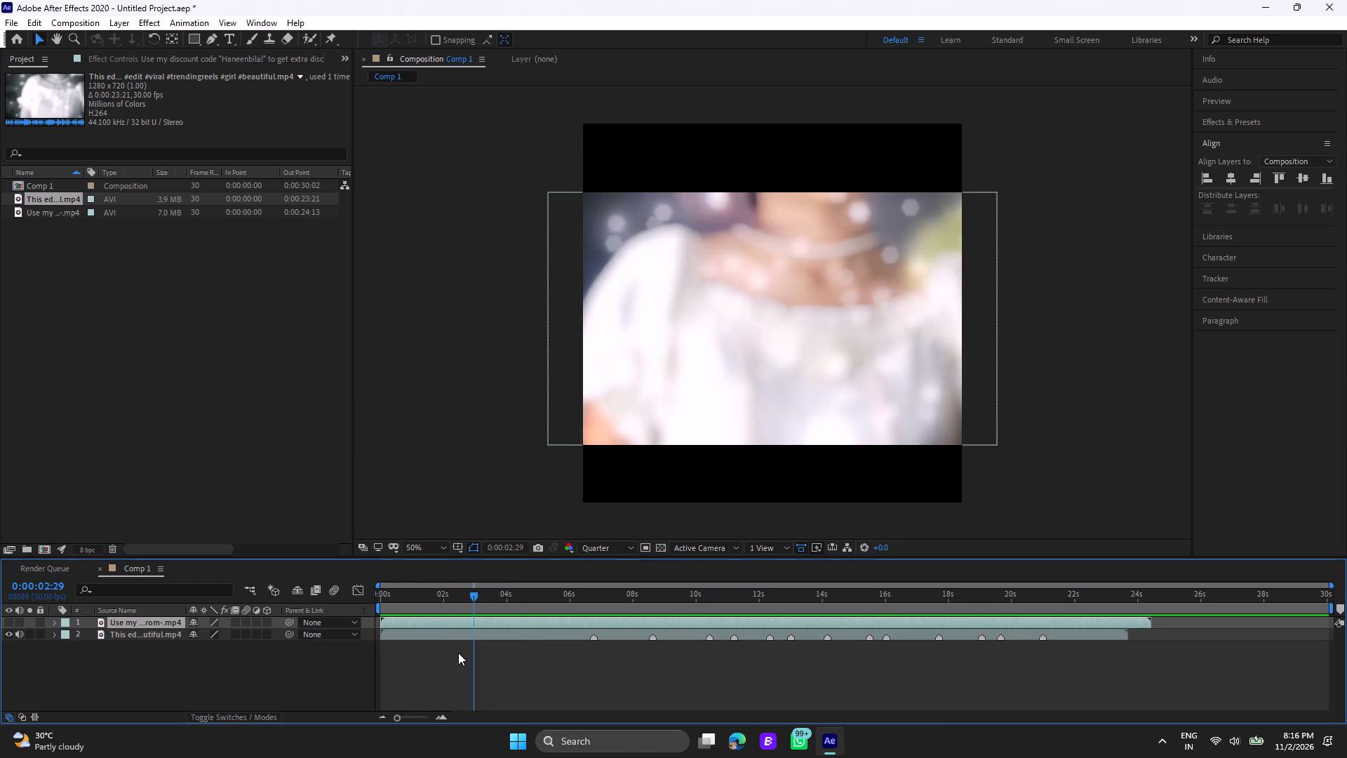
key("Page_Up")
key("Page_Up")
key("Page_Up")
key("Page_Up")
key("Page_Up")
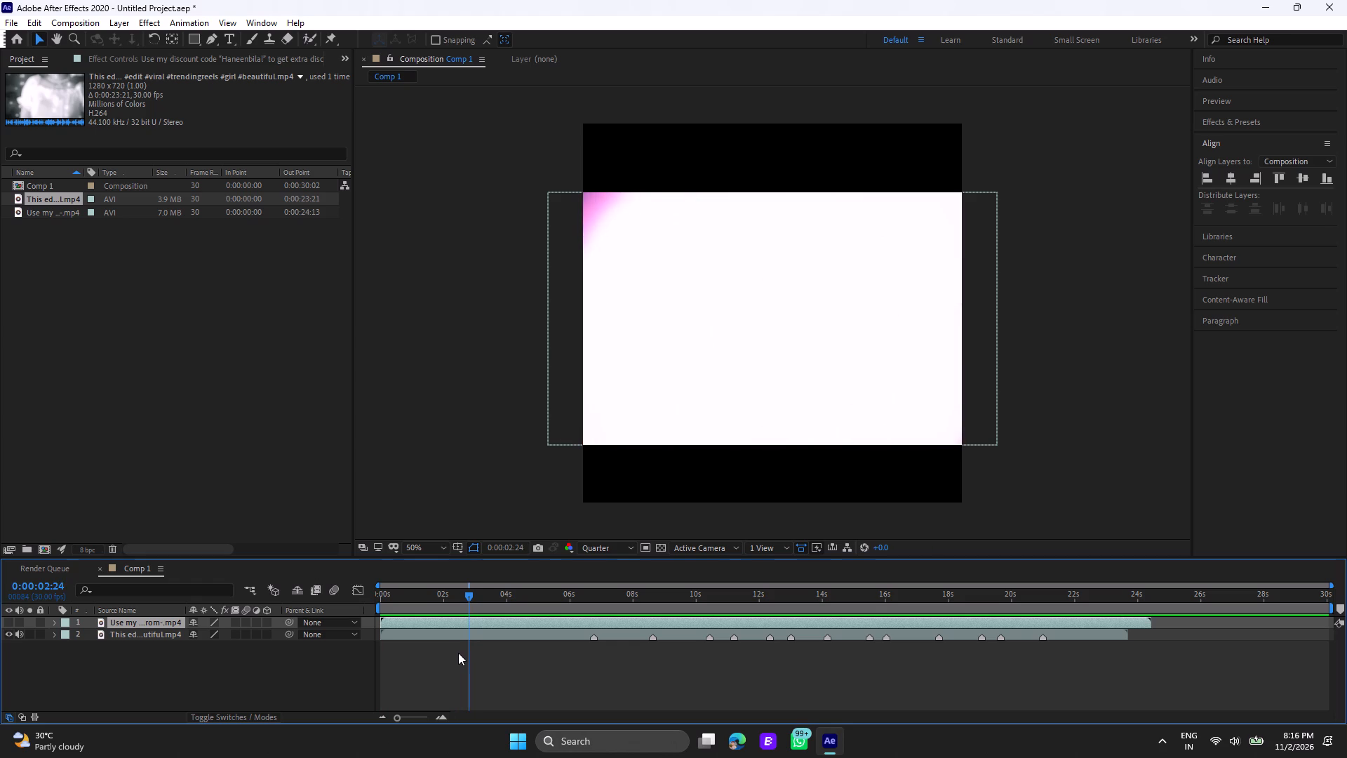
key("Page_Up")
key("Page_Up")
key("Page_Up")
key("Page_Up")
key("Page_Up")
key("Page_Up")
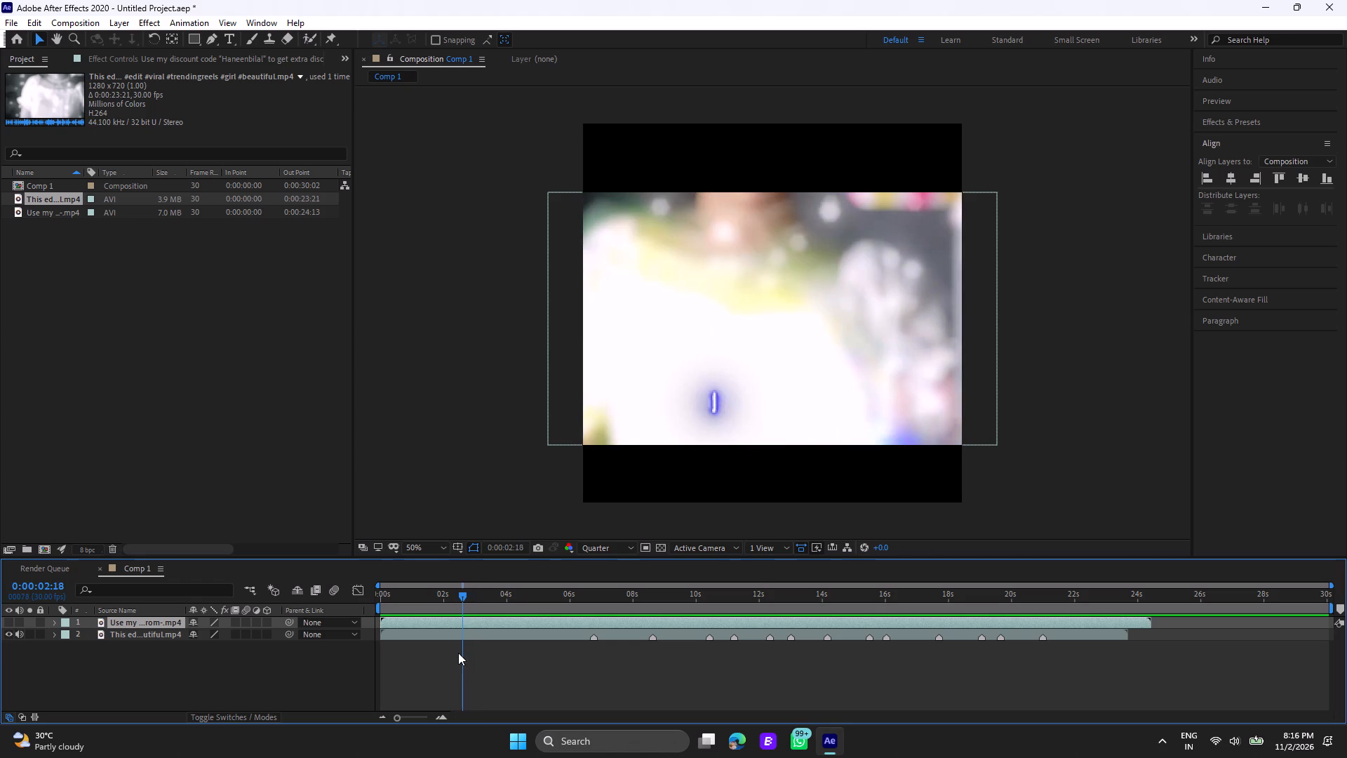
key("Page_Down")
key("Page_Down")
key("Page_Down")
key("Page_Down")
key("Page_Down")
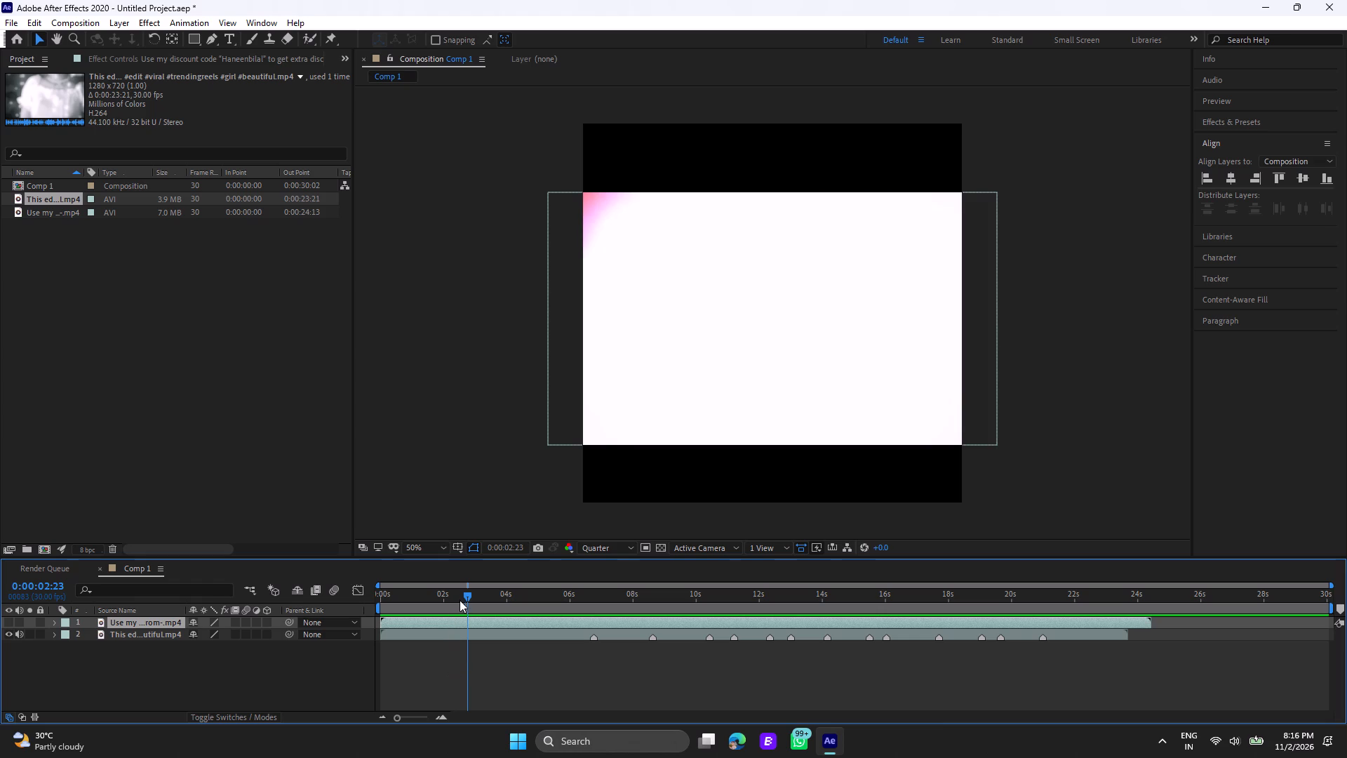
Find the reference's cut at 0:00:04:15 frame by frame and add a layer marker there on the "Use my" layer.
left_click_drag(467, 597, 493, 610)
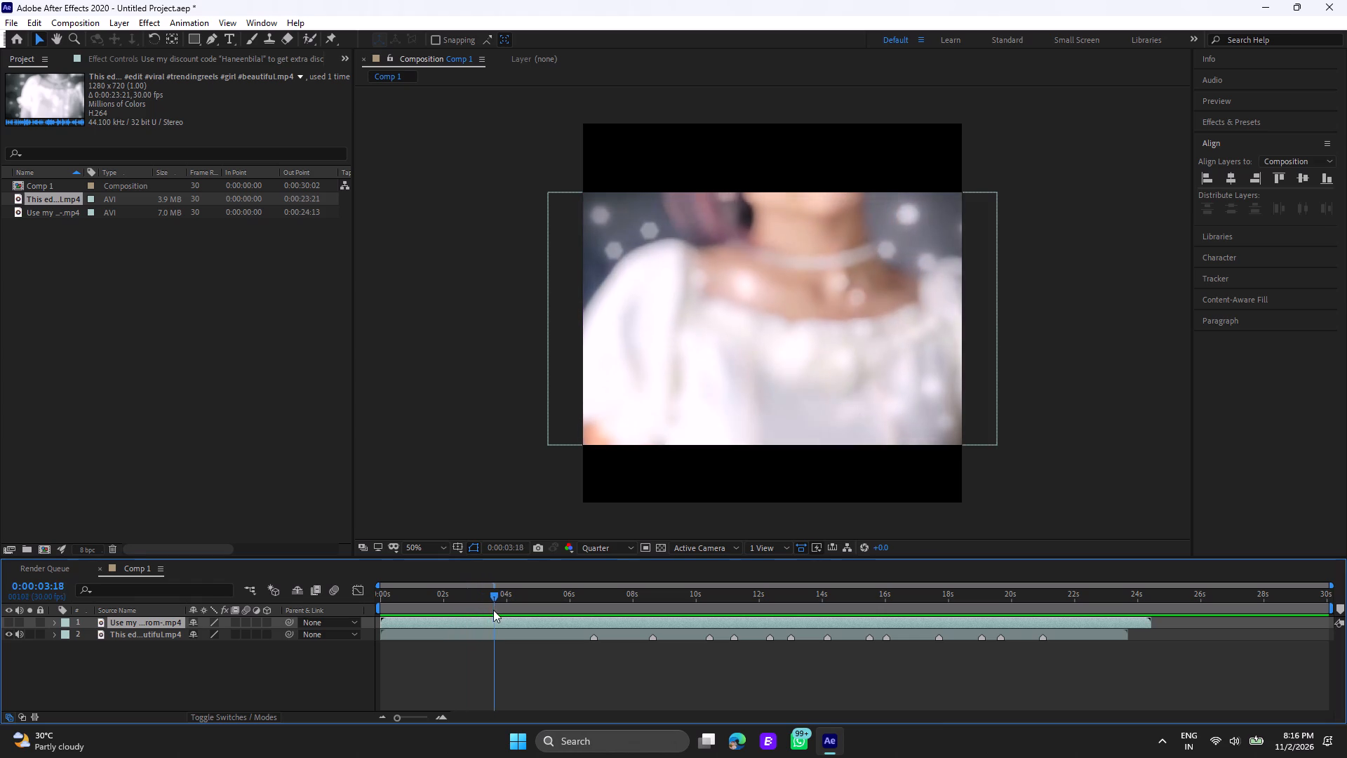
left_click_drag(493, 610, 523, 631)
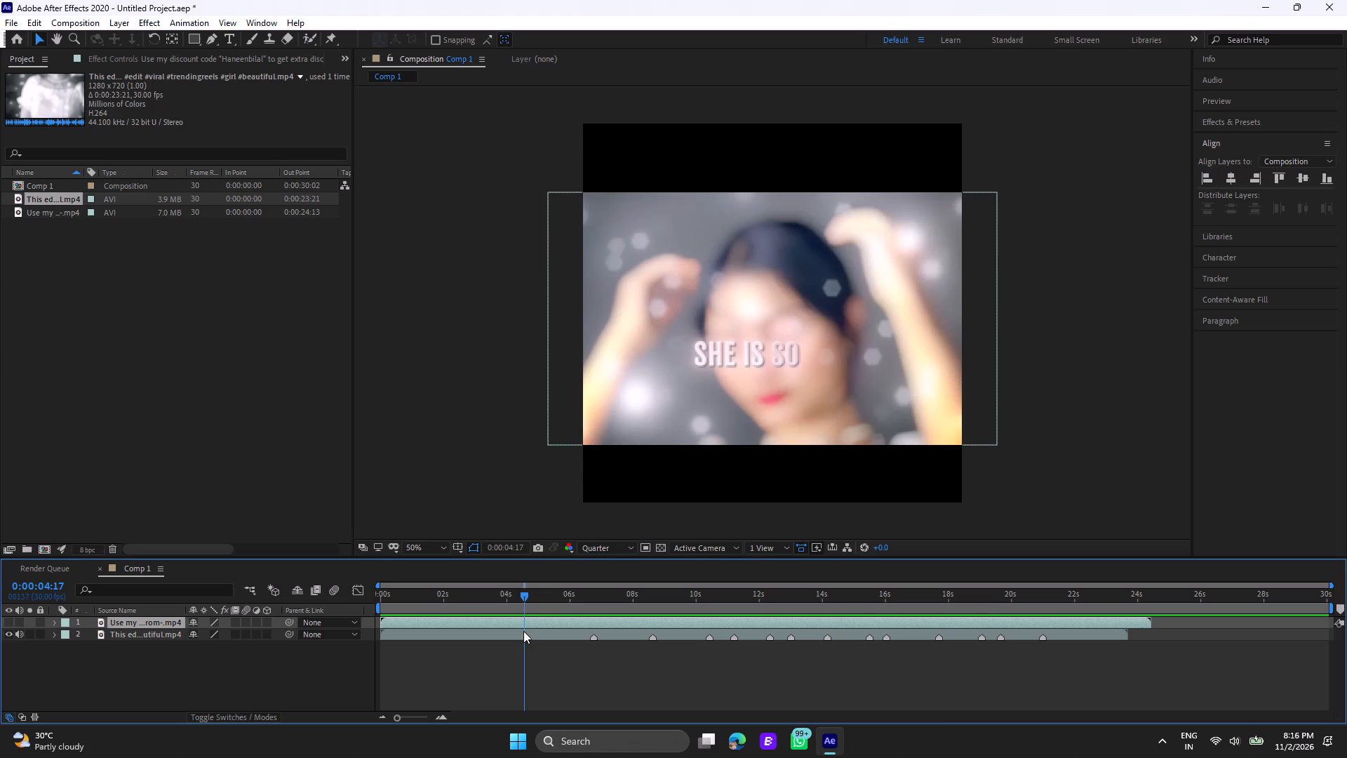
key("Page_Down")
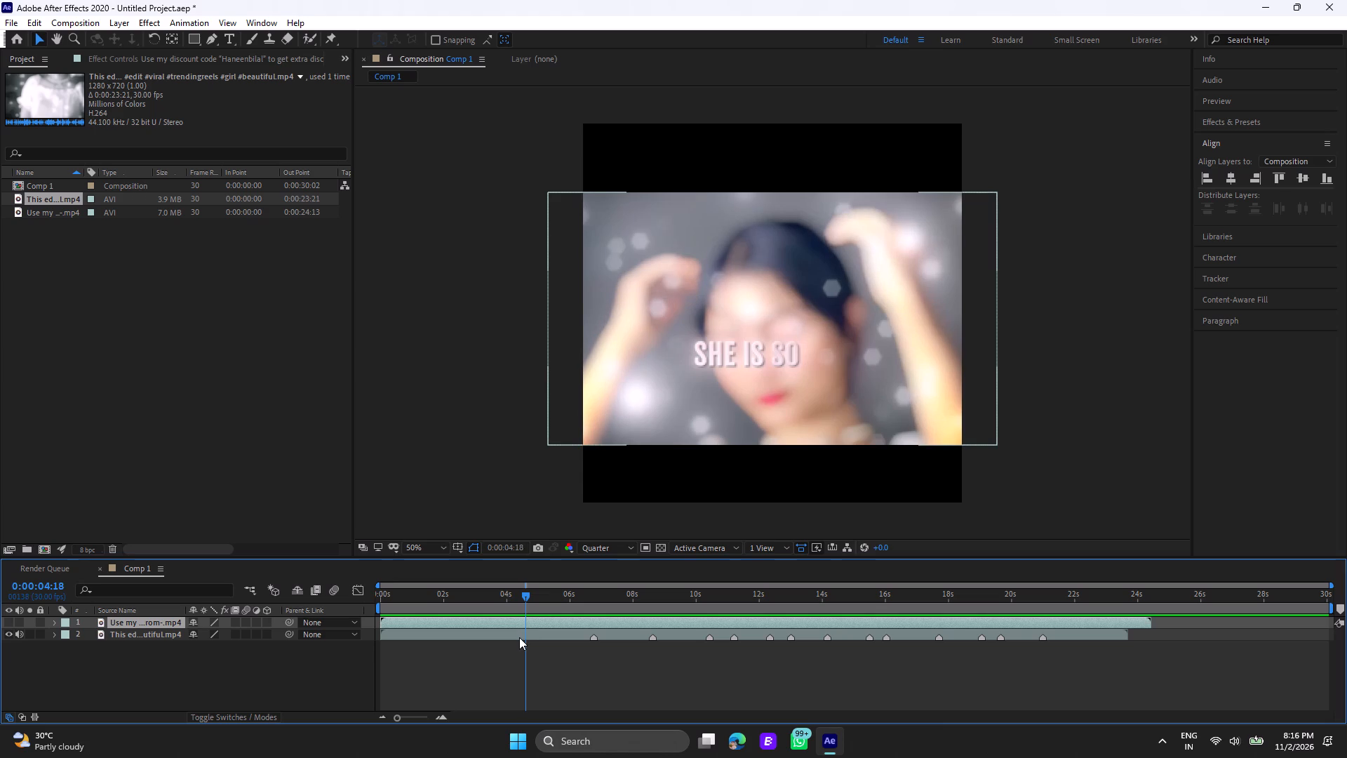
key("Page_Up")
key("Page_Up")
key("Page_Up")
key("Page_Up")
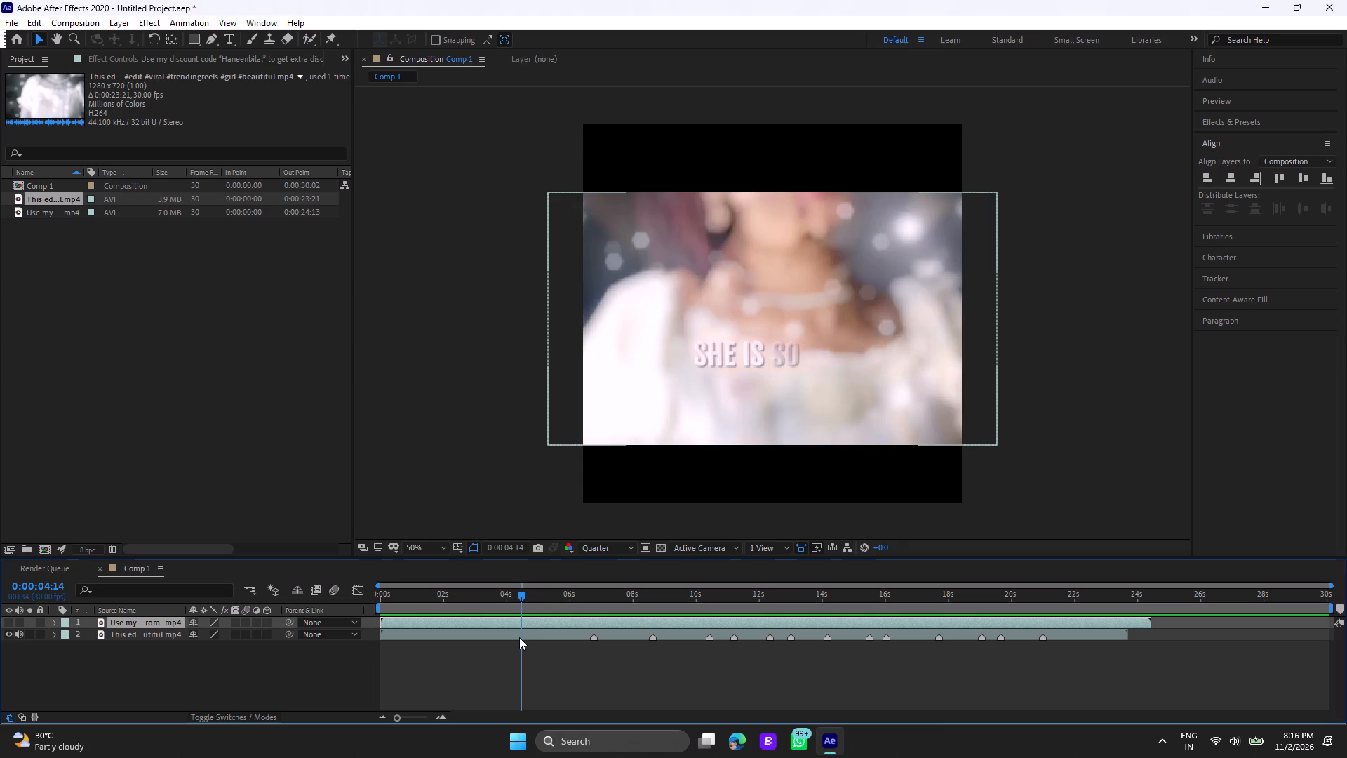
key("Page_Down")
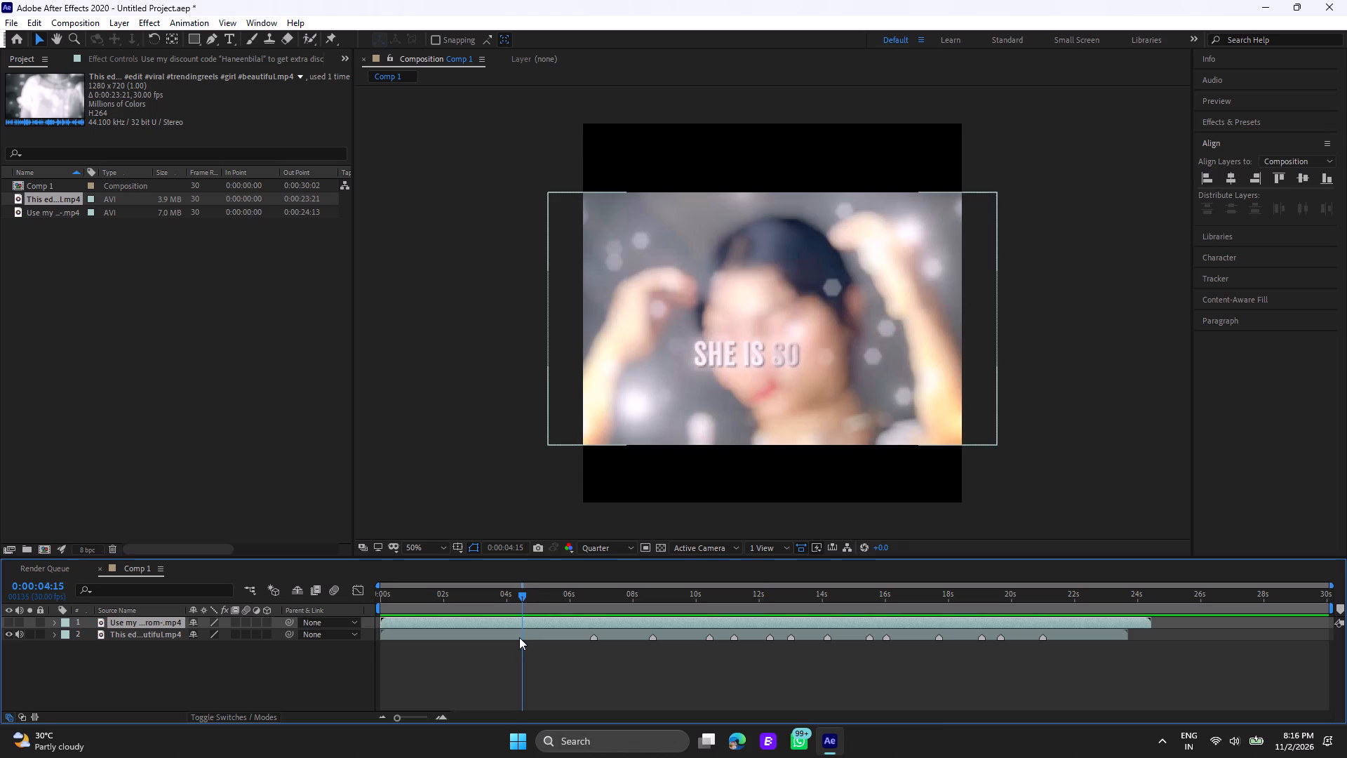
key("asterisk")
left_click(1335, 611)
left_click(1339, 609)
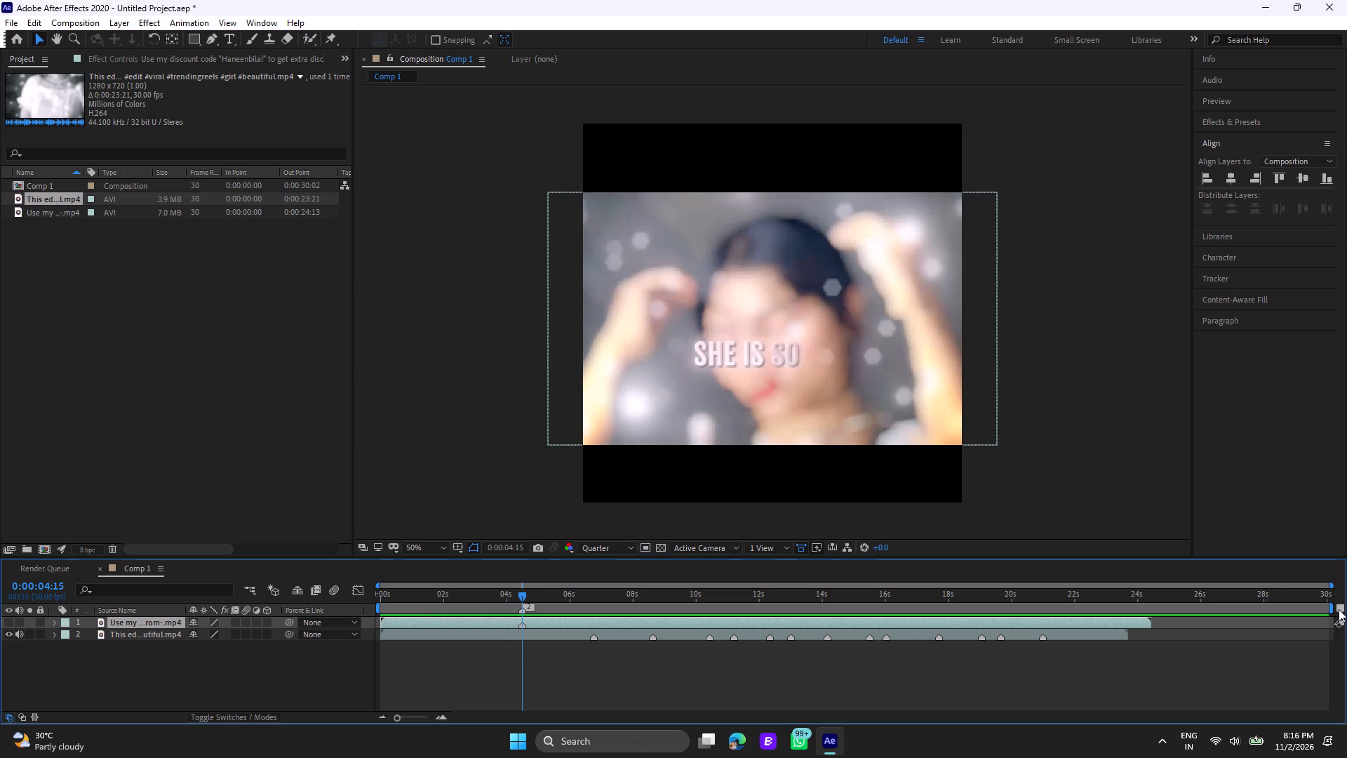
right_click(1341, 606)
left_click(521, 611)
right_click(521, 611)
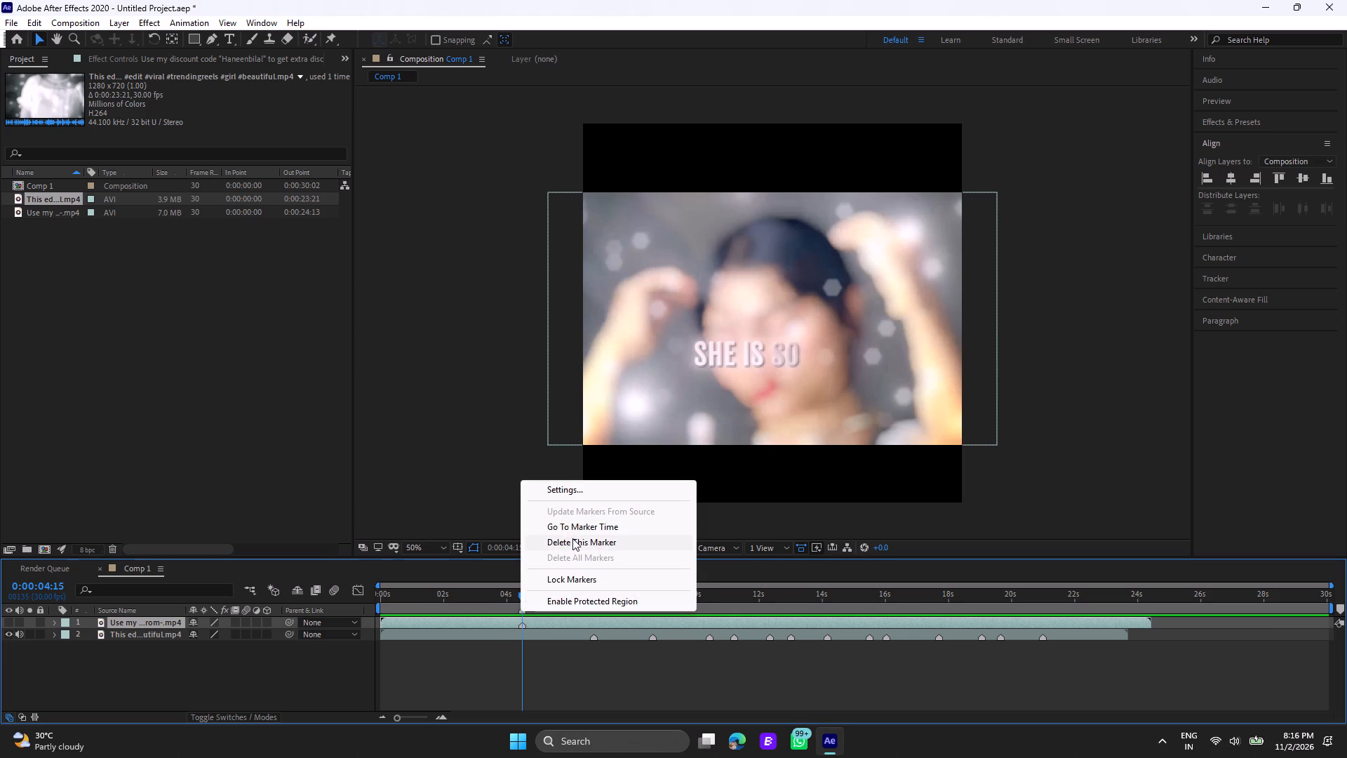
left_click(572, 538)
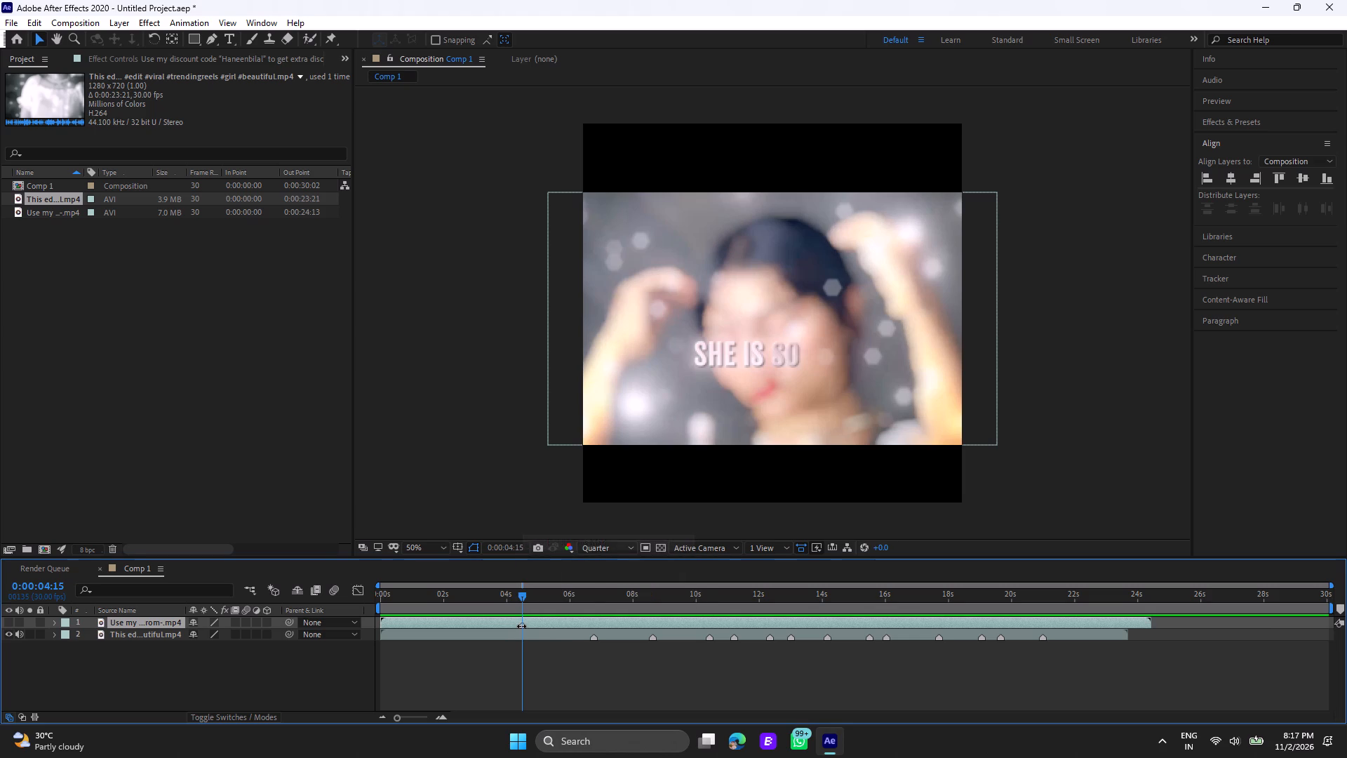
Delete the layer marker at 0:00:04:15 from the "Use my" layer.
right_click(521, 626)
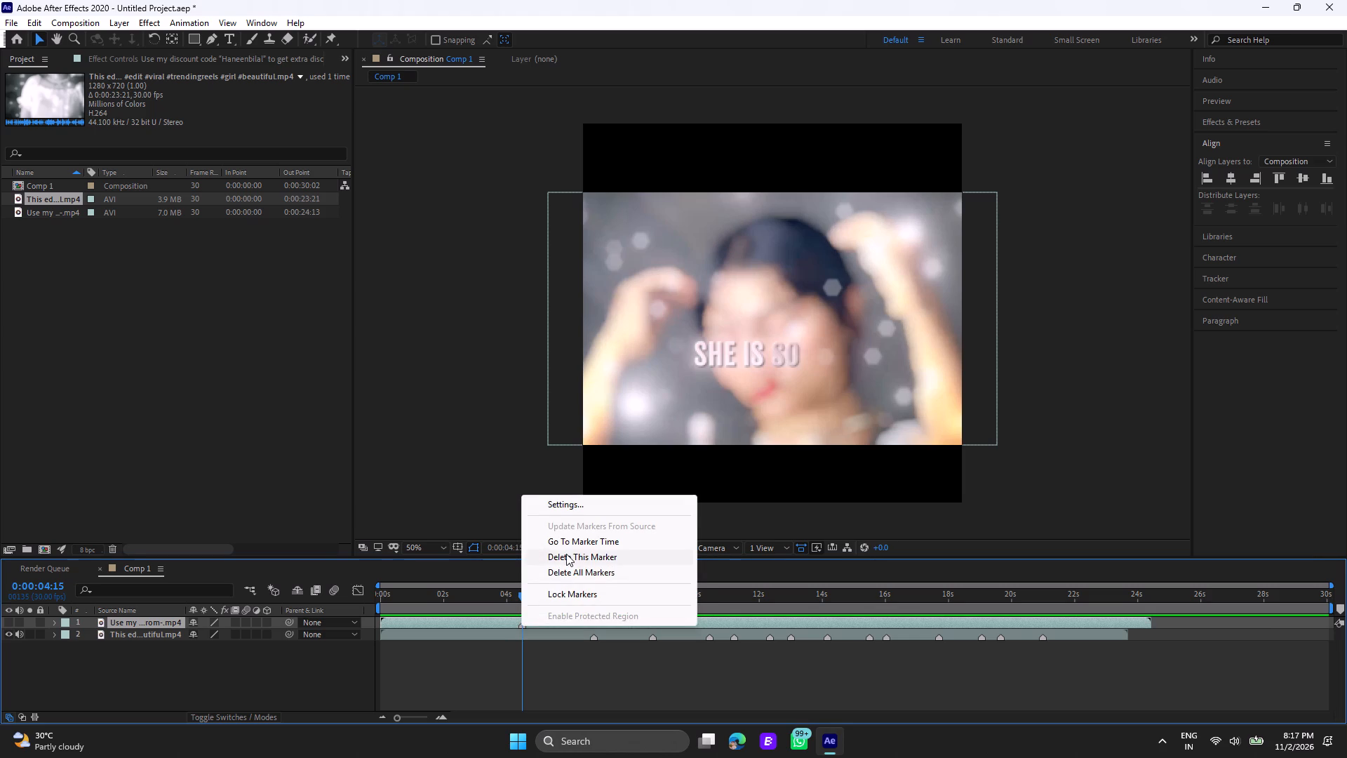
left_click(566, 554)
Add a composition marker at 0:00:06:23, matching the first layer marker on the "This edit hits different" reference, with no layer selected.
left_click(547, 637)
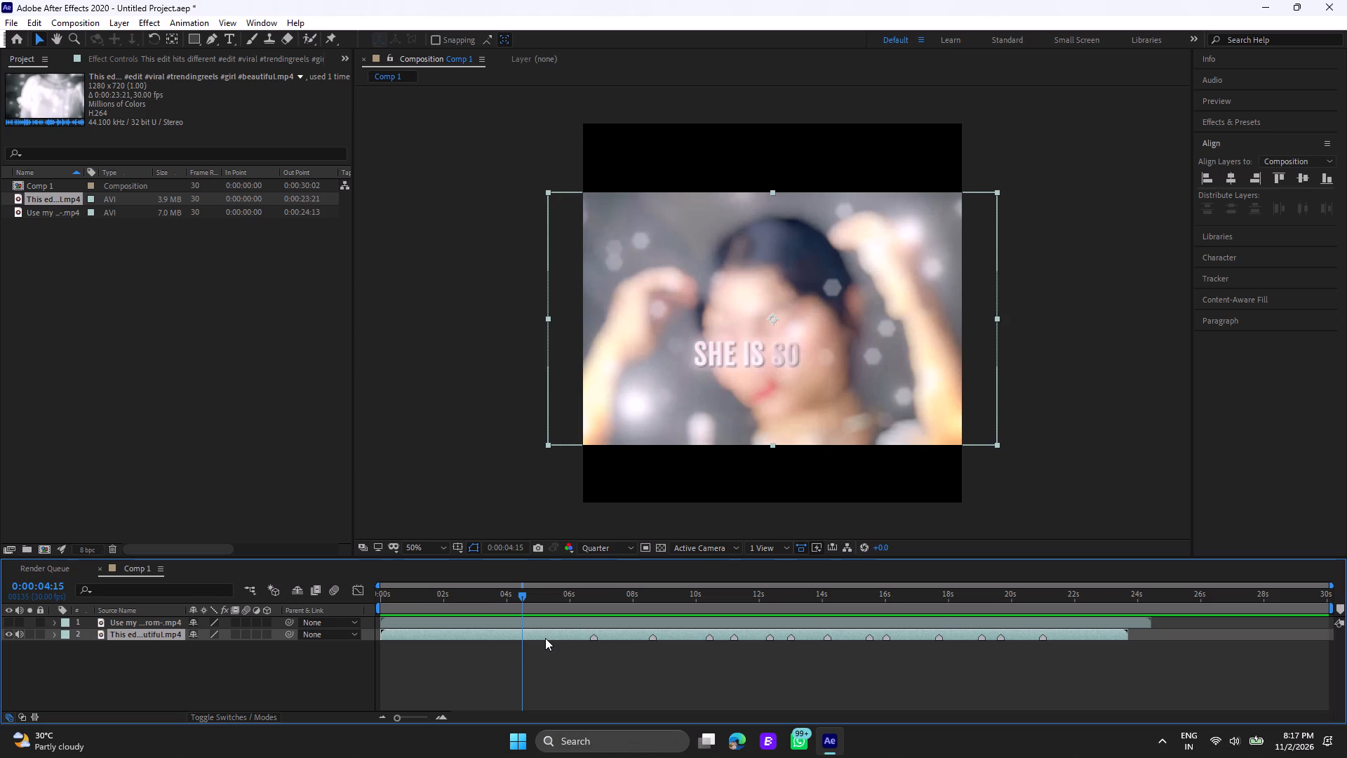
left_click(596, 596)
left_click(594, 596)
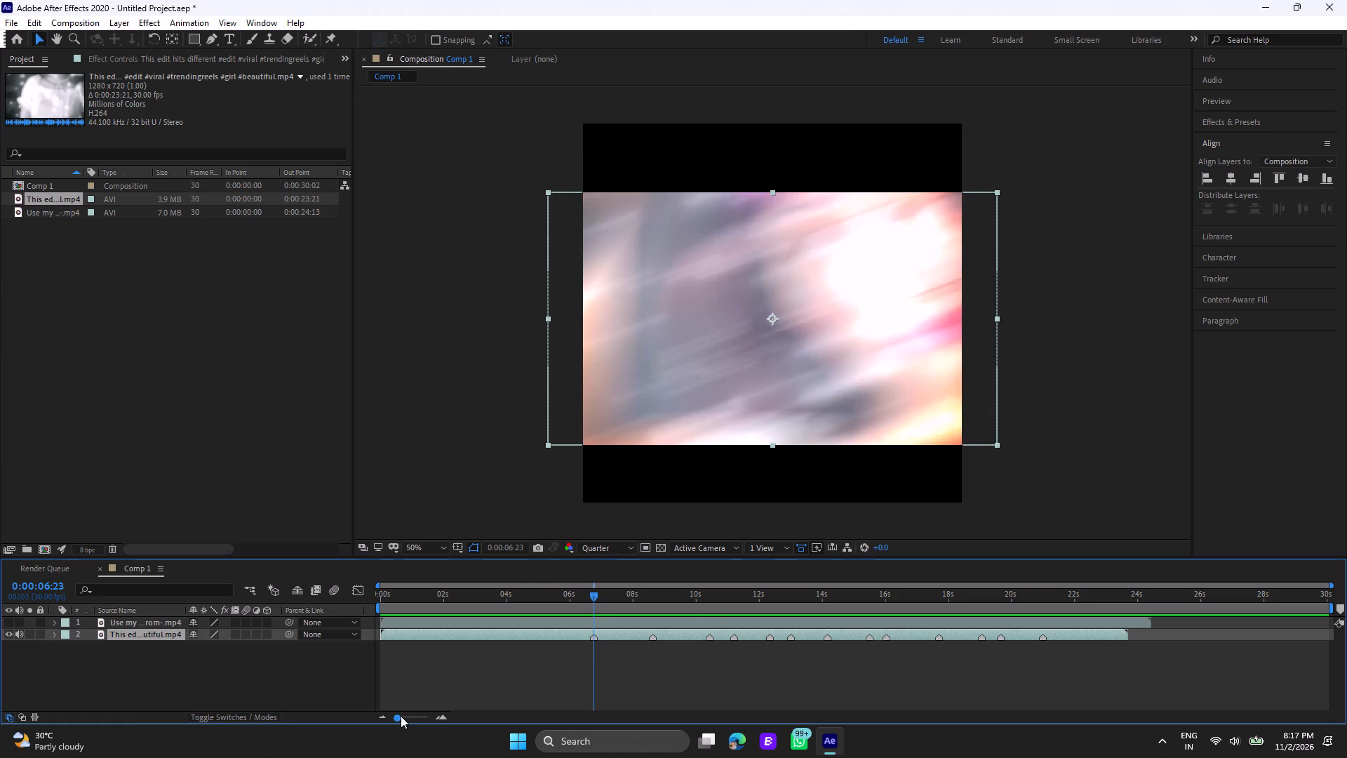
left_click_drag(411, 717, 441, 715)
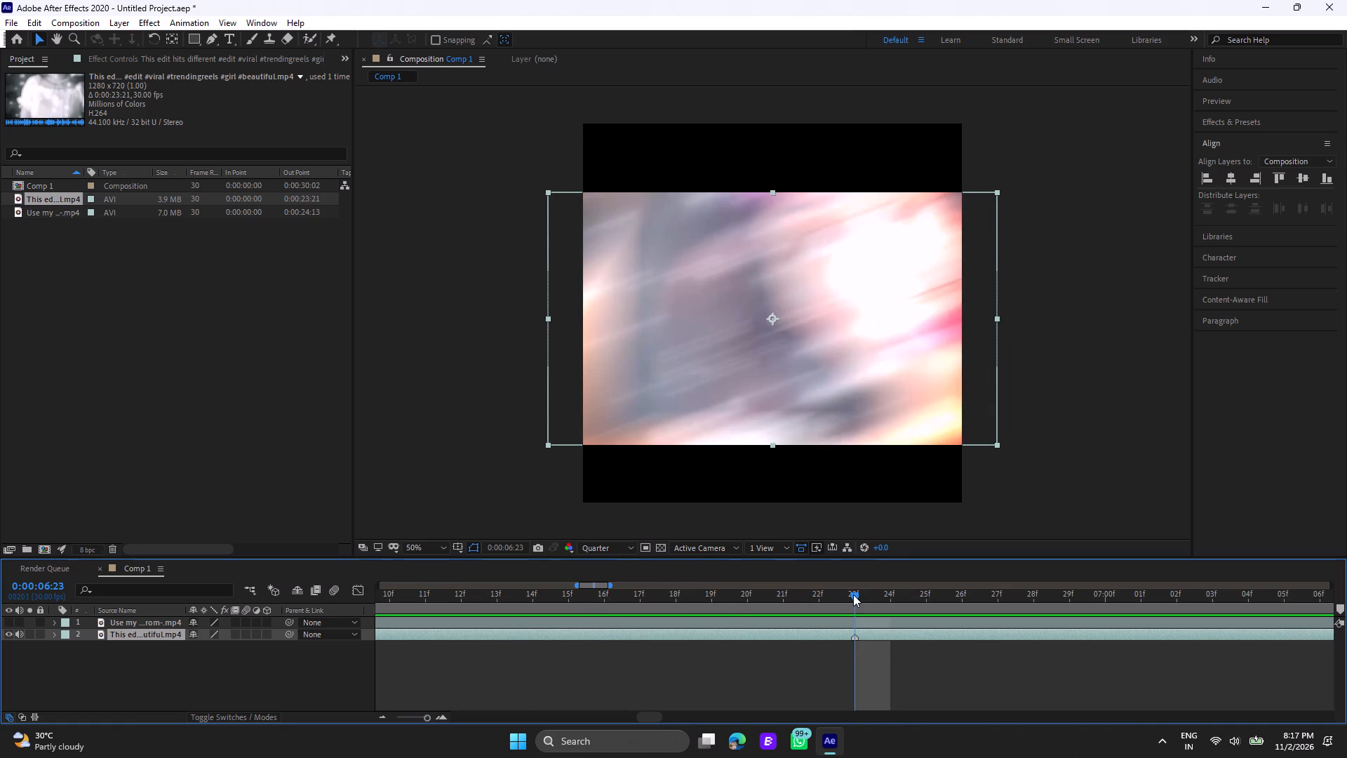
left_click_drag(854, 594, 862, 598)
left_click_drag(862, 598, 871, 602)
left_click(890, 598)
left_click_drag(890, 598, 858, 597)
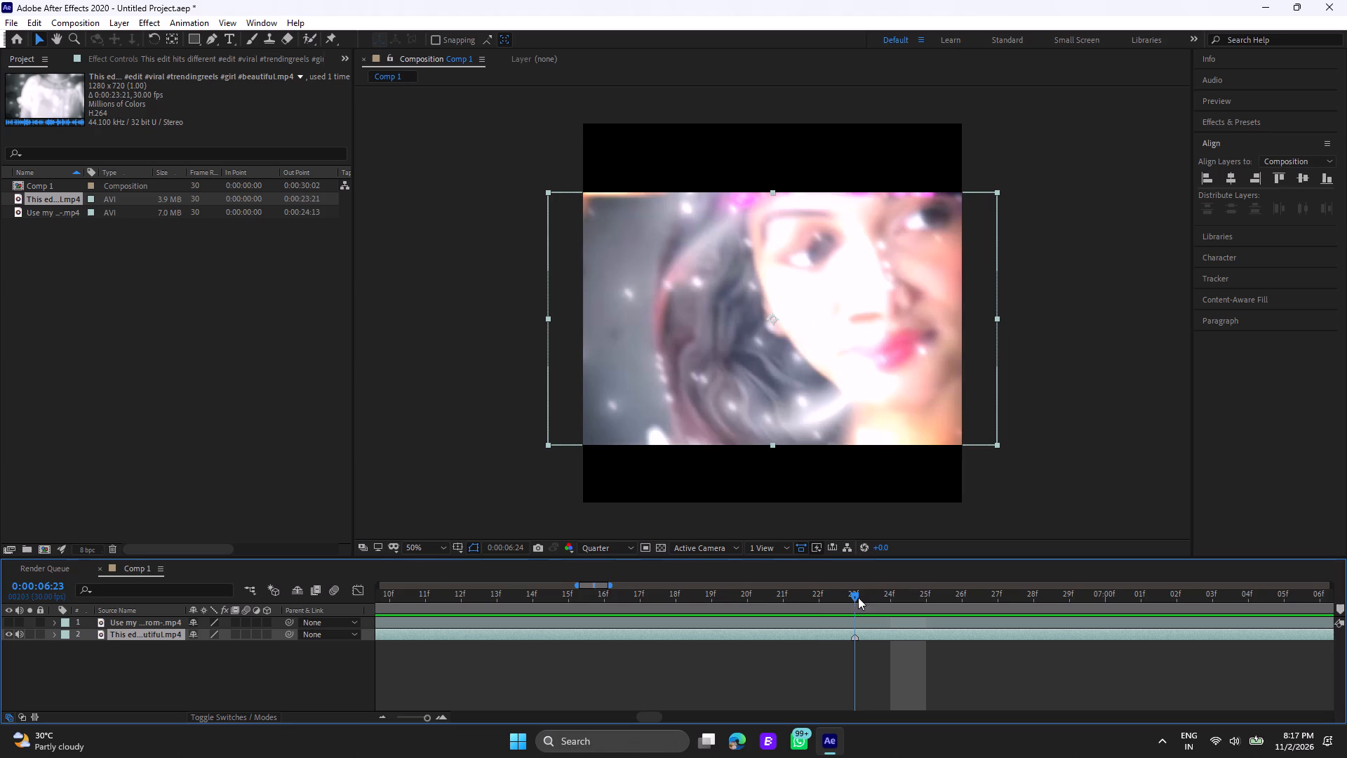
left_click_drag(858, 597, 862, 609)
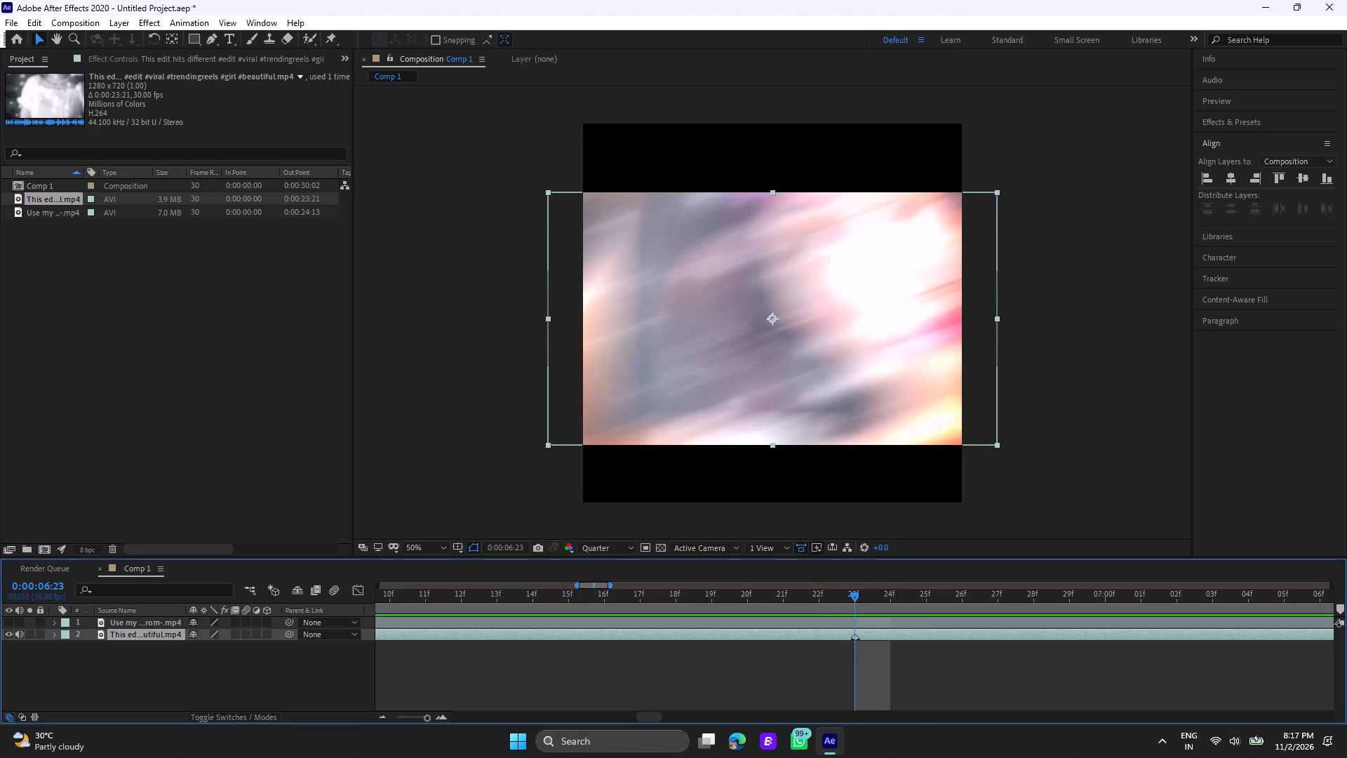
left_click(864, 632)
left_click(879, 654)
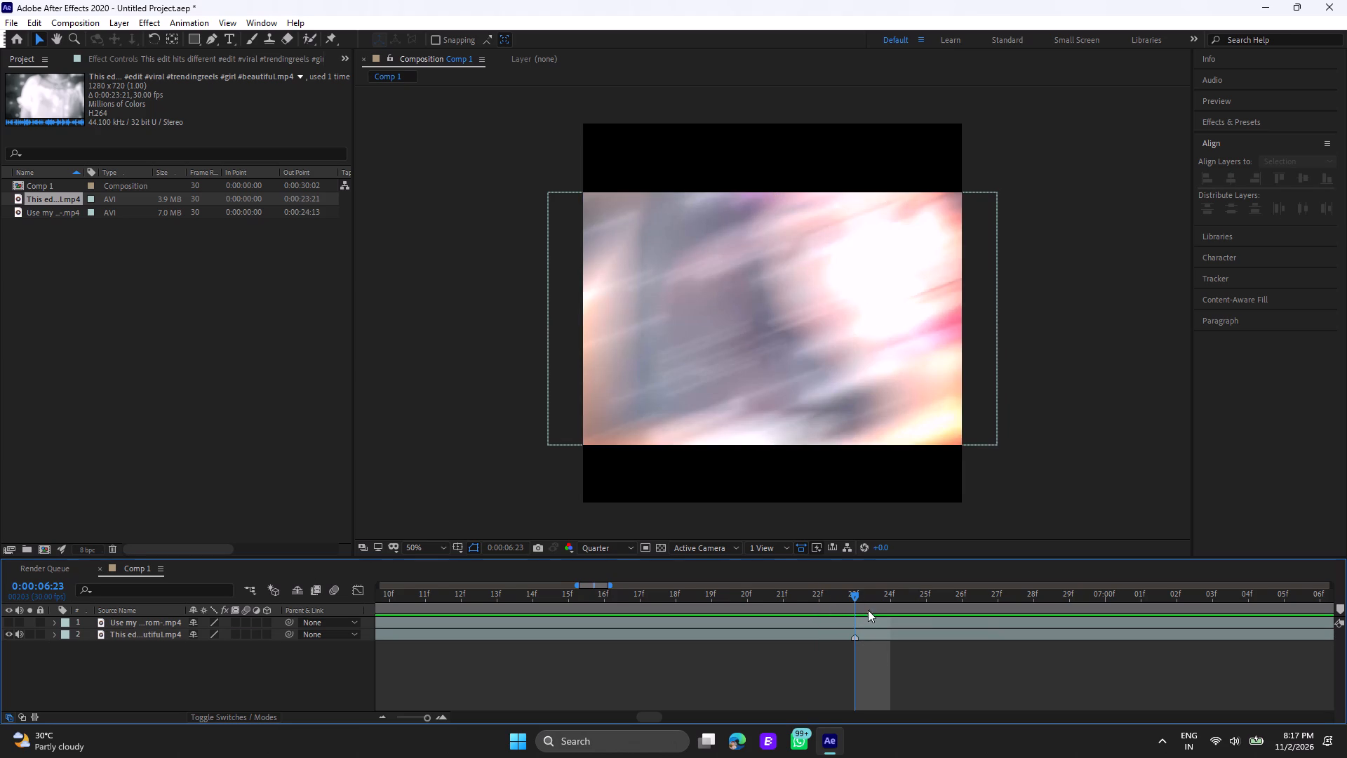
key("asterisk")
Add composition markers at 0:00:08:19 and 0:00:10:13, matching the reference layer's next two markers.
left_click_drag(650, 717, 705, 729)
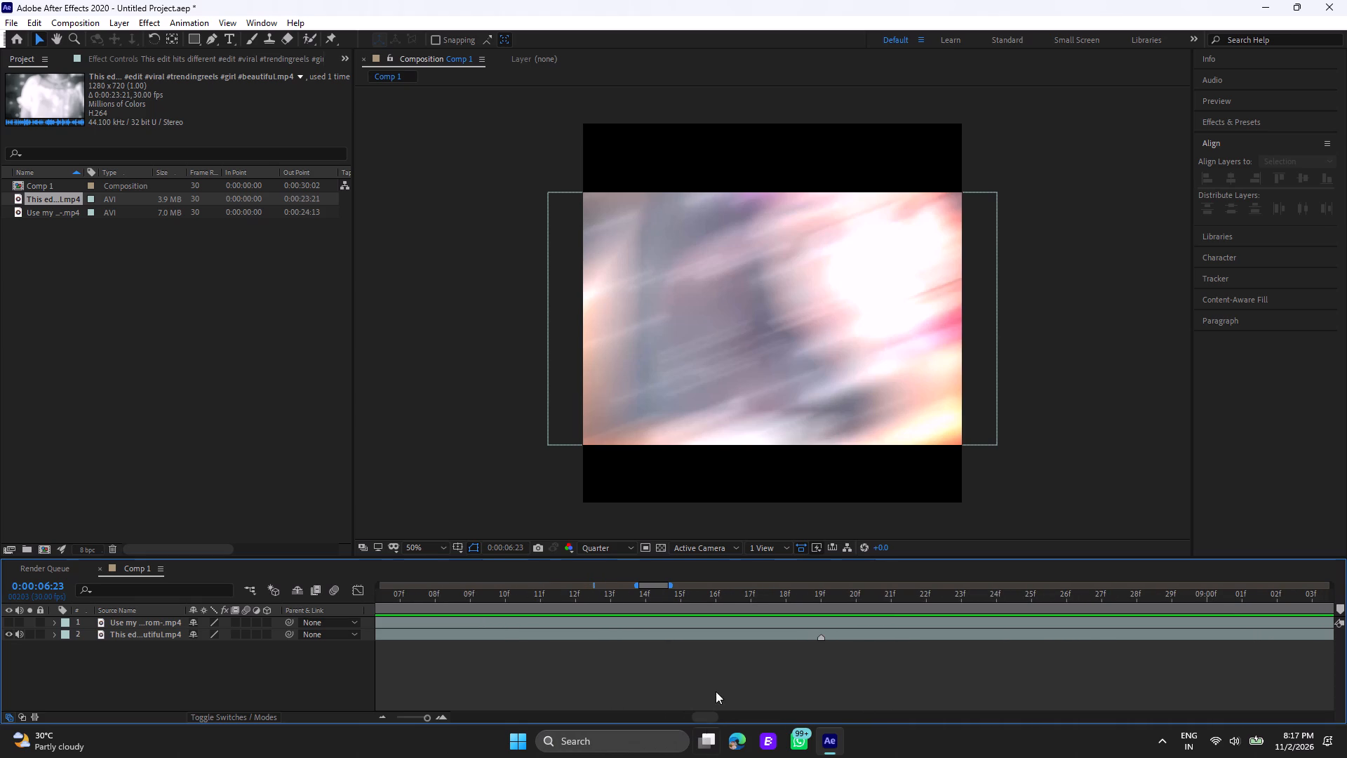
left_click(823, 595)
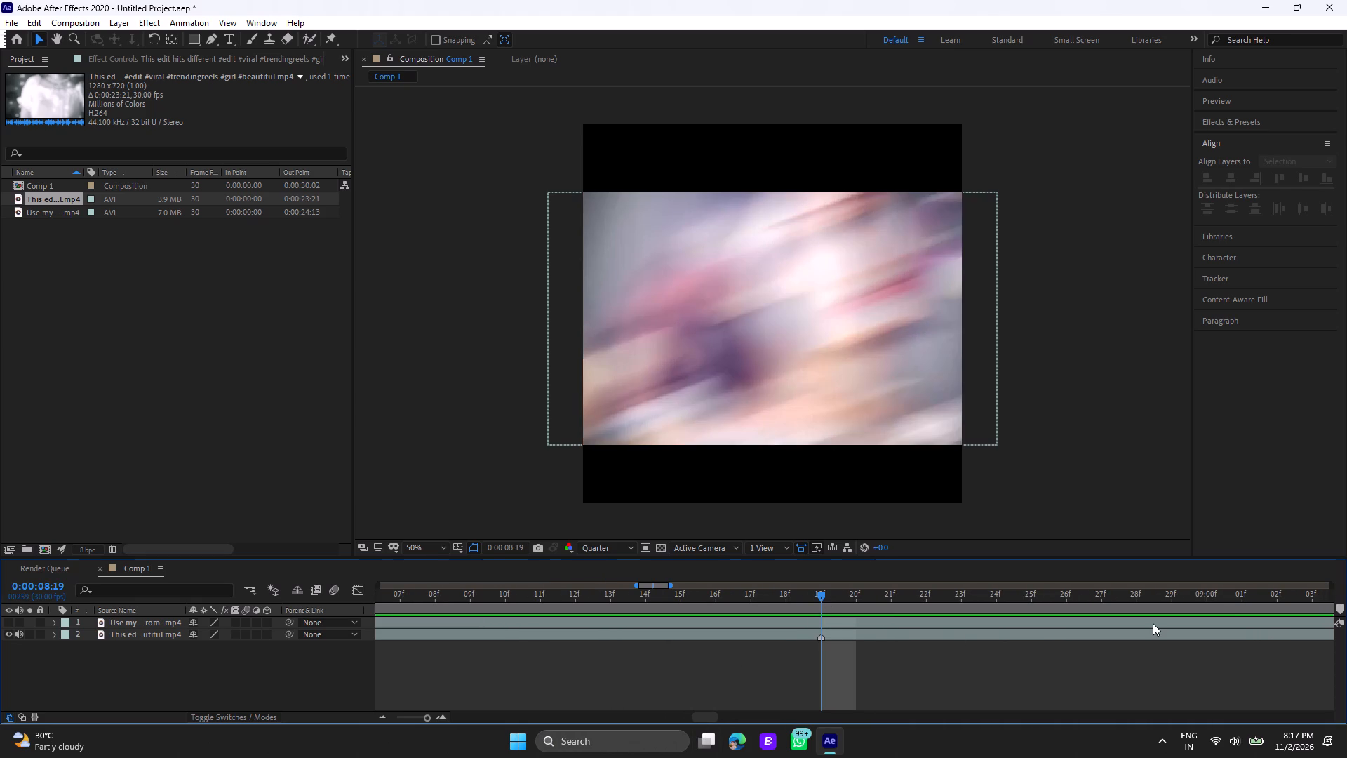
key("asterisk")
left_click_drag(711, 719, 728, 722)
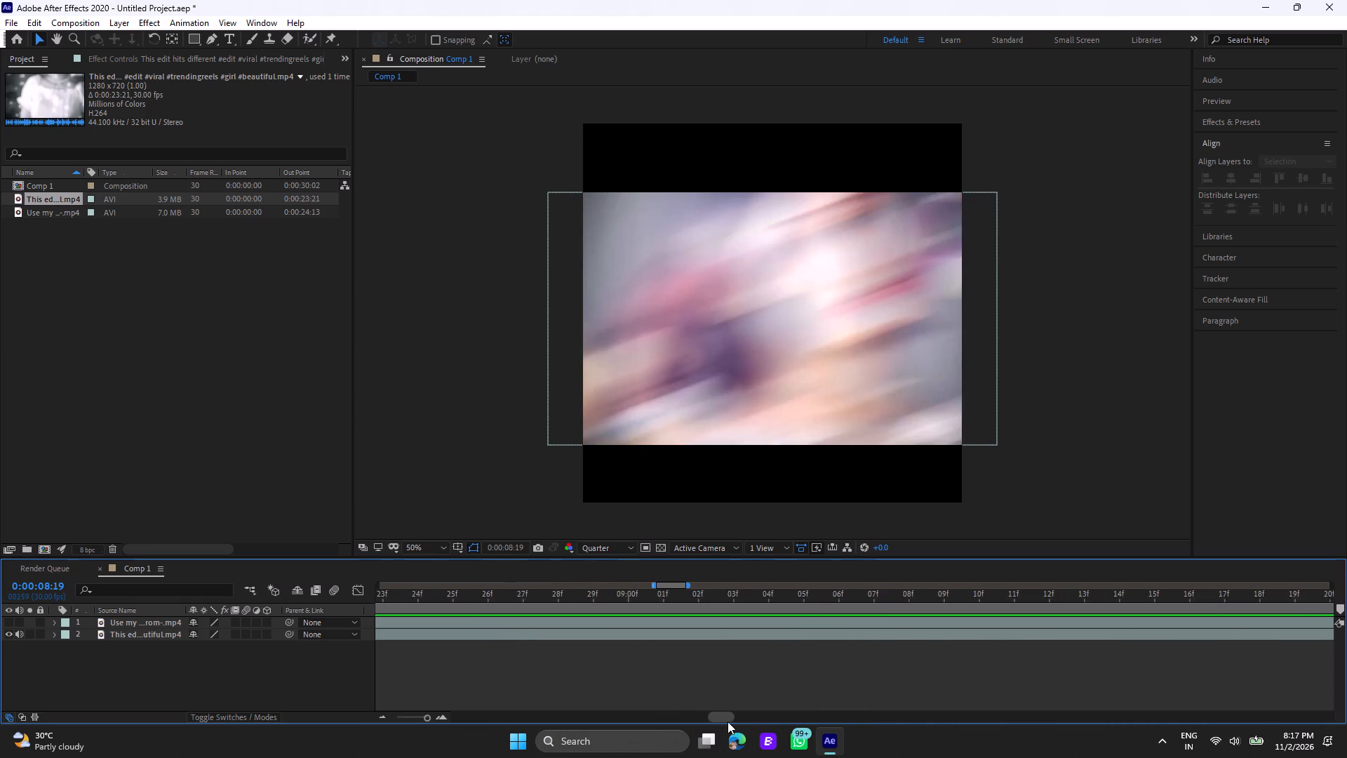
left_click_drag(728, 722, 763, 726)
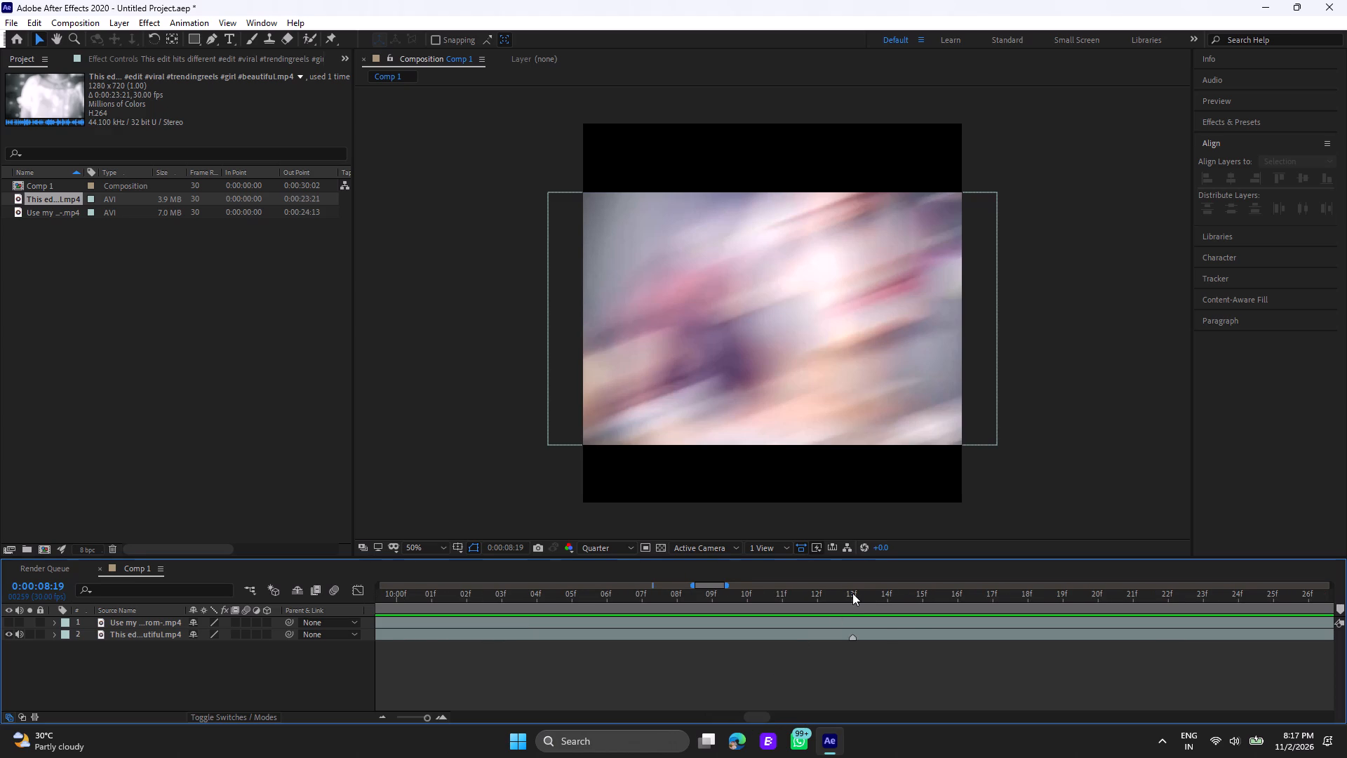
left_click(852, 593)
key("asterisk")
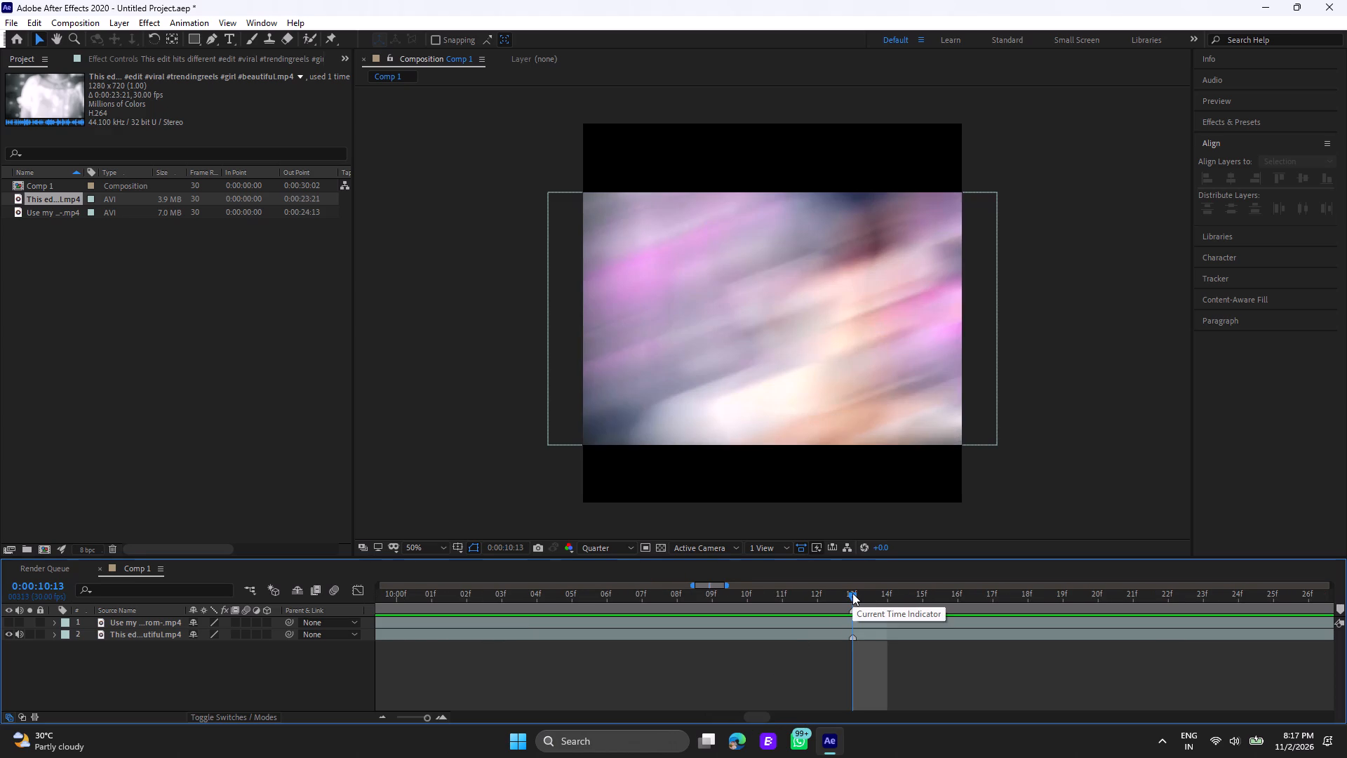
Add composition markers at 0:00:11:06 and 0:00:12:10, in line with the reference layer's markers.
left_click_drag(751, 717, 769, 719)
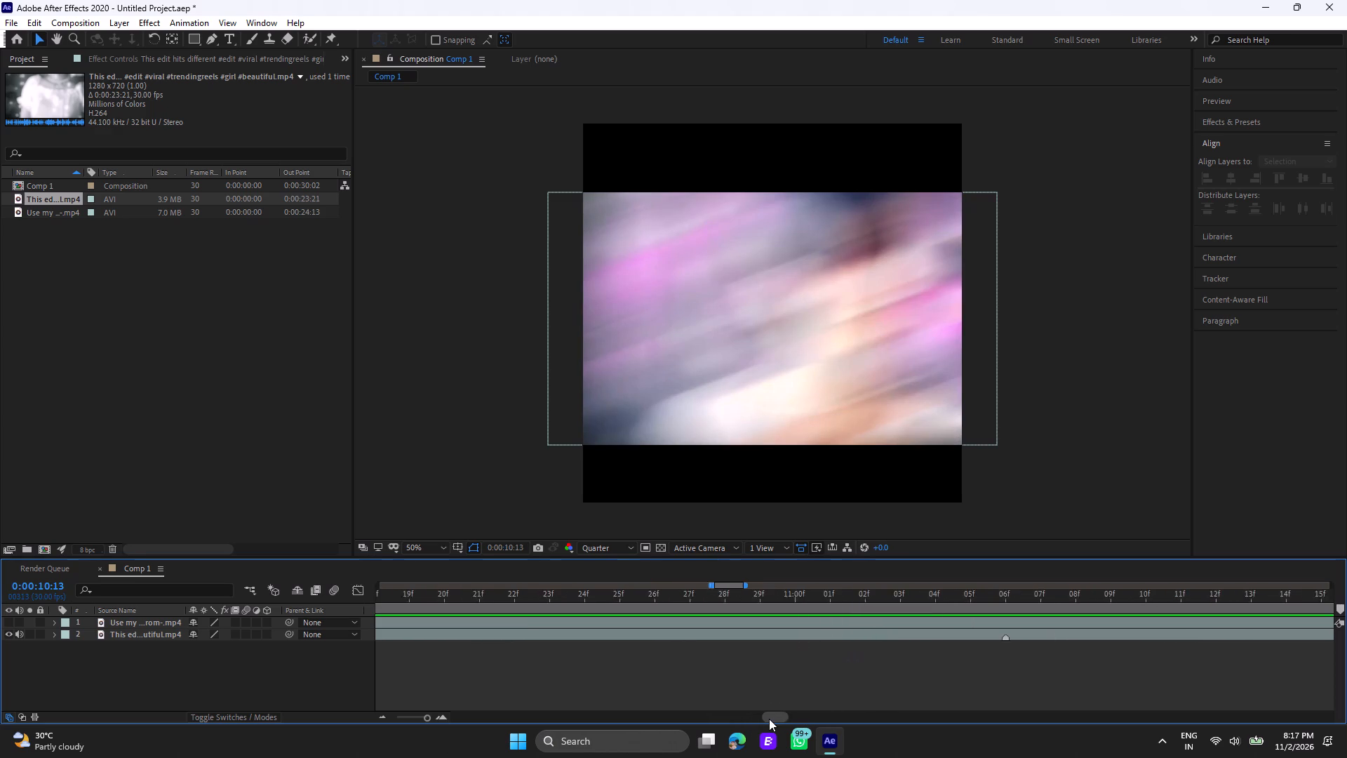
left_click_drag(769, 719, 777, 722)
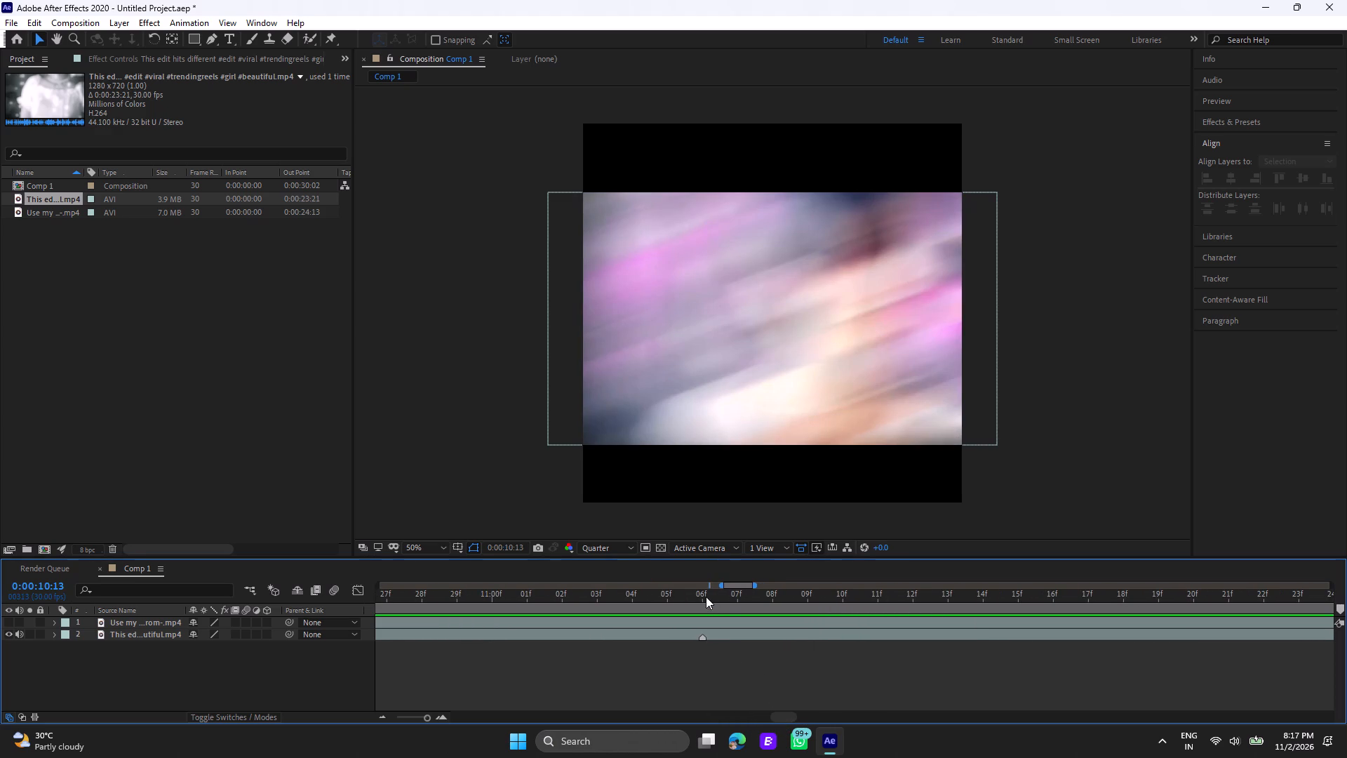
left_click(706, 597)
key("asterisk")
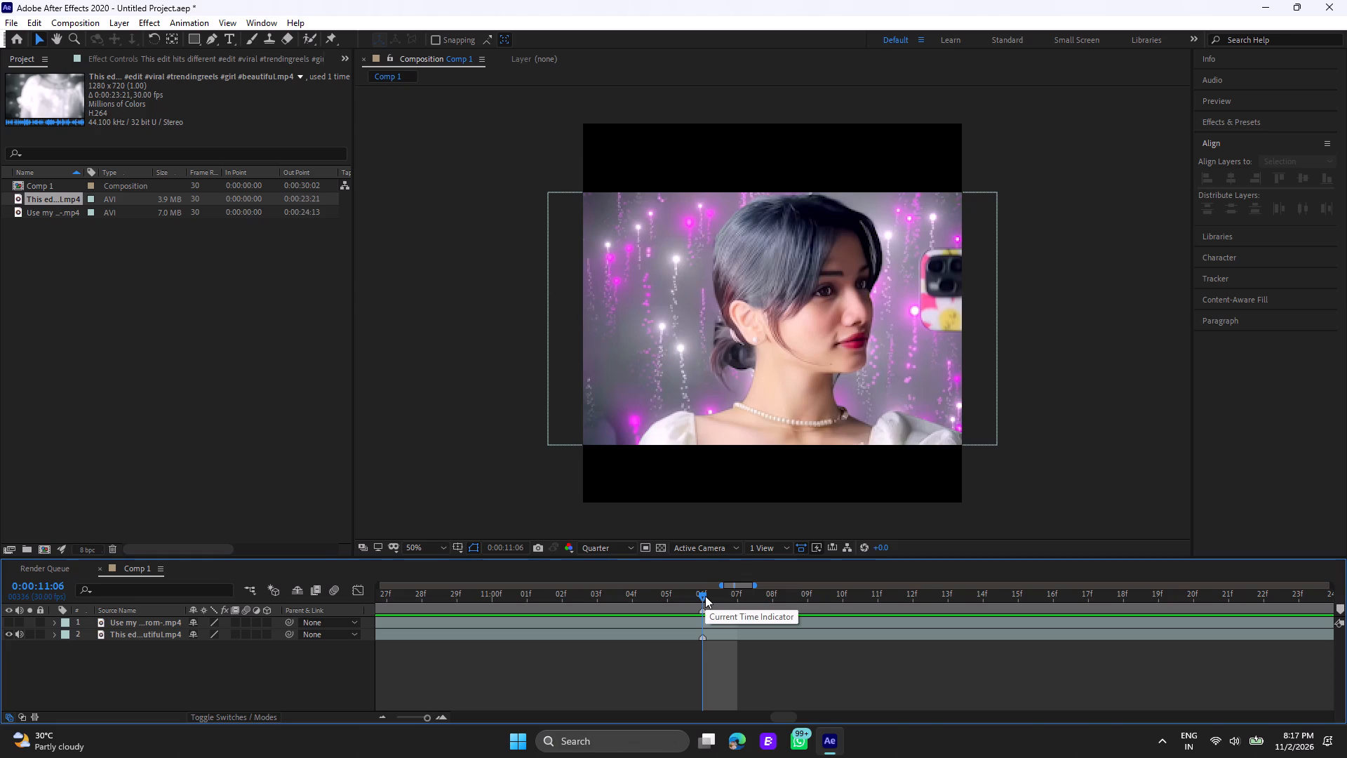
left_click_drag(772, 720, 800, 729)
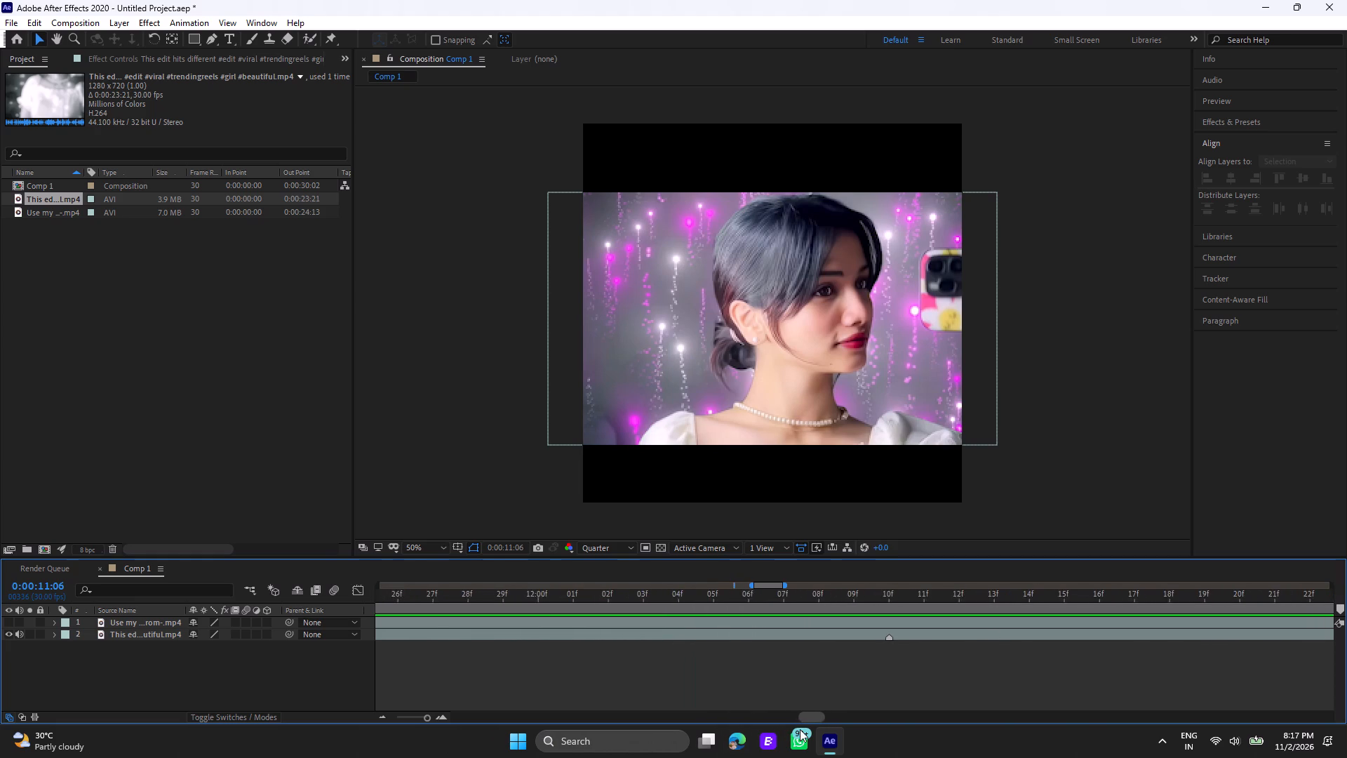
left_click_drag(800, 729, 803, 731)
left_click(786, 594)
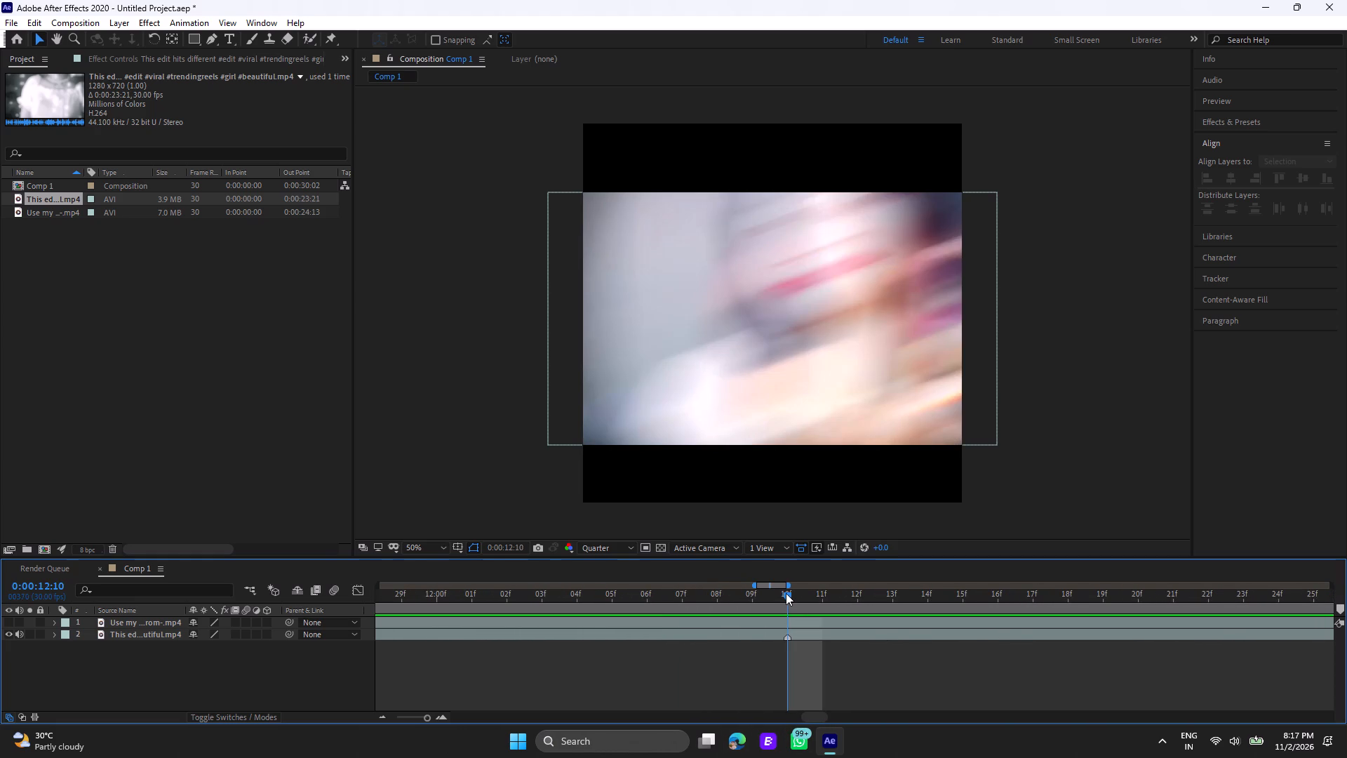
key("asterisk")
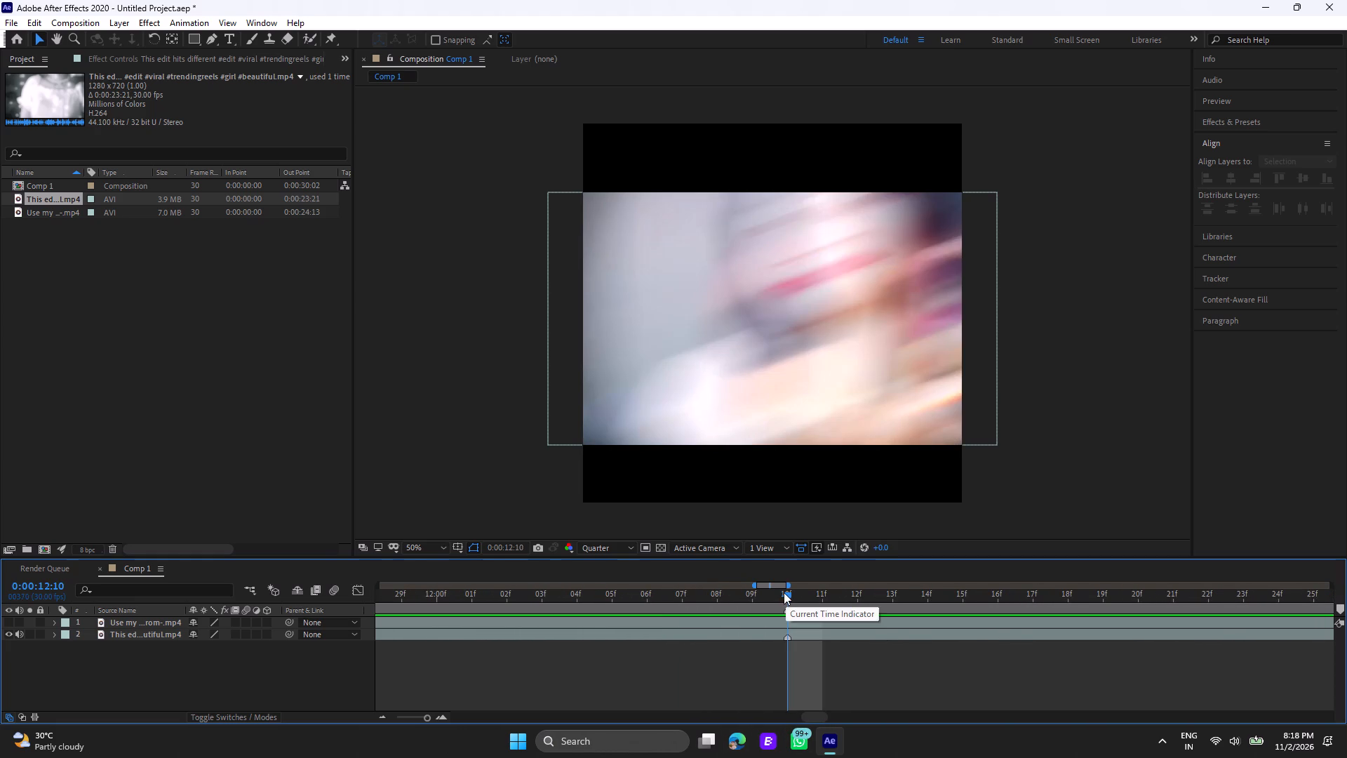
Add composition markers at 0:00:13:00 and 0:00:14:05, in line with the reference layer's markers.
left_click_drag(808, 718, 829, 719)
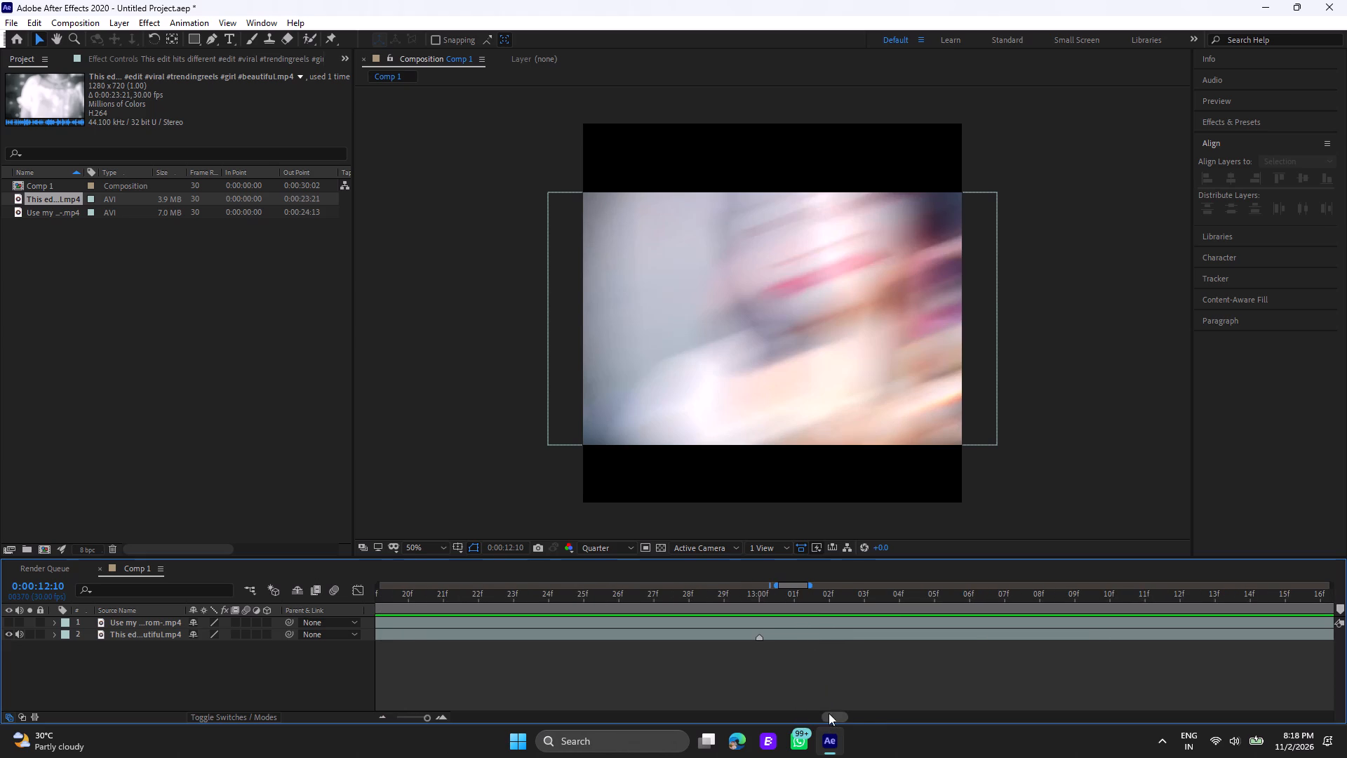
left_click(760, 592)
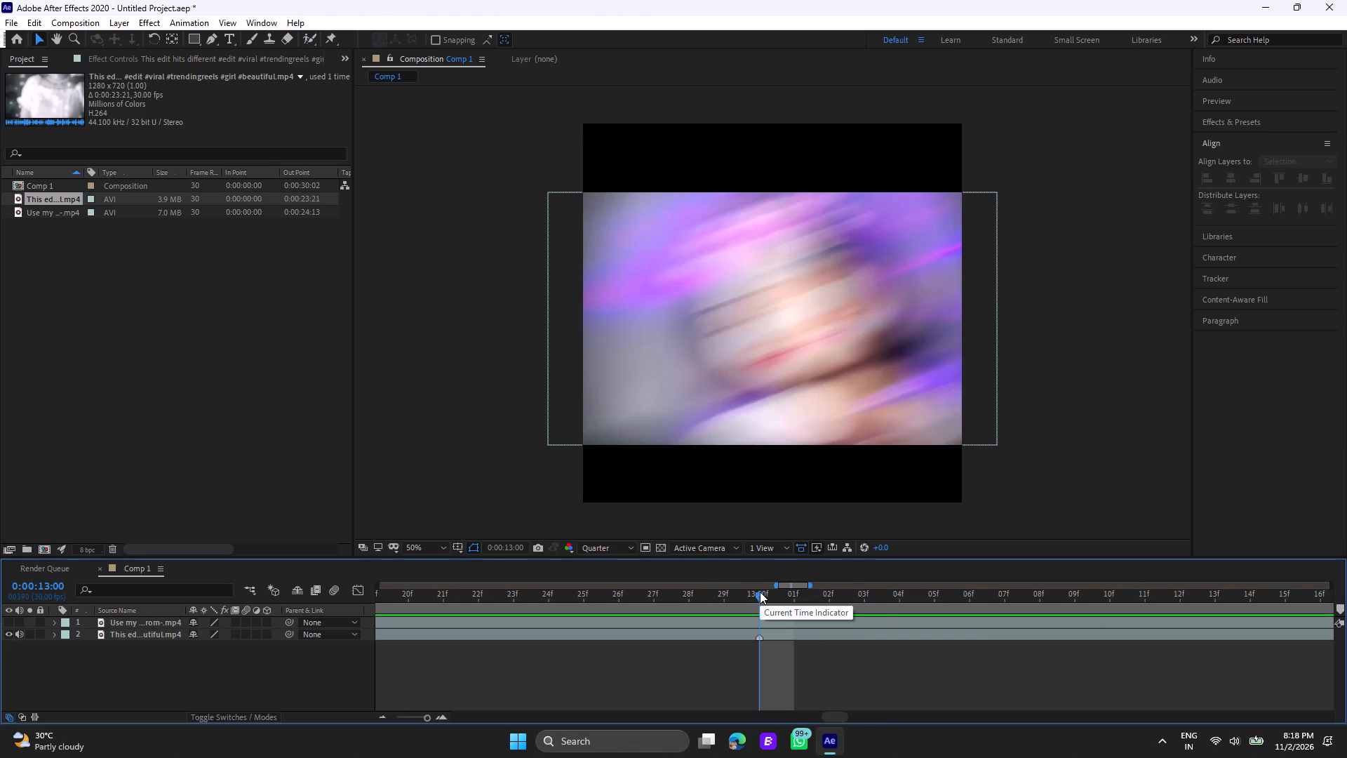
key("asterisk")
left_click_drag(833, 717, 842, 719)
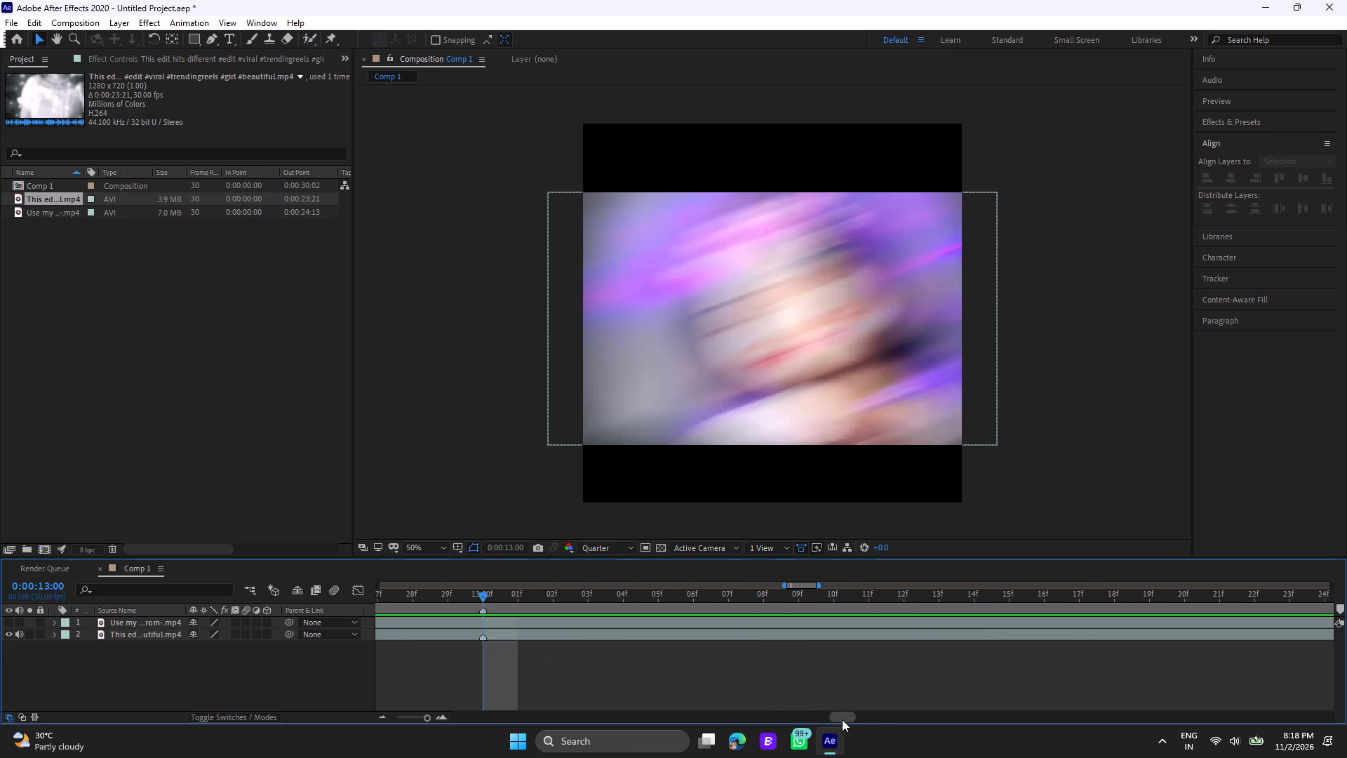
left_click_drag(842, 719, 865, 726)
left_click(855, 598)
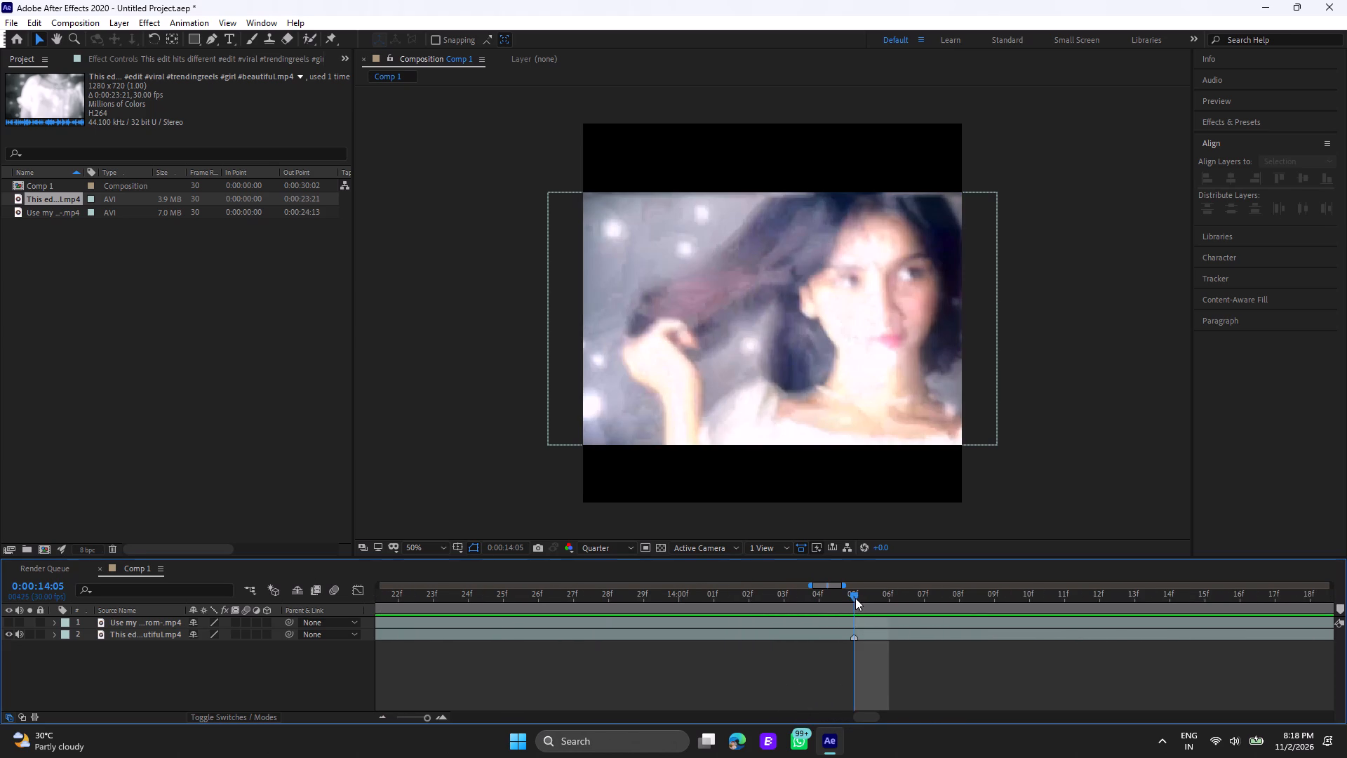
key("asterisk")
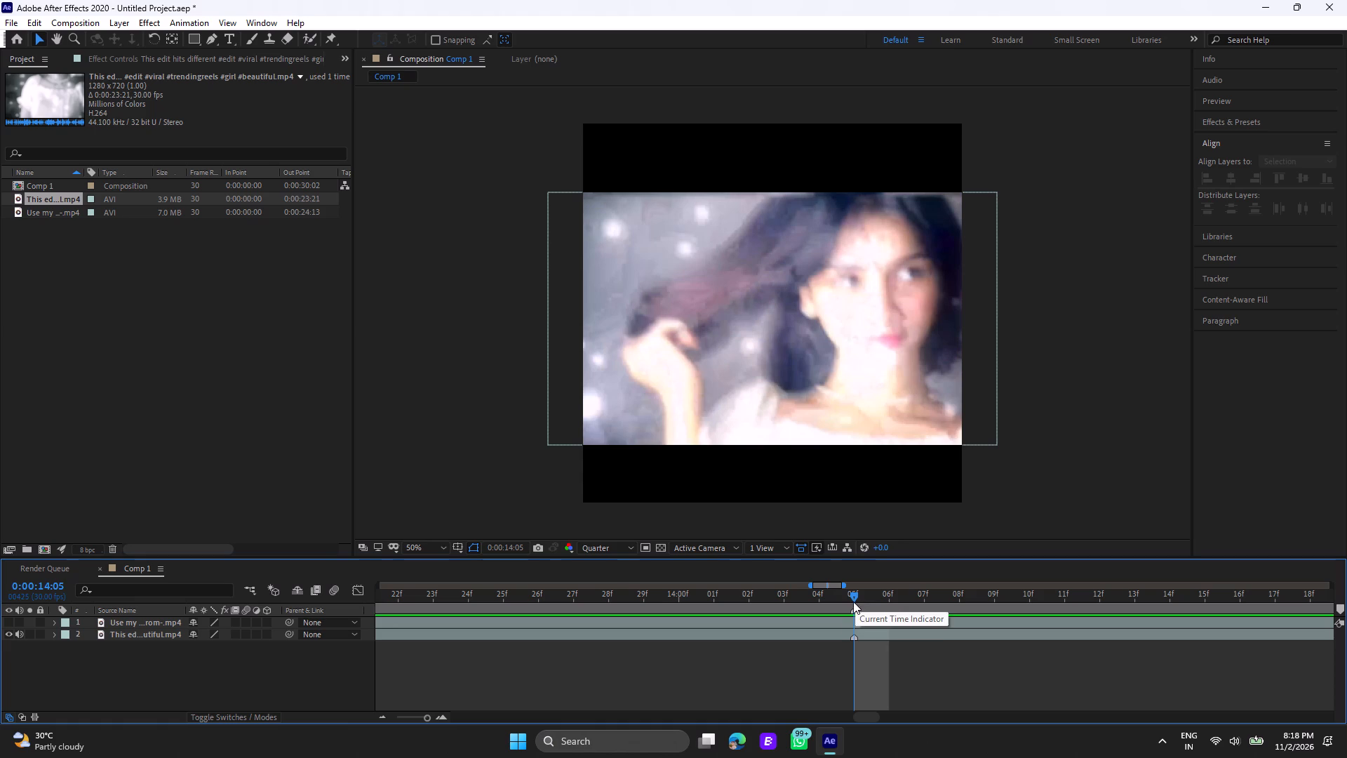
Add a composition marker at 0:00:15:15, in line with the reference layer's marker.
left_click_drag(859, 717, 894, 730)
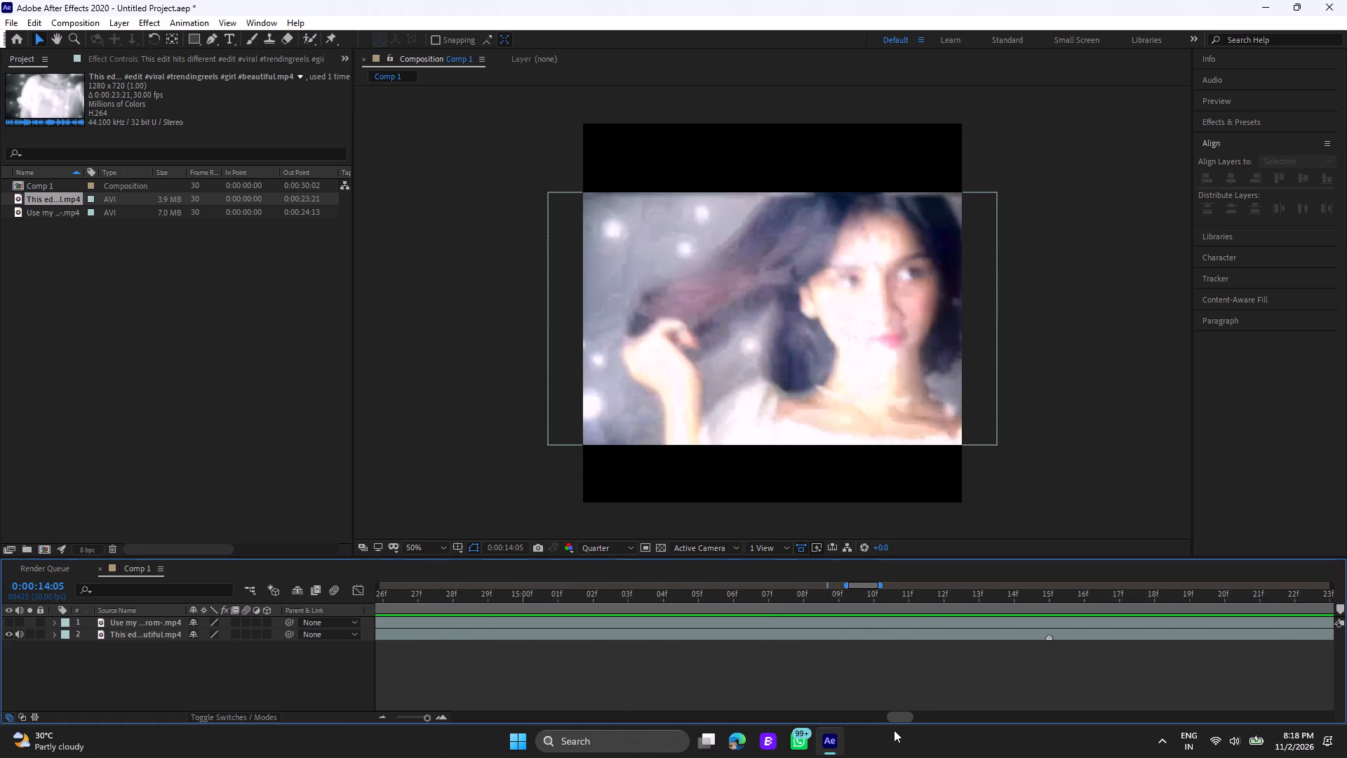
left_click_drag(894, 730, 897, 730)
left_click(896, 596)
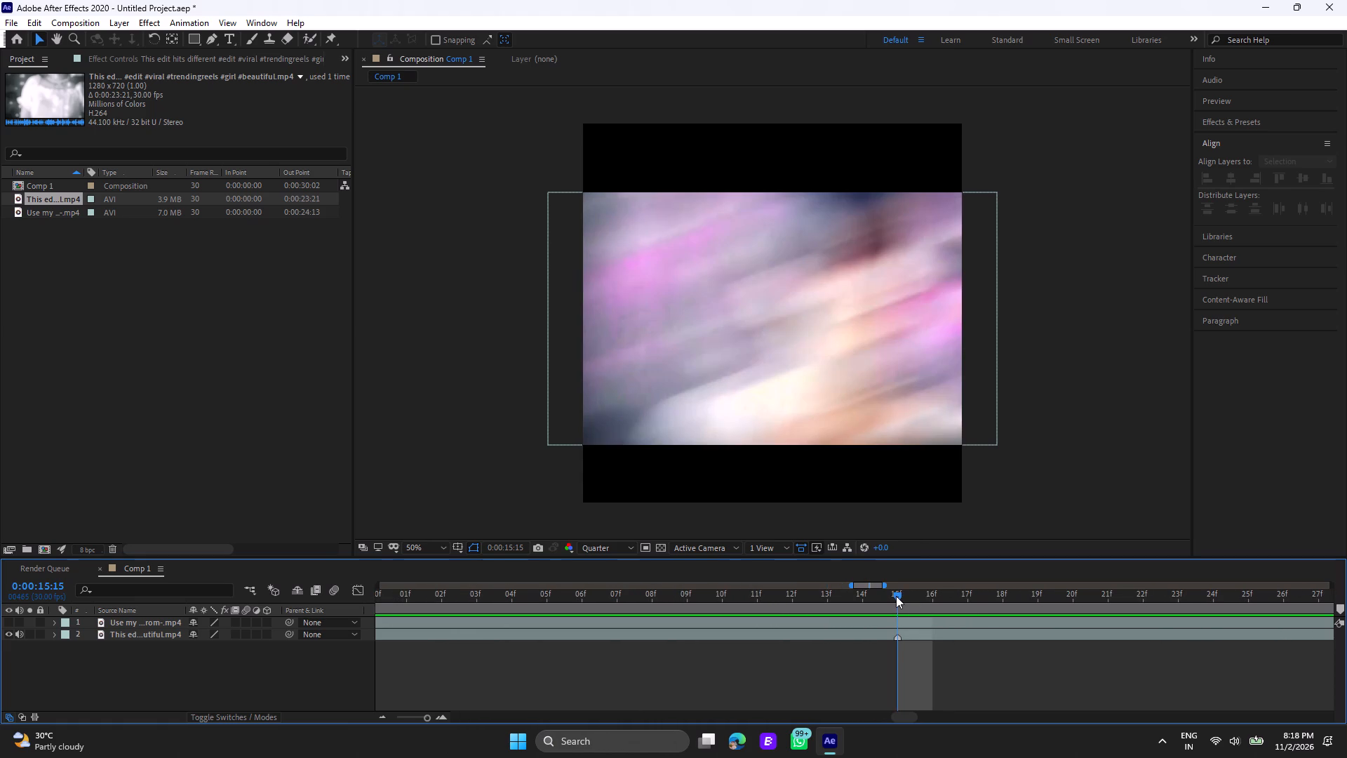
key("asterisk")
right_click(897, 638)
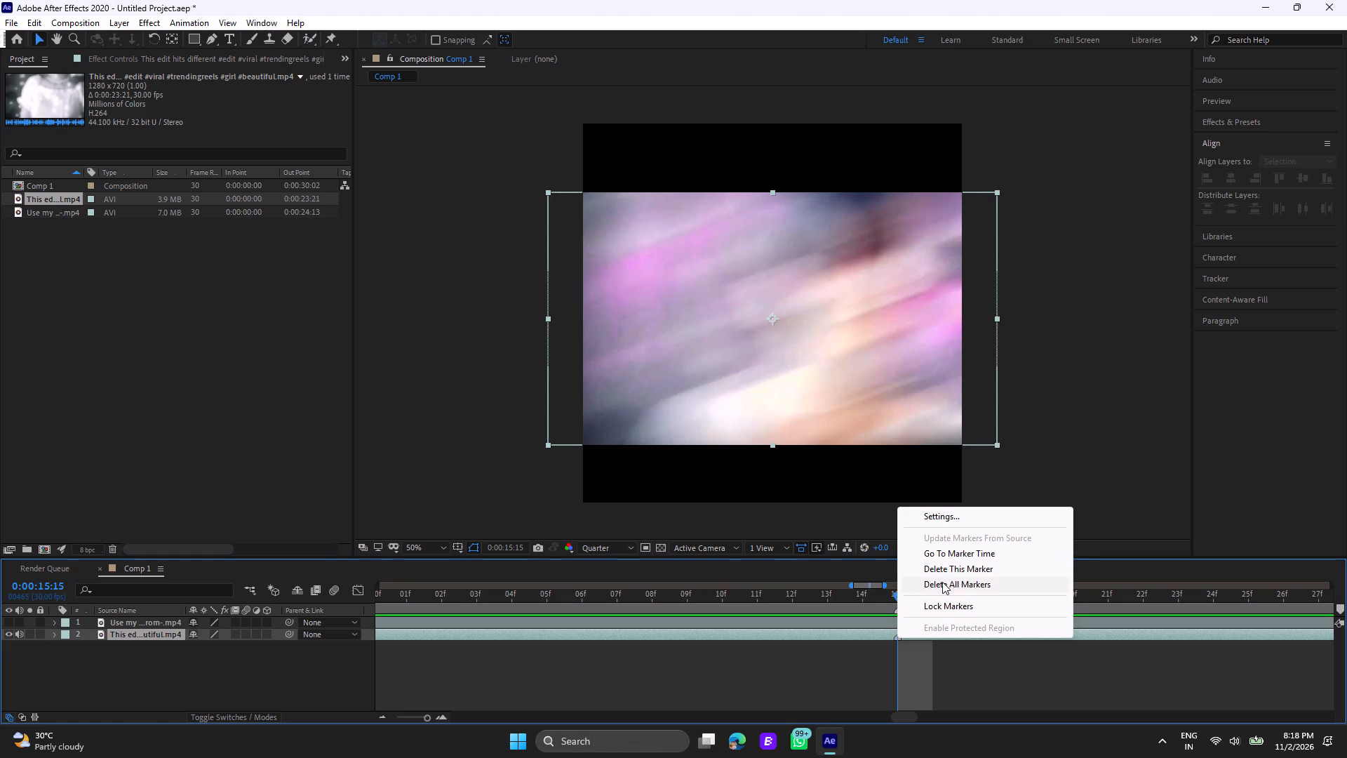
left_click(923, 658)
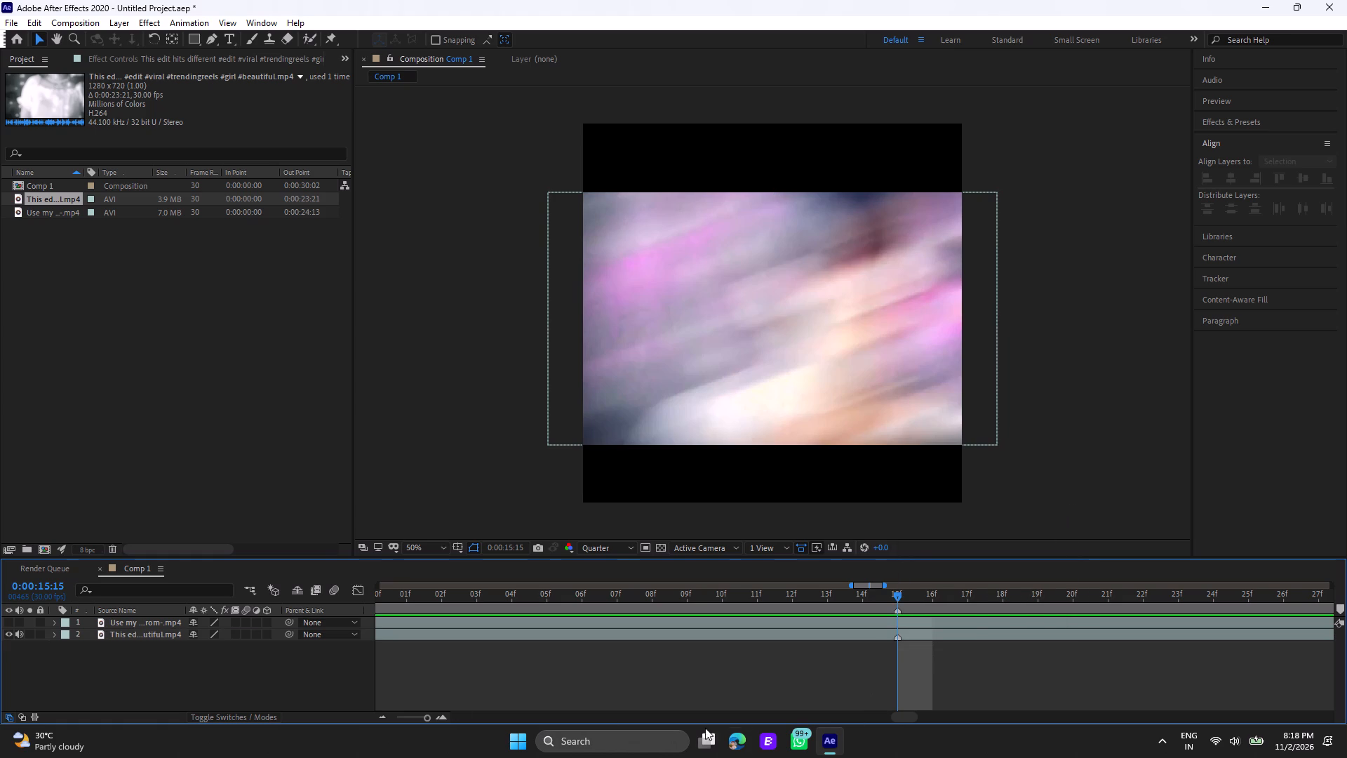
Add a composition marker at 0:00:16:01, in line with the reference layer's next marker.
left_click(405, 718)
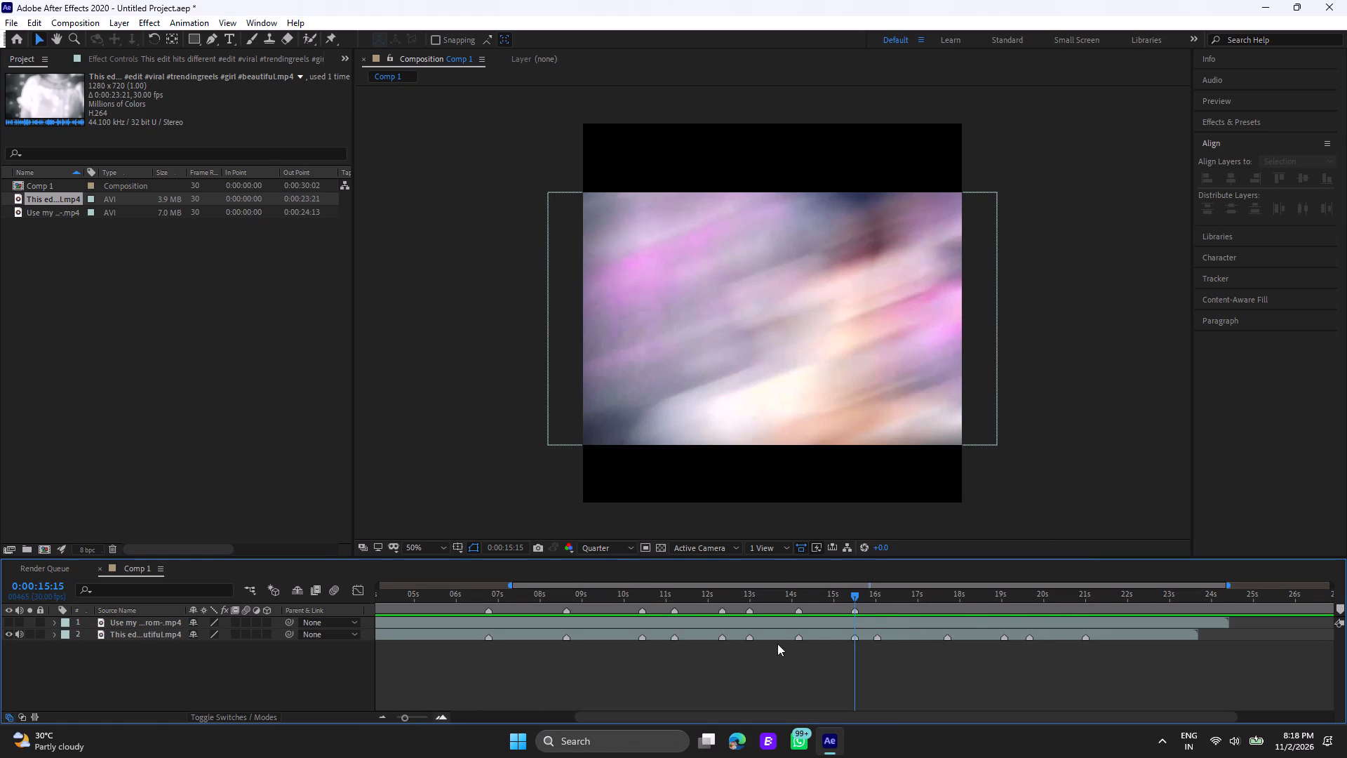
left_click(878, 599)
left_click(878, 599)
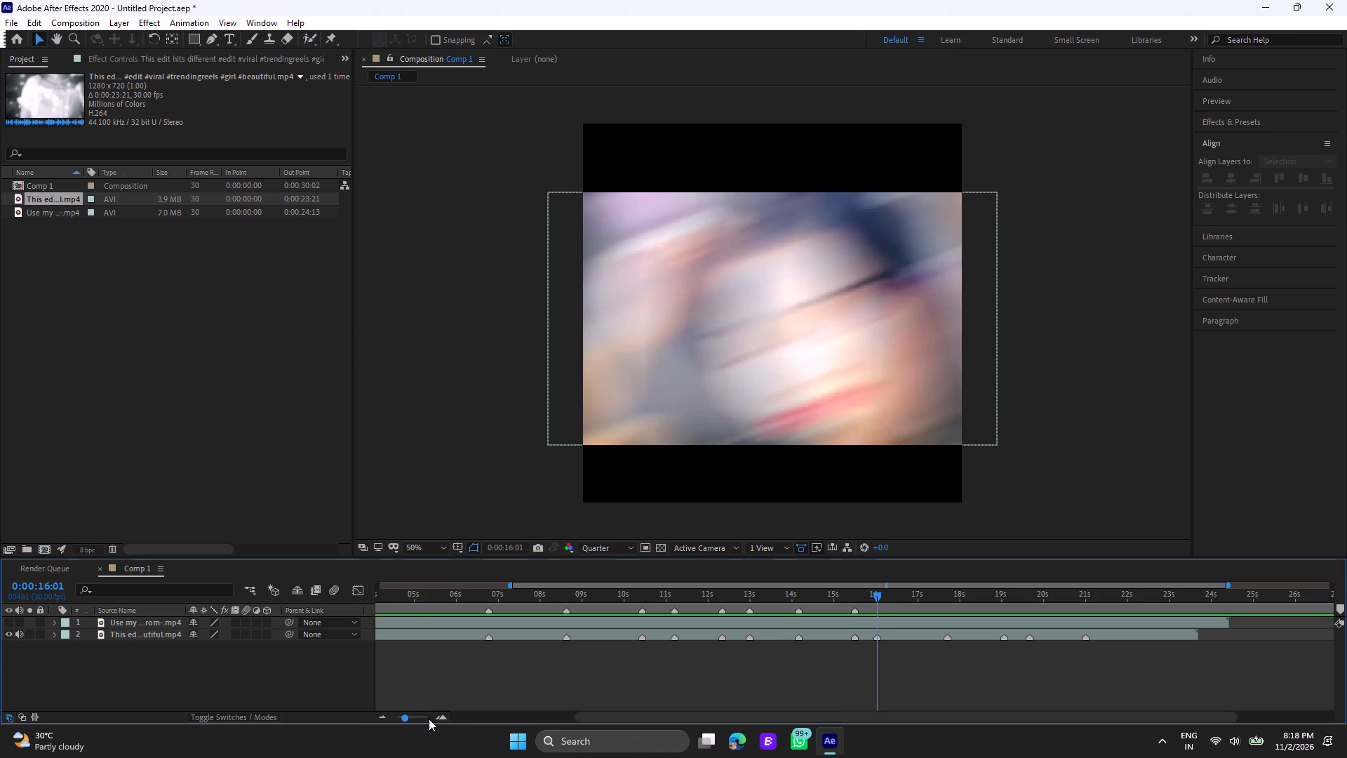
left_click_drag(422, 719, 438, 724)
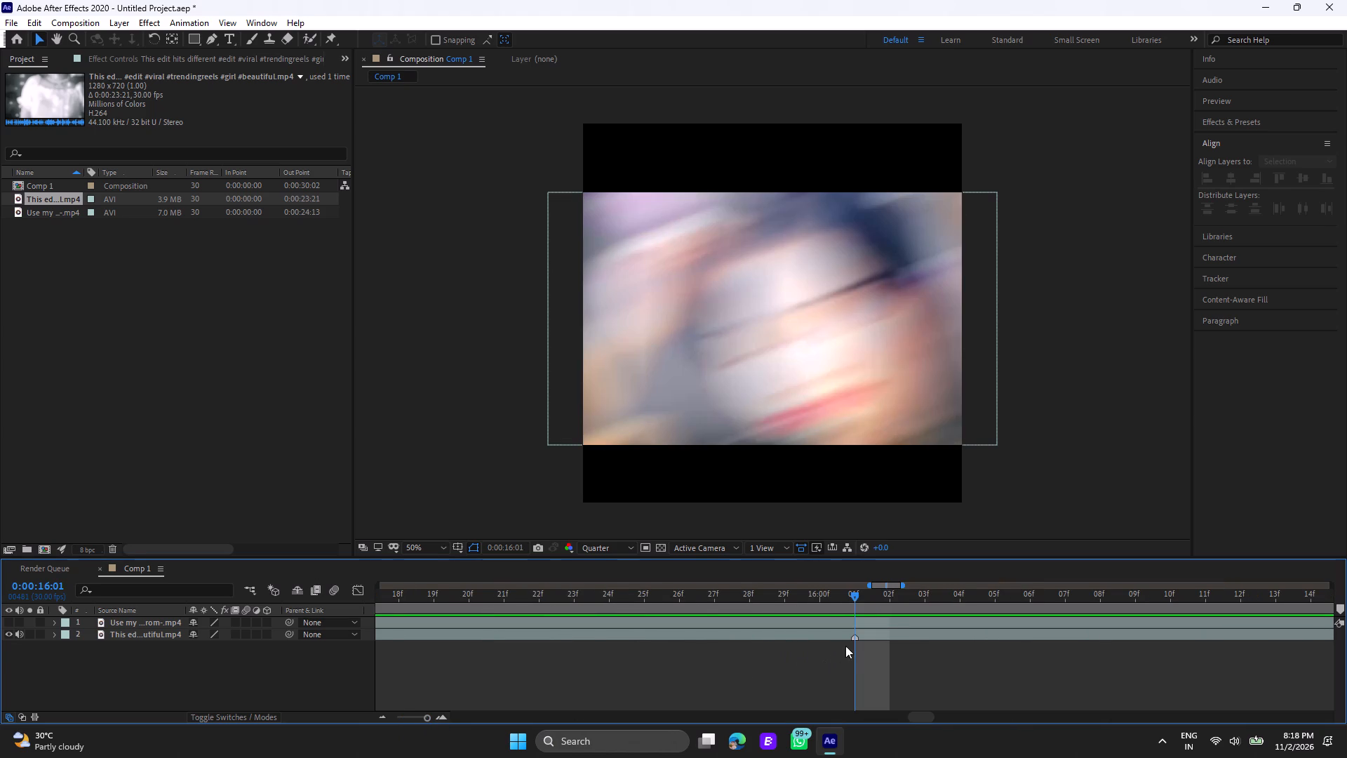
left_click(874, 641)
key("asterisk")
Add composition markers at 0:00:17:21 and 0:00:19:02, in line with the reference layer's markers.
left_click_drag(917, 714, 958, 724)
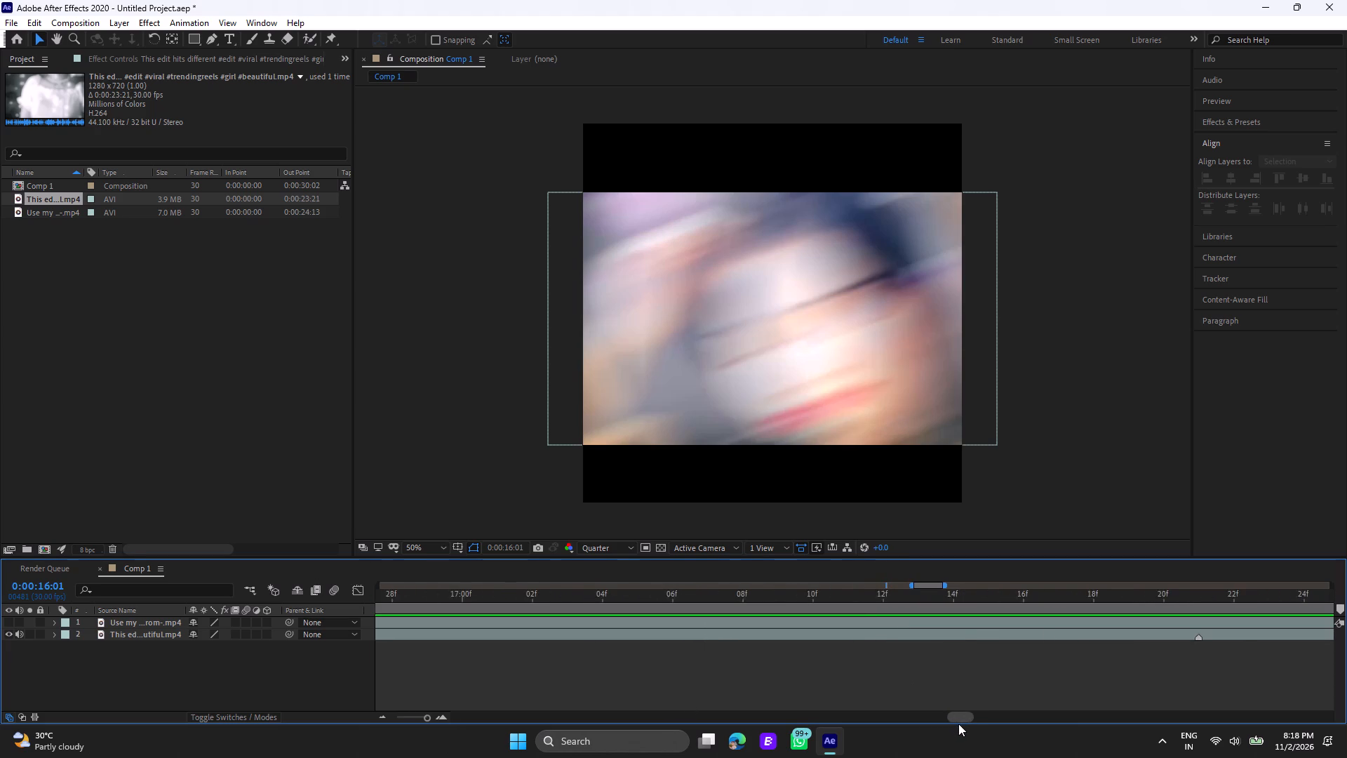
left_click_drag(958, 724, 965, 726)
left_click(873, 596)
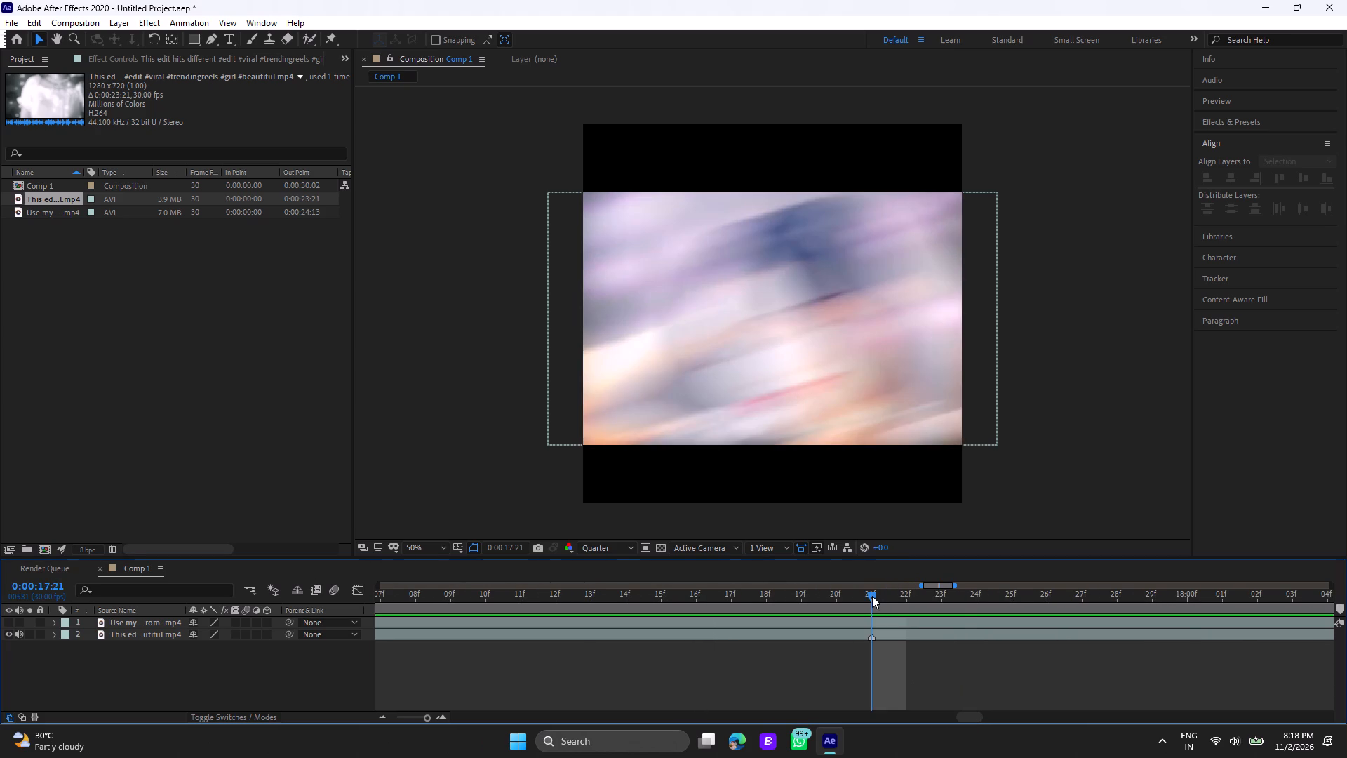
key("asterisk")
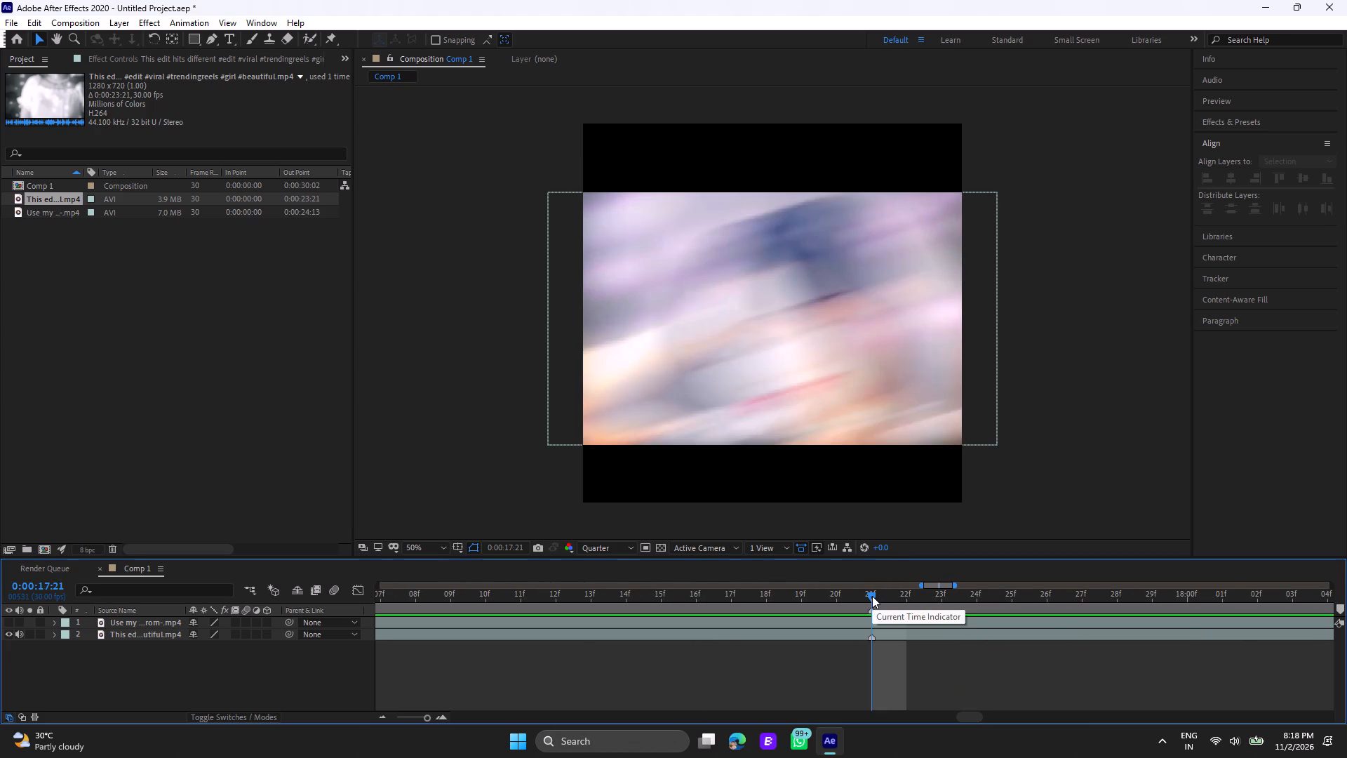
left_click_drag(974, 713, 991, 715)
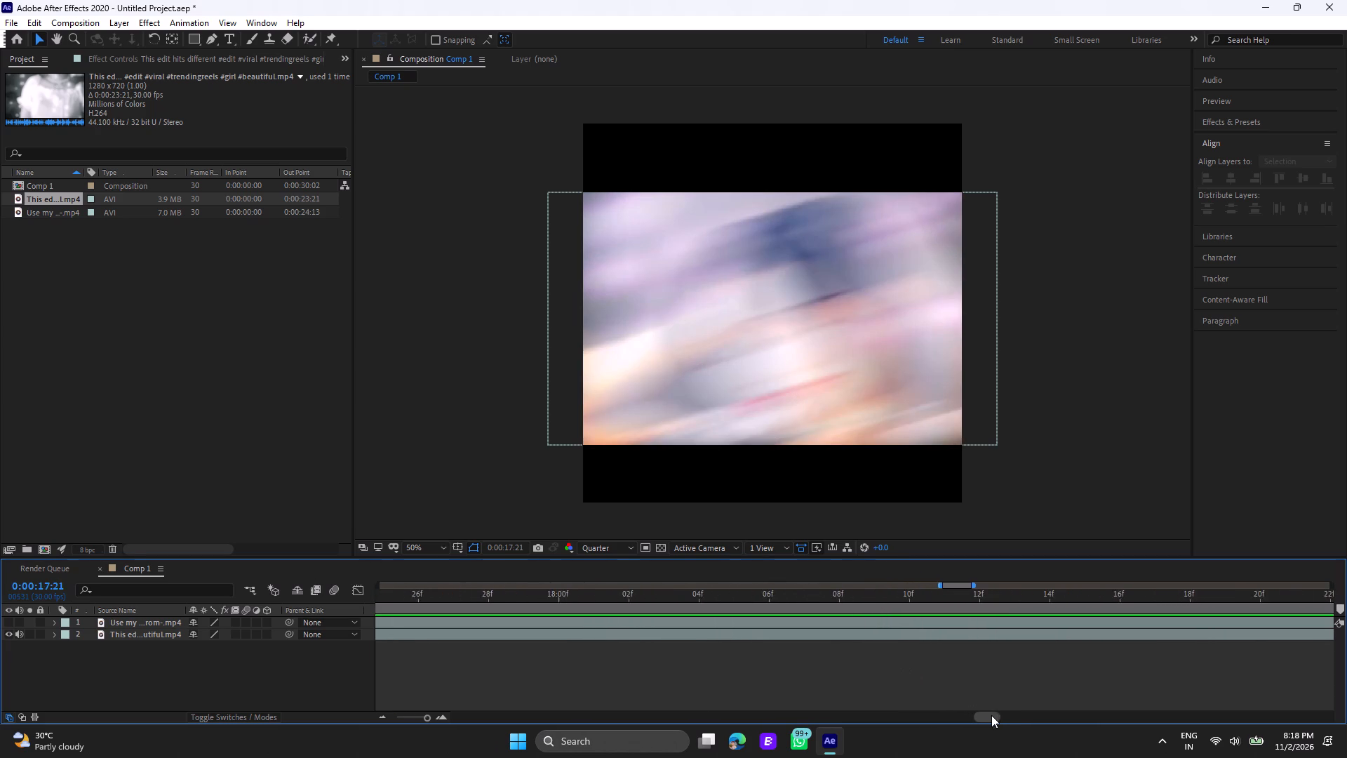
left_click_drag(991, 715, 994, 718)
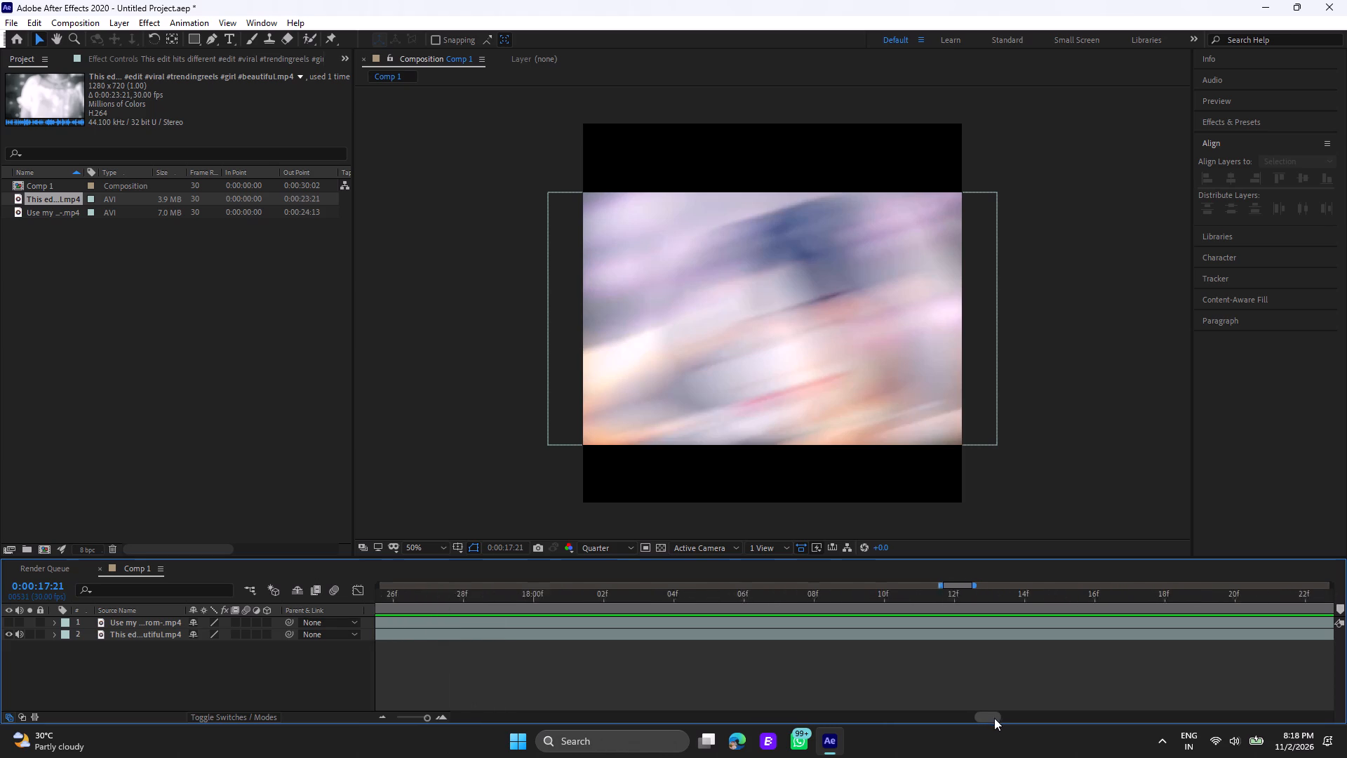
left_click_drag(994, 718, 1008, 722)
left_click(1083, 596)
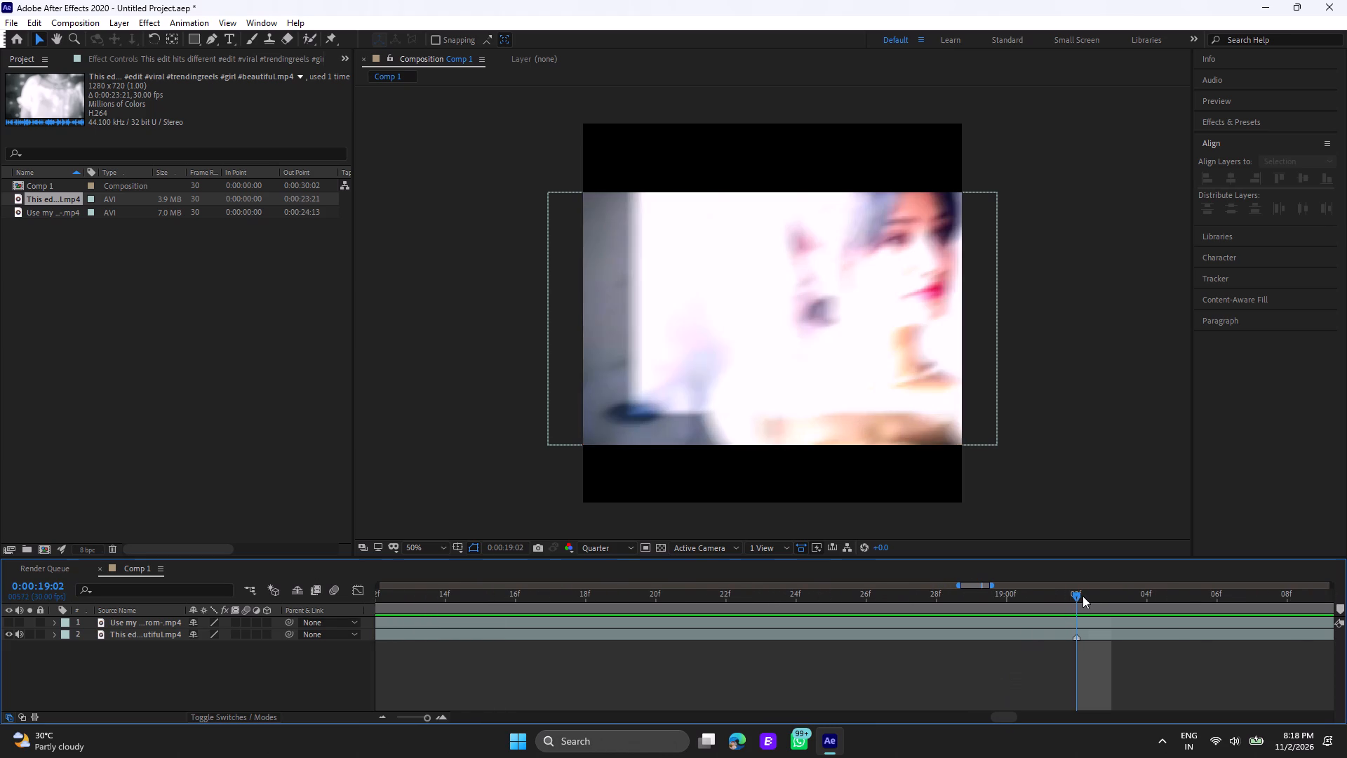
key("asterisk")
Add composition markers at 0:00:19:20 and 0:00:21:00, in line with the reference layer's markers.
left_click_drag(1011, 716, 1033, 722)
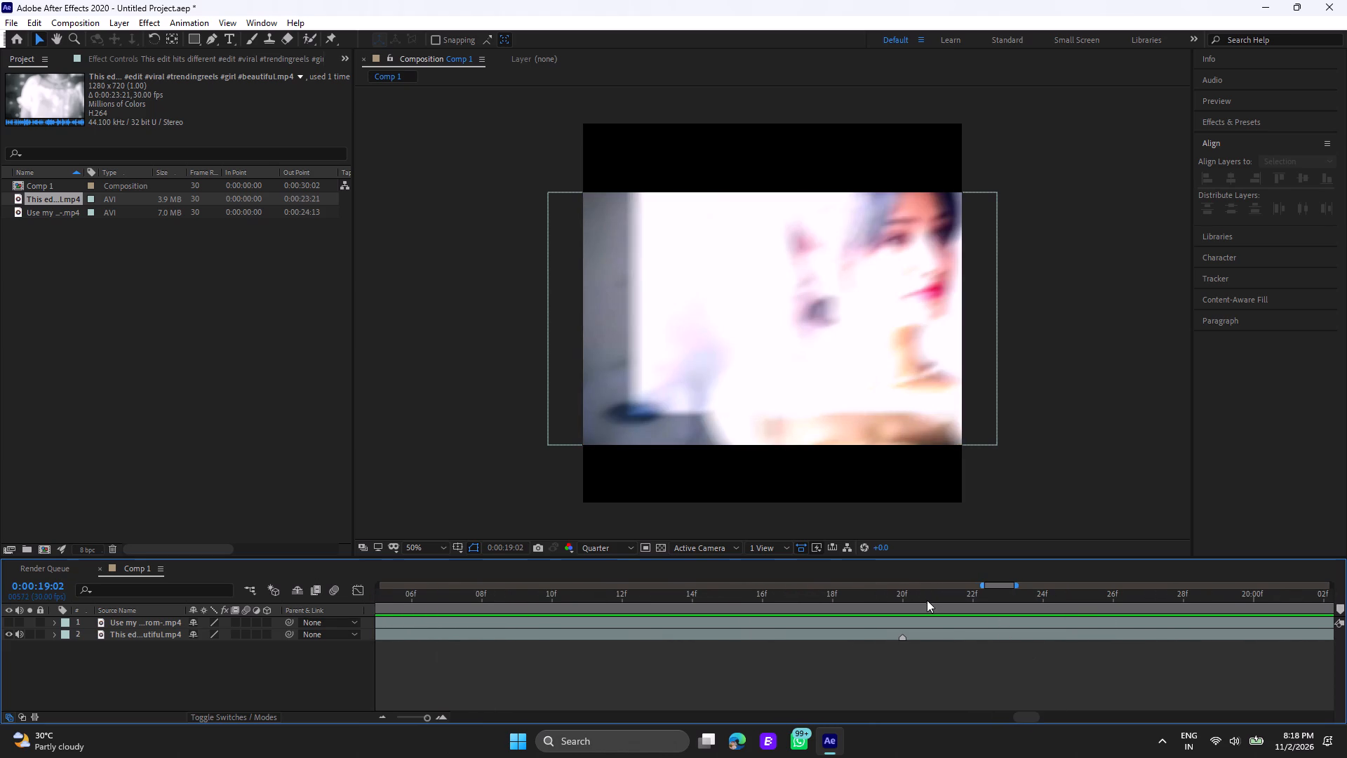
left_click(906, 597)
key("asterisk")
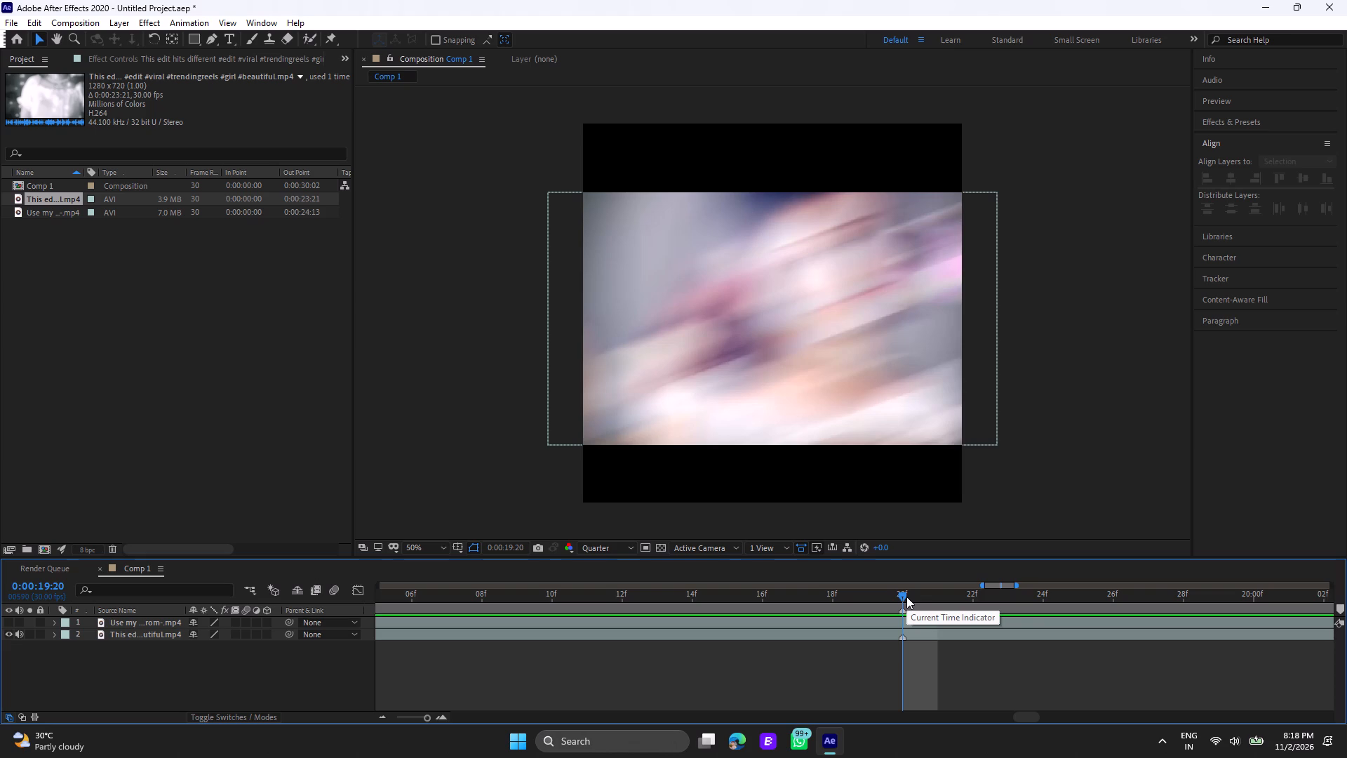
left_click_drag(1015, 719, 1026, 721)
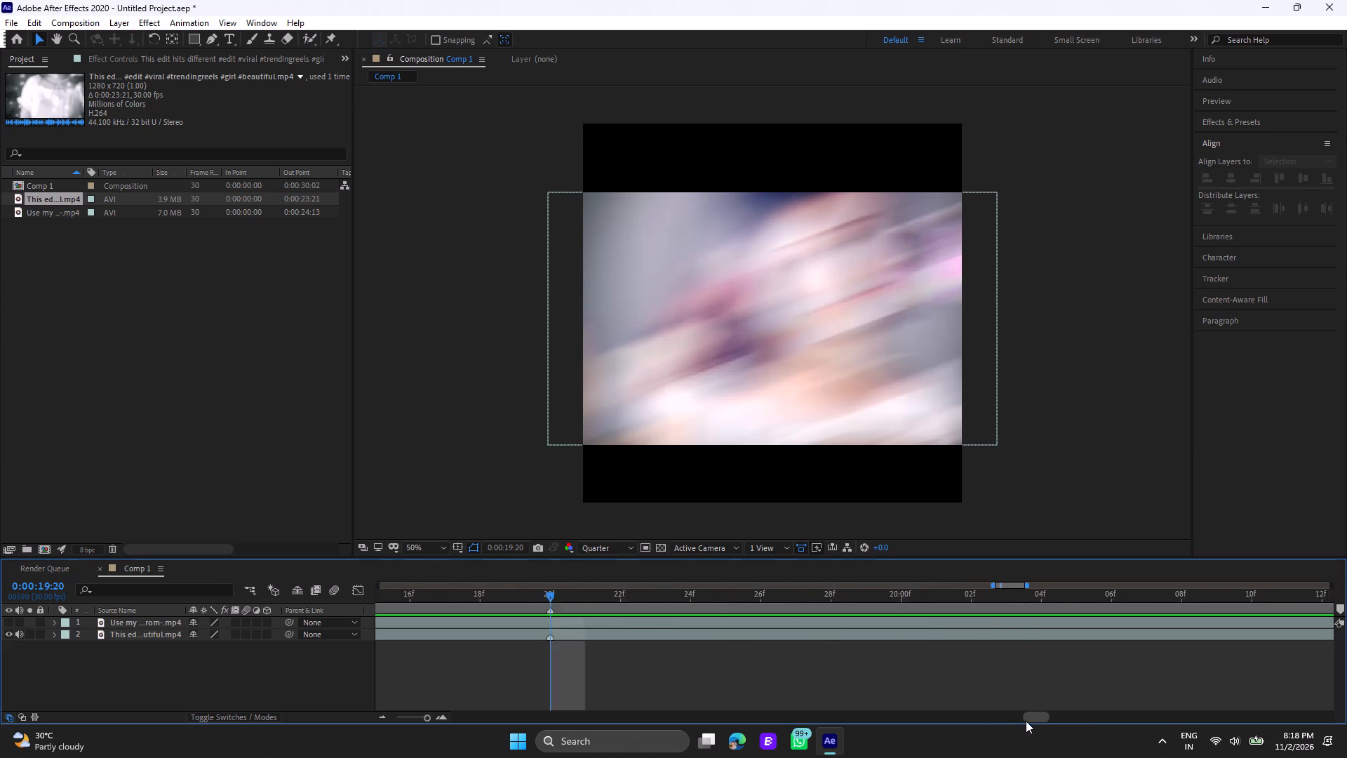
left_click_drag(1026, 721, 1053, 725)
left_click(949, 593)
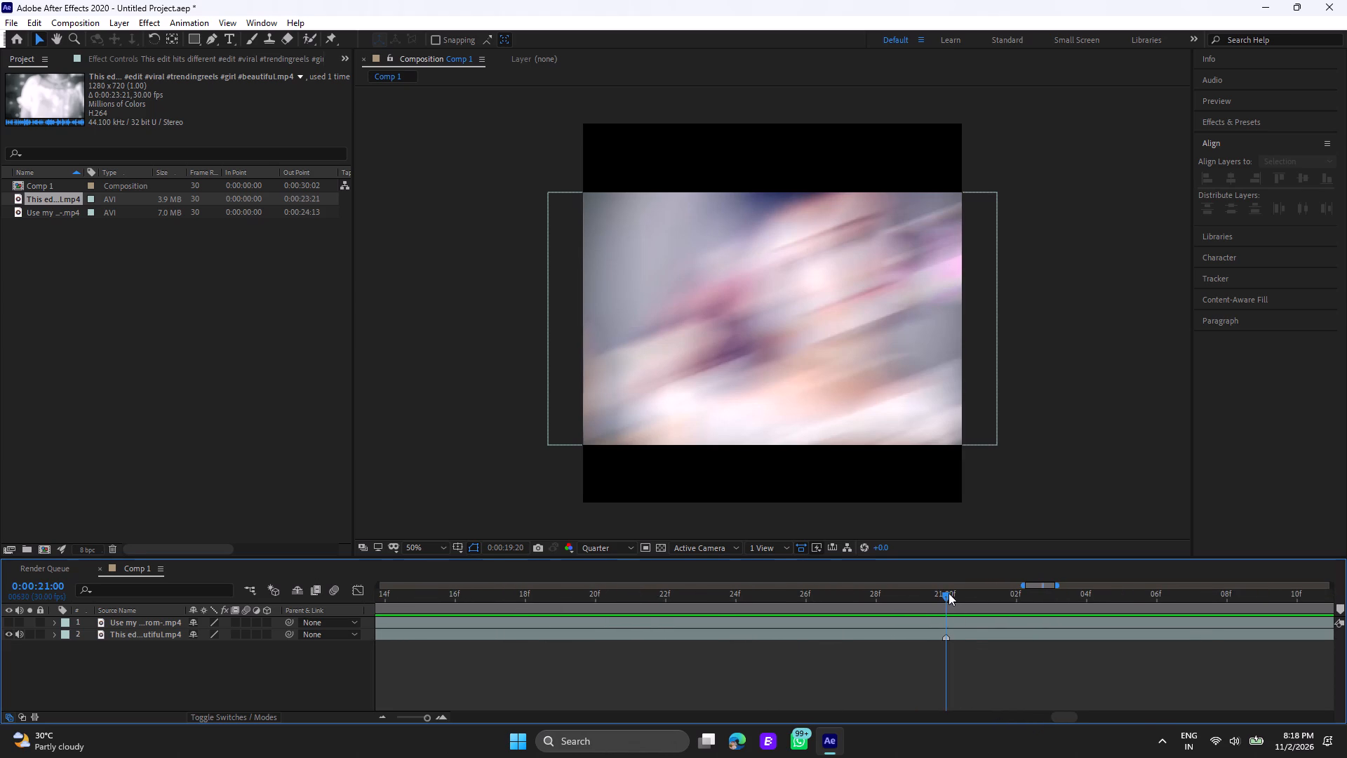
key("asterisk")
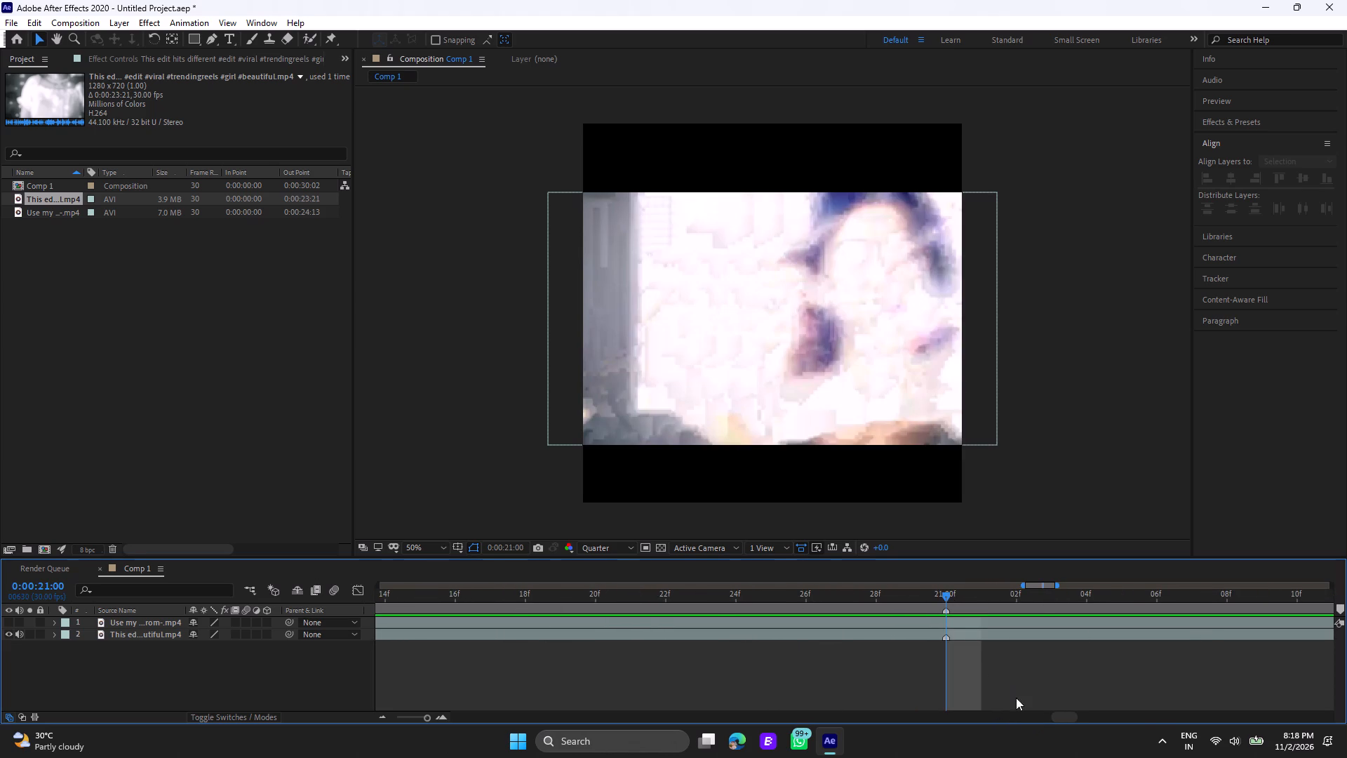
Check the rest of the timeline for reference markers, and delete all markers from the reference layer.
left_click_drag(1056, 718, 1091, 722)
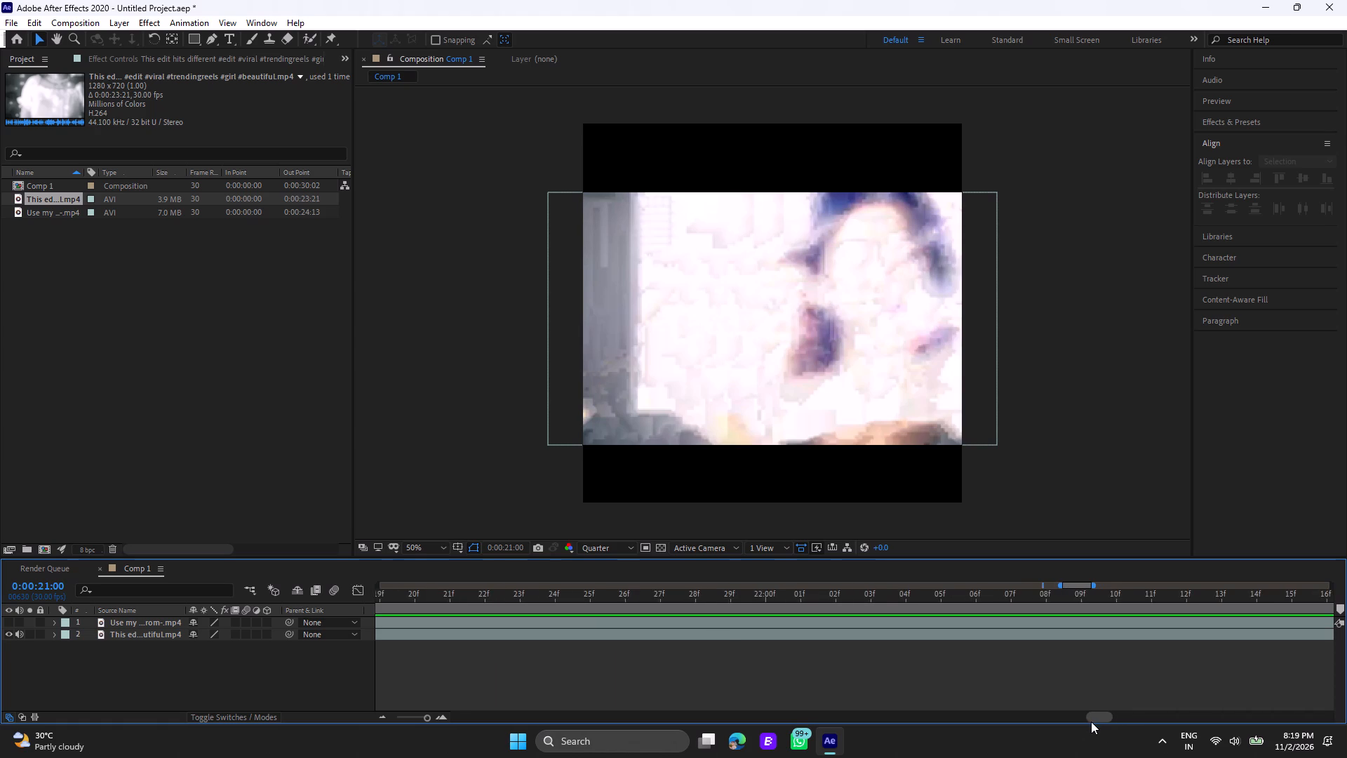
left_click_drag(1091, 722, 1111, 726)
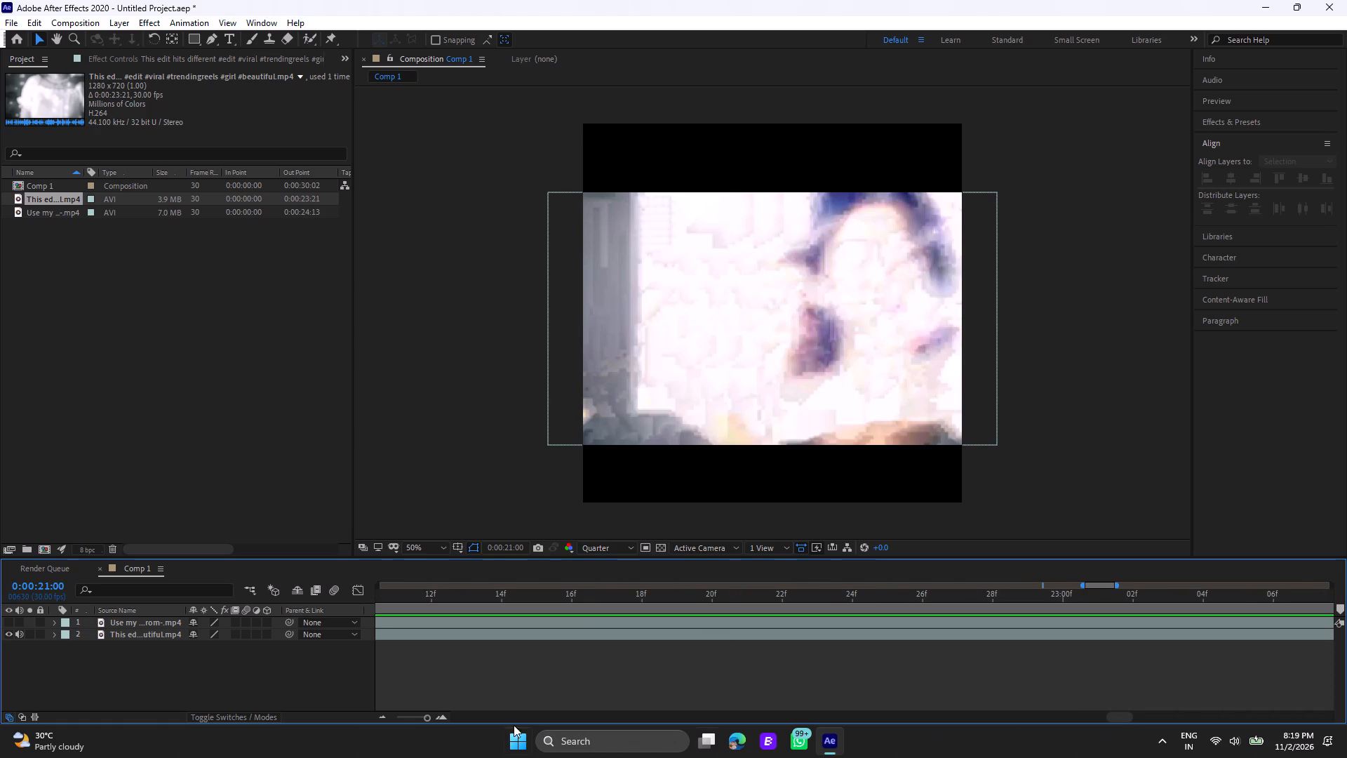
left_click_drag(427, 721, 416, 722)
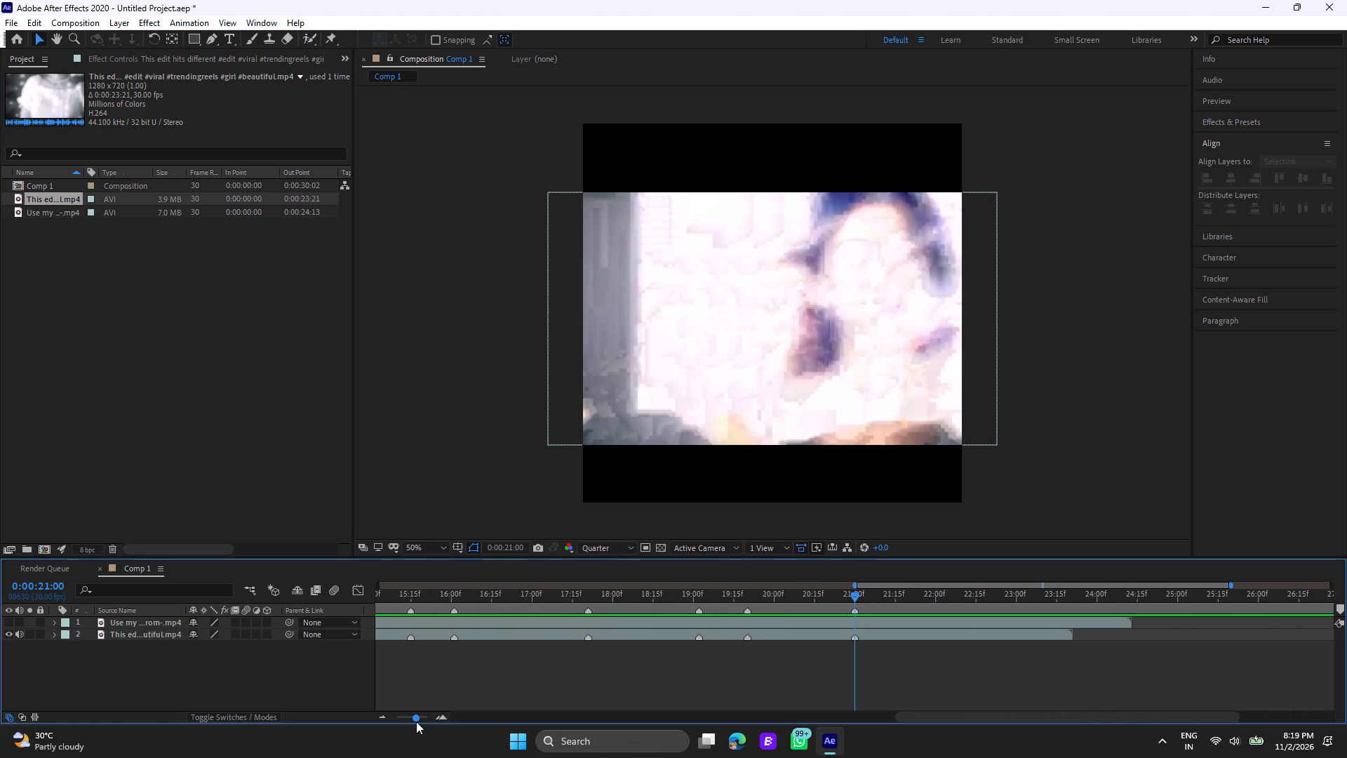
left_click_drag(416, 722, 412, 722)
key("space")
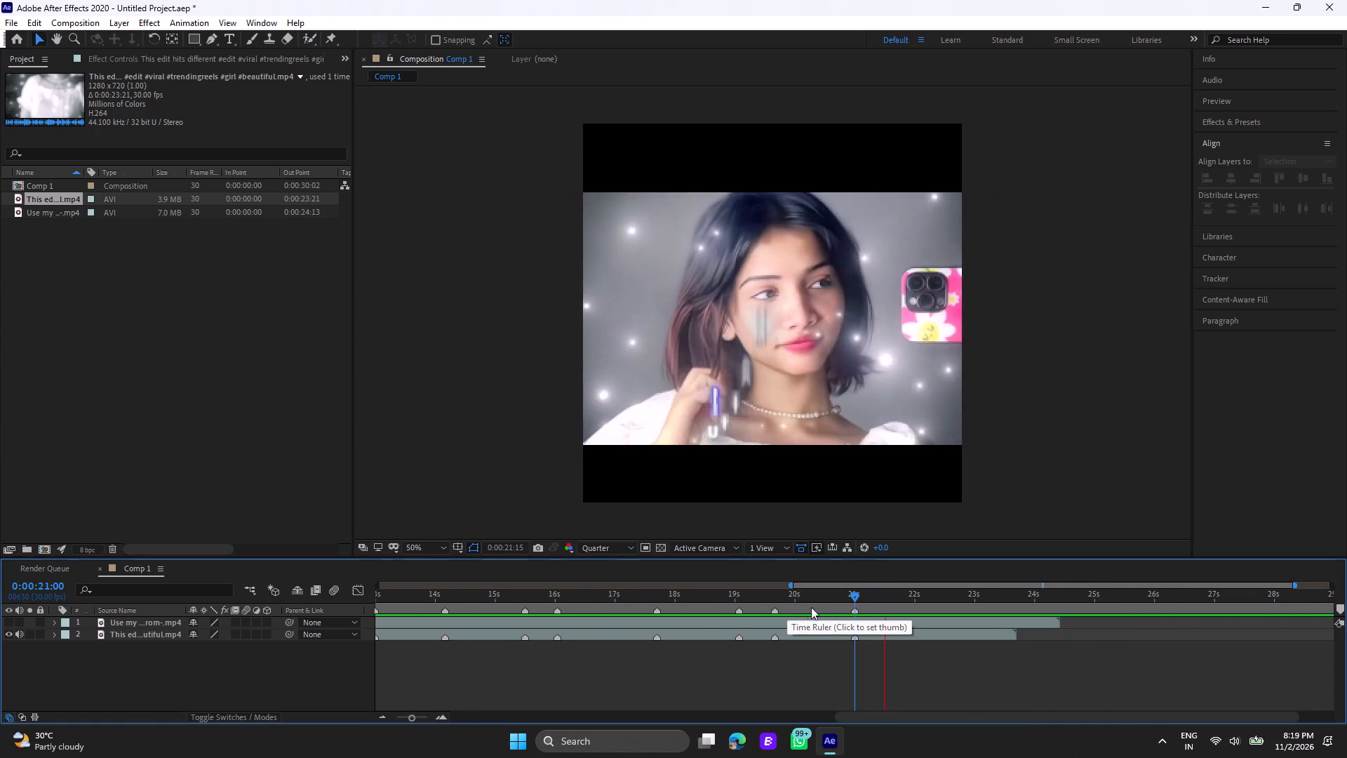
left_click(626, 598)
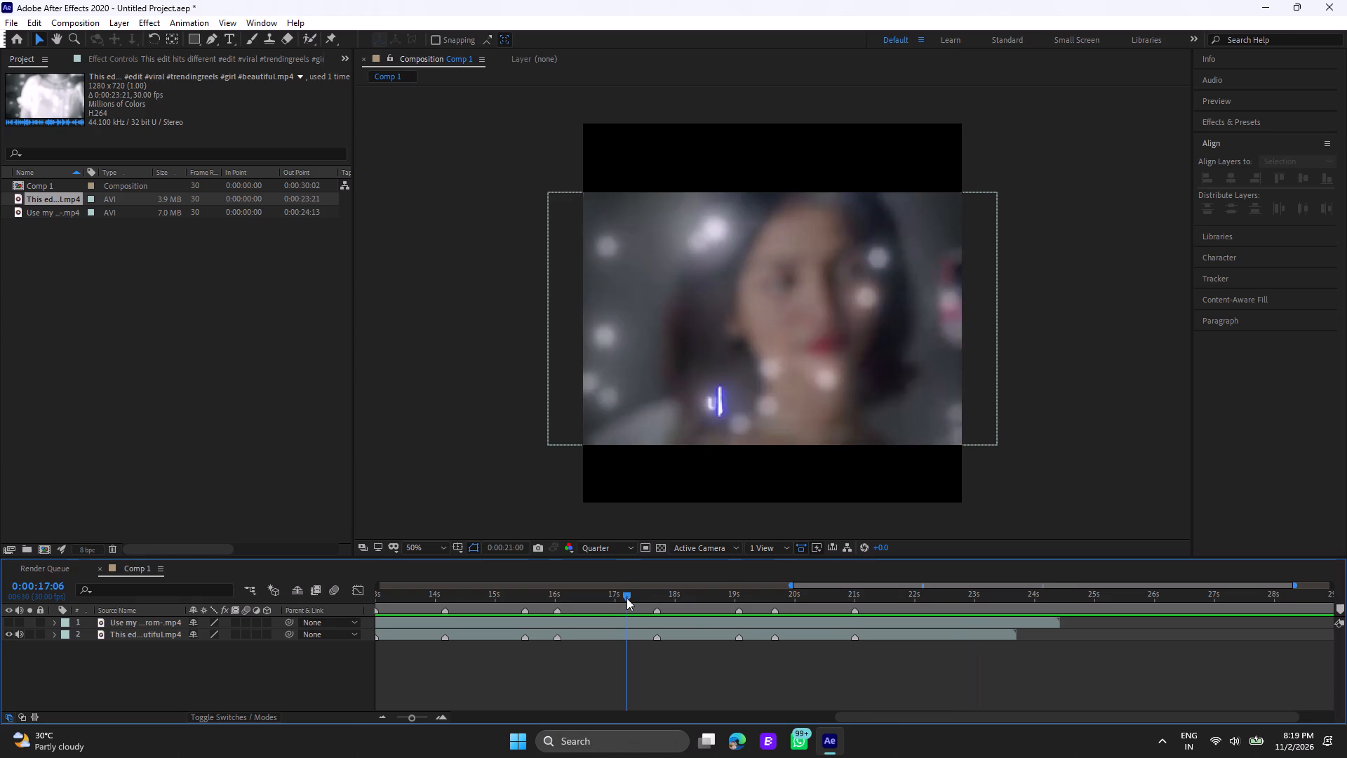
left_click_drag(626, 598, 584, 629)
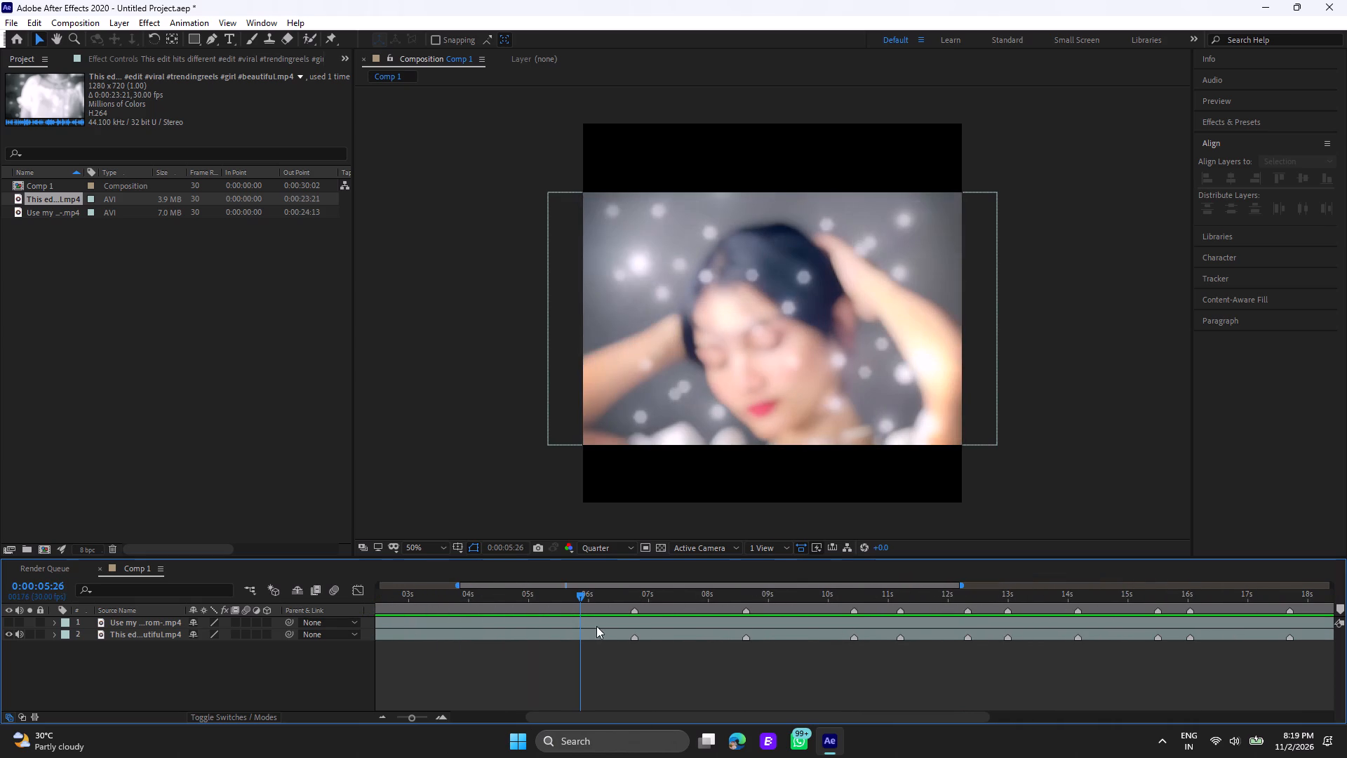
left_click(649, 637)
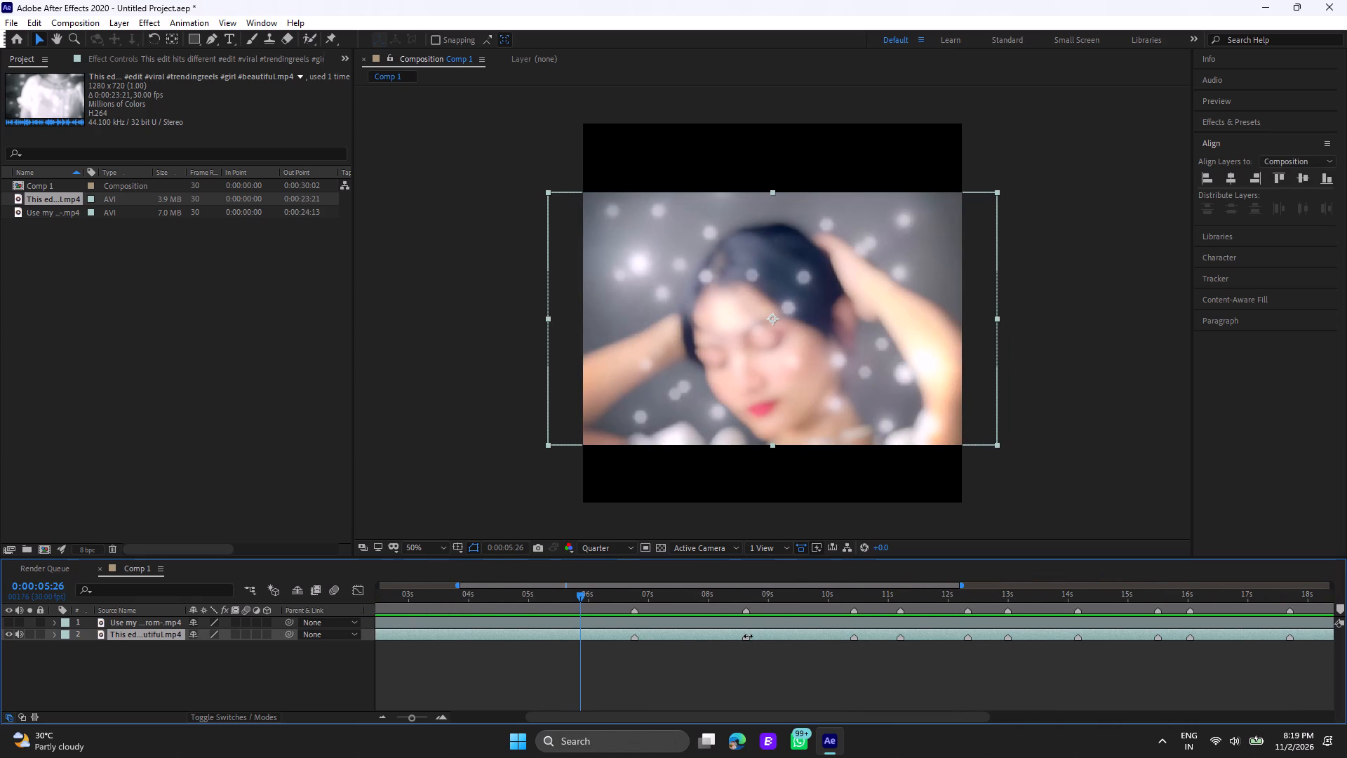
right_click(748, 636)
left_click(800, 579)
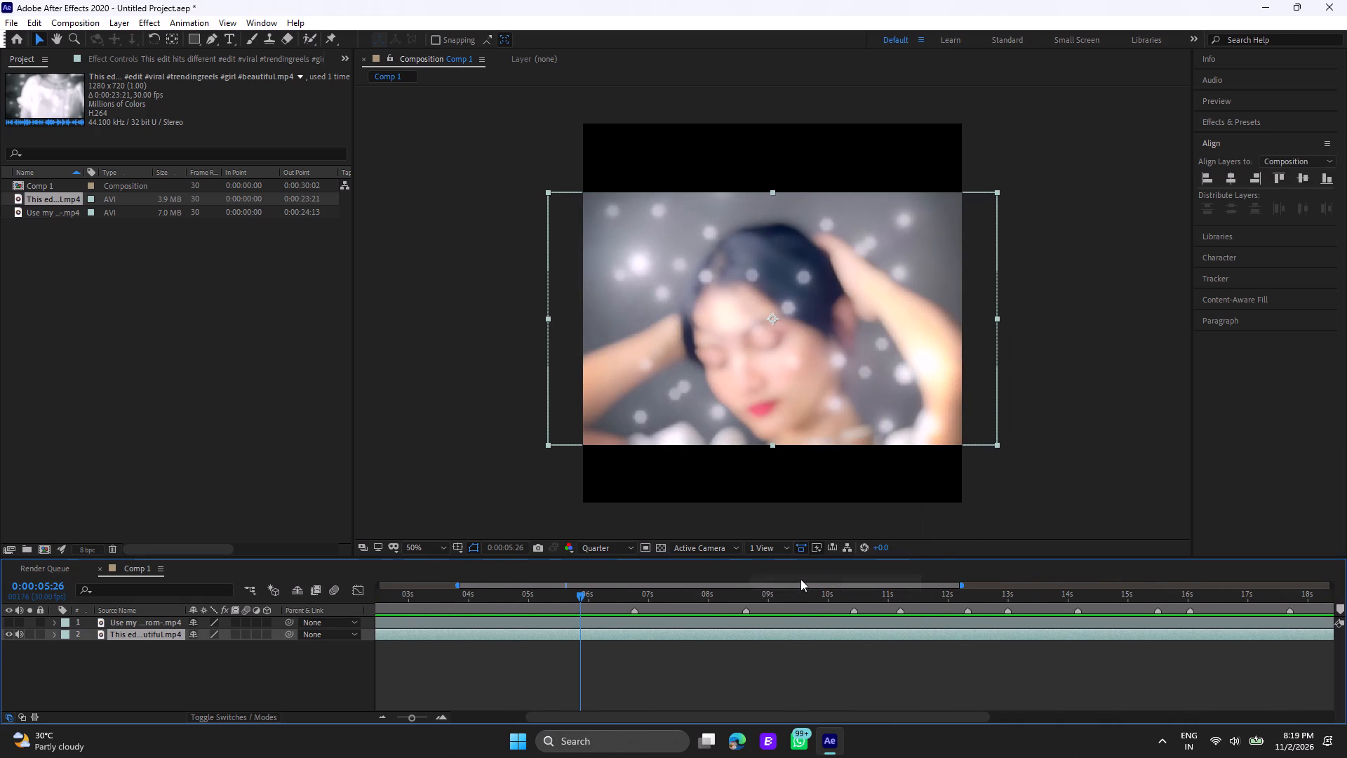
Find the reference clip's cut during the "SHE IS SO" caption and add a composition marker there, at 0:00:04:15.
key("space")
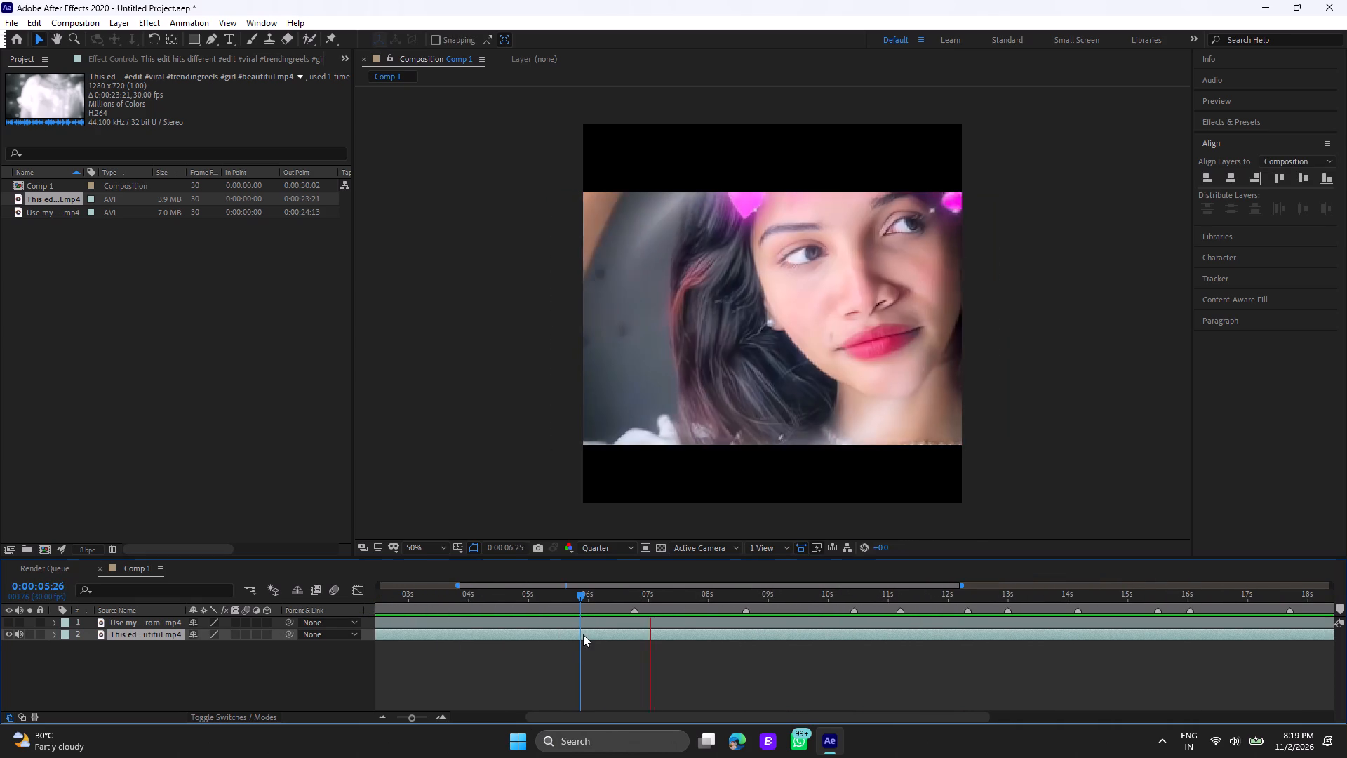
left_click(623, 593)
left_click_drag(623, 593, 640, 602)
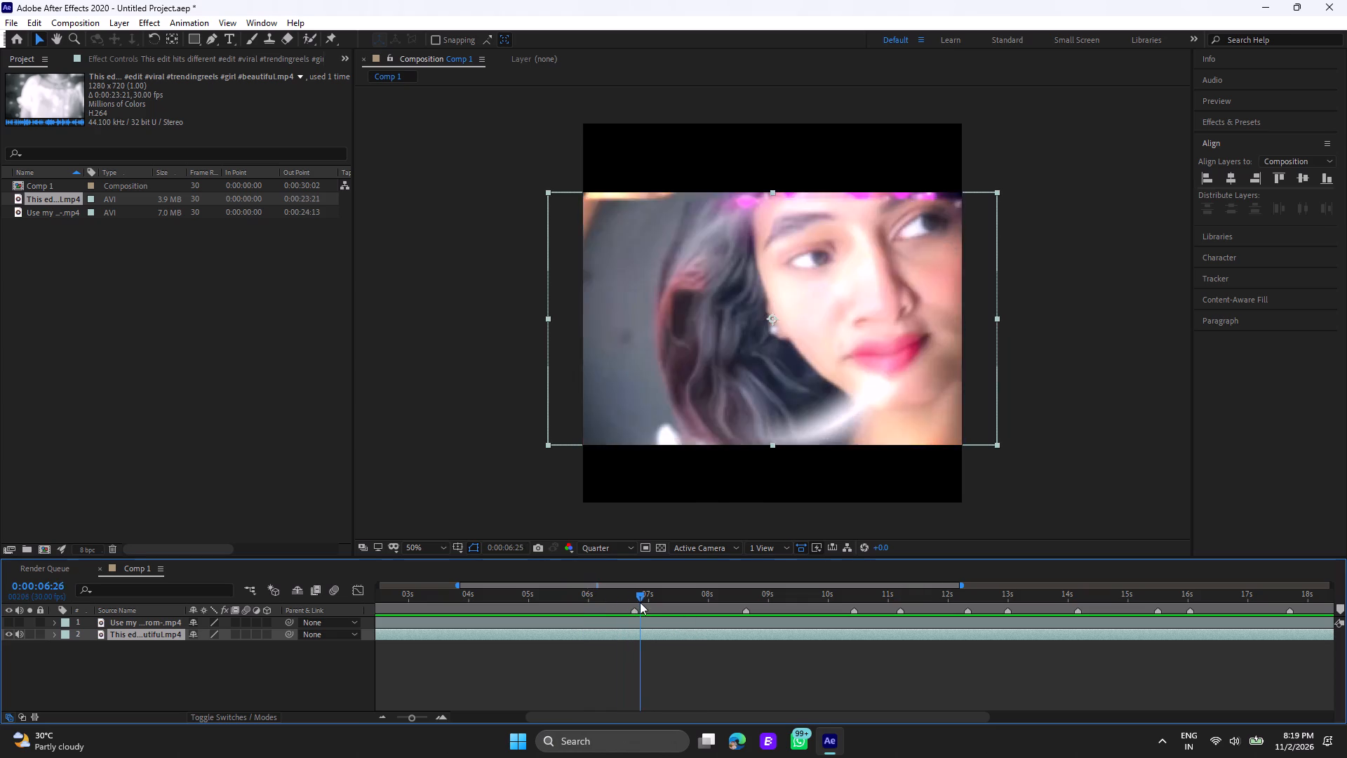
left_click_drag(640, 602, 457, 627)
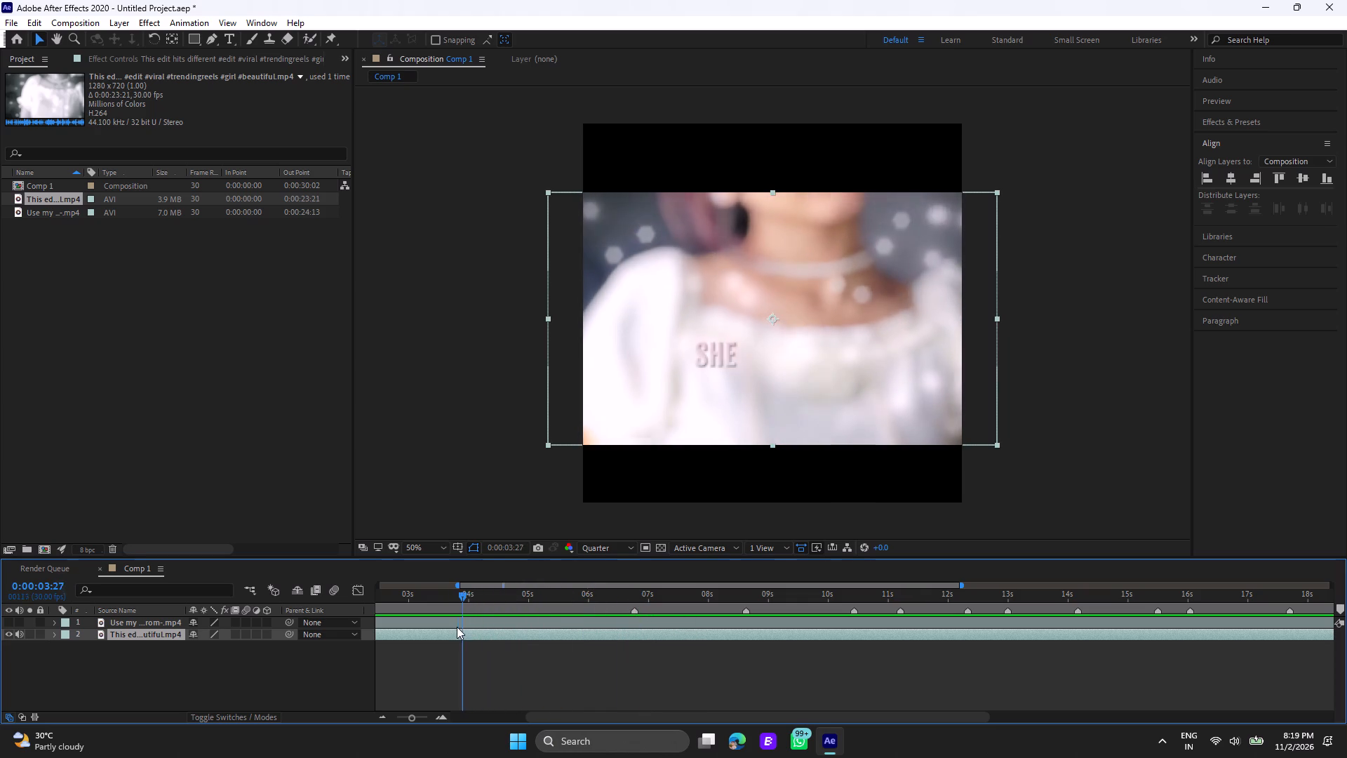
left_click_drag(457, 627, 457, 627)
key("space")
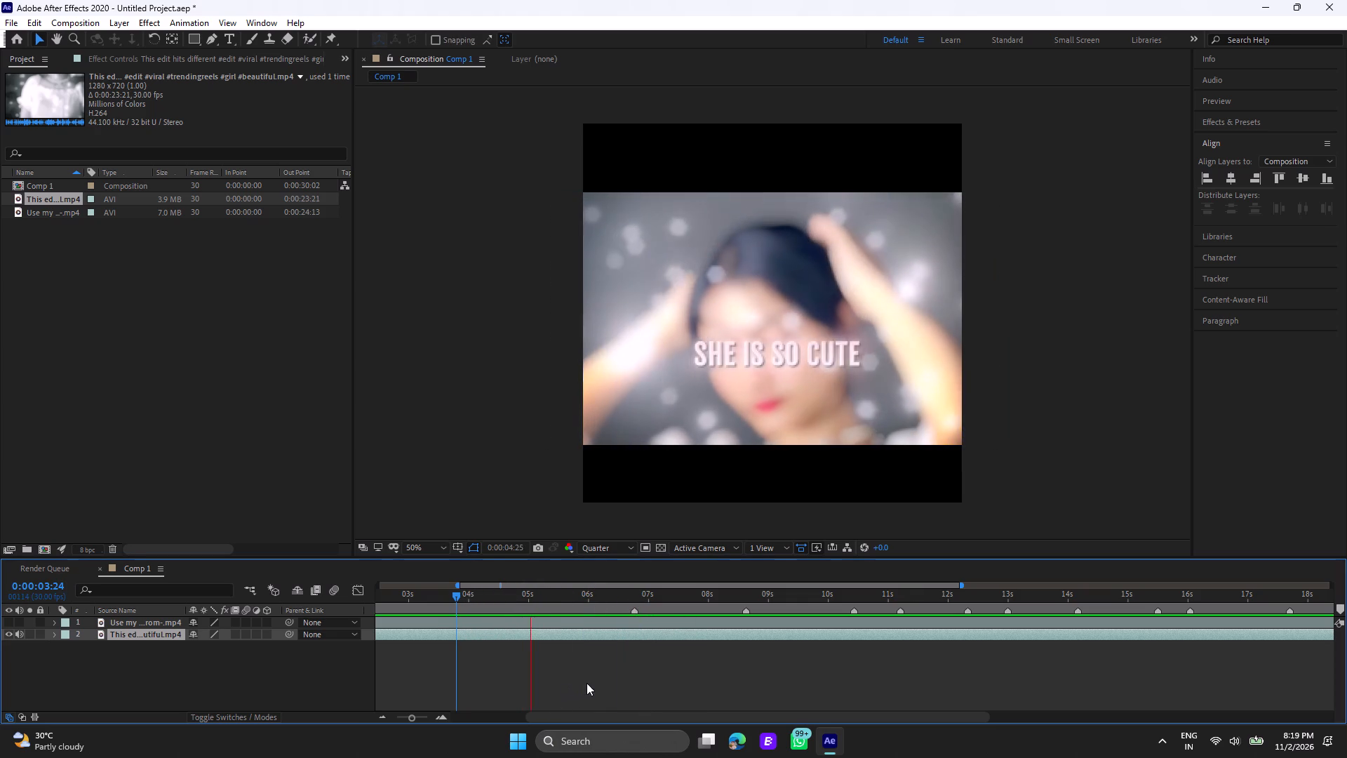
key("space")
left_click(494, 599)
left_click_drag(492, 599, 468, 602)
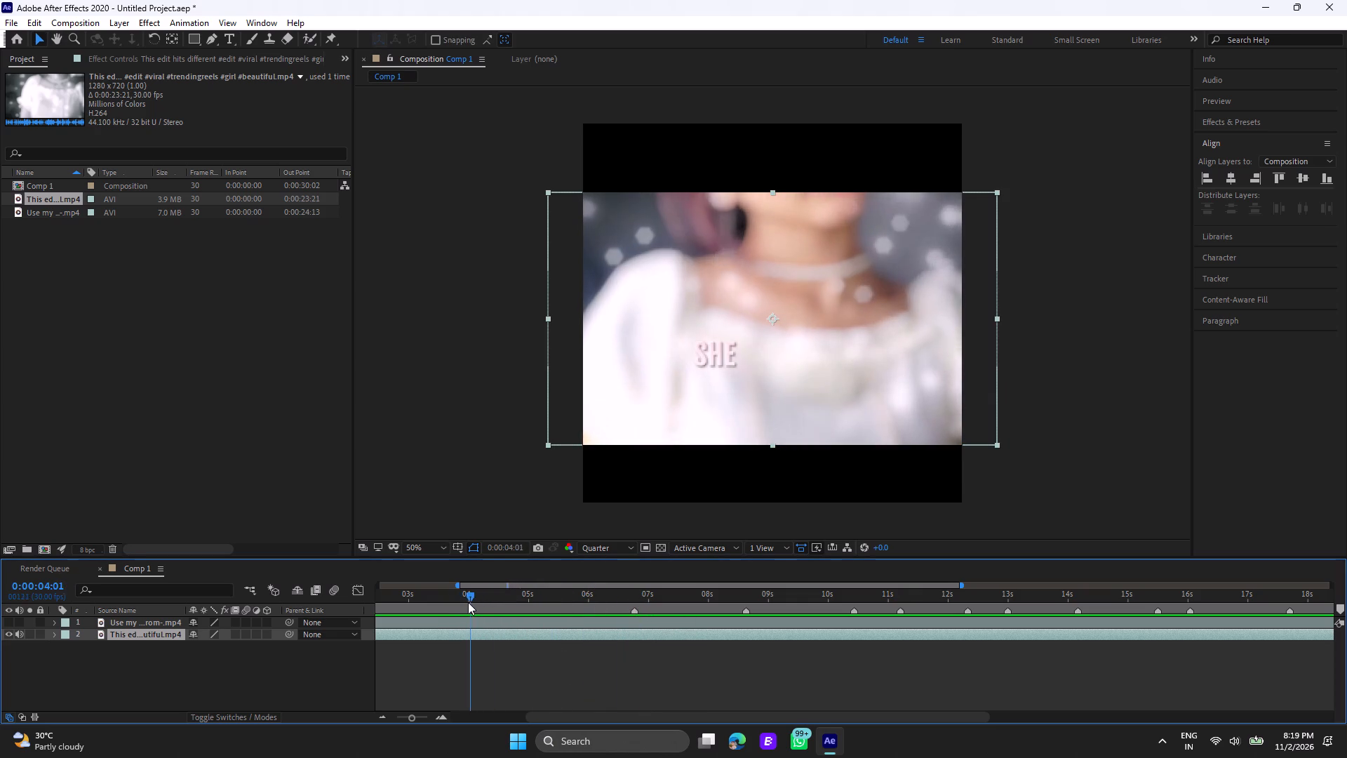
left_click_drag(468, 602, 457, 604)
key("space")
key("space")
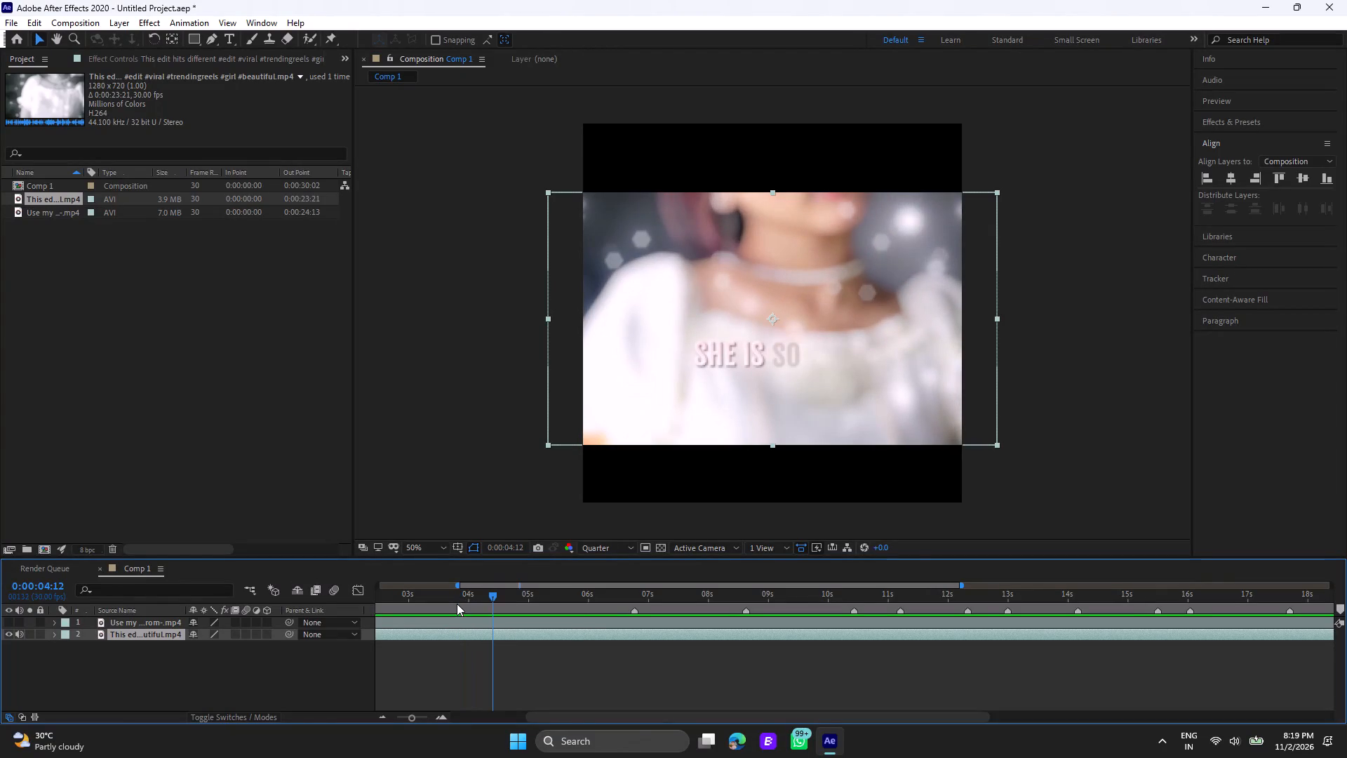
key("Page_Up")
key("Page_Up")
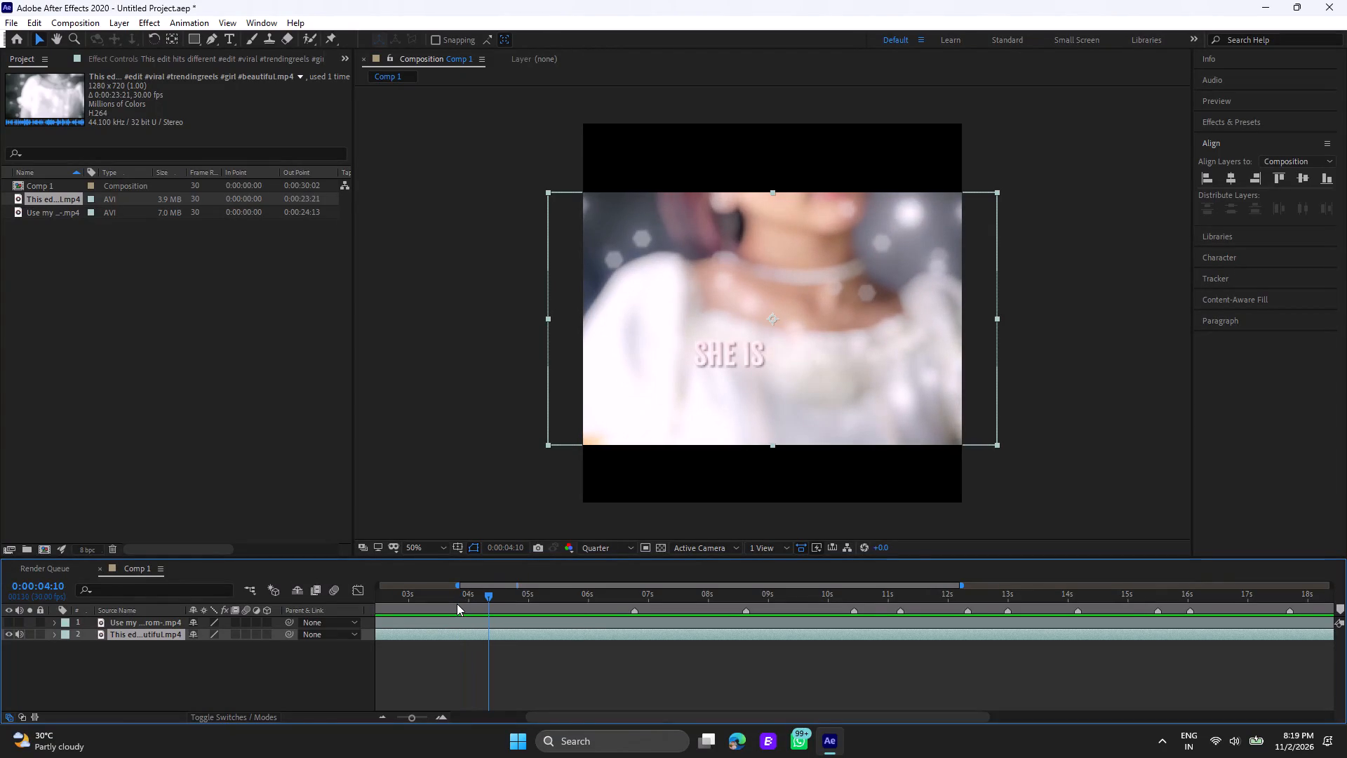
key("Page_Down")
key("Page_Down")
key("Page_Down")
key("Page_Down")
key("Page_Down")
key("Page_Up")
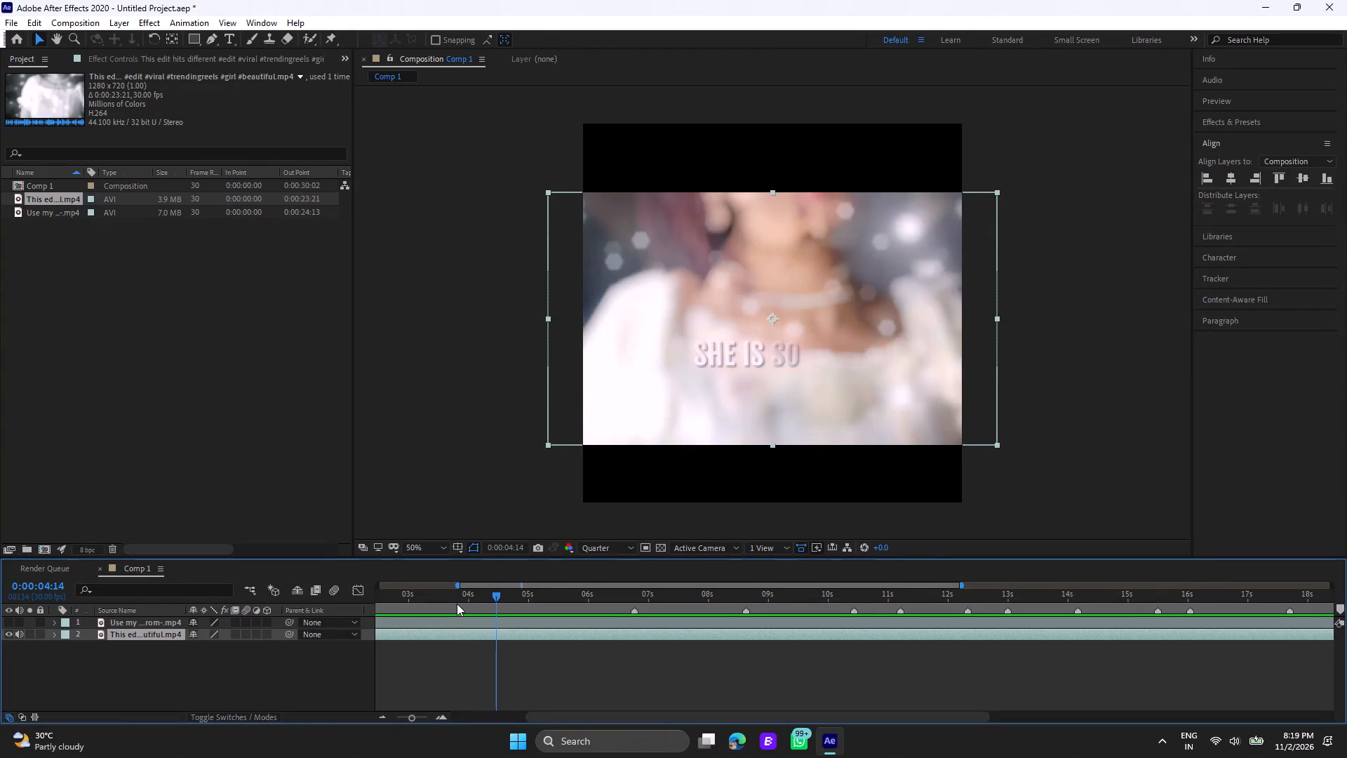
key("Page_Down")
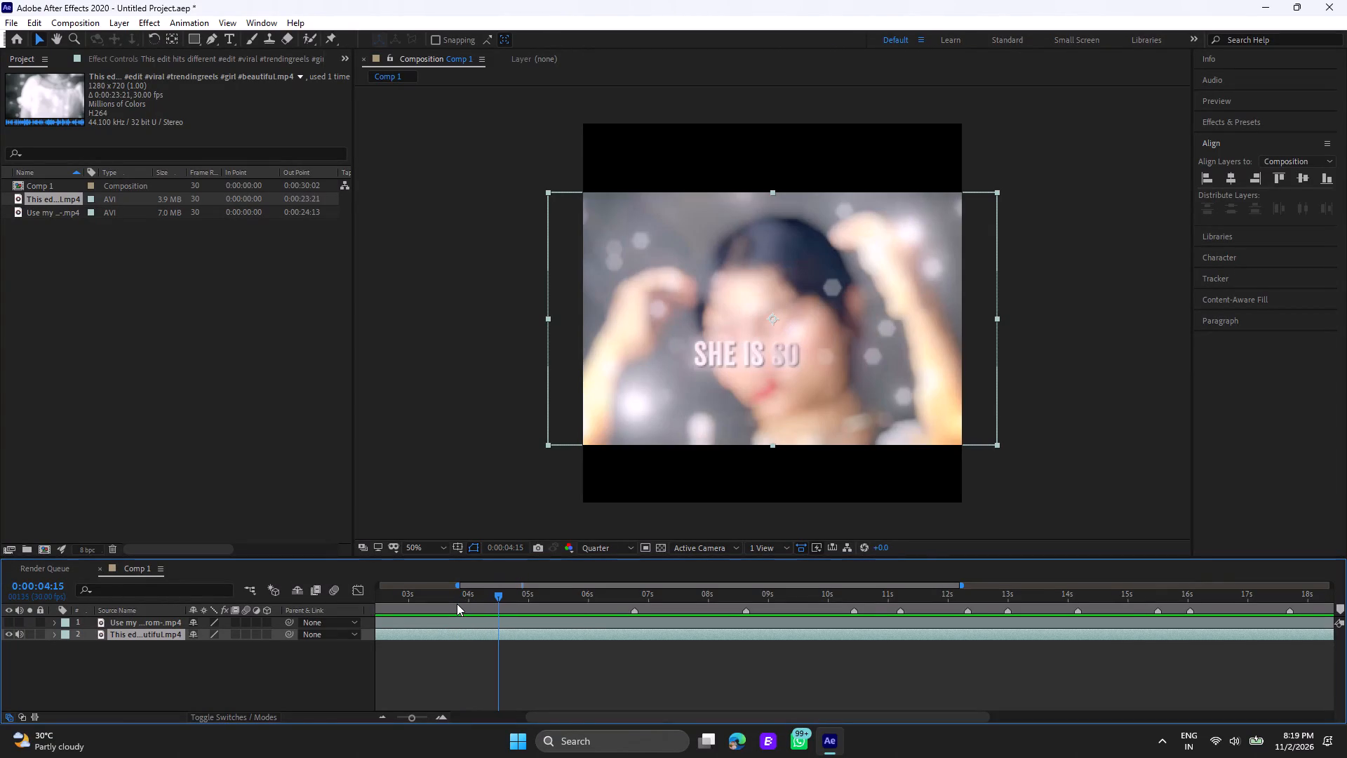
left_click(460, 689)
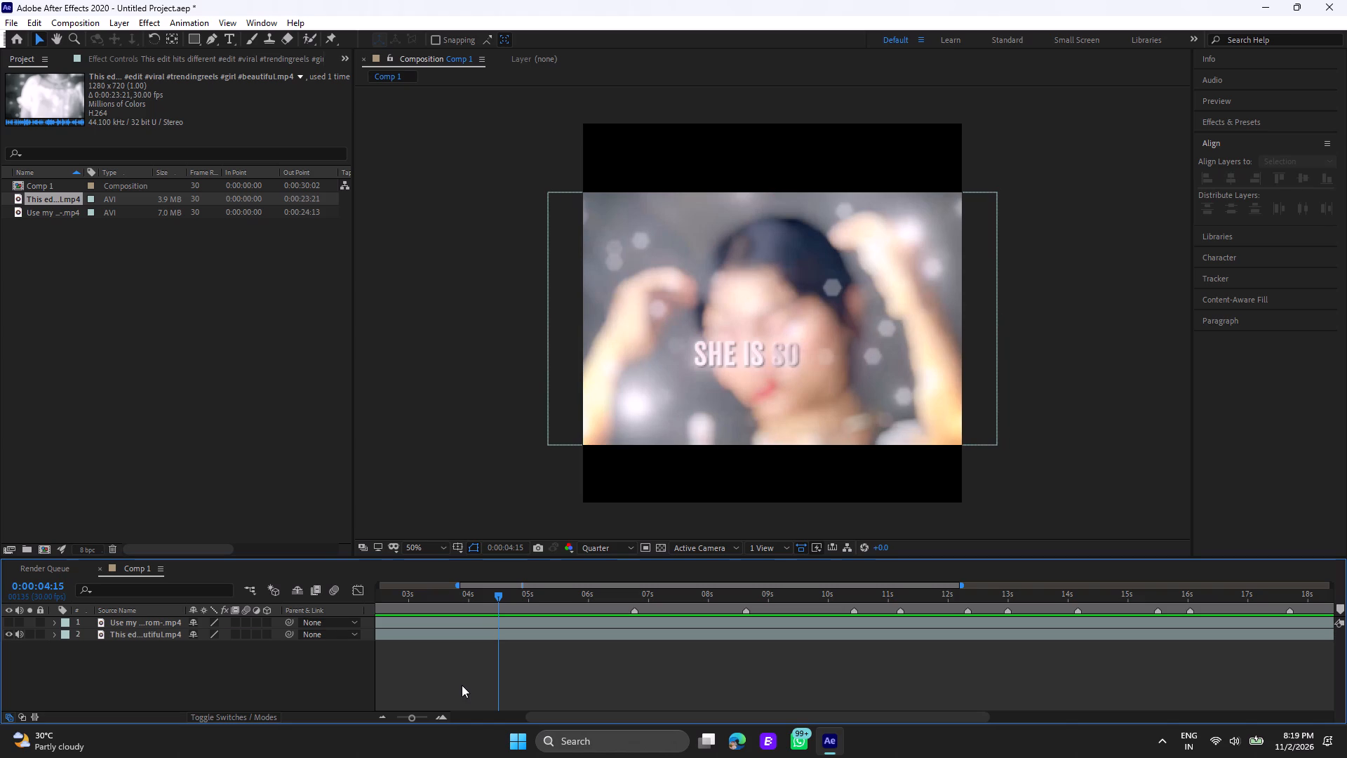
key("asterisk")
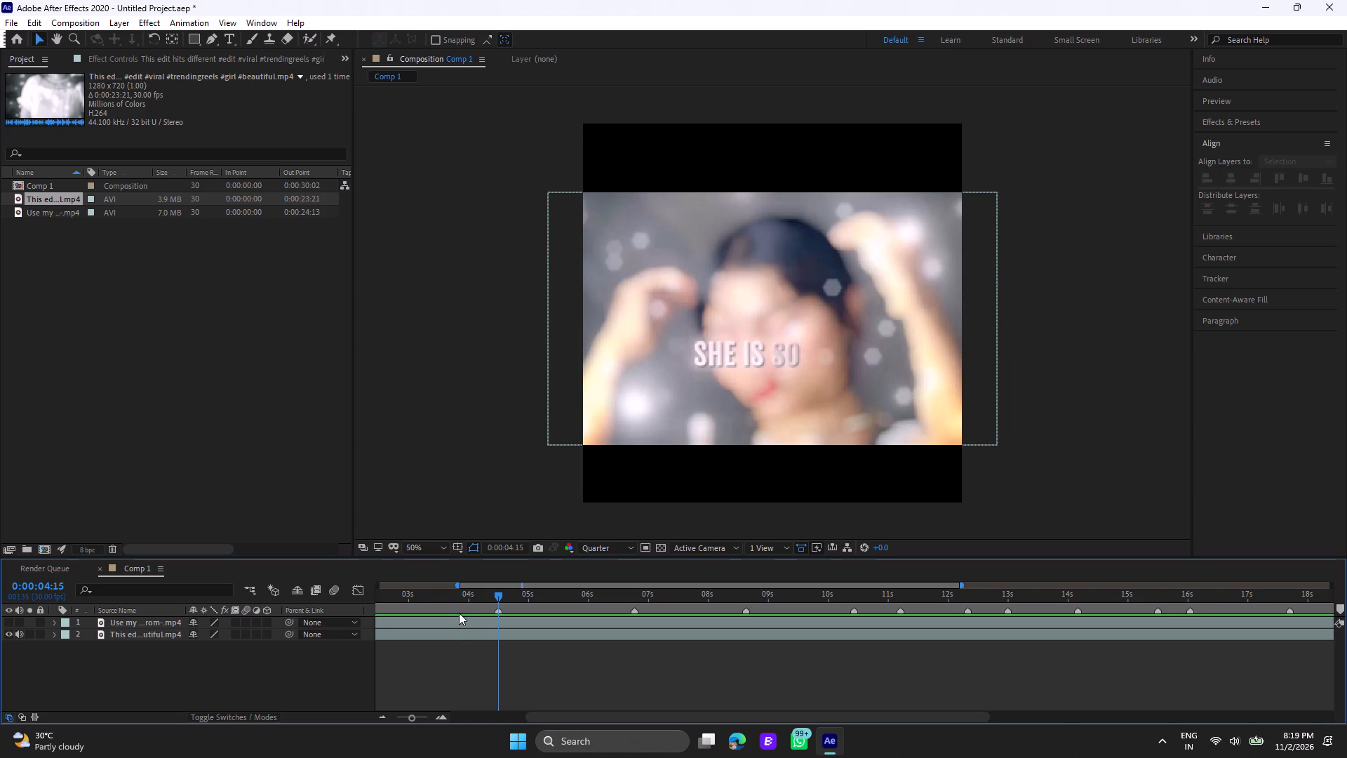
Preview the marked cuts, return to 0:00:00:00, and make the "Use my" layer visible in place of the reference layer's video.
left_click(454, 601)
key("space")
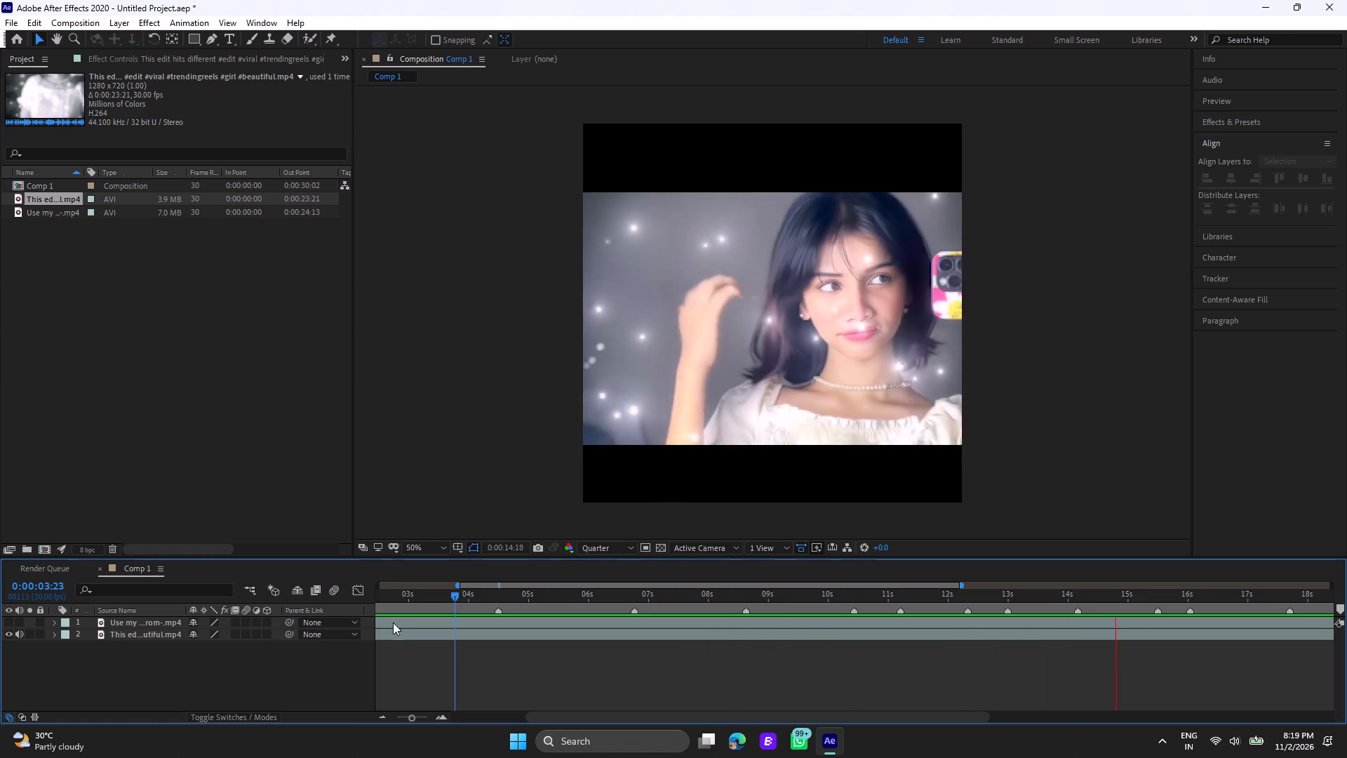
left_click_drag(536, 714, 383, 718)
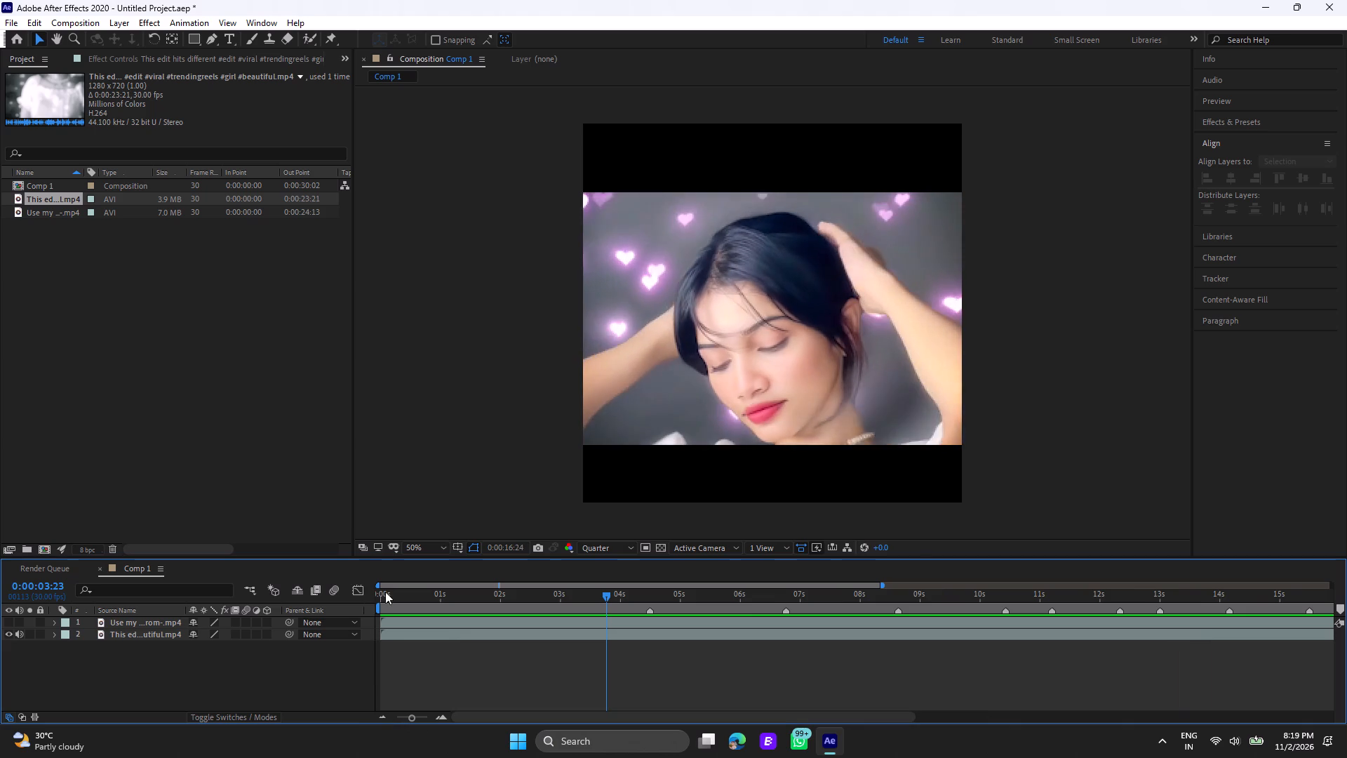
left_click(387, 594)
left_click_drag(387, 595, 342, 601)
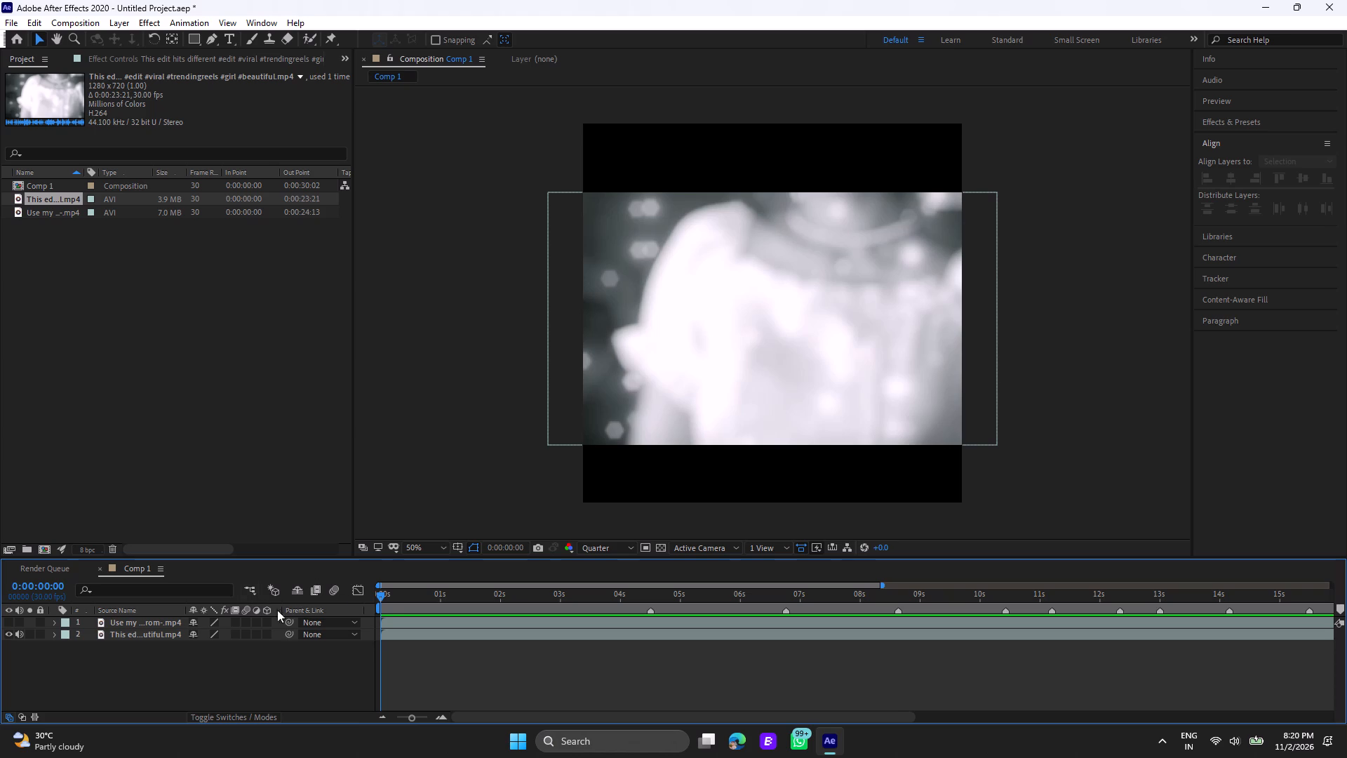
left_click(7, 622)
left_click(7, 634)
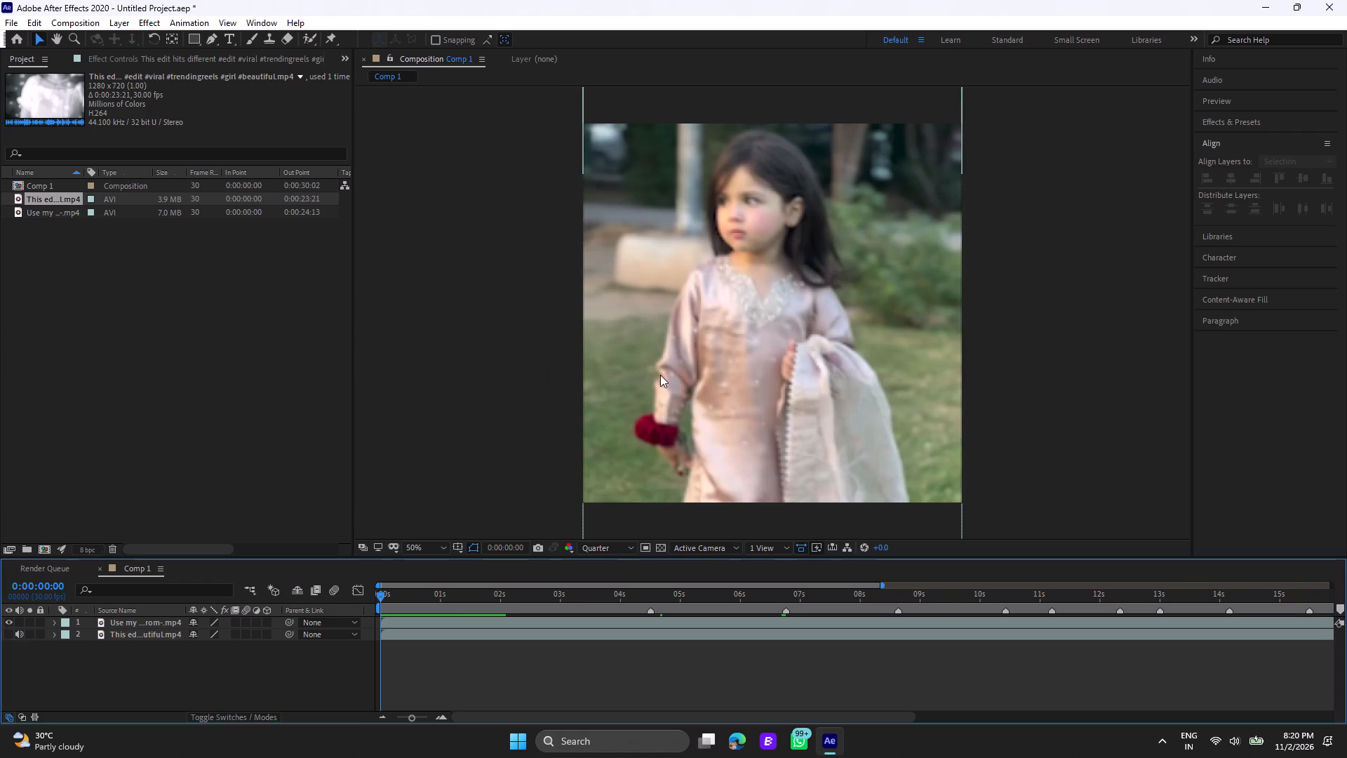
Preview the opening of the "Use my" clip from 0:00:00:00.
key("space")
key("space")
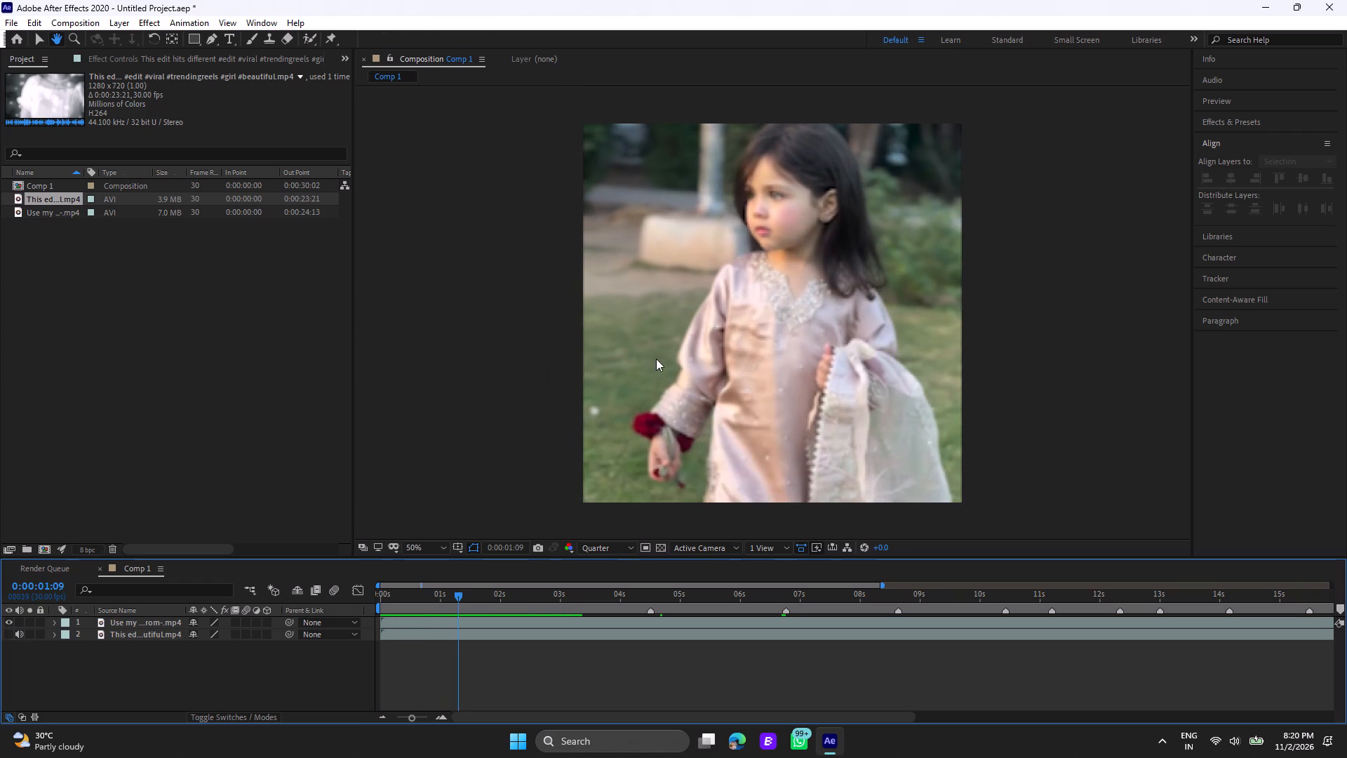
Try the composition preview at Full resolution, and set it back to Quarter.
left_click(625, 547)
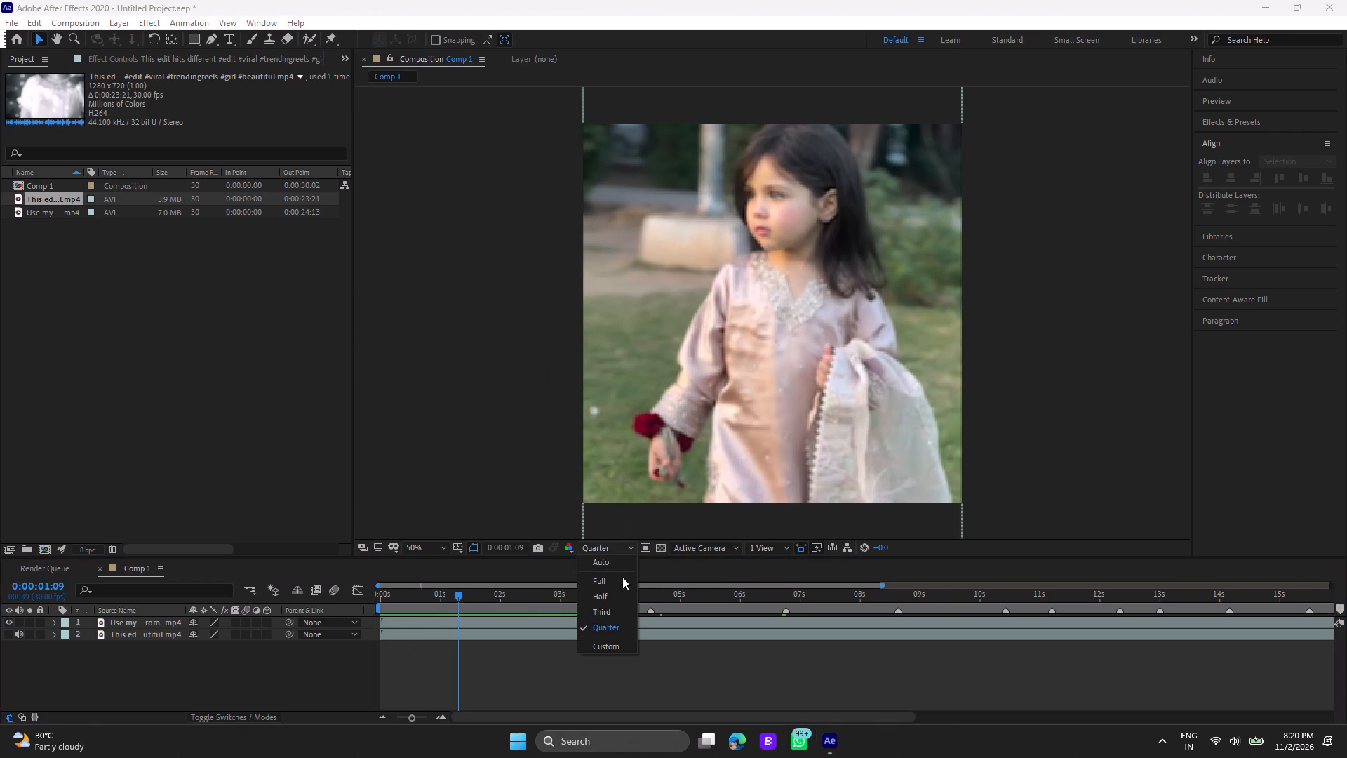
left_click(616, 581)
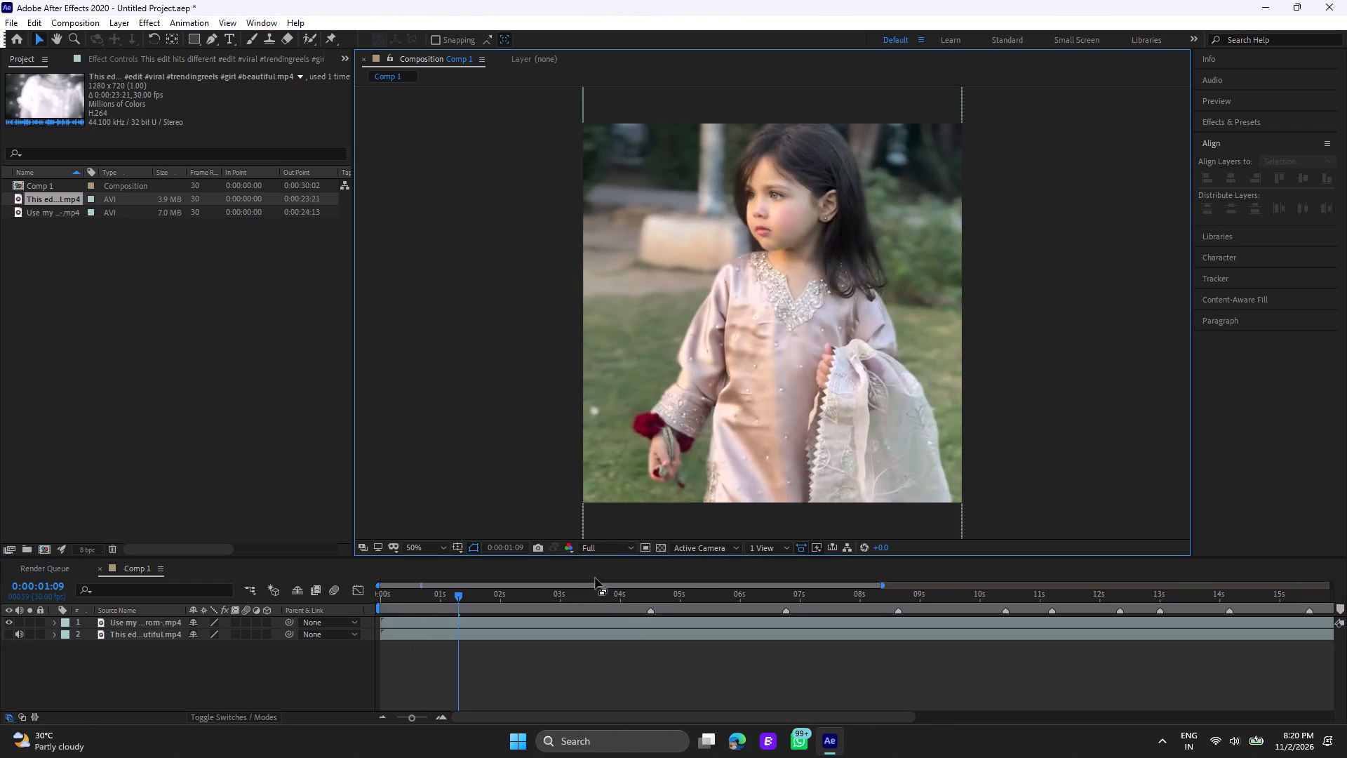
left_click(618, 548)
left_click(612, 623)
Play and scrub the first seven seconds of the "Use my" clip to examine its opening shots and where they change.
key("space")
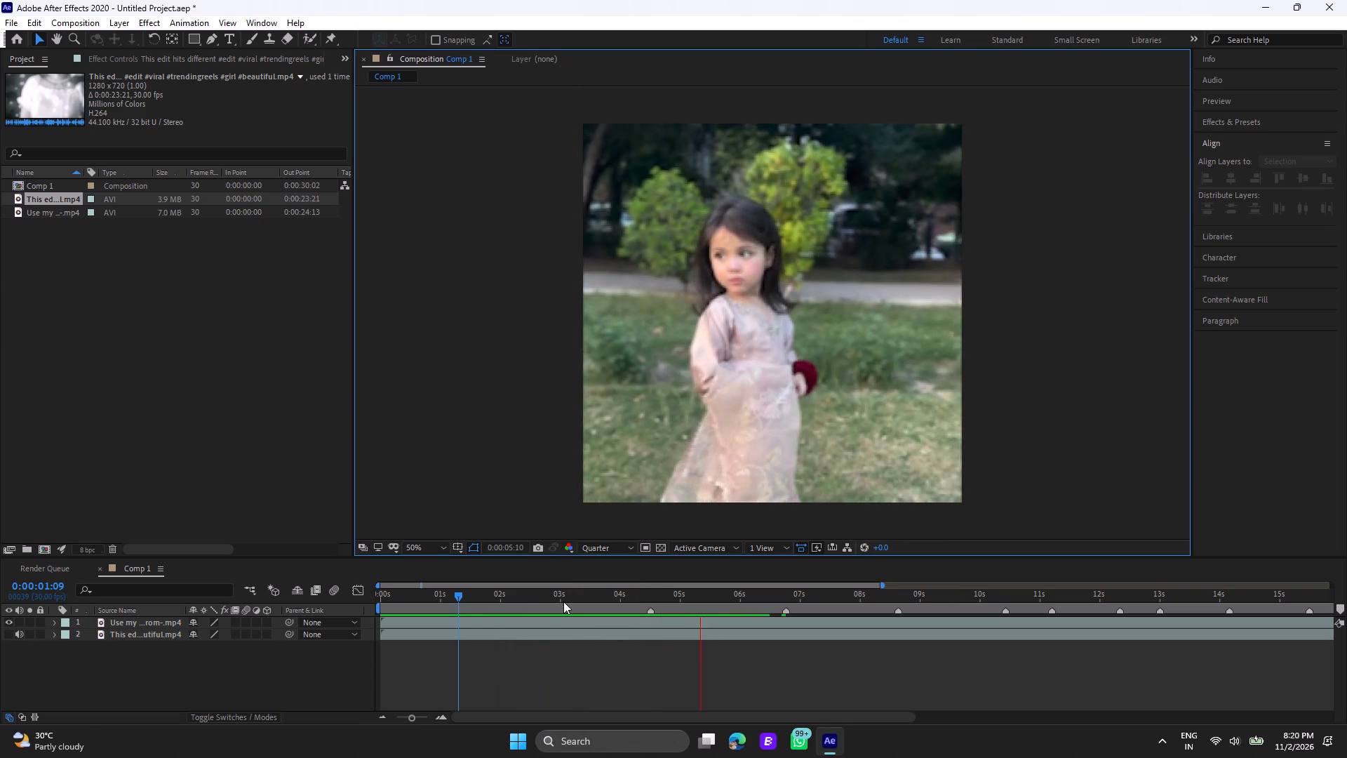
left_click(563, 601)
left_click_drag(563, 601, 537, 606)
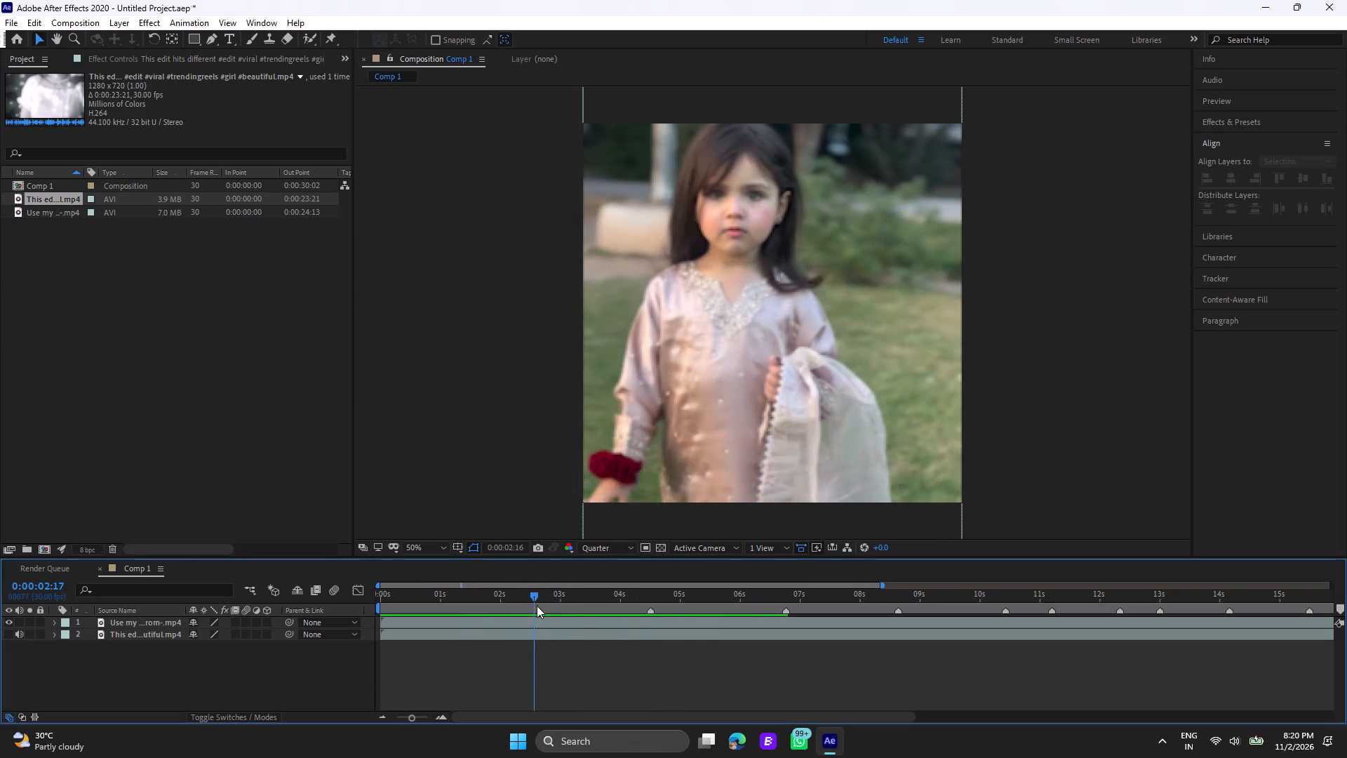
left_click_drag(537, 606, 651, 641)
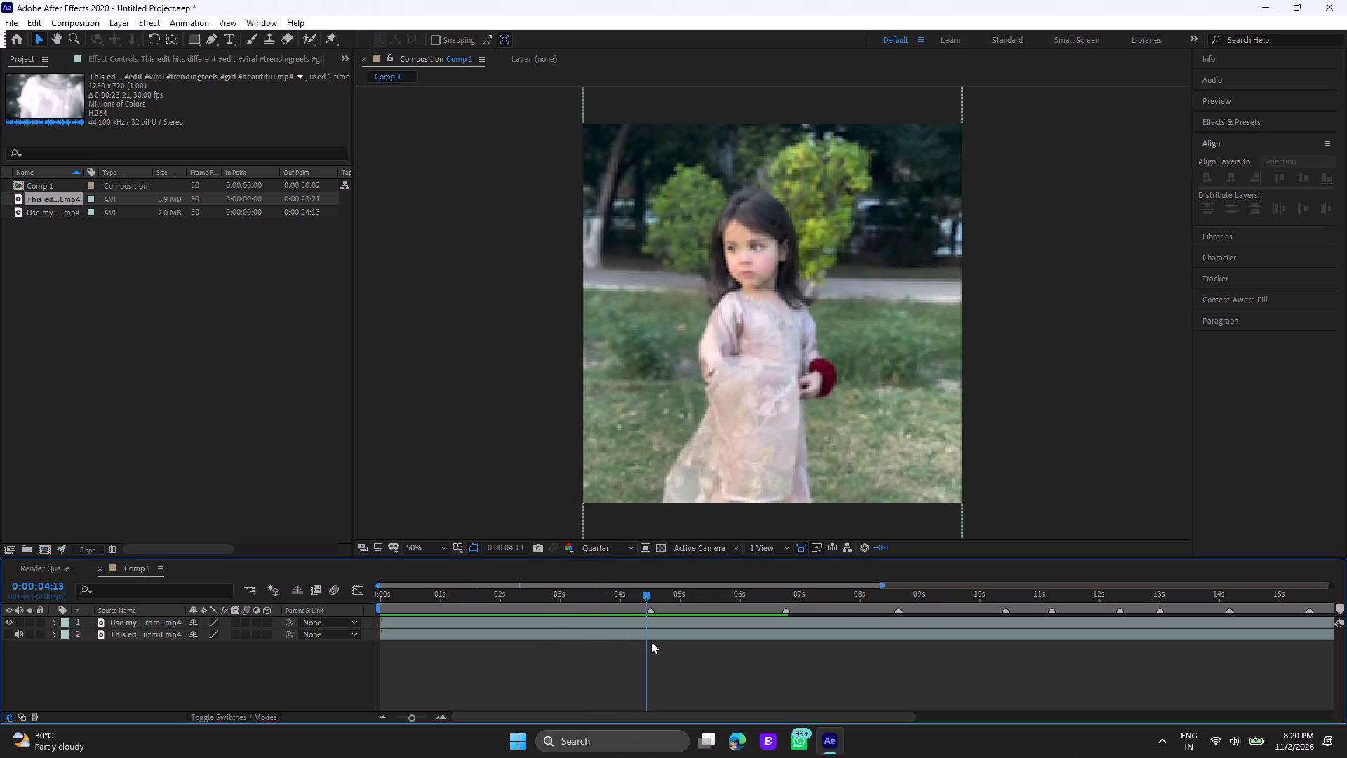
left_click_drag(651, 641, 800, 662)
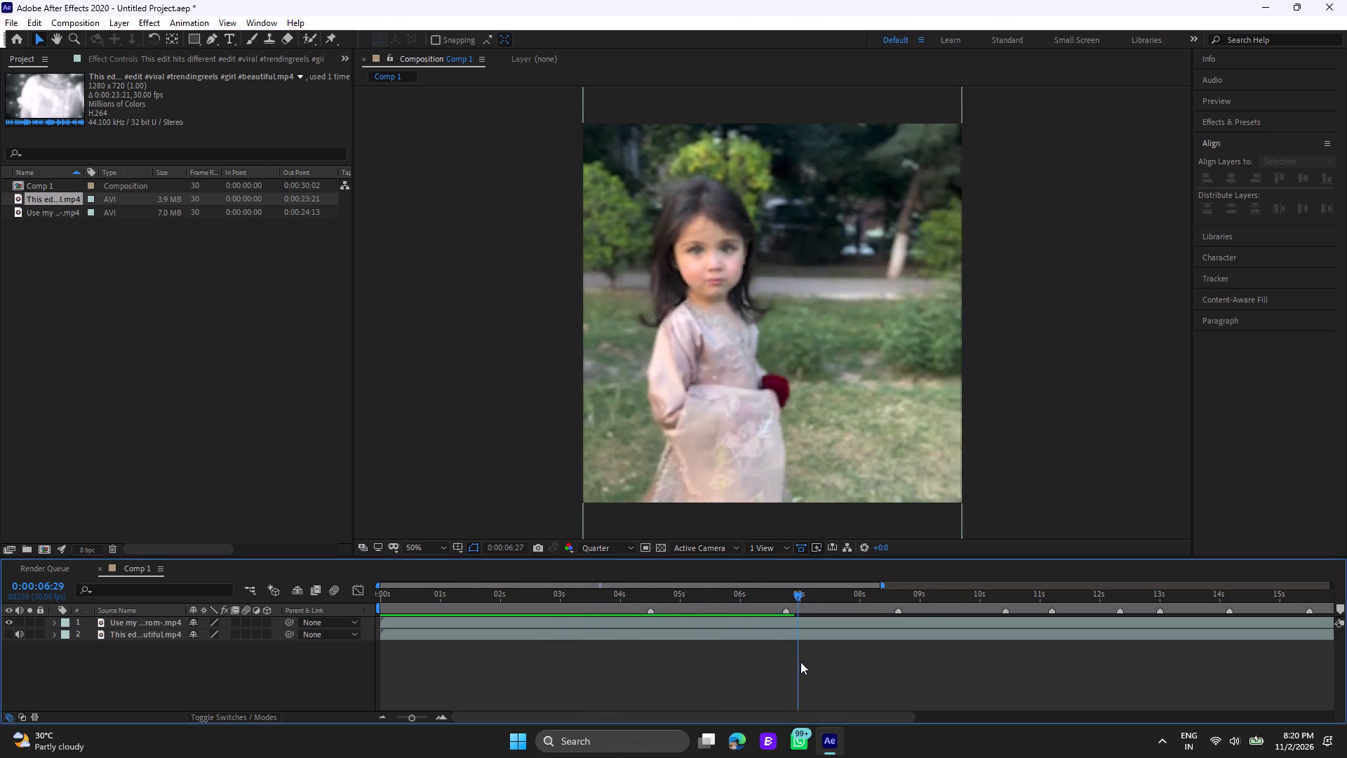
left_click_drag(800, 662, 507, 660)
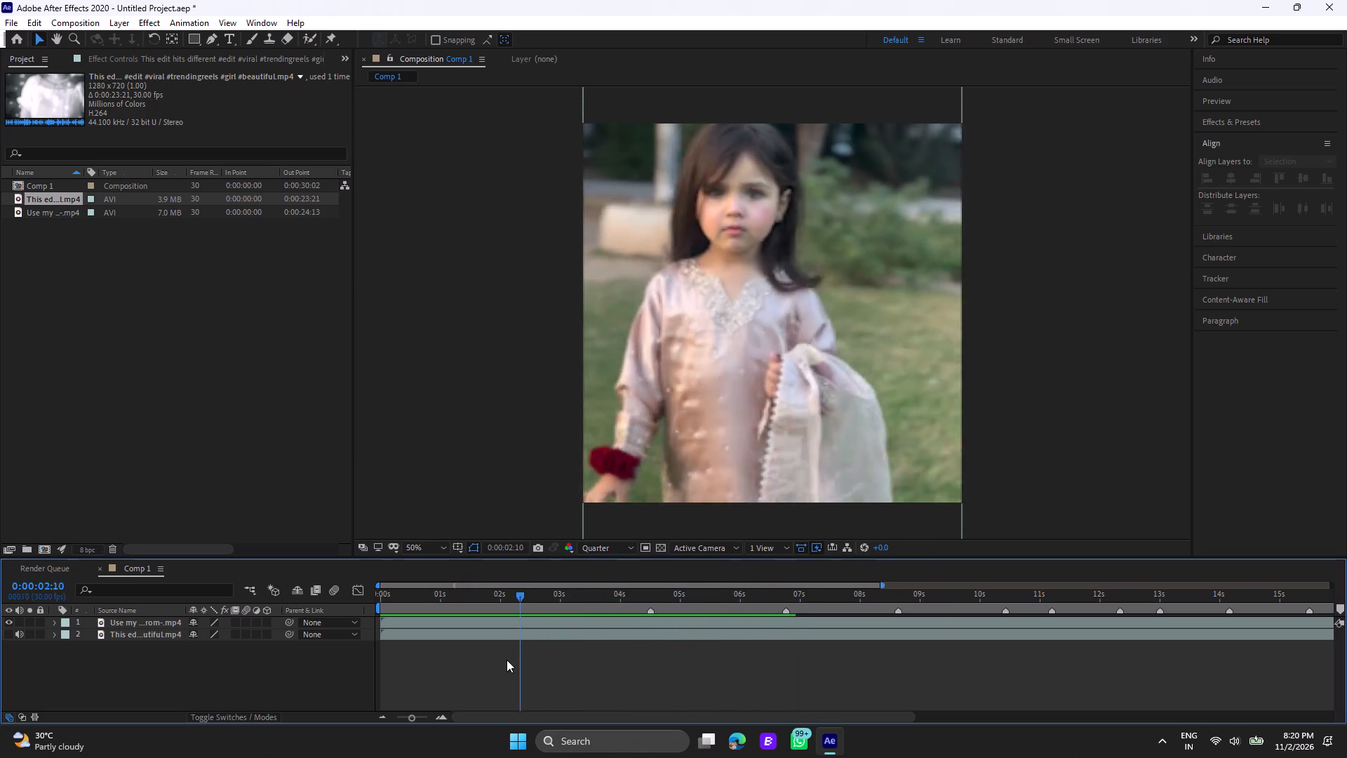
left_click_drag(507, 660, 377, 661)
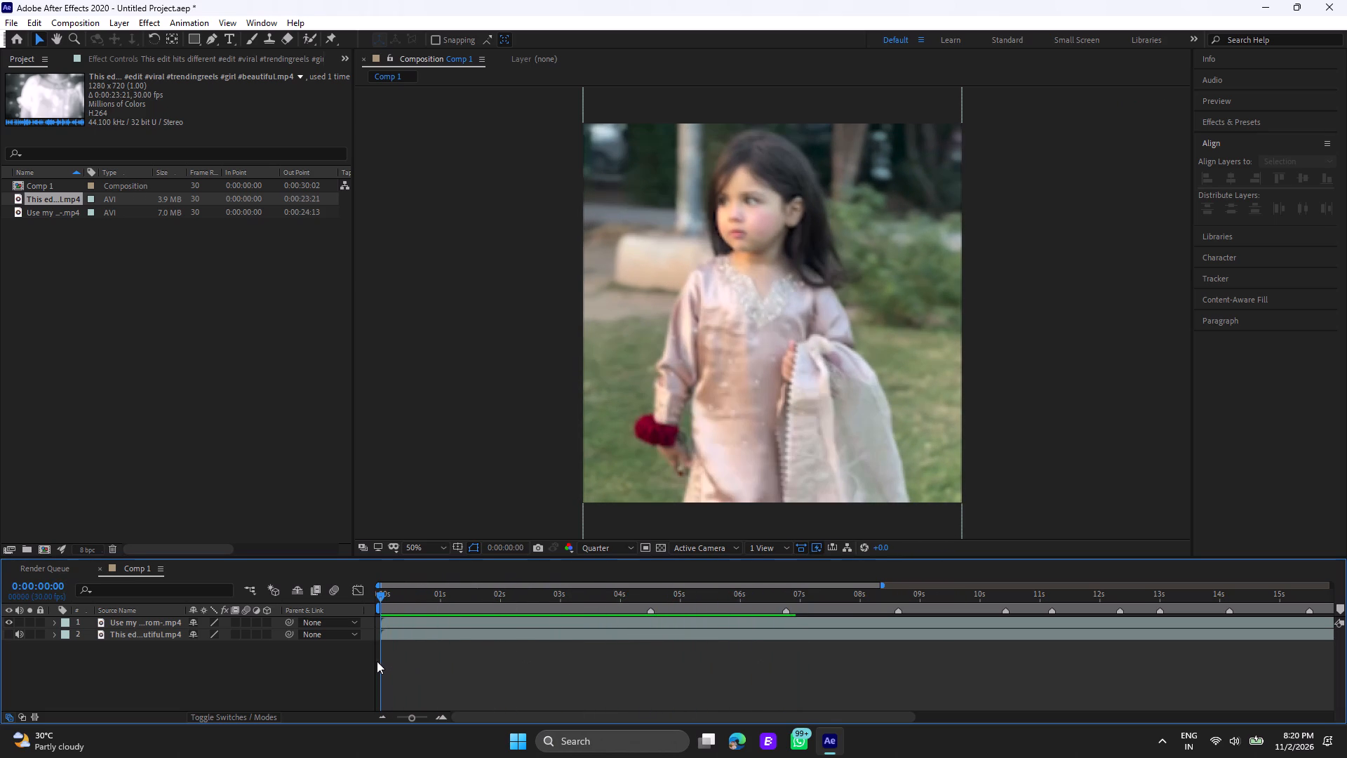
left_click_drag(377, 661, 415, 660)
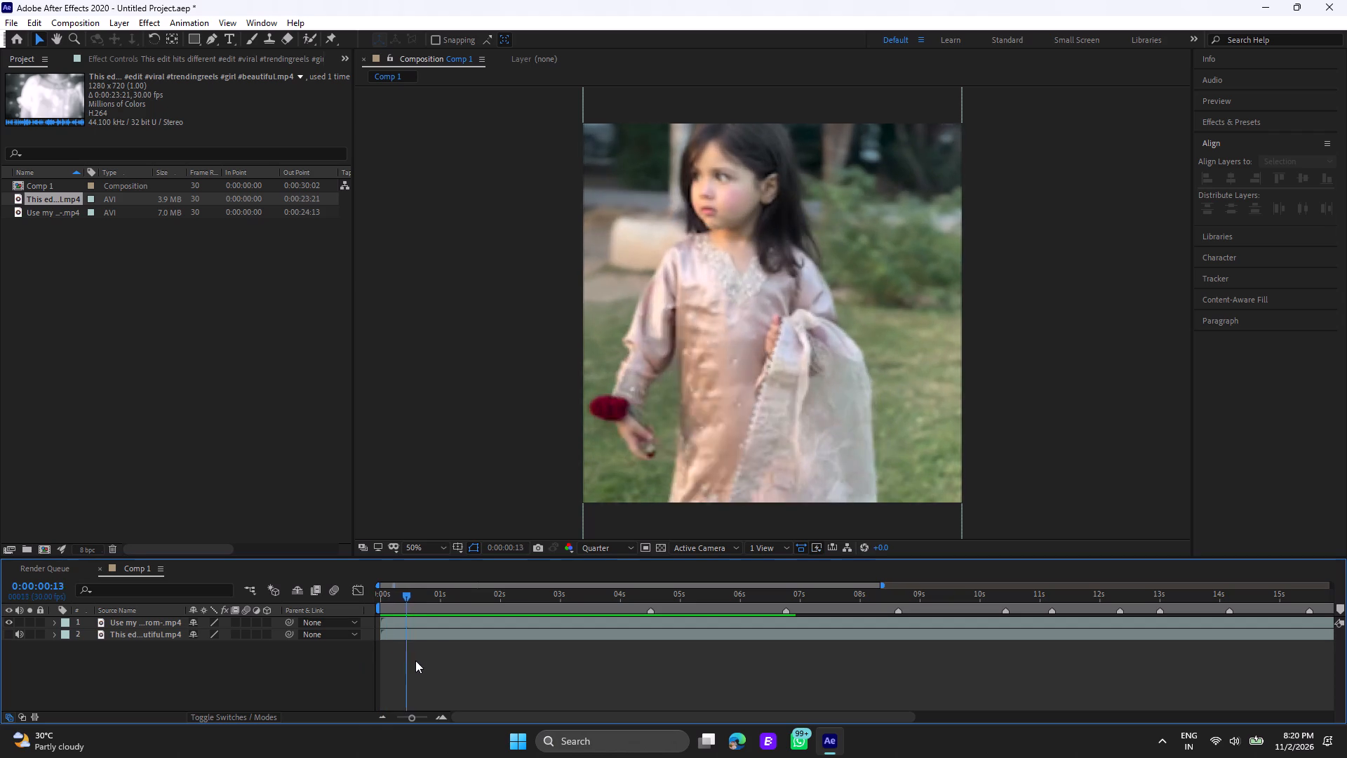
left_click_drag(415, 660, 500, 658)
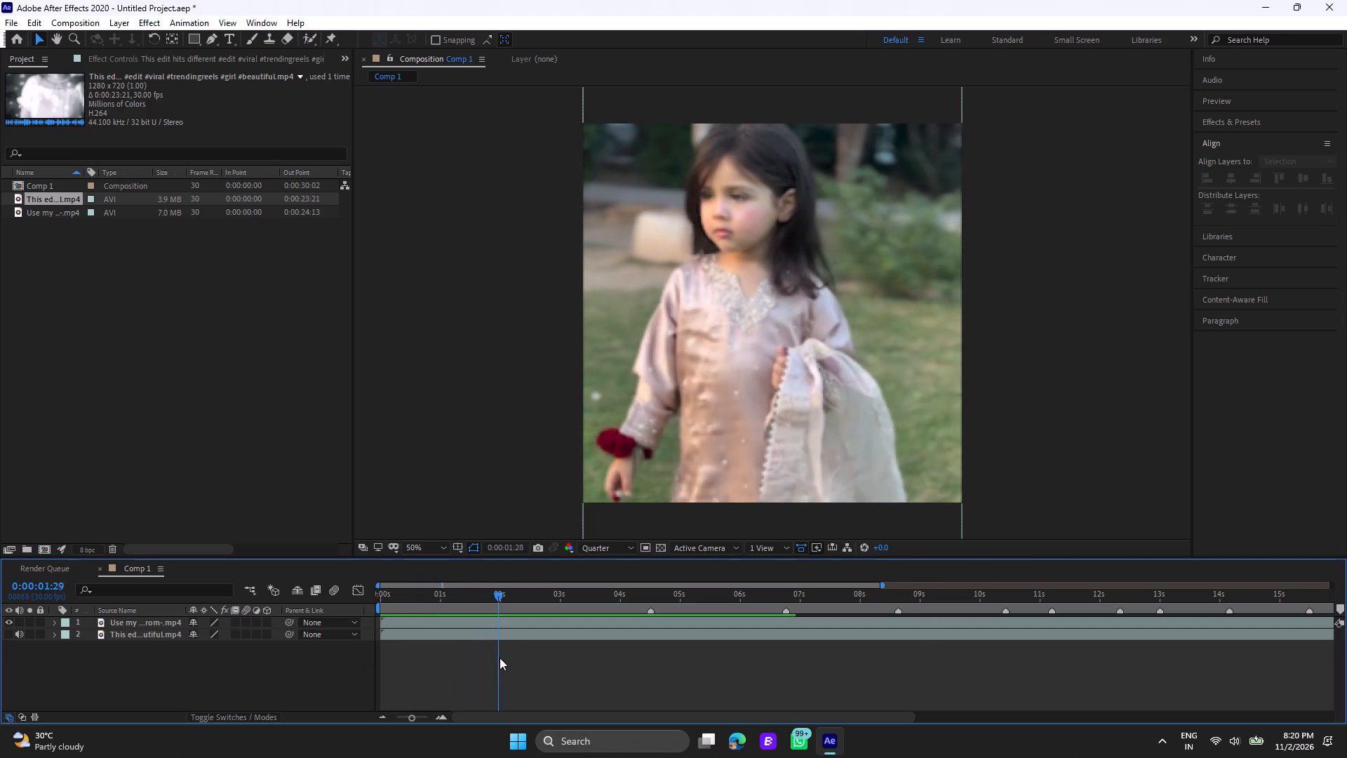
left_click_drag(500, 658, 535, 658)
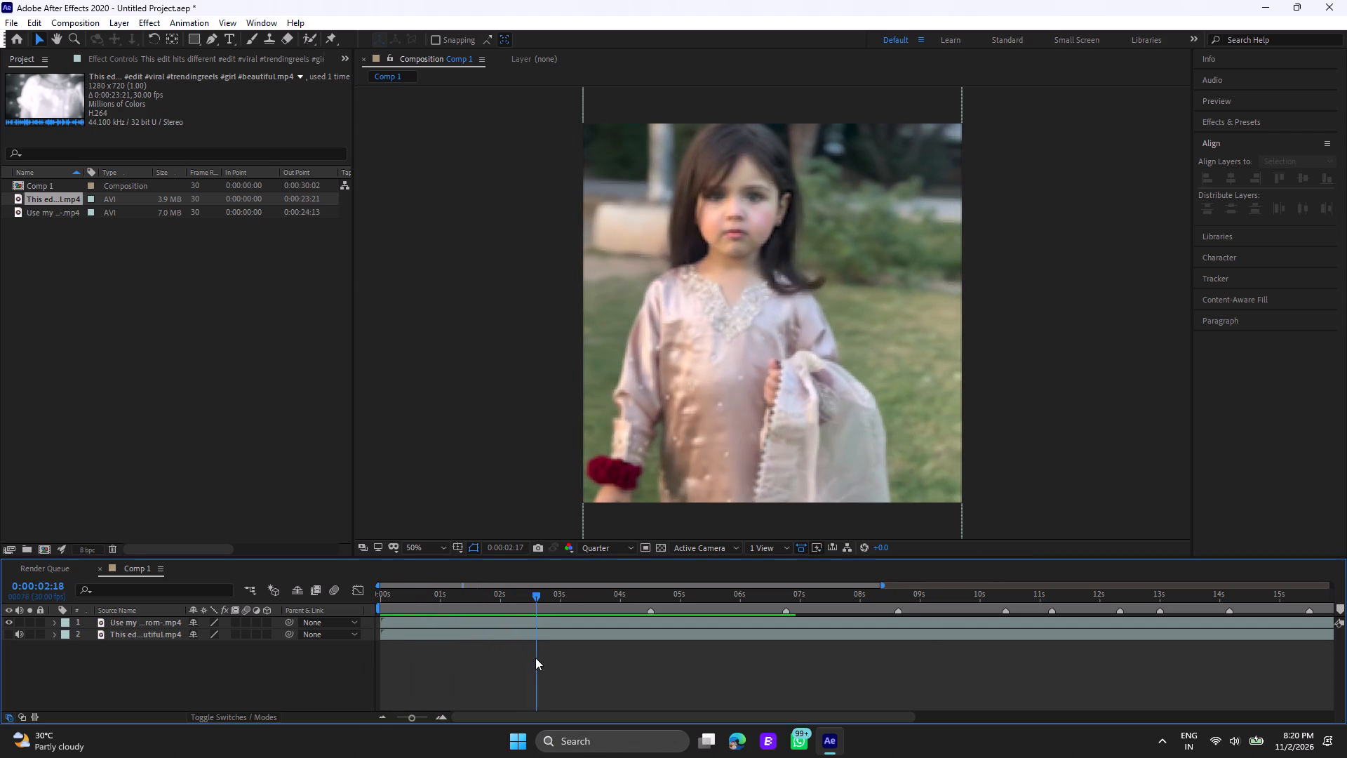
left_click_drag(535, 658, 533, 656)
Split the "Use my" layer at 0:00:03:00.
left_click(538, 624)
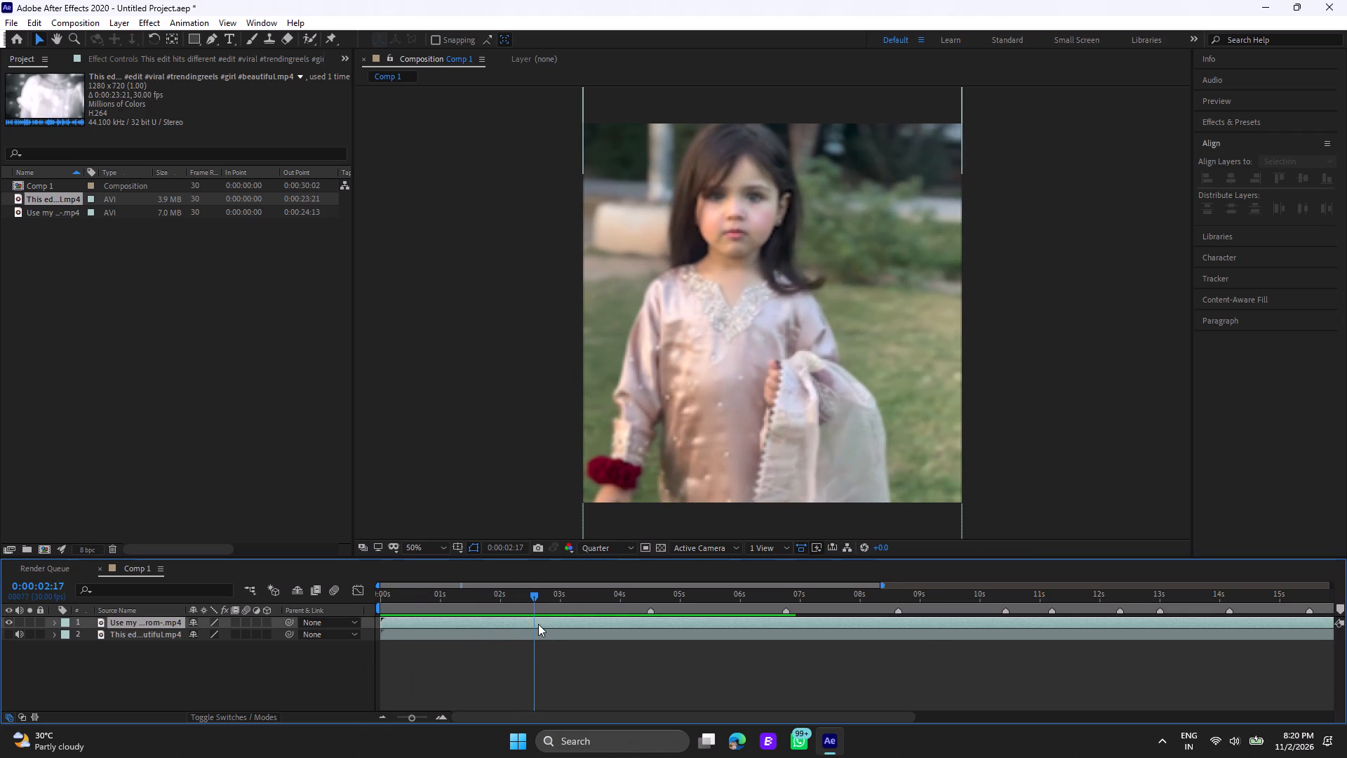
left_click(547, 605)
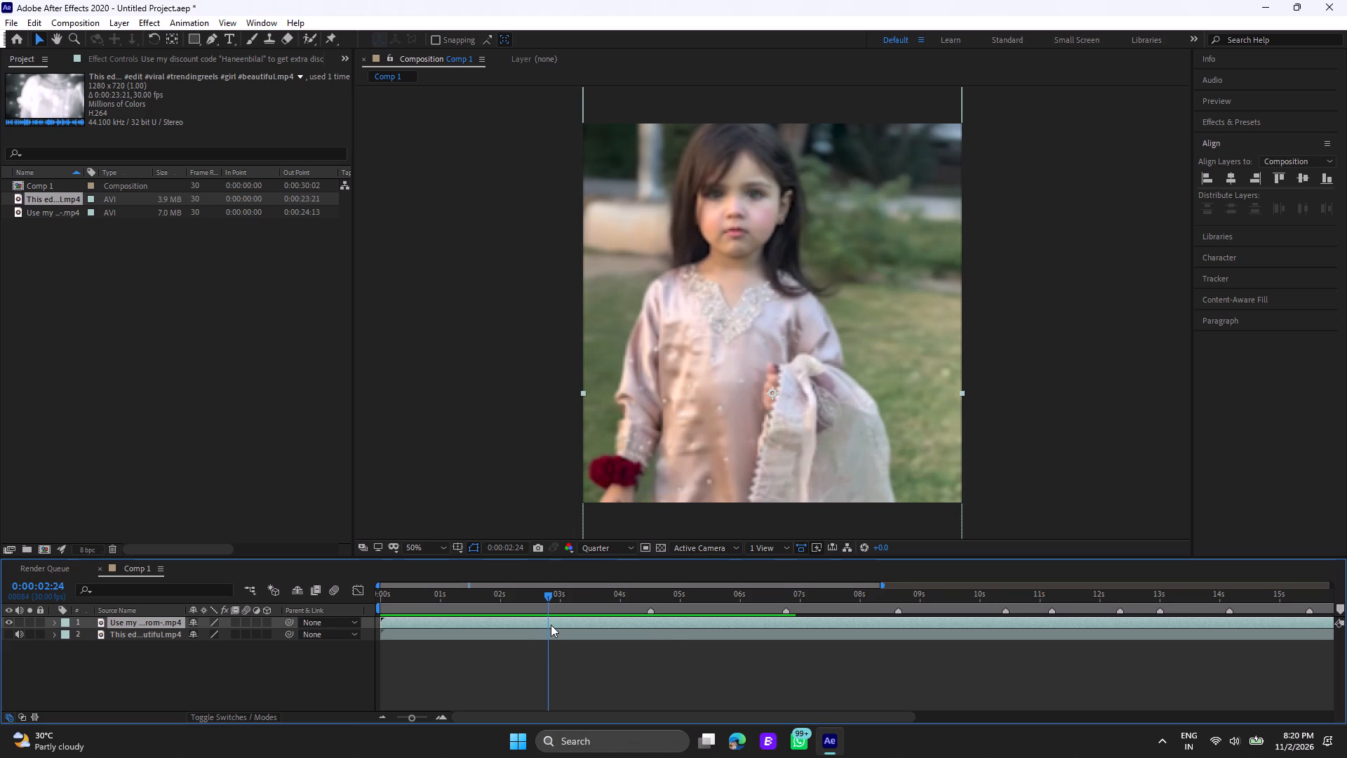
left_click(551, 625)
left_click(561, 604)
left_click(567, 622)
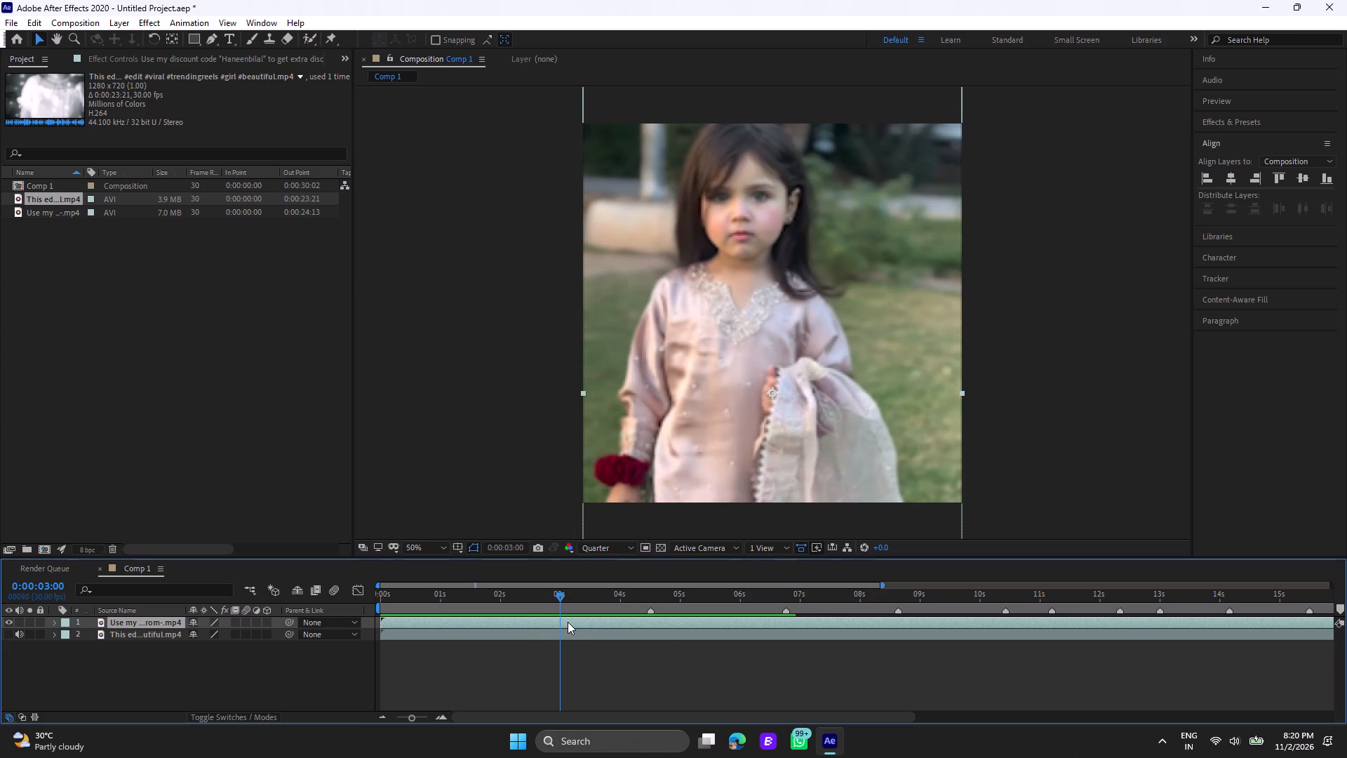
key("ctrl+shift+d")
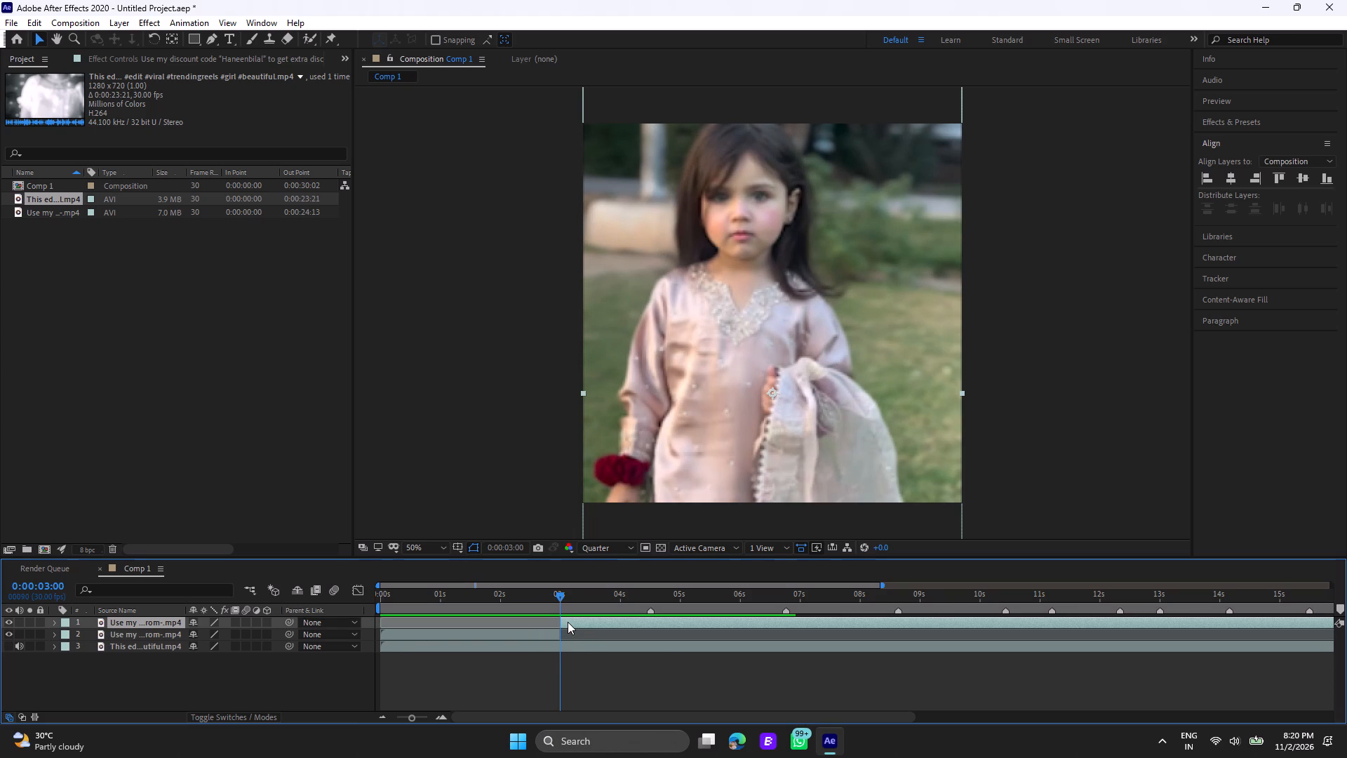
Split the later "Use my" piece at 0:00:03:24 and delete the section between 0:00:03:00 and 0:00:03:24.
key("space")
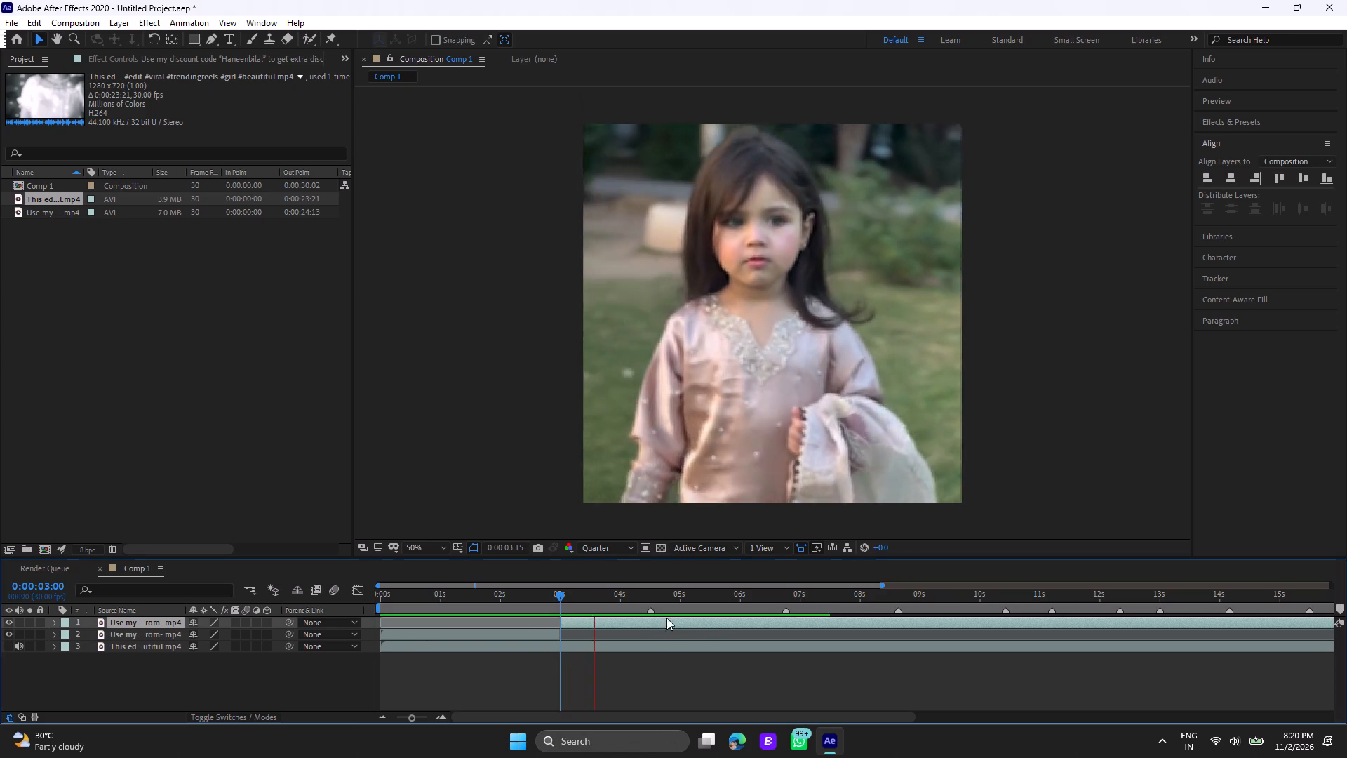
key("space")
left_click(628, 601)
left_click_drag(628, 601, 602, 602)
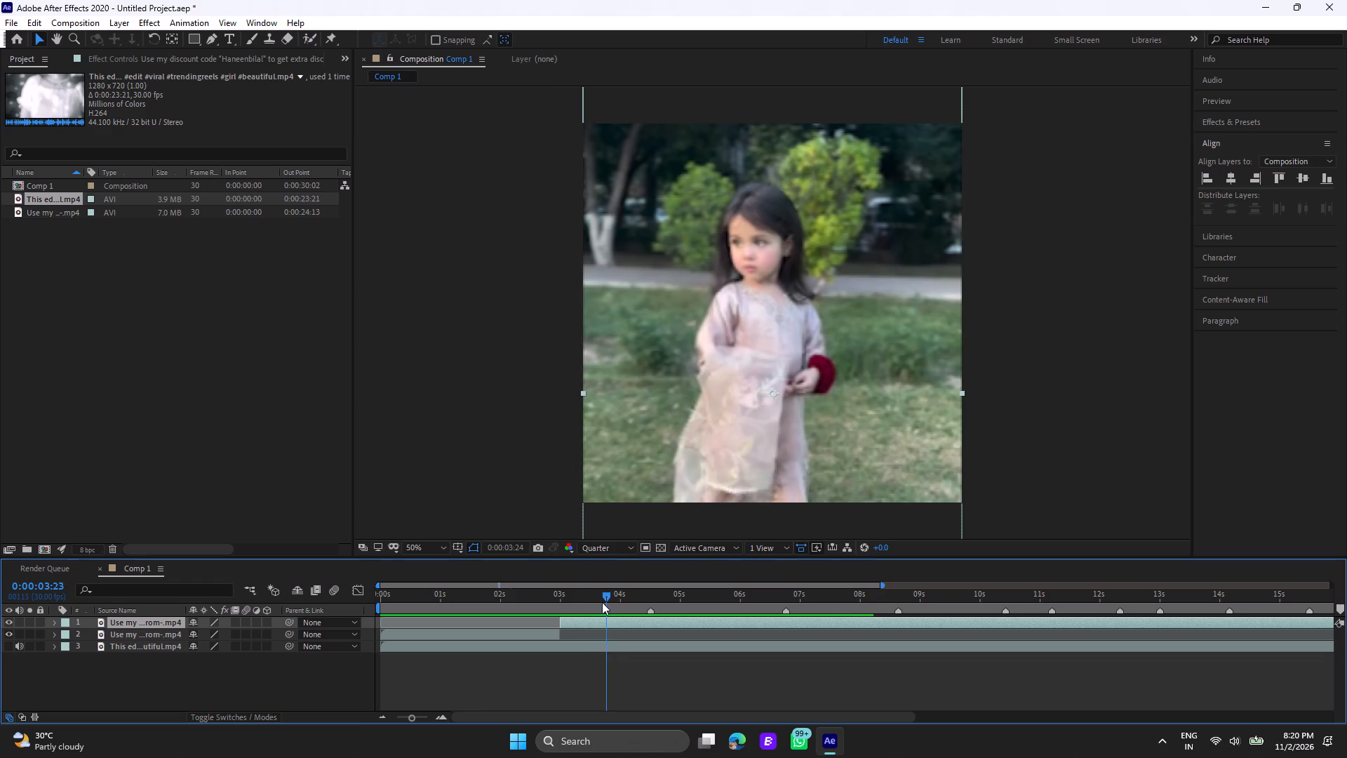
left_click_drag(602, 602, 609, 609)
left_click(618, 625)
key("ctrl+shift+d")
left_click(598, 631)
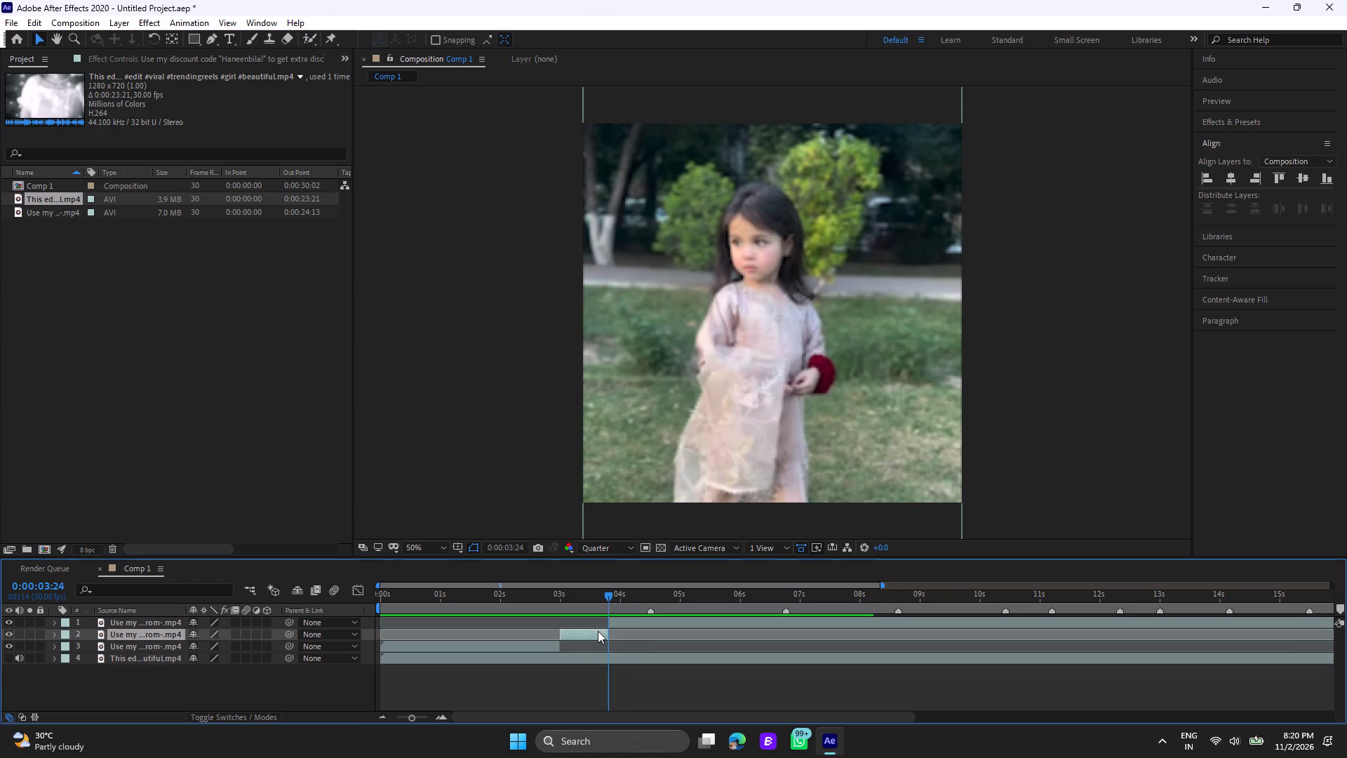
key("Delete")
Move the remaining "Use my" piece so that it starts at the 0:00:04:15 composition marker.
left_click_drag(617, 622, 648, 625)
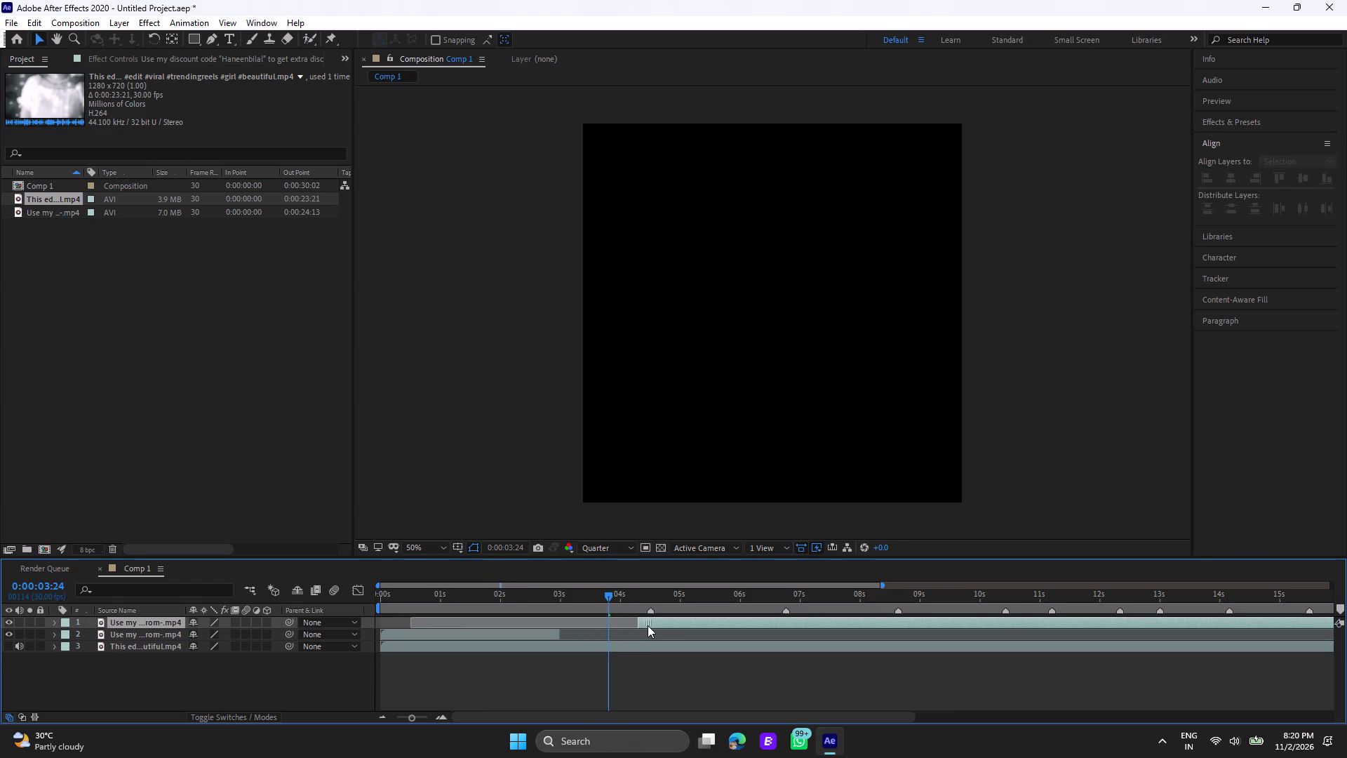
left_click_drag(648, 625, 657, 625)
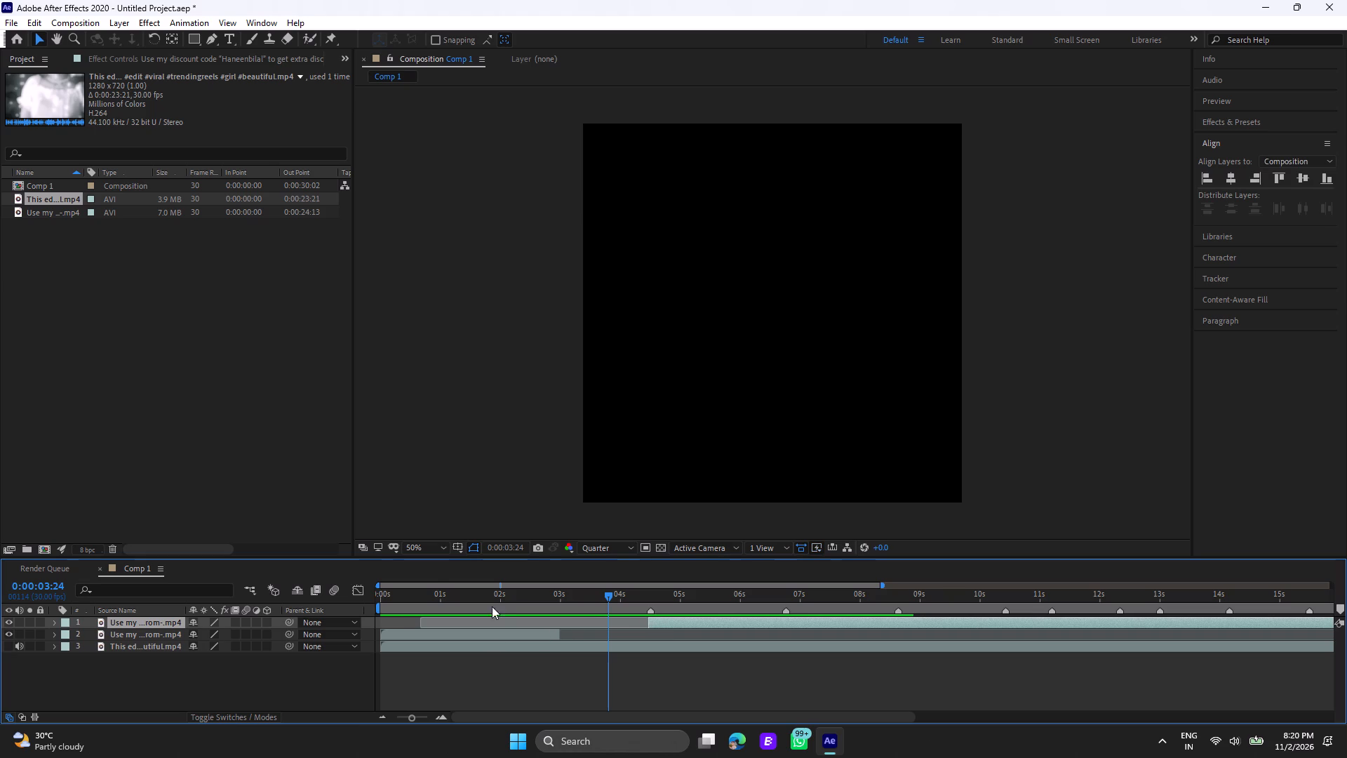
left_click(488, 596)
double_click(651, 593)
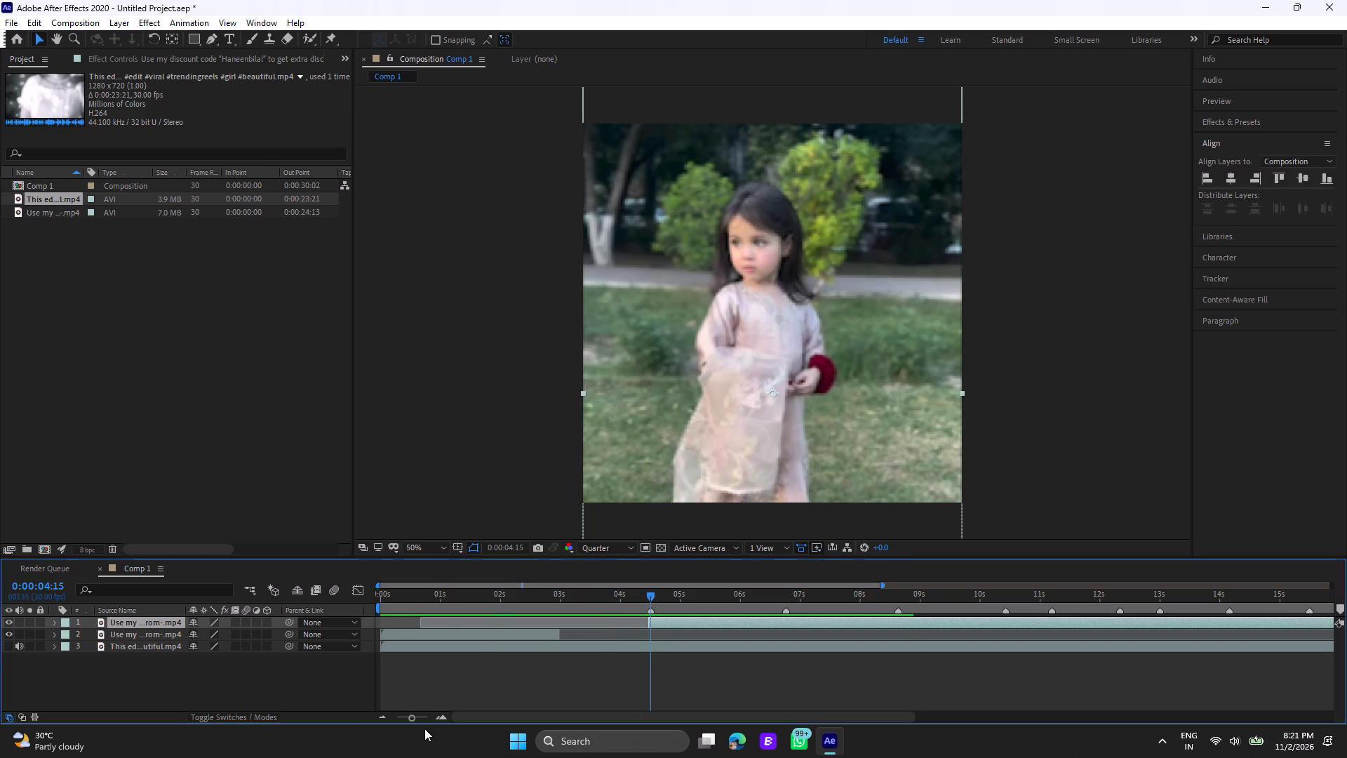
left_click_drag(419, 717, 432, 717)
left_click_drag(862, 618, 871, 618)
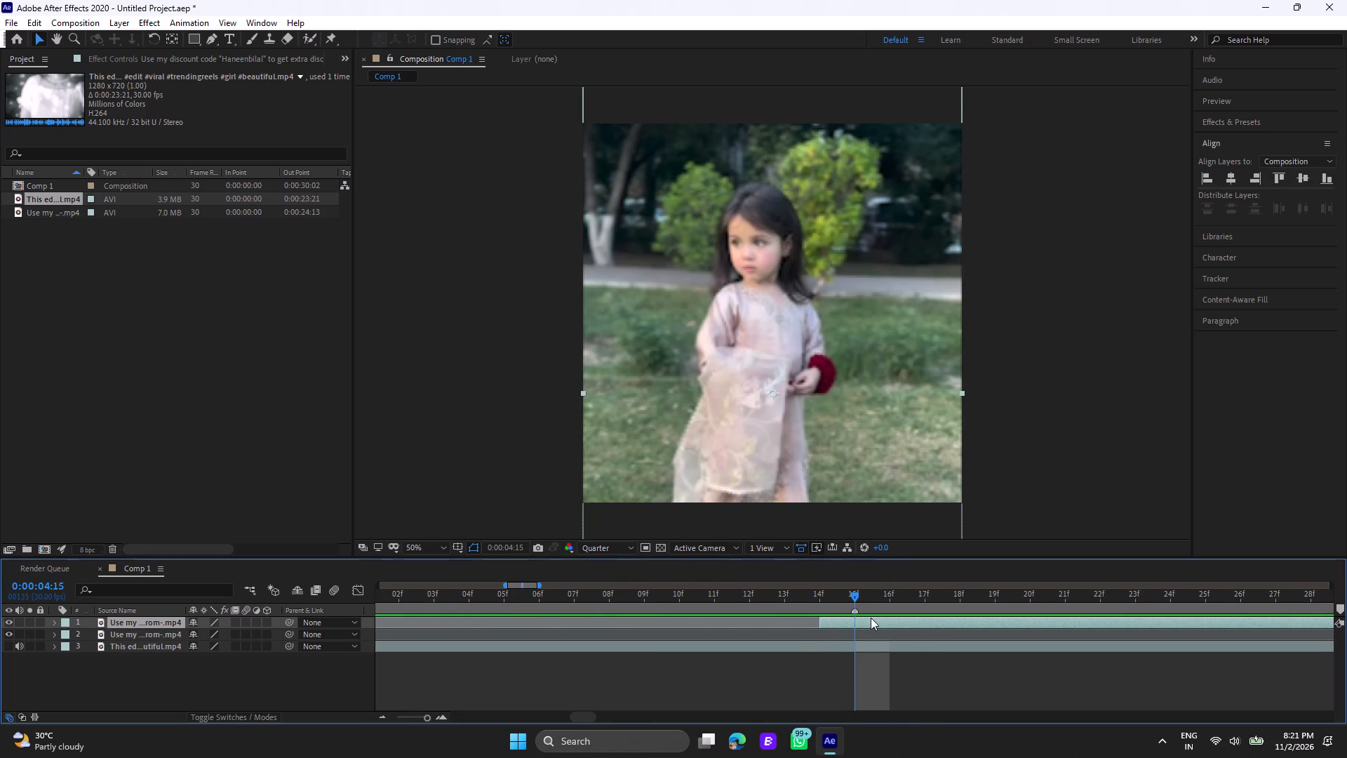
left_click_drag(871, 618, 887, 621)
left_click(423, 718)
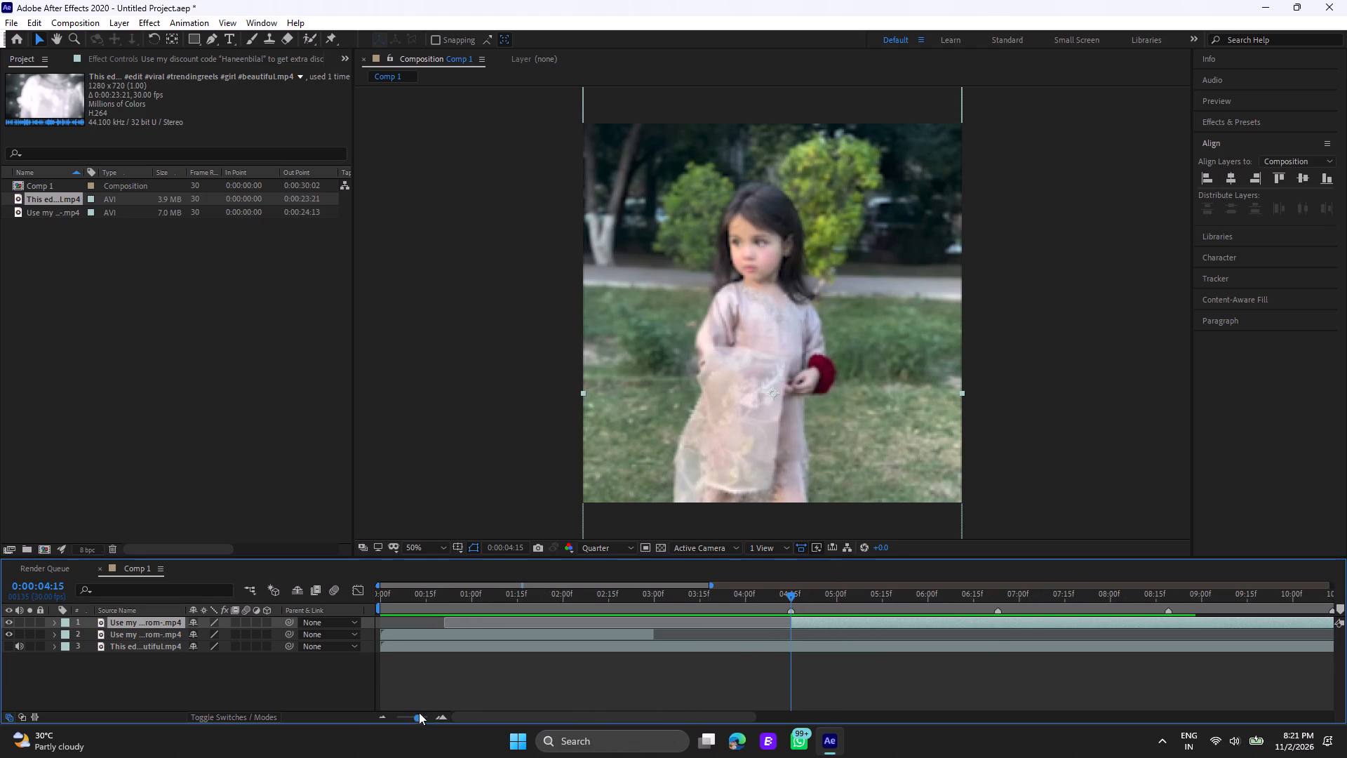
Preview and scrub the moved piece from the 0:00:04:15 marker past the following marker, and return to 0:00:04:14.
key("space")
key("space")
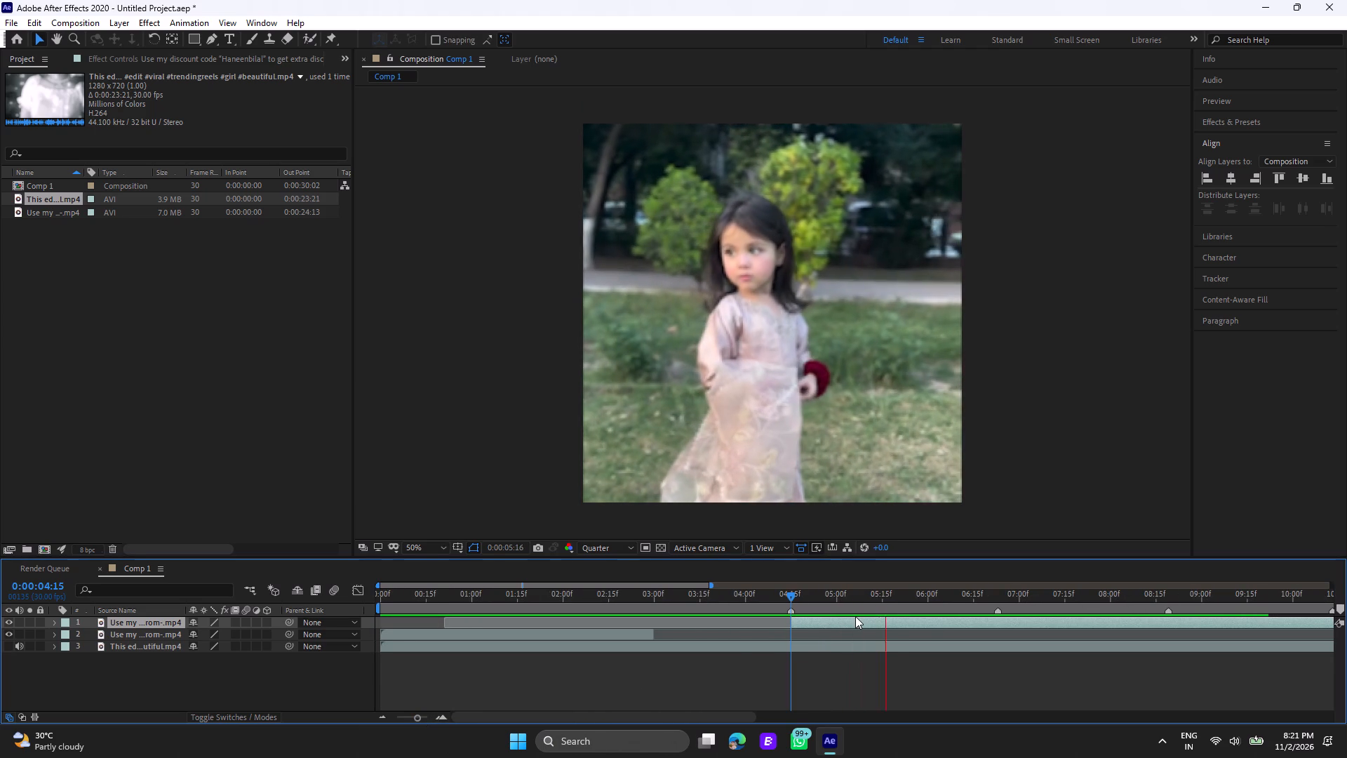
key("space")
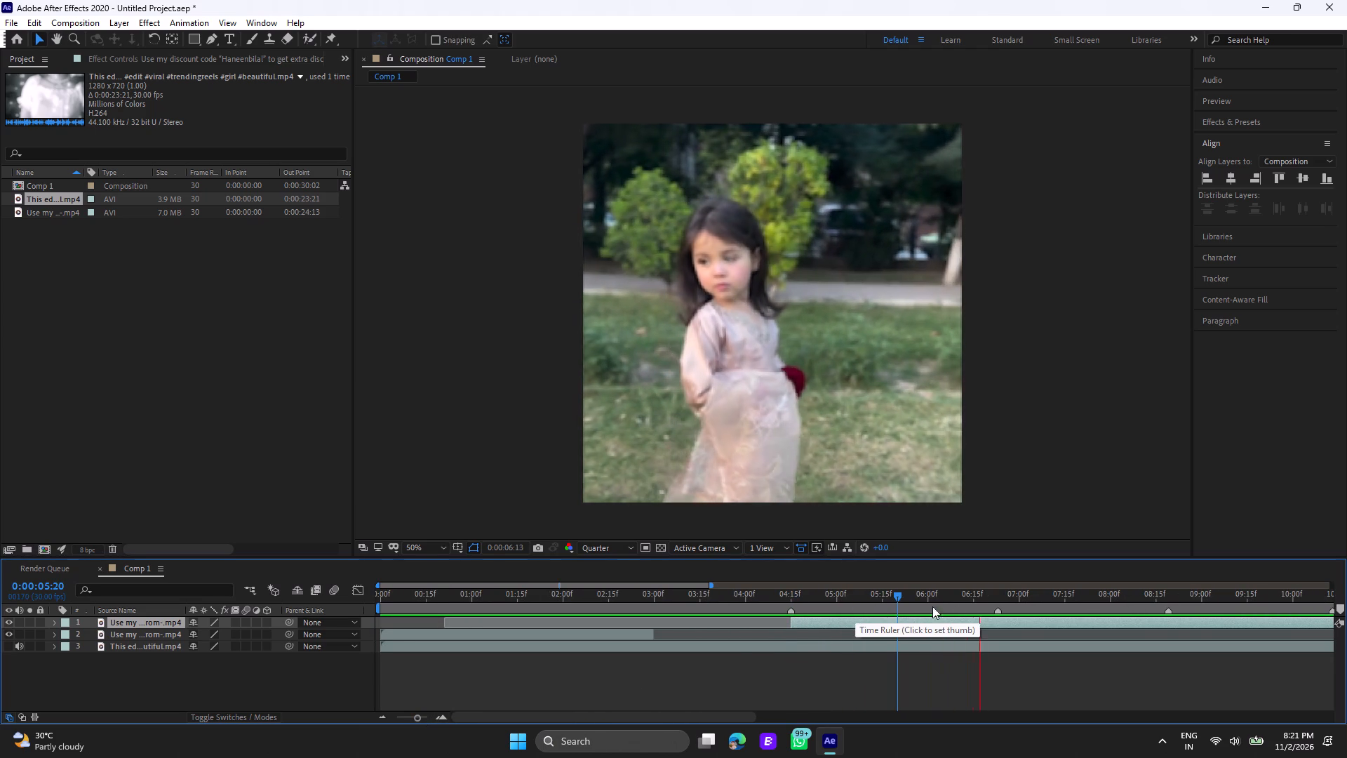
key("space")
left_click(789, 594)
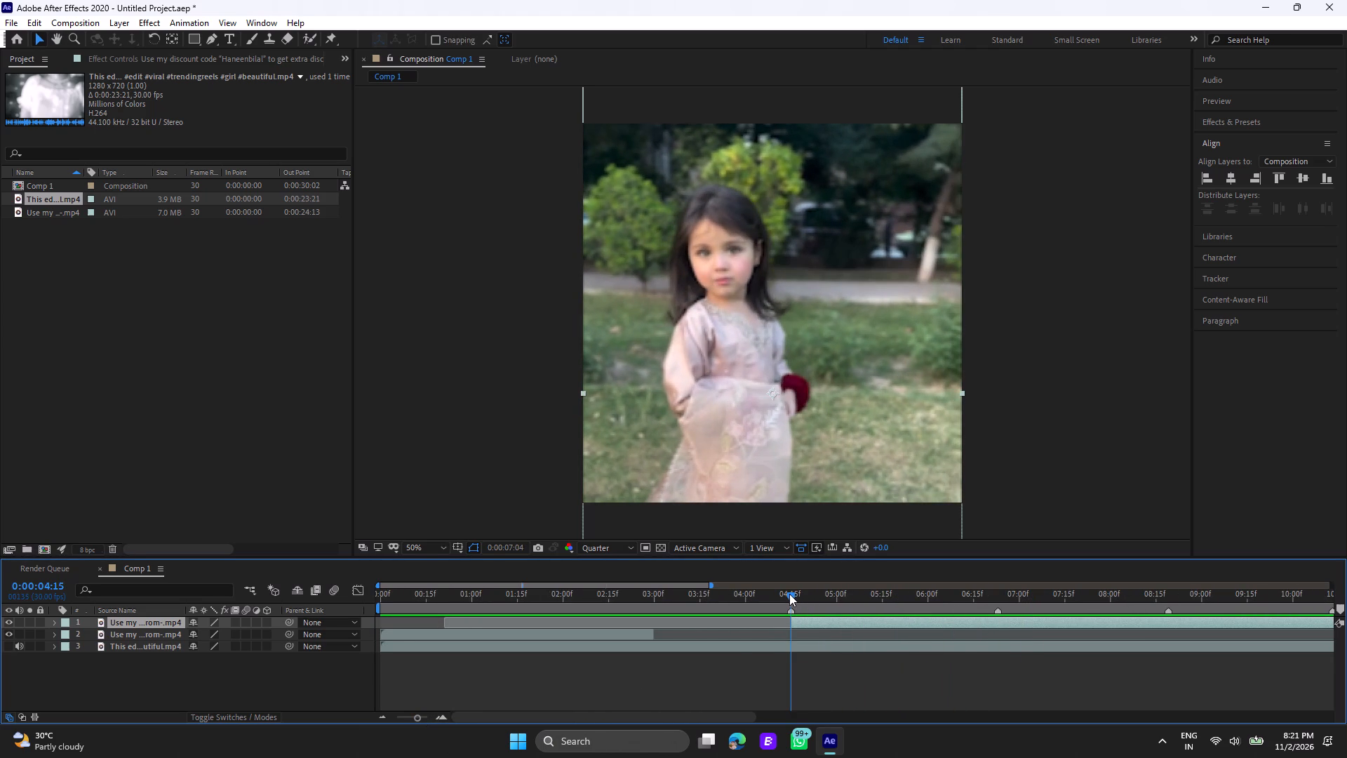
left_click_drag(789, 594, 852, 617)
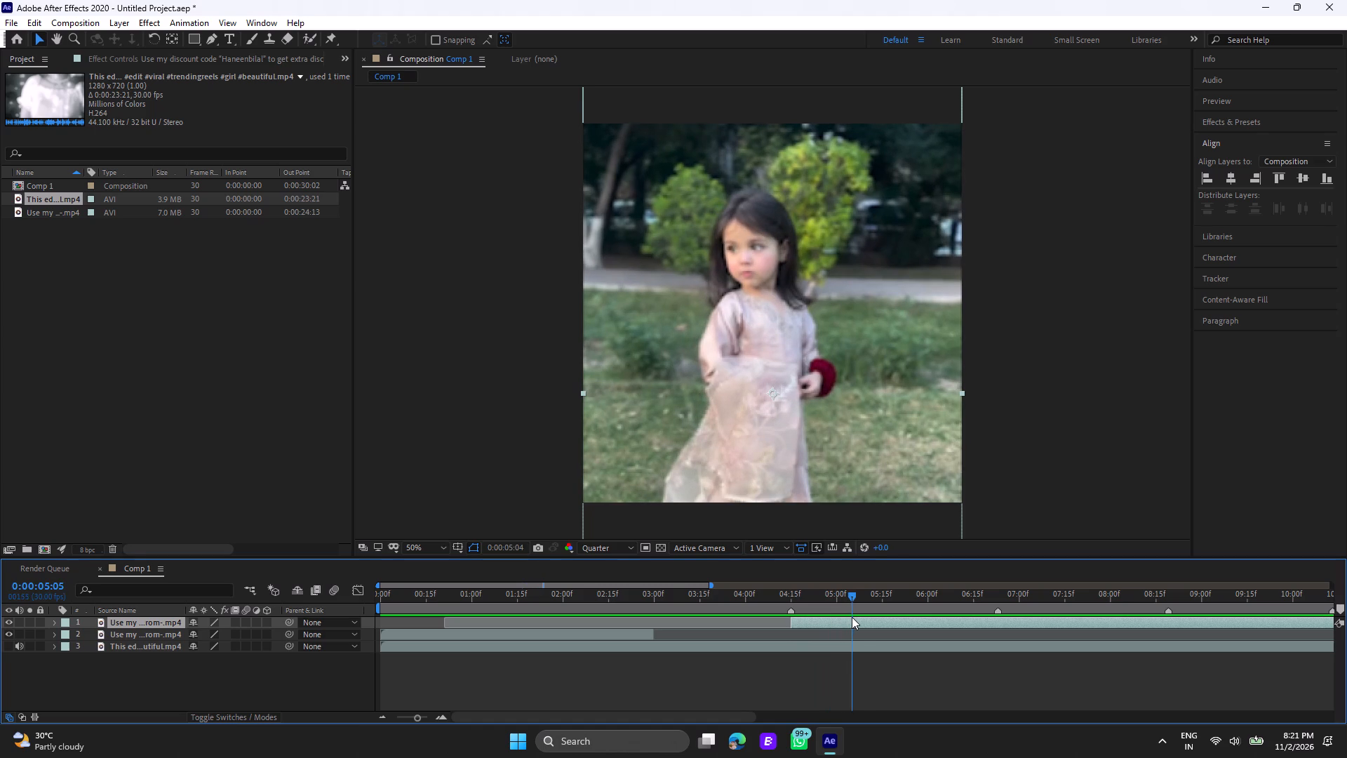
left_click_drag(852, 617, 897, 640)
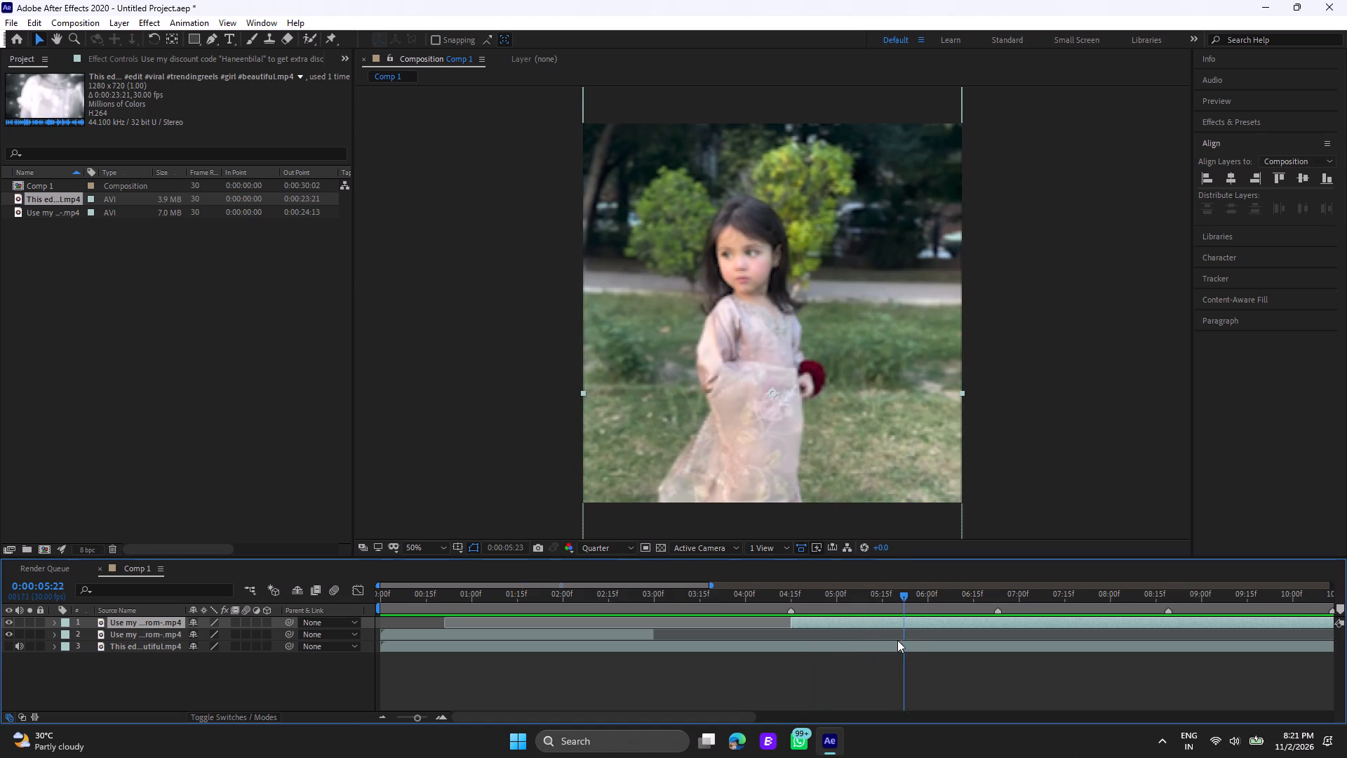
left_click_drag(897, 640, 779, 635)
key("space")
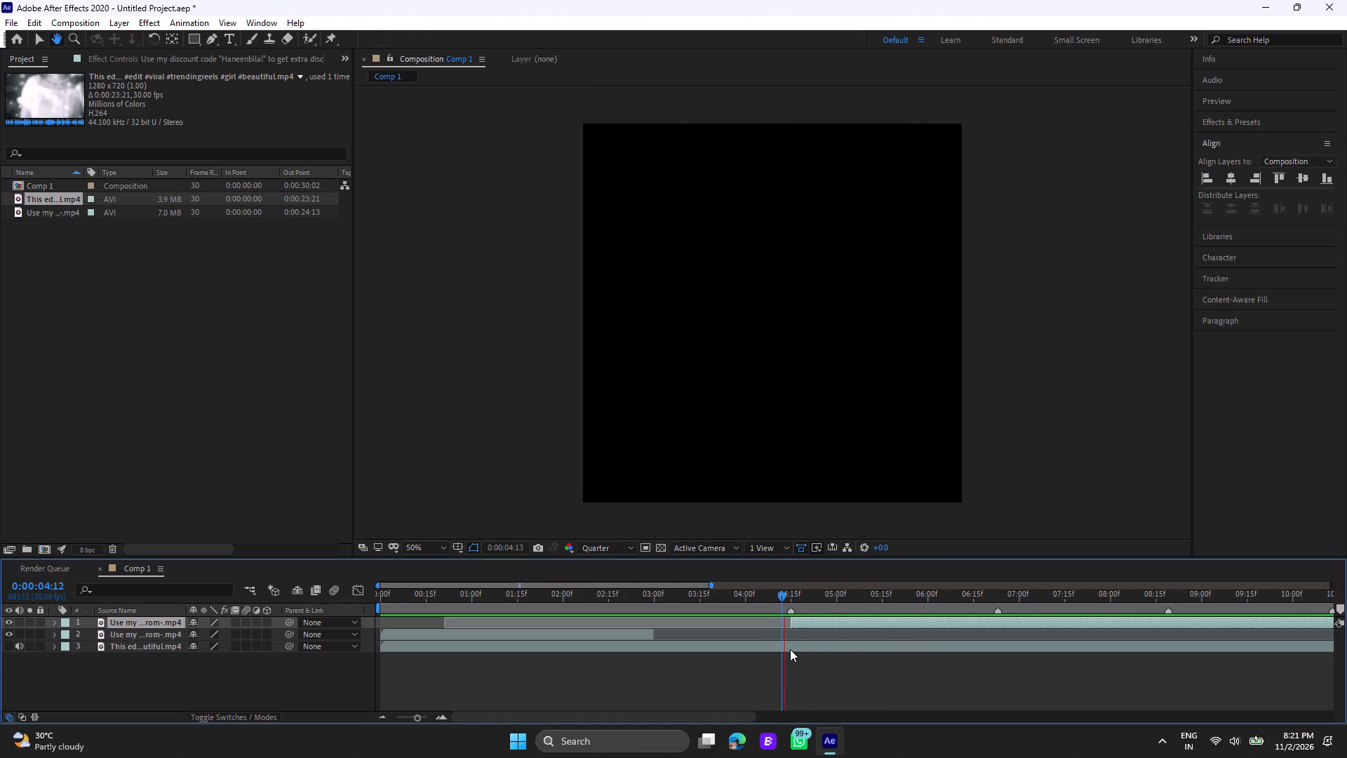
key("space")
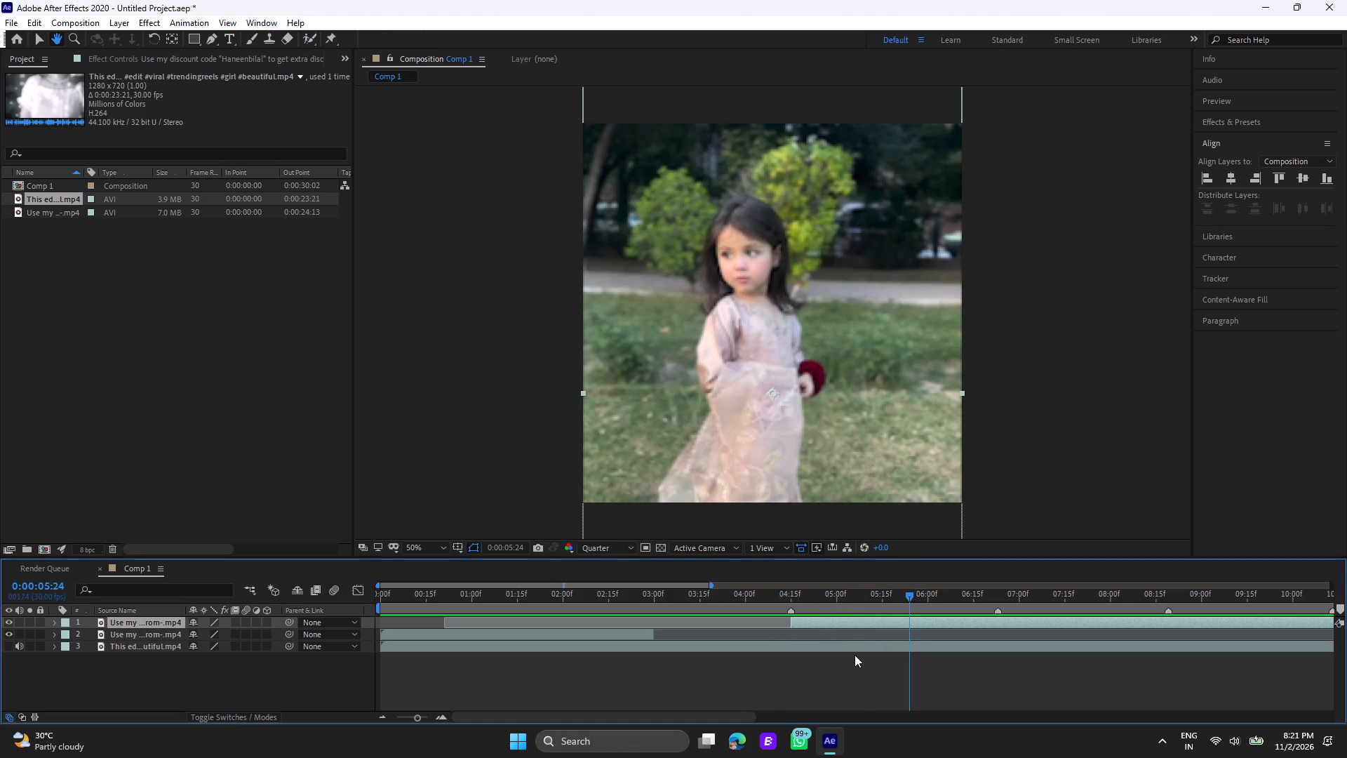
key("space")
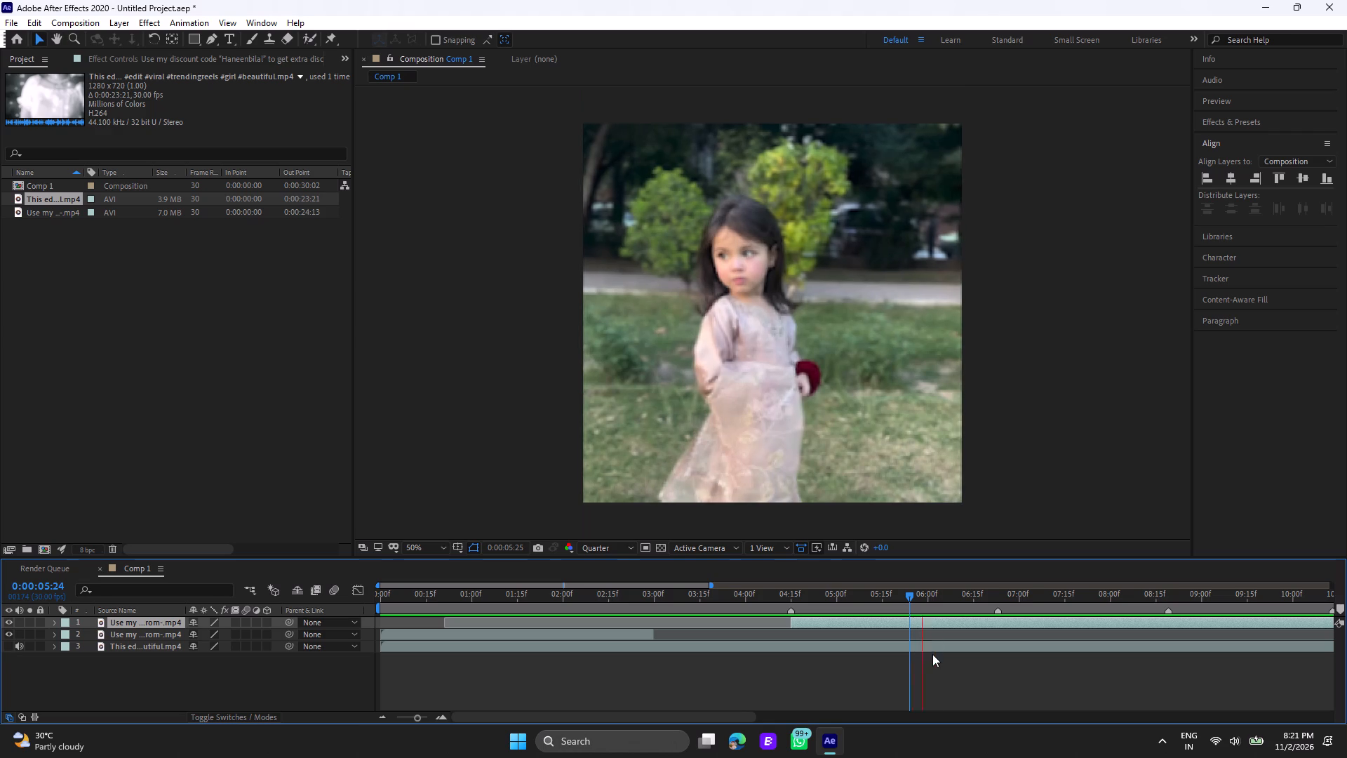
key("space")
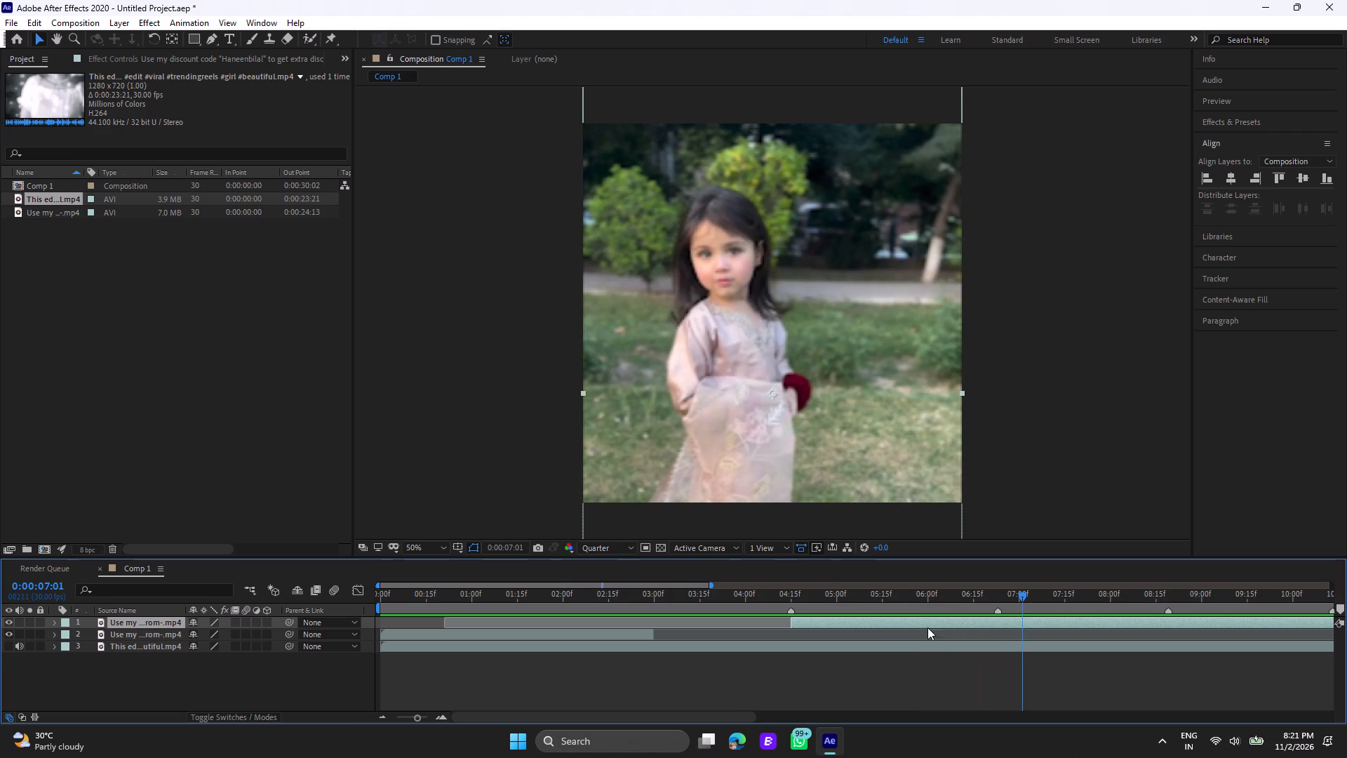
left_click(787, 596)
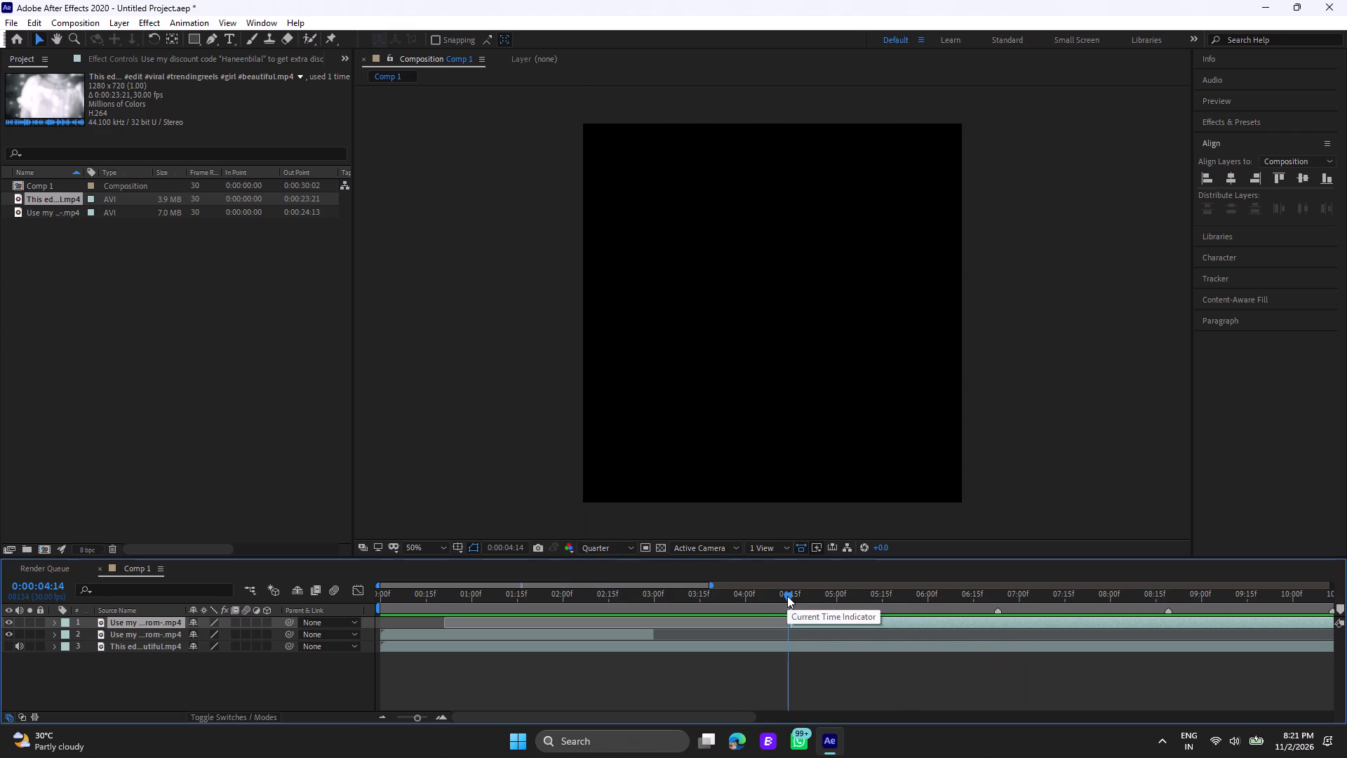
Split the "Use my" piece that starts at the 0:00:04:15 marker at 0:00:05:22.
left_click_drag(787, 596, 868, 618)
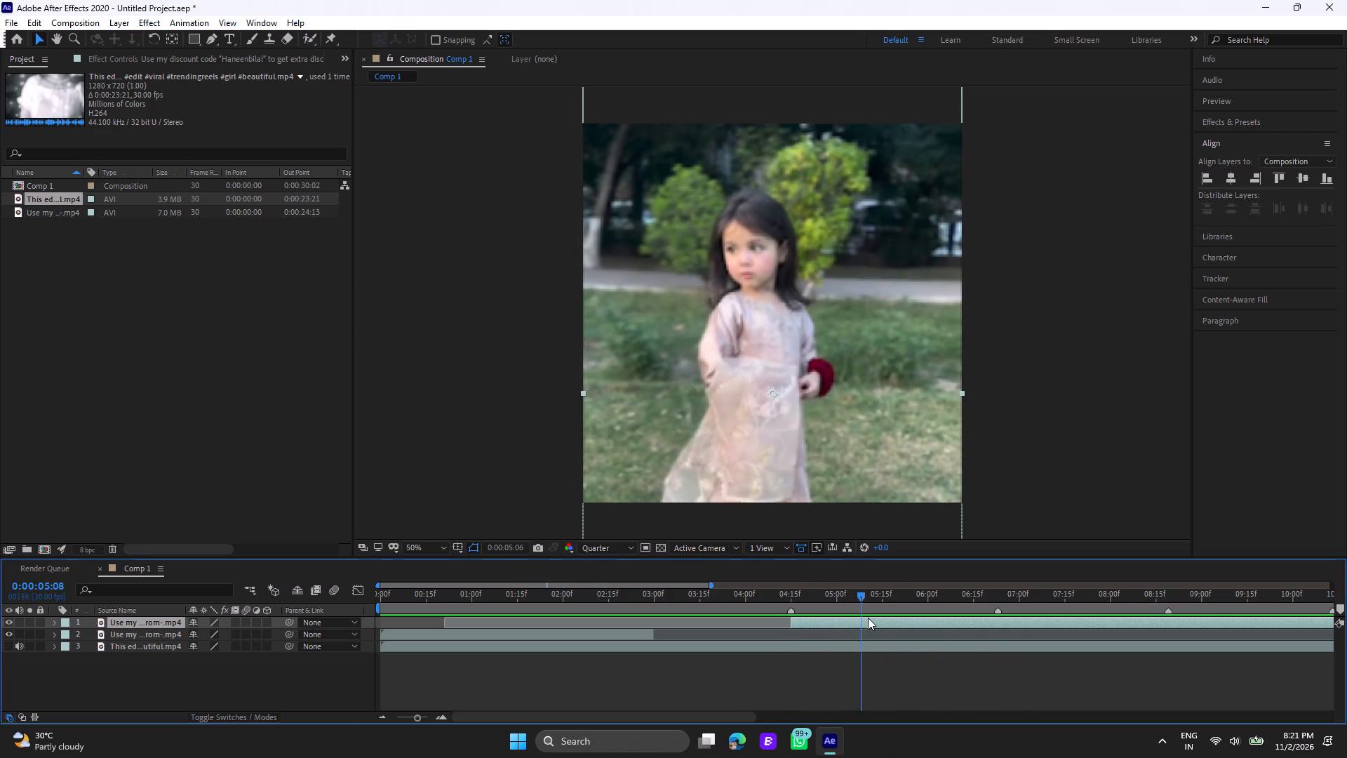
left_click_drag(868, 618, 904, 627)
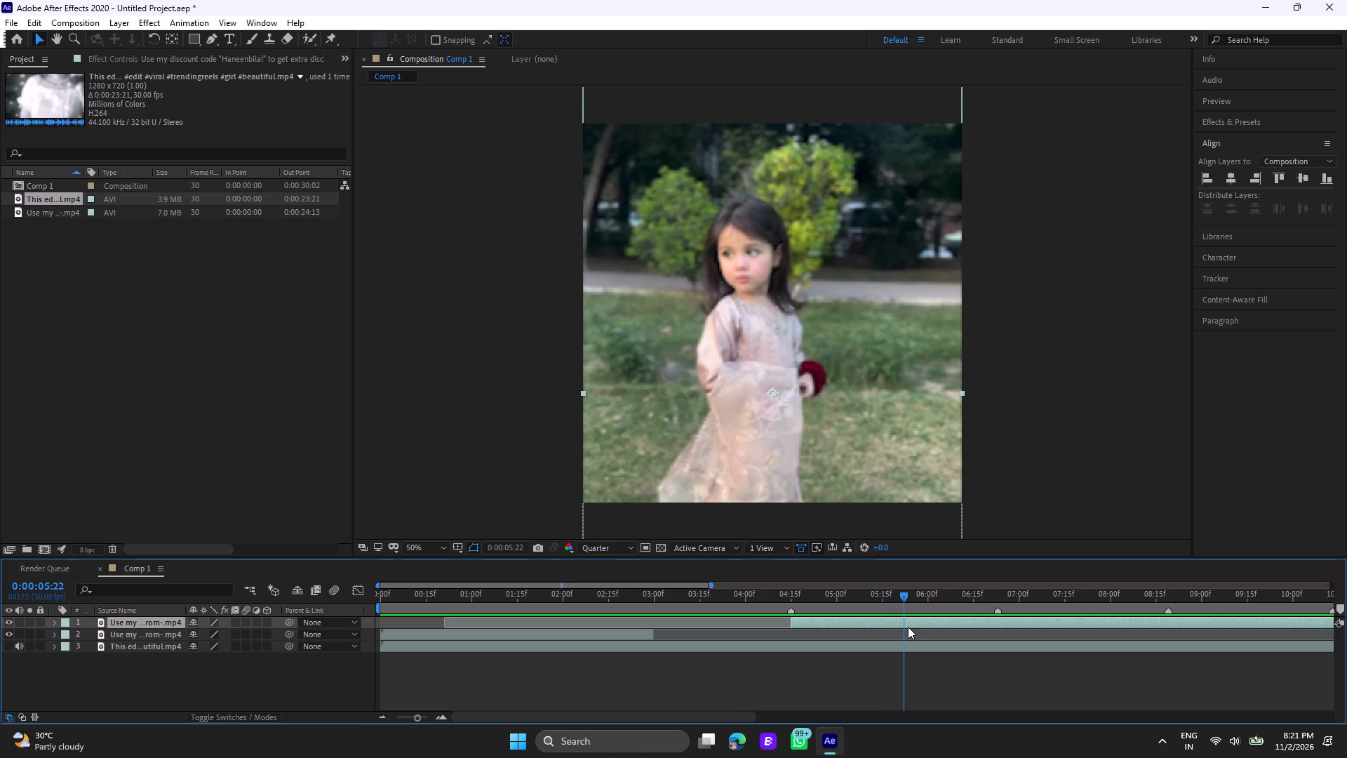
left_click(915, 621)
key("ctrl+shift+d")
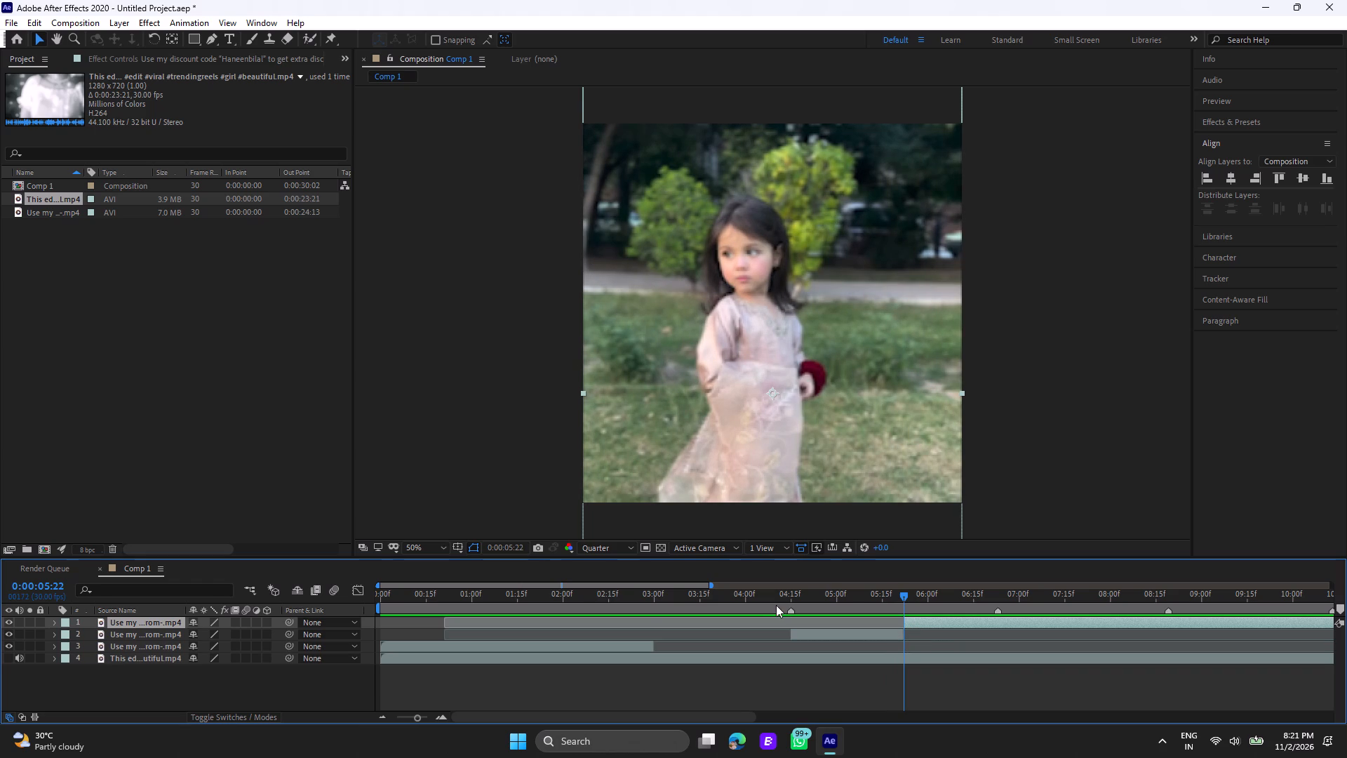
Preview and scrub the pieces on both sides of the 0:00:05:22 cut against the markers, and return to 0:00:05:22.
left_click(815, 634)
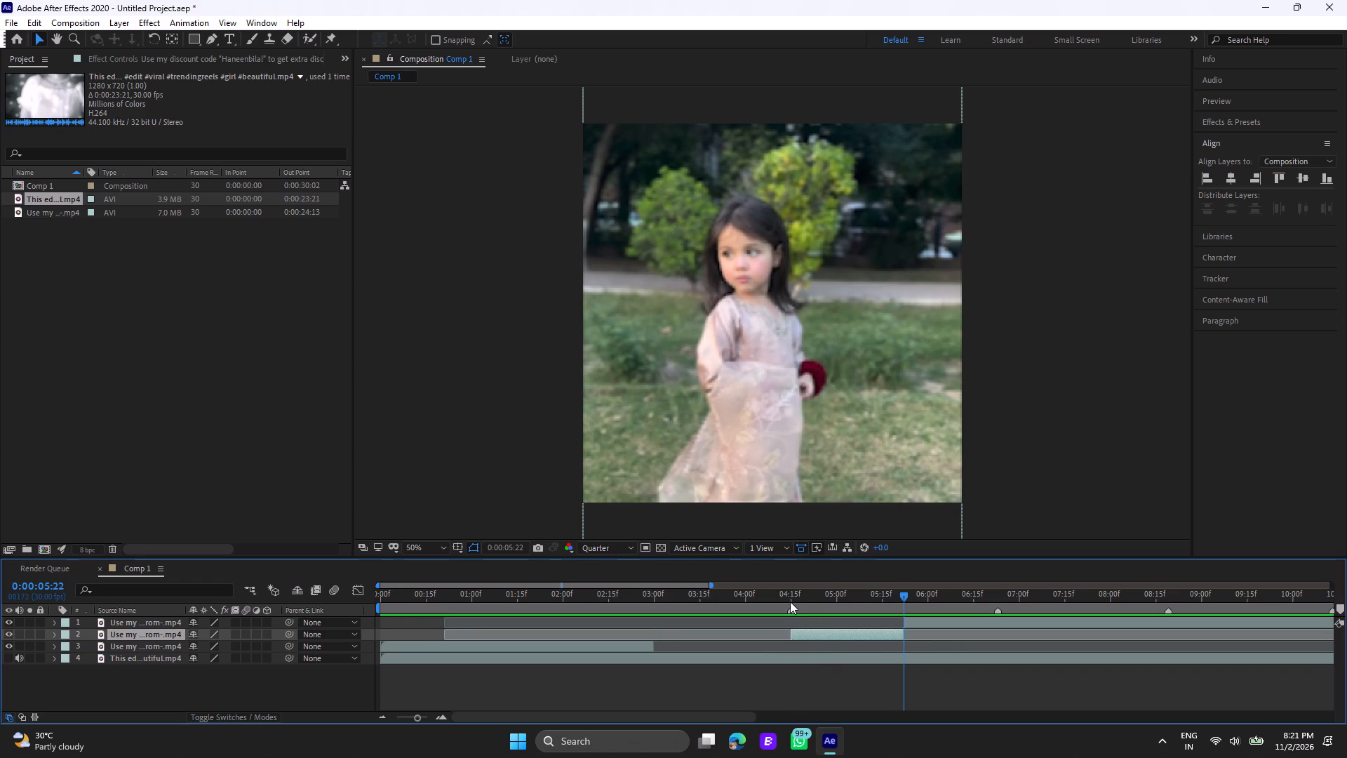
left_click(785, 597)
key("space")
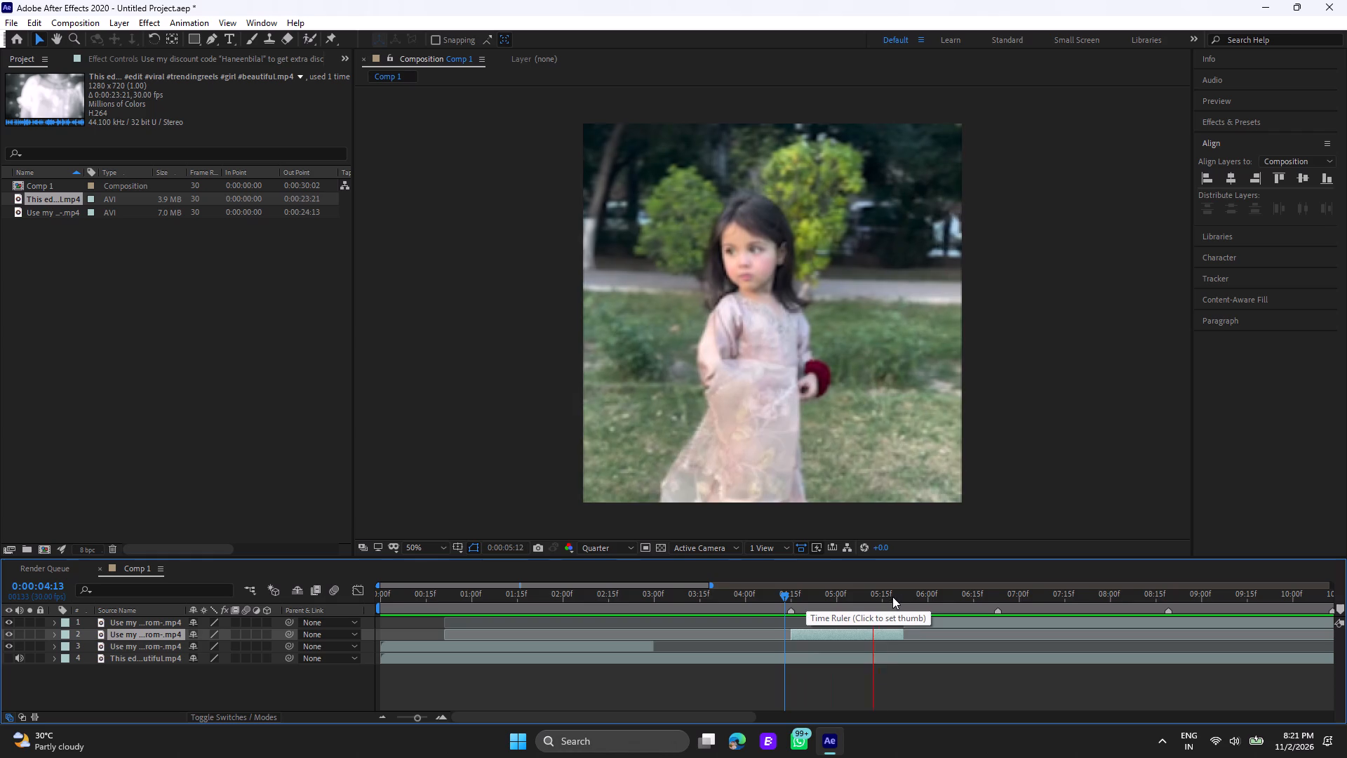
left_click(904, 599)
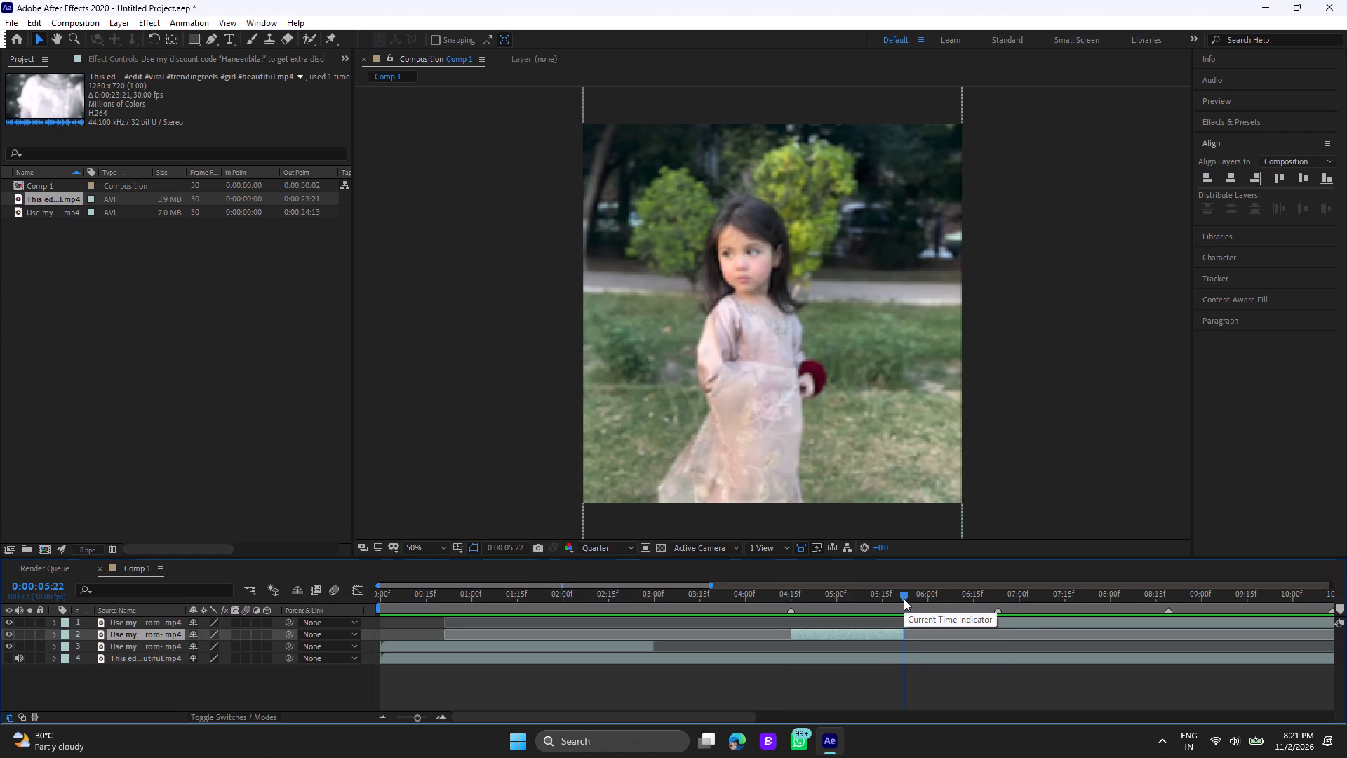
key("space")
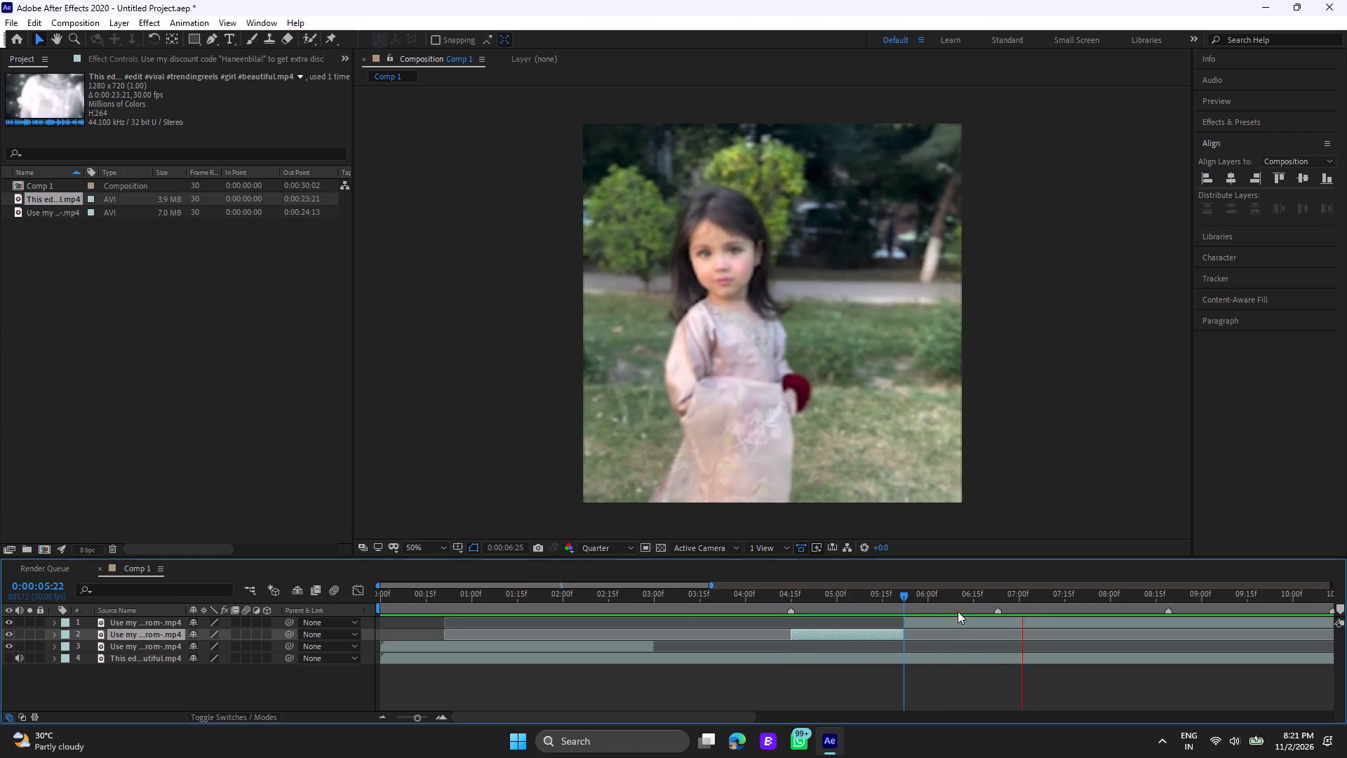
left_click(954, 607)
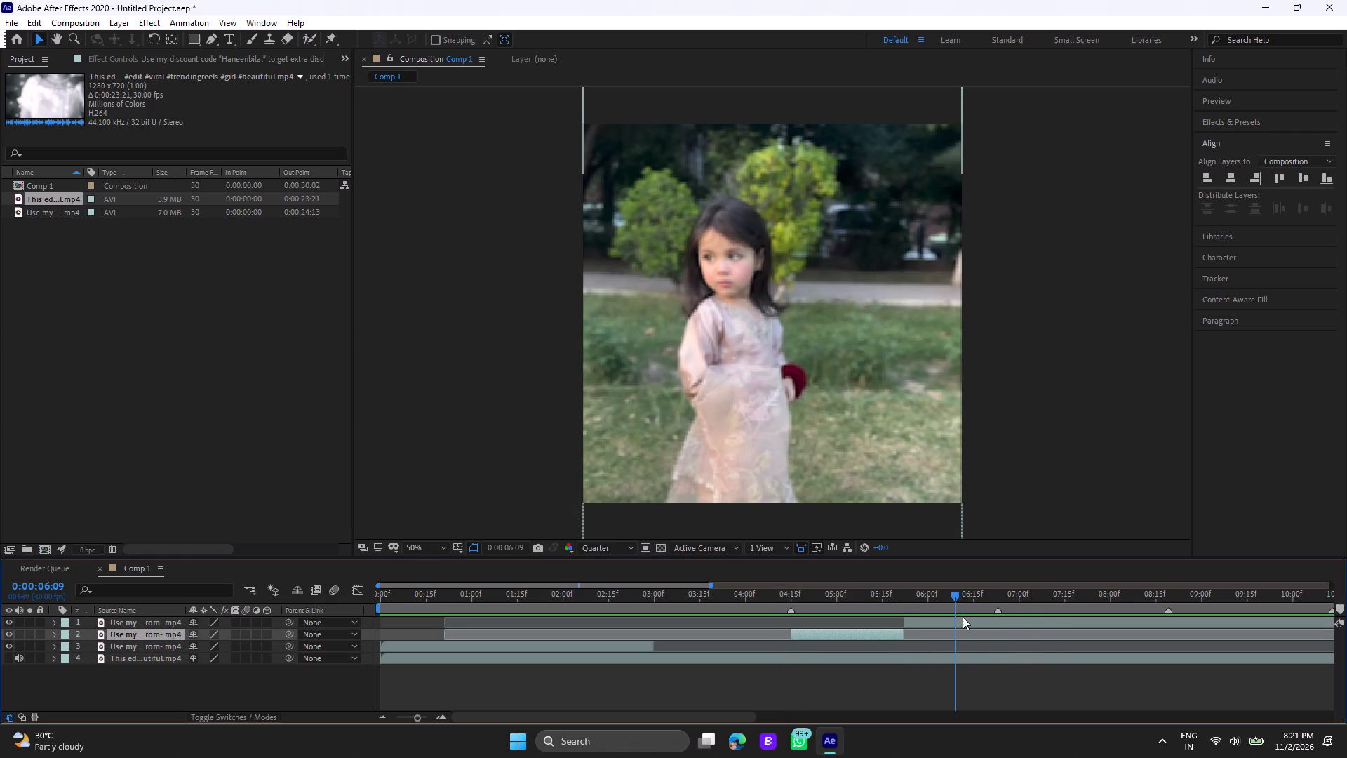
left_click(963, 617)
left_click(905, 608)
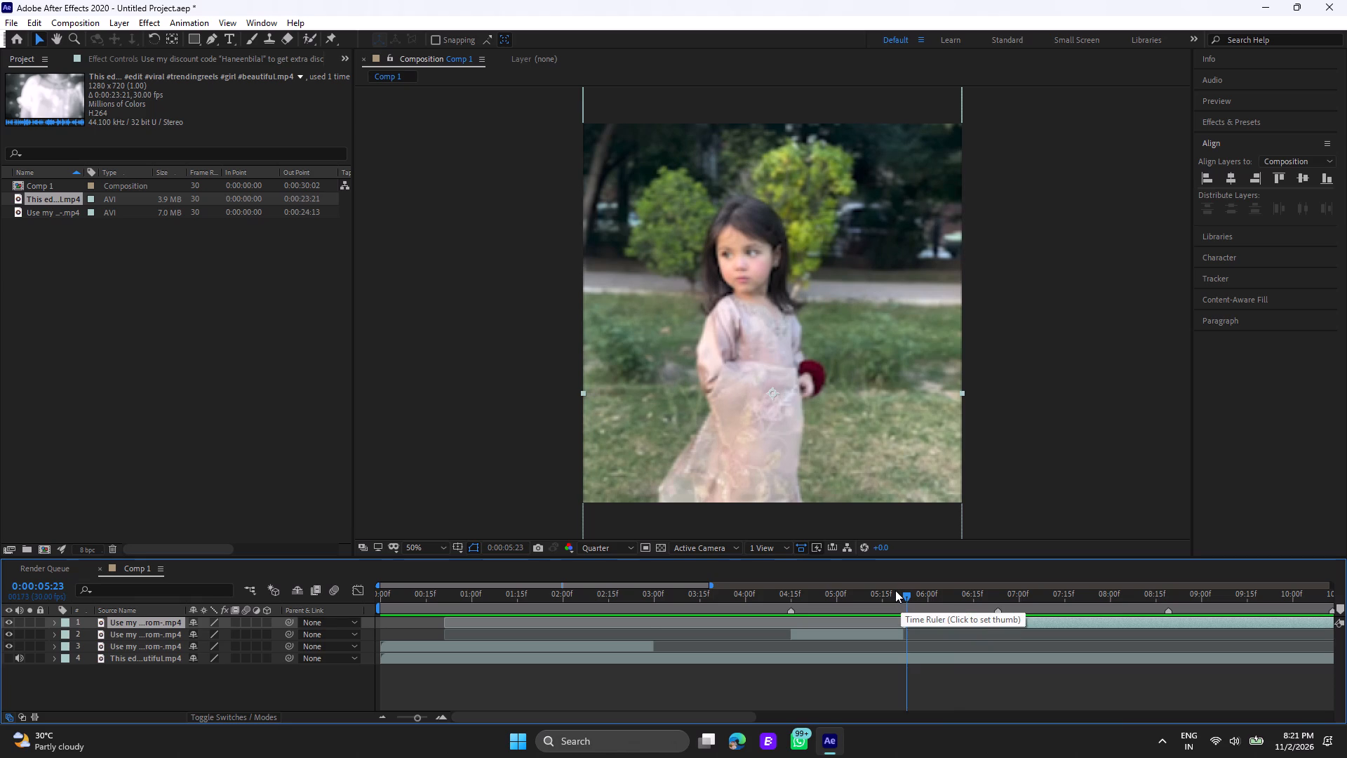
left_click(895, 590)
left_click(895, 601)
left_click(890, 601)
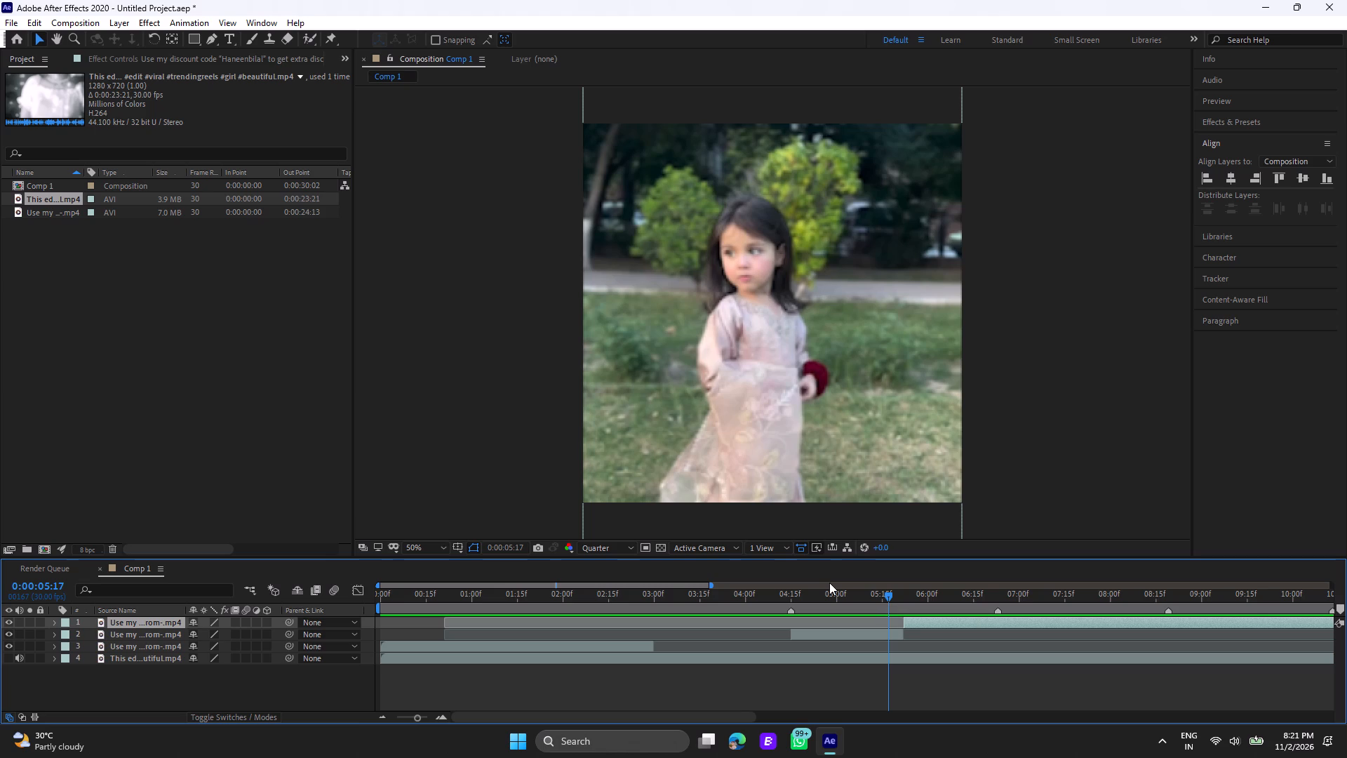
scroll(682, 562, "left", 1)
left_click(790, 597)
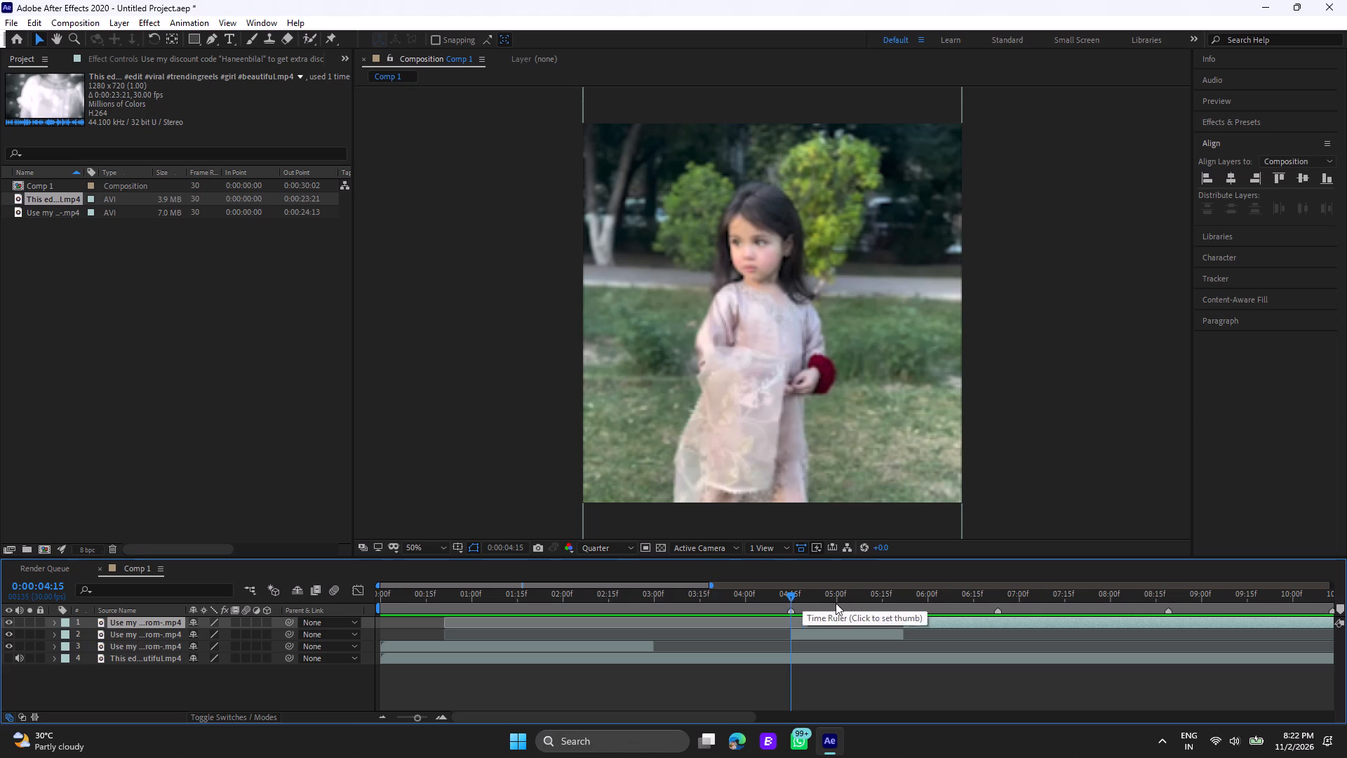
left_click(904, 602)
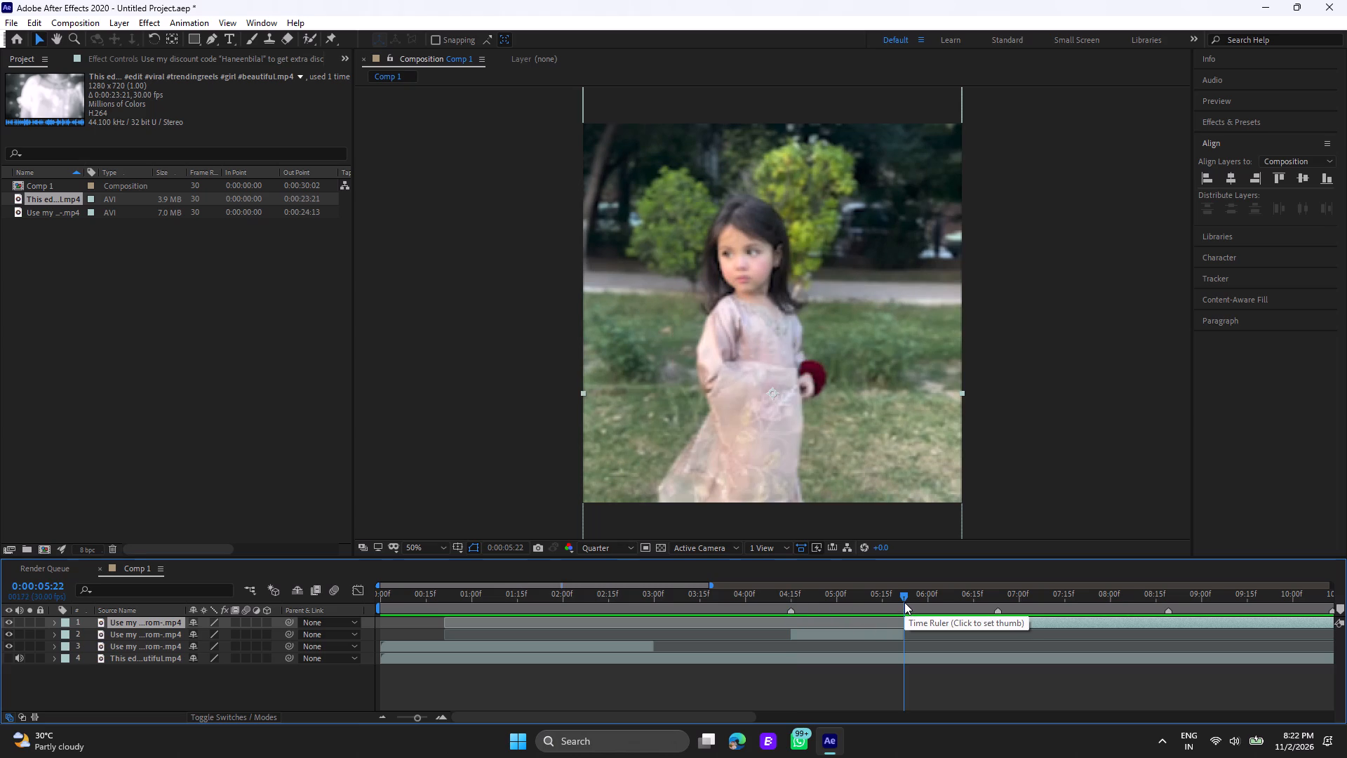
key("space")
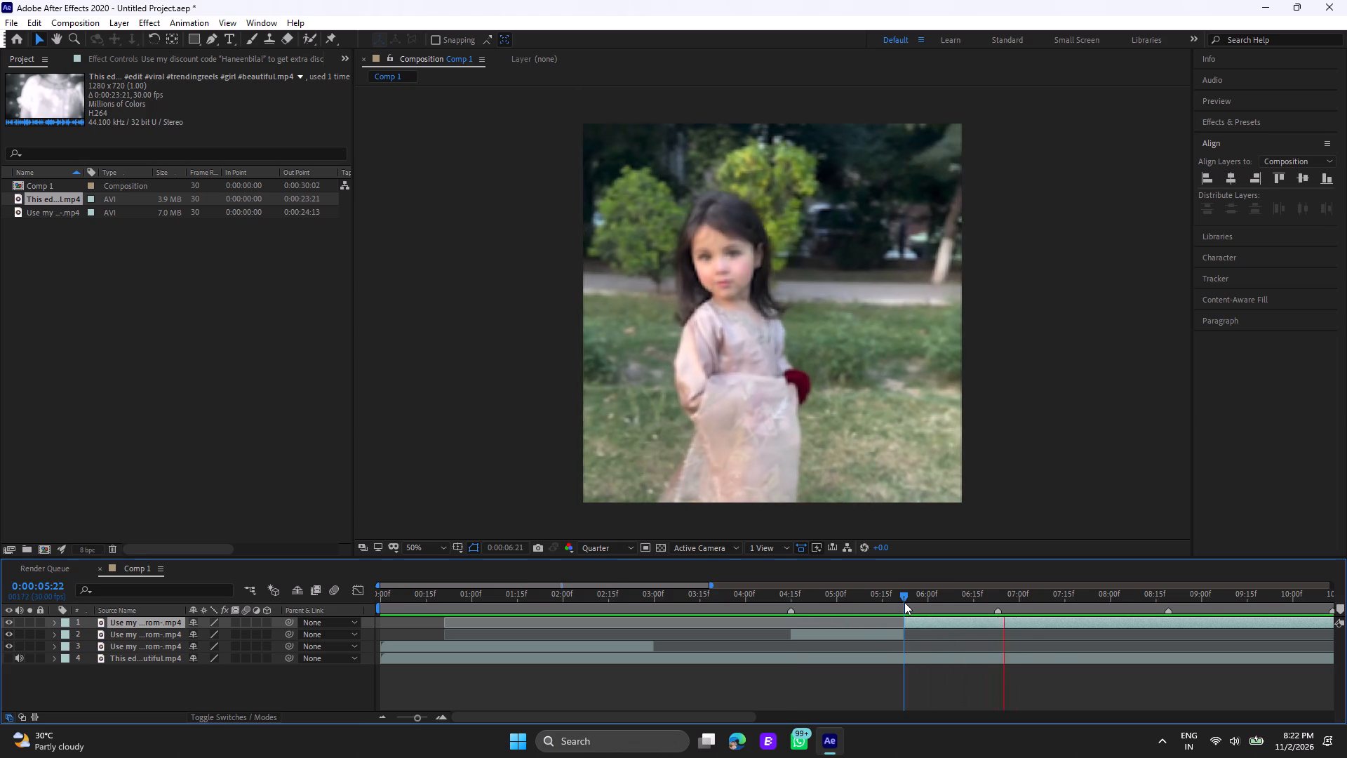
key("space")
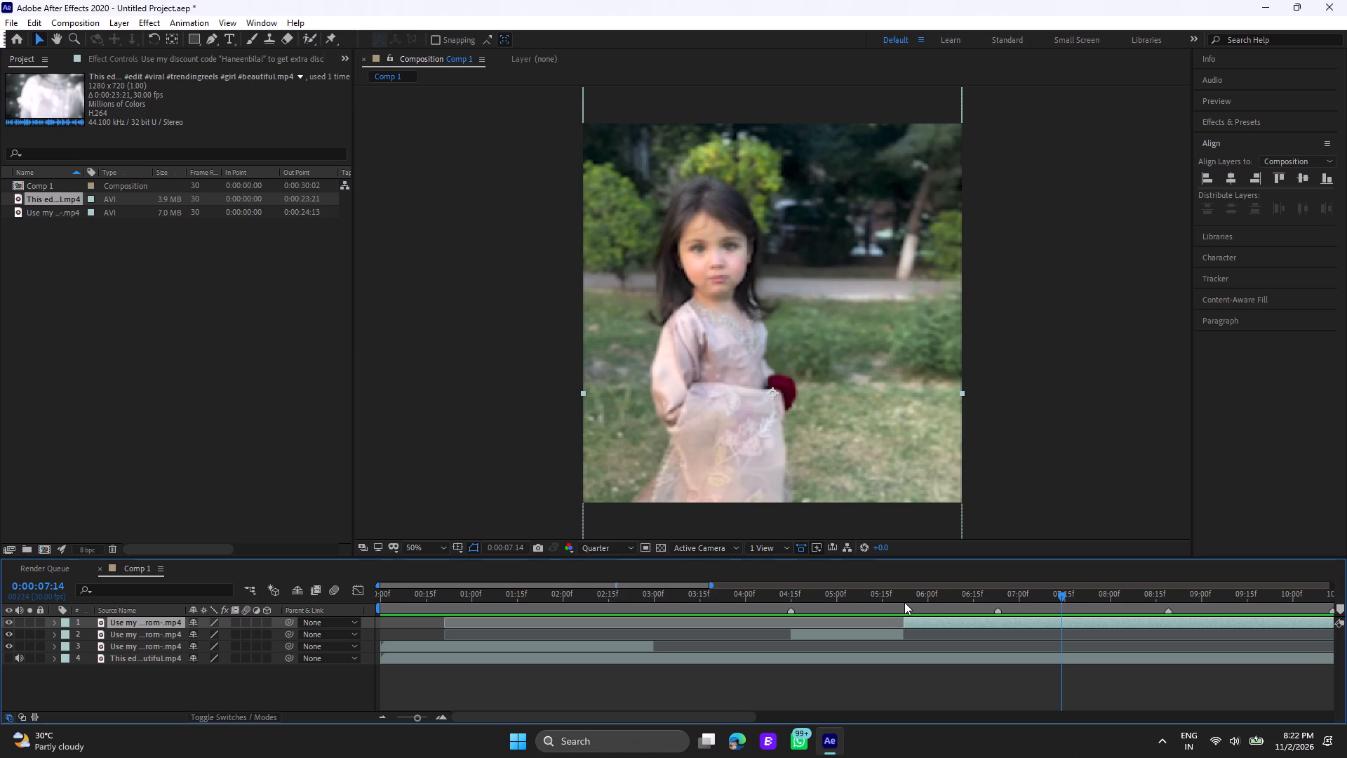
left_click(904, 602)
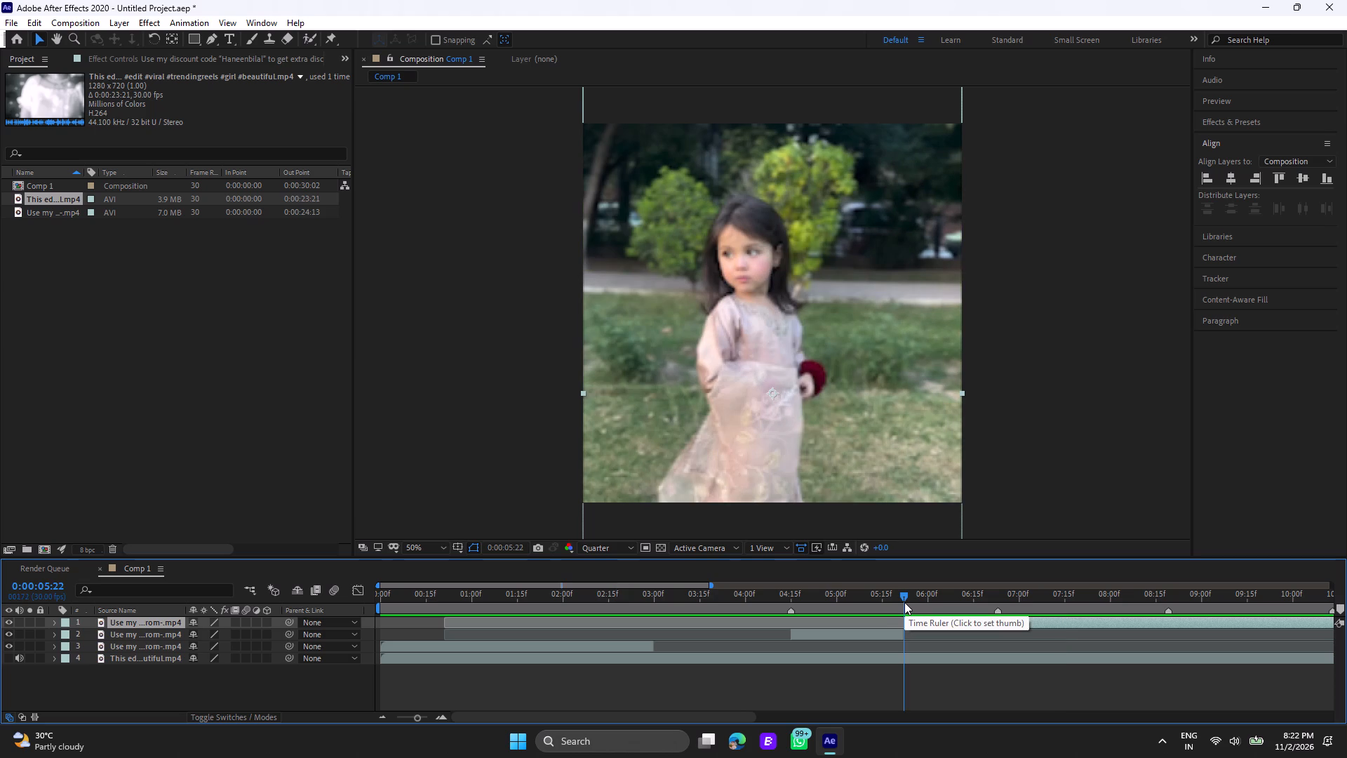